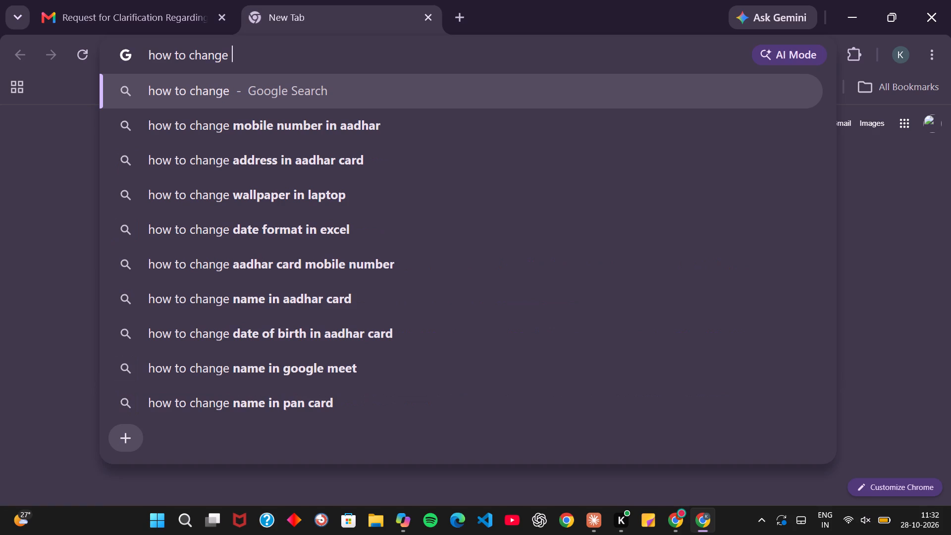
pyautogui.write('theme for only the word')
pyautogui.press('space')
pyautogui.press('Return')
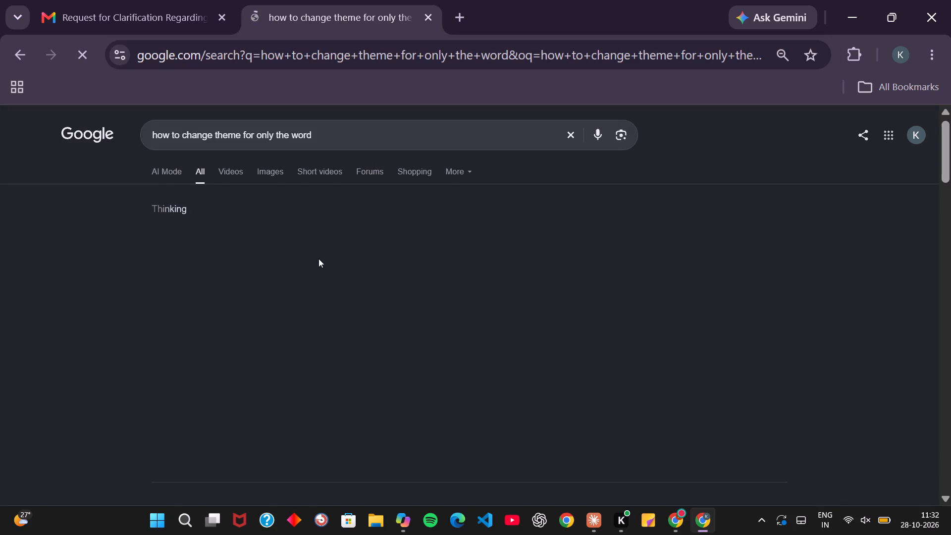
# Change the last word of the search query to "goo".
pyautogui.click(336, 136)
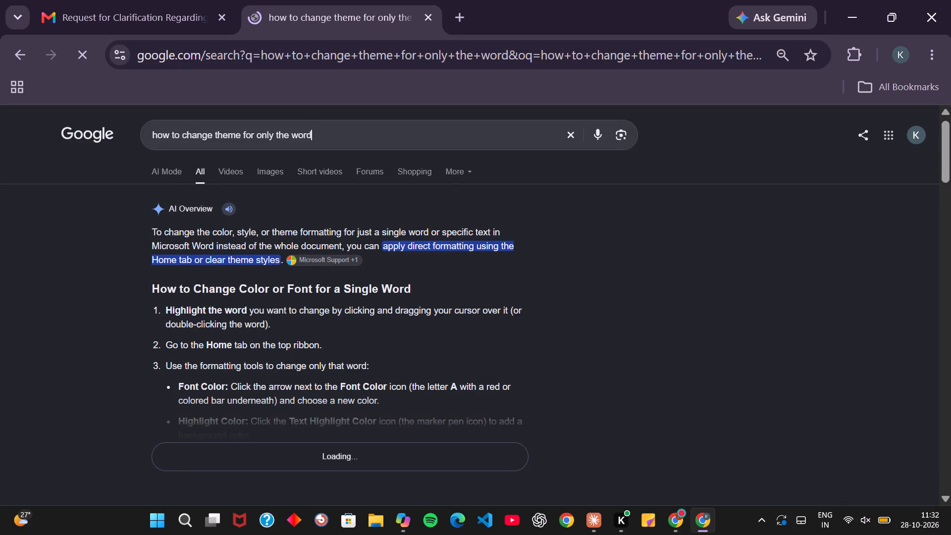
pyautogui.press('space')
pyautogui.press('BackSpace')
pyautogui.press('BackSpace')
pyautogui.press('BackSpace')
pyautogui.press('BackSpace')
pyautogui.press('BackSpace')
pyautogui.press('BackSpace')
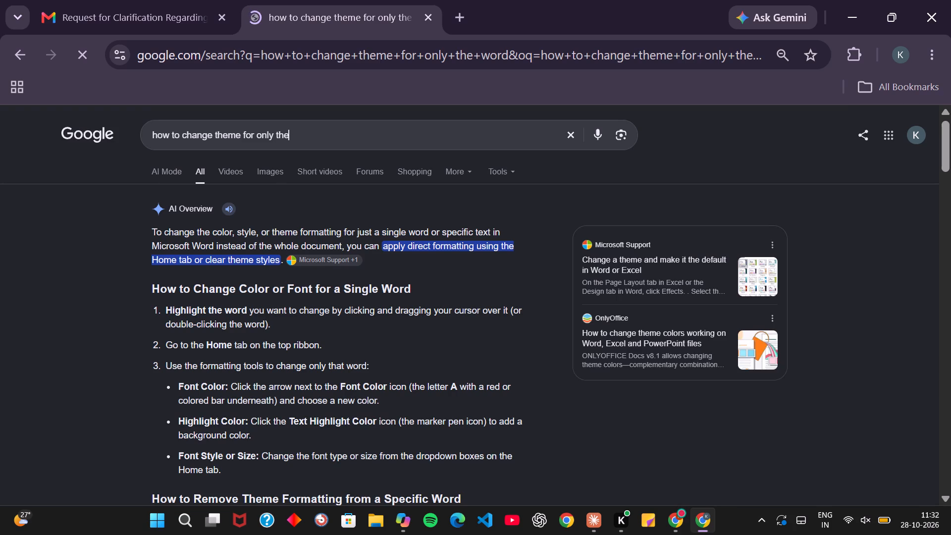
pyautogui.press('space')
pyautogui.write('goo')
# Switch to File Explorer and open SkillCompass_Mini_Project_Report_Final from the Downloads folder in Word.
pyautogui.click(378, 522)
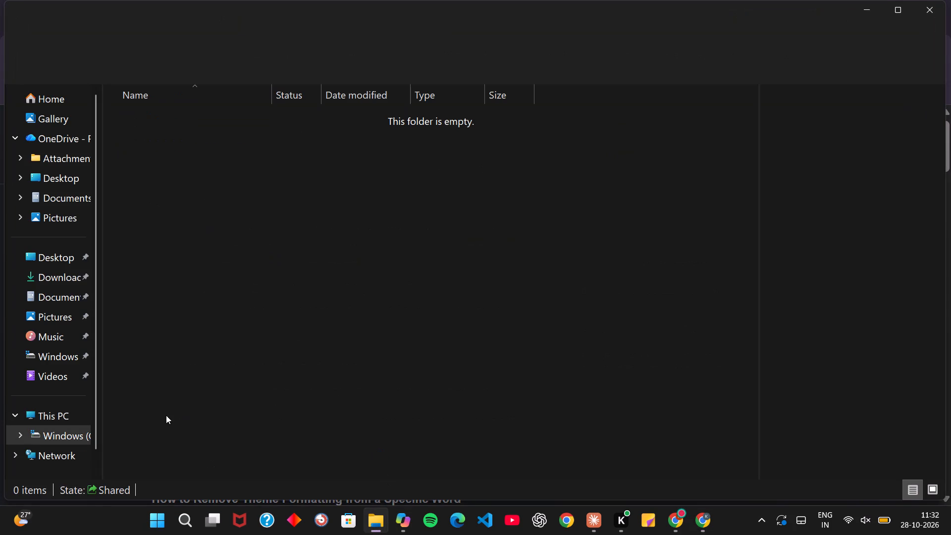
pyautogui.click(60, 281)
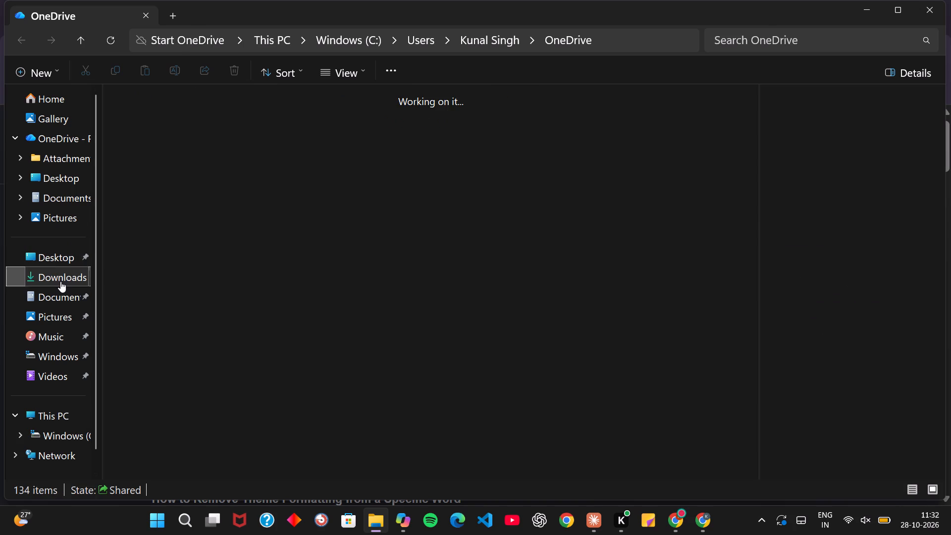
pyautogui.scroll(-1, 308, 236)
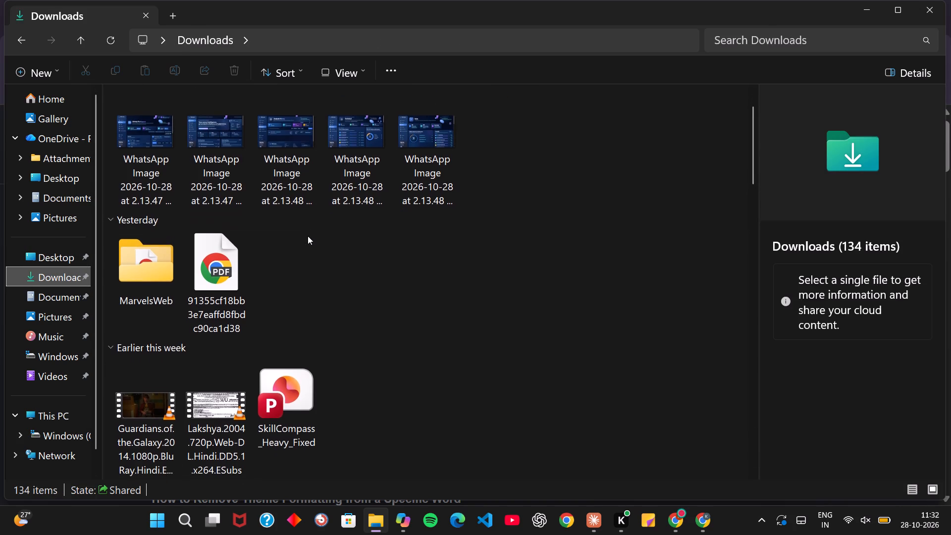
pyautogui.scroll(-2, 308, 236)
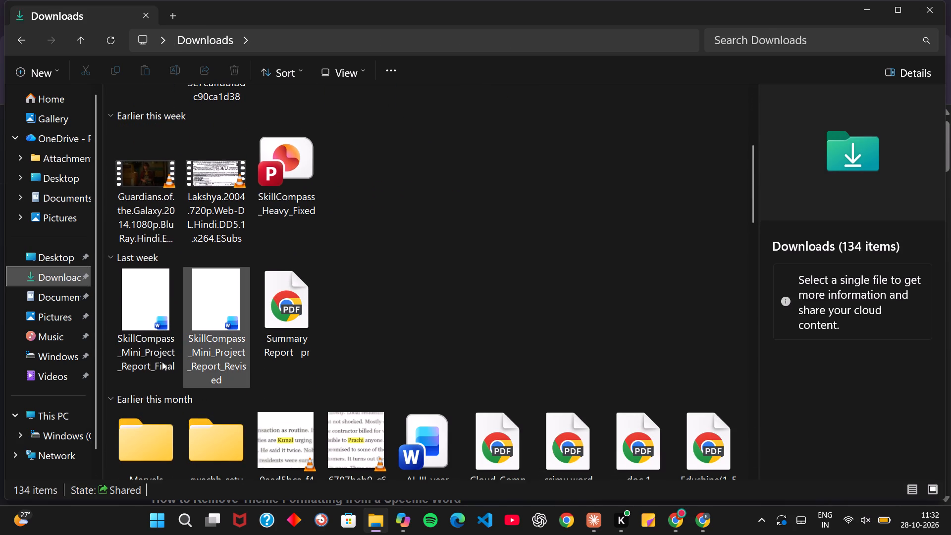
pyautogui.doubleClick(162, 362)
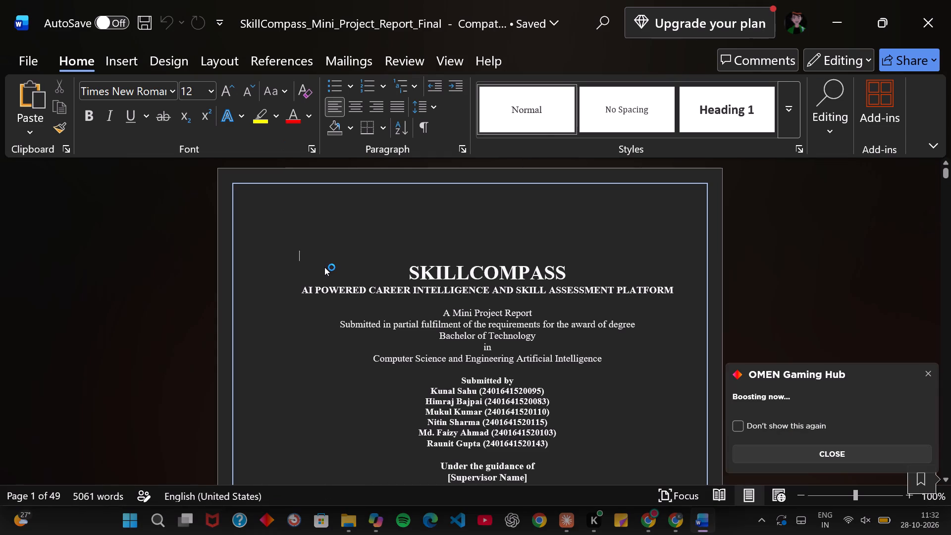
# Look through the report's opening pages, then minimize Word and File Explorer to return to Chrome.
pyautogui.scroll(-4, 324, 267)
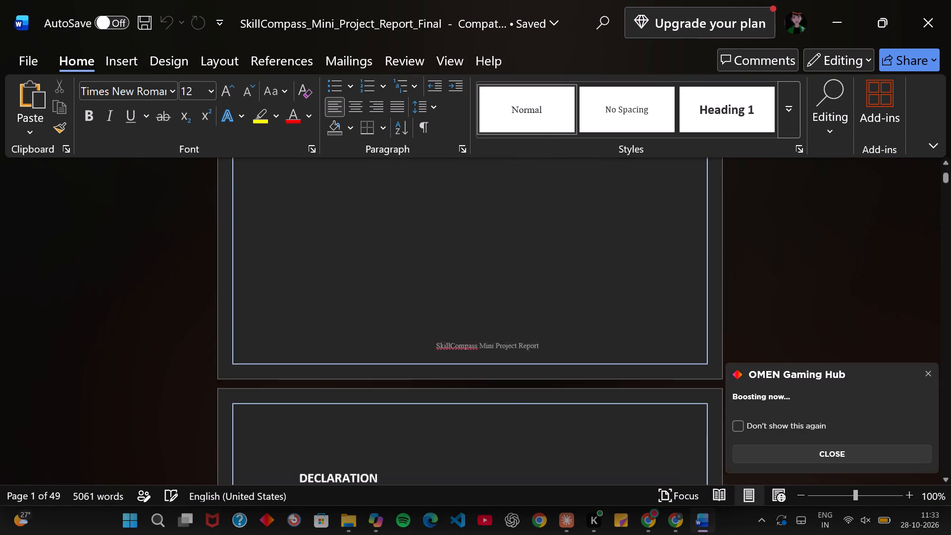
pyautogui.scroll(-5, 324, 267)
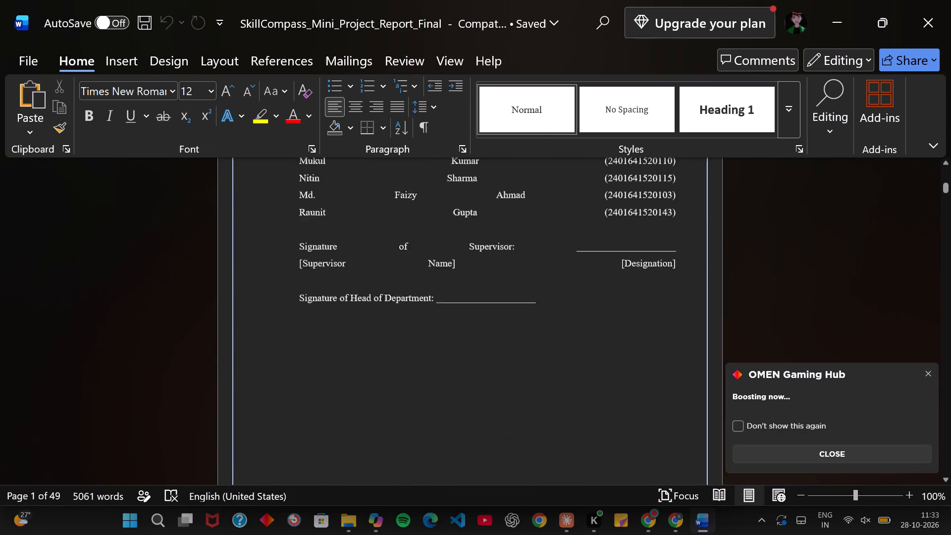
pyautogui.scroll(-3, 324, 267)
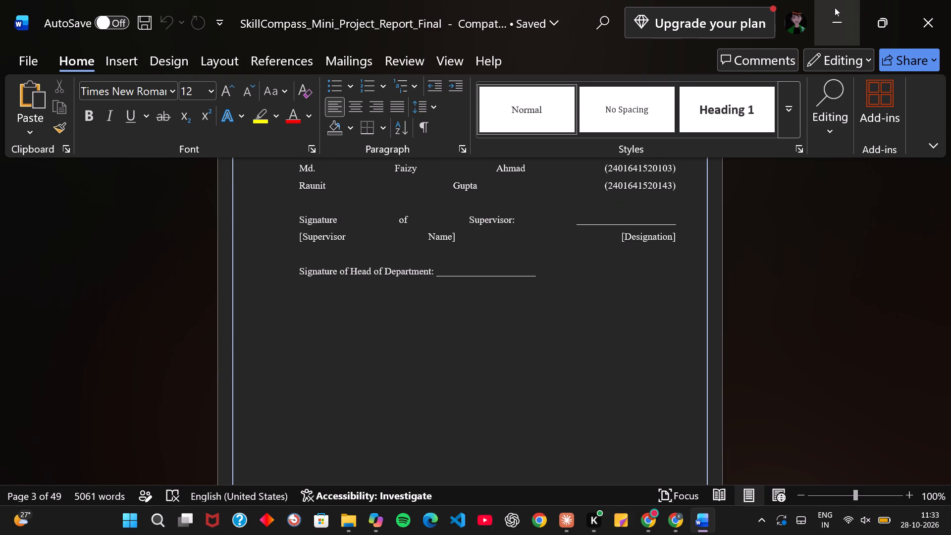
pyautogui.click(835, 7)
pyautogui.click(853, 3)
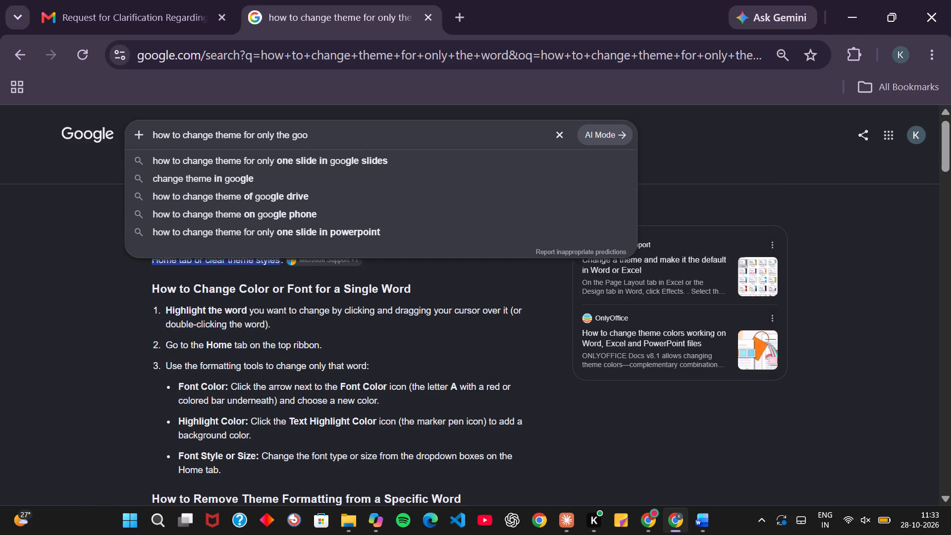
# Search Google for "how to change theme for only the ms word" and read the instructions for changing the application interface theme.
pyautogui.click(290, 139)
pyautogui.press('space')
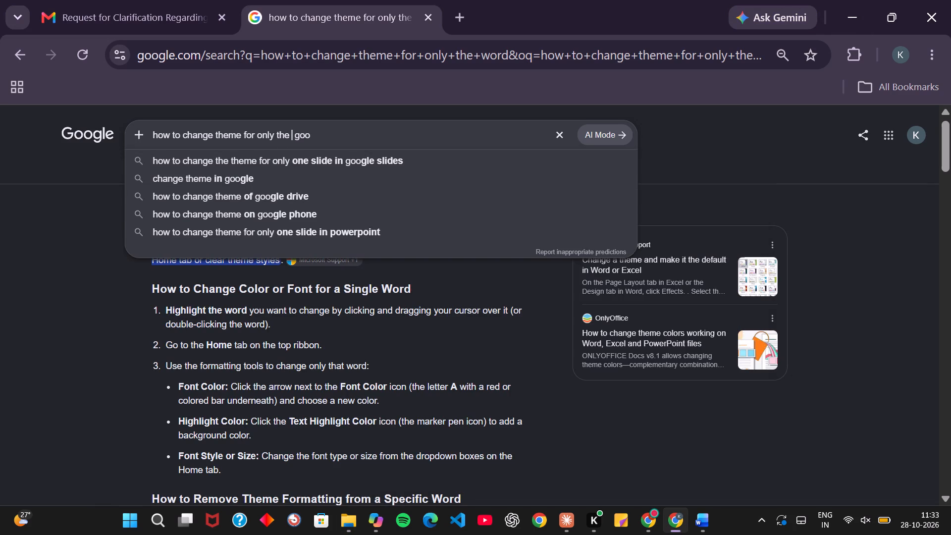
pyautogui.write('mds')
pyautogui.press('space')
pyautogui.press('BackSpace')
pyautogui.press('BackSpace')
pyautogui.press('BackSpace')
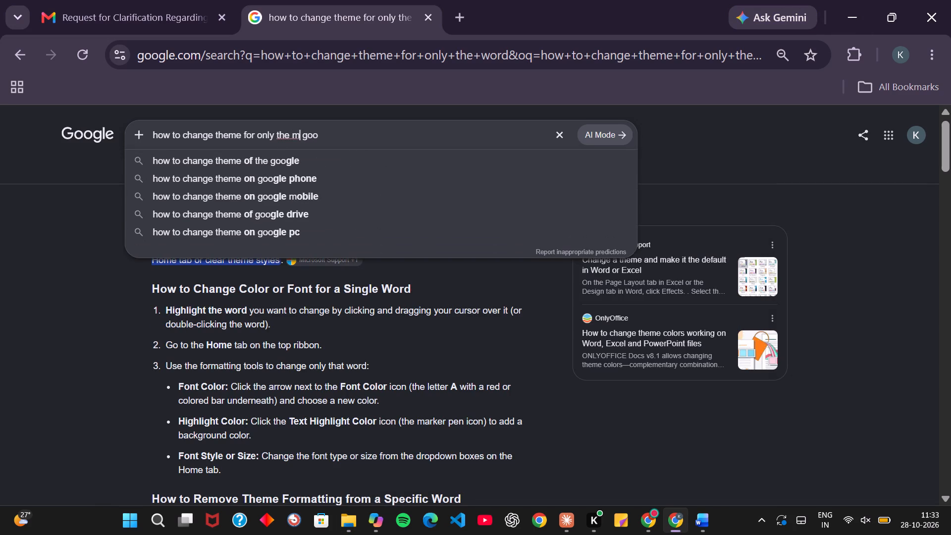
pyautogui.write('s')
pyautogui.press('space')
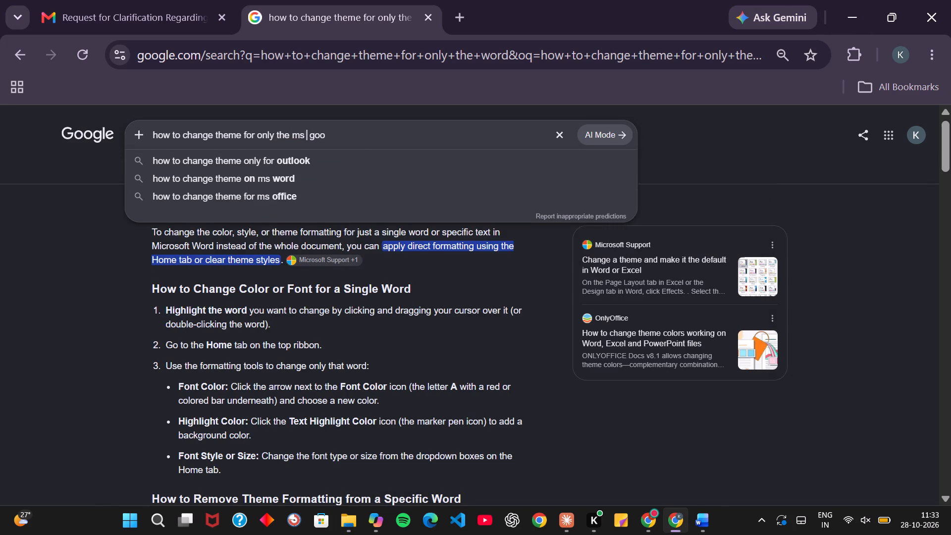
pyautogui.click(336, 139)
pyautogui.press('BackSpace')
pyautogui.press('BackSpace')
pyautogui.press('BackSpace')
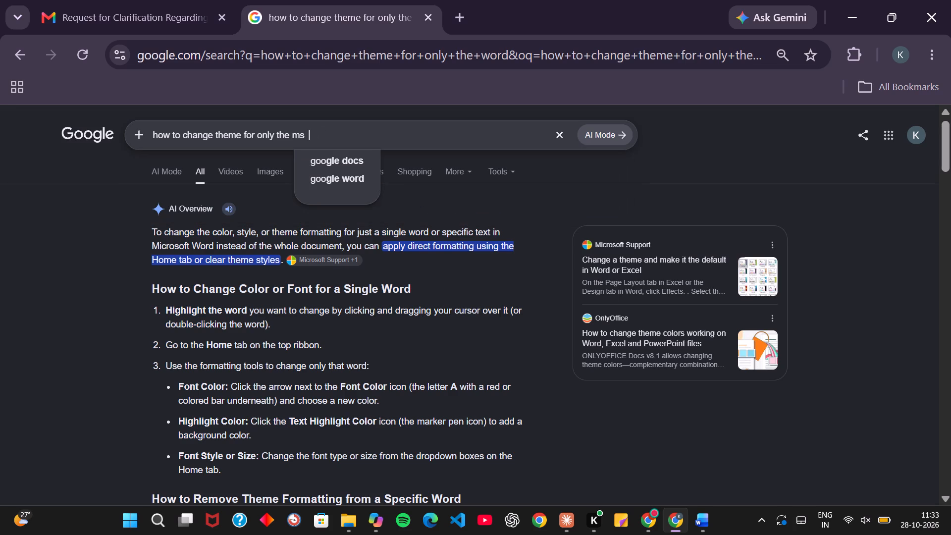
pyautogui.press('space')
pyautogui.write('word')
pyautogui.press('Return')
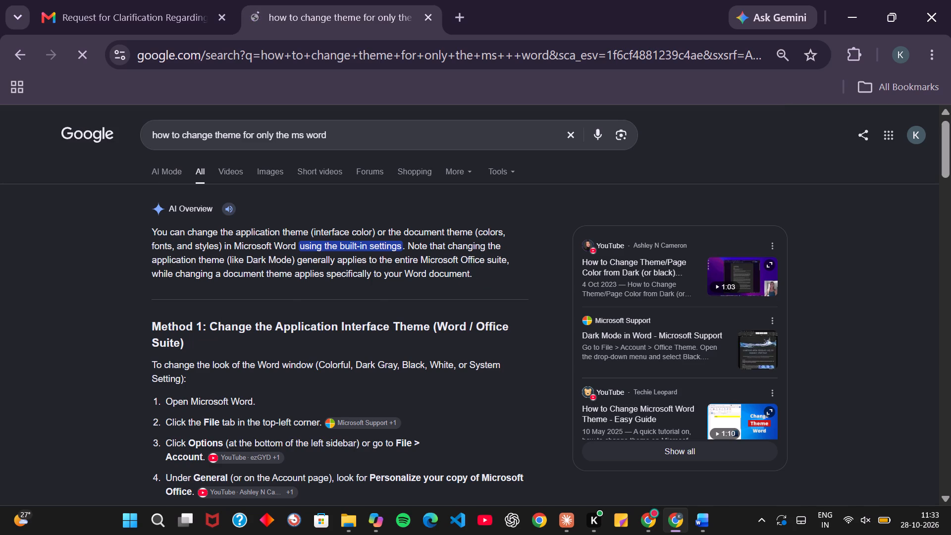
pyautogui.scroll(-2, 243, 326)
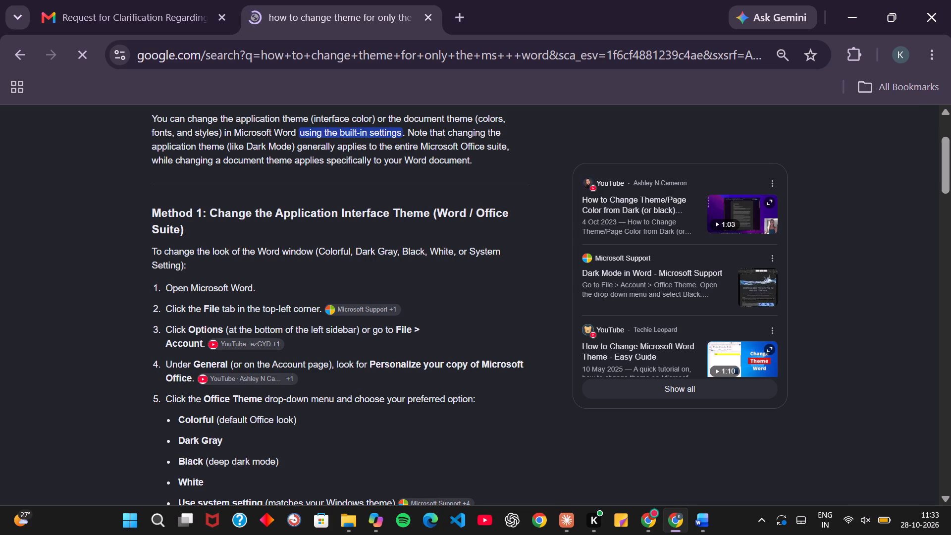
pyautogui.scroll(-1, 255, 367)
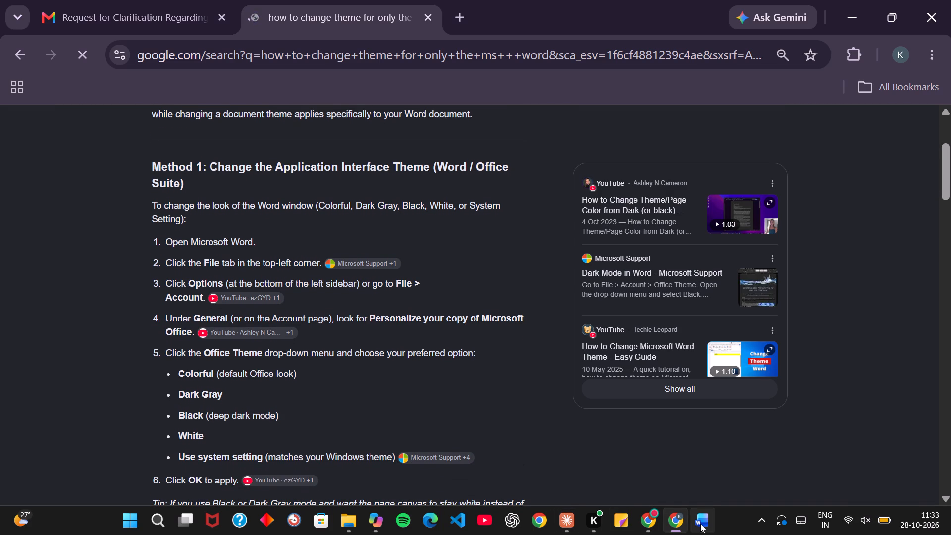
# Switch to Word and open the Office Theme setting on the Account page.
pyautogui.click(701, 524)
pyautogui.click(36, 61)
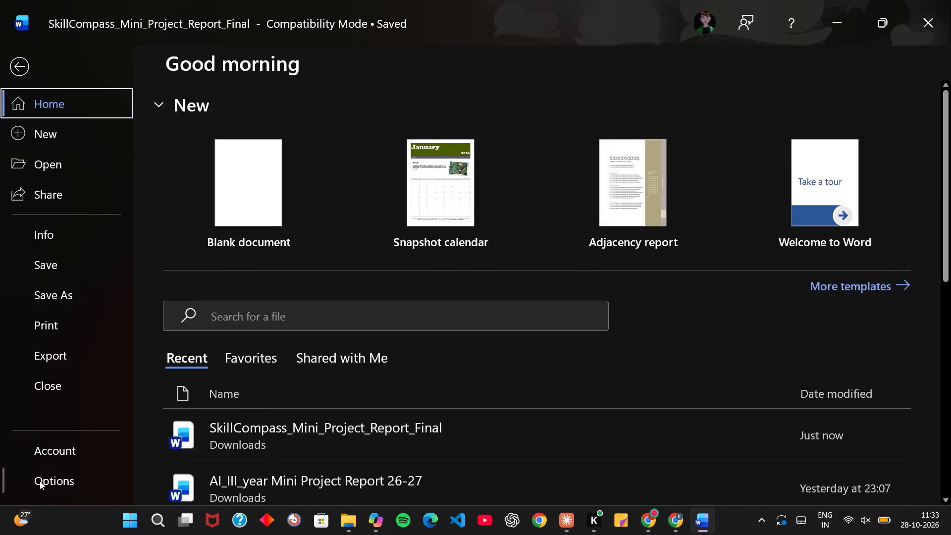
pyautogui.click(53, 454)
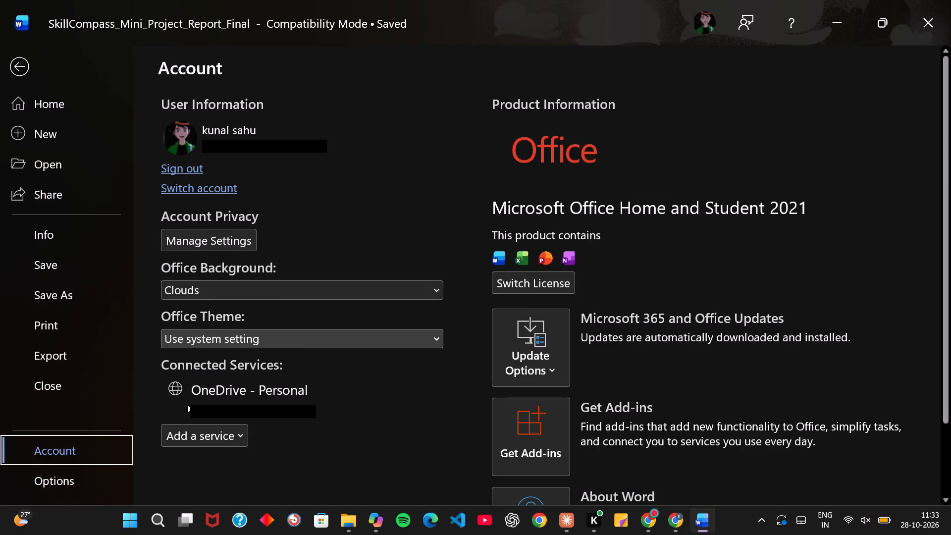
pyautogui.click(230, 343)
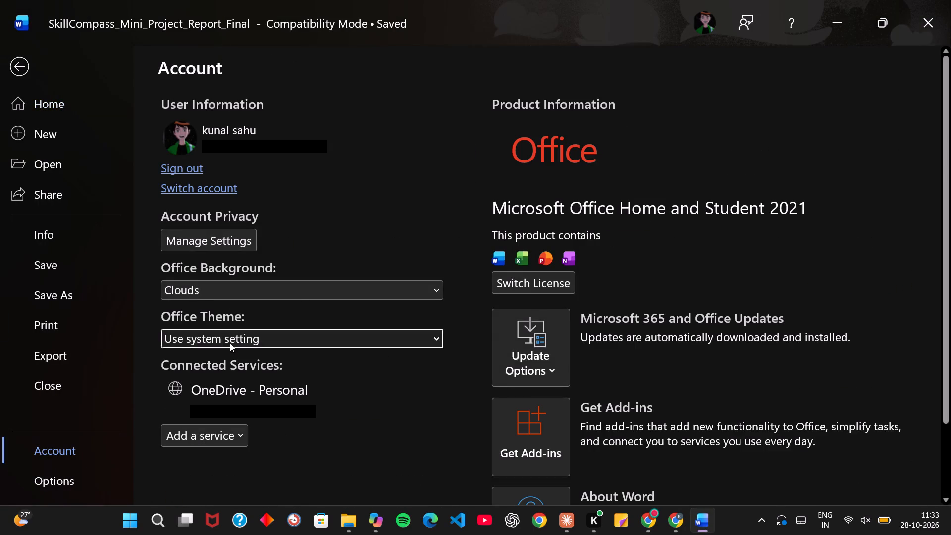
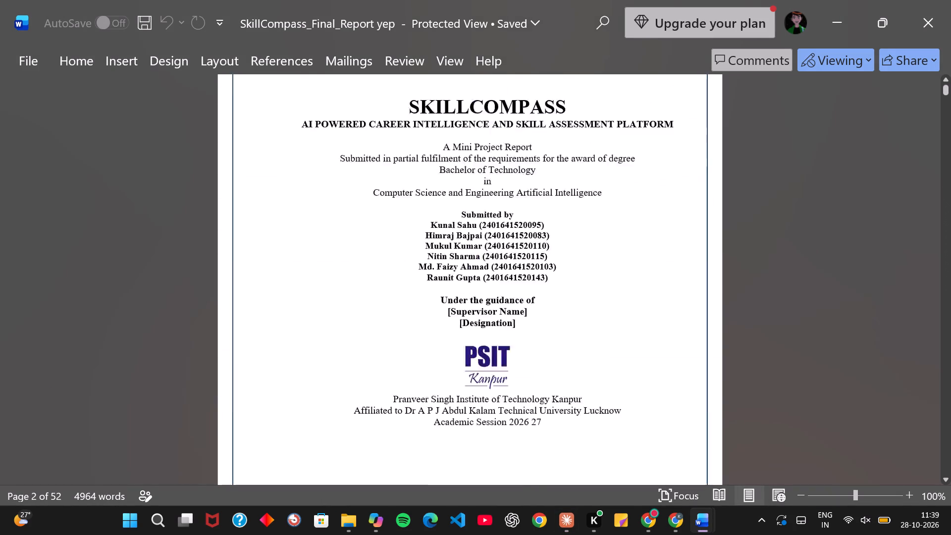
pyautogui.scroll(7, 586, 327)
pyautogui.scroll(-1, 650, 257)
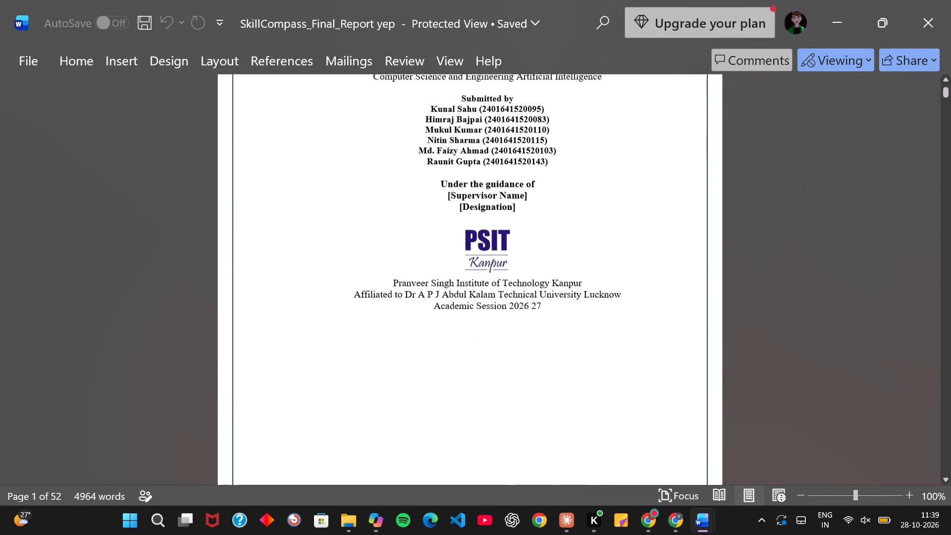
pyautogui.scroll(-5, 650, 257)
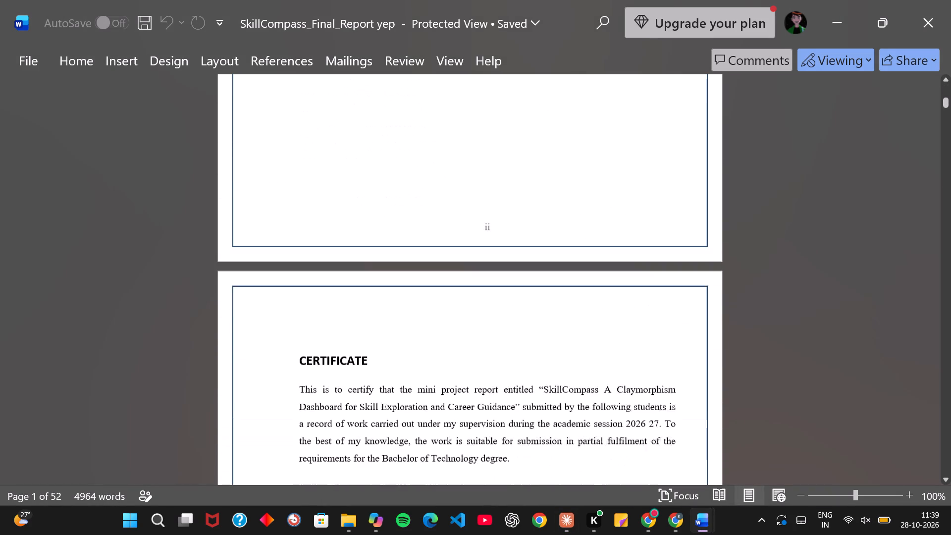
pyautogui.scroll(-4, 650, 257)
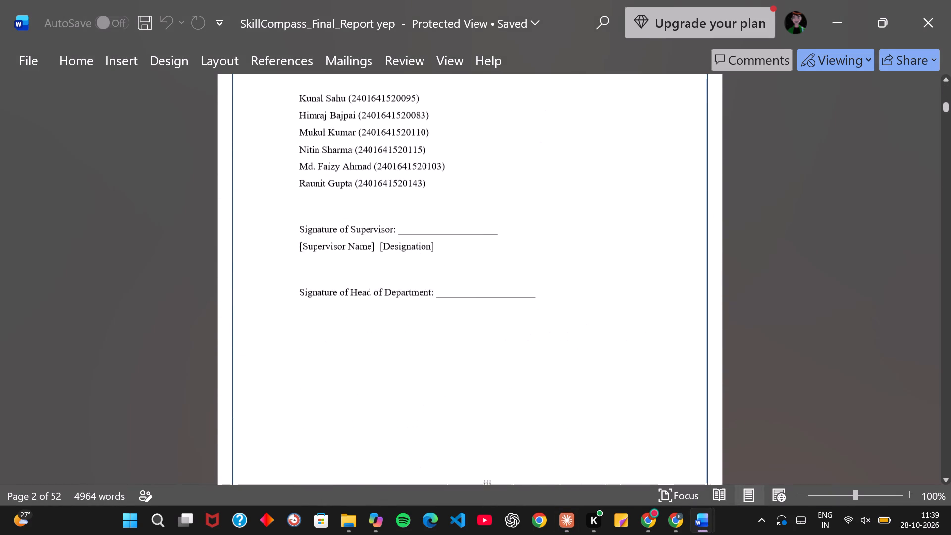
pyautogui.scroll(-2, 650, 257)
pyautogui.scroll(3, 650, 257)
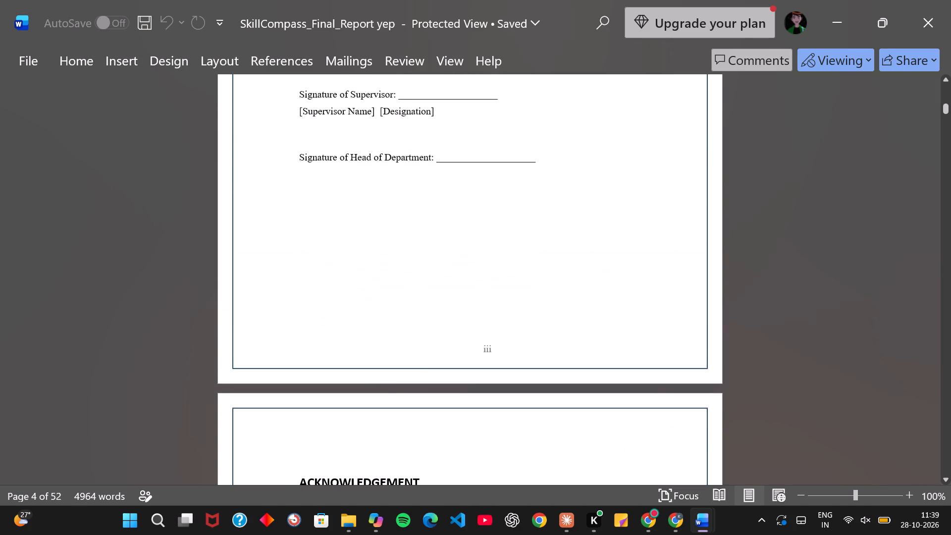
pyautogui.scroll(2, 650, 257)
# Look through the report's main chapters, from the opening chapters to the Chapter 5 implementation sections.
pyautogui.scroll(-10, 650, 257)
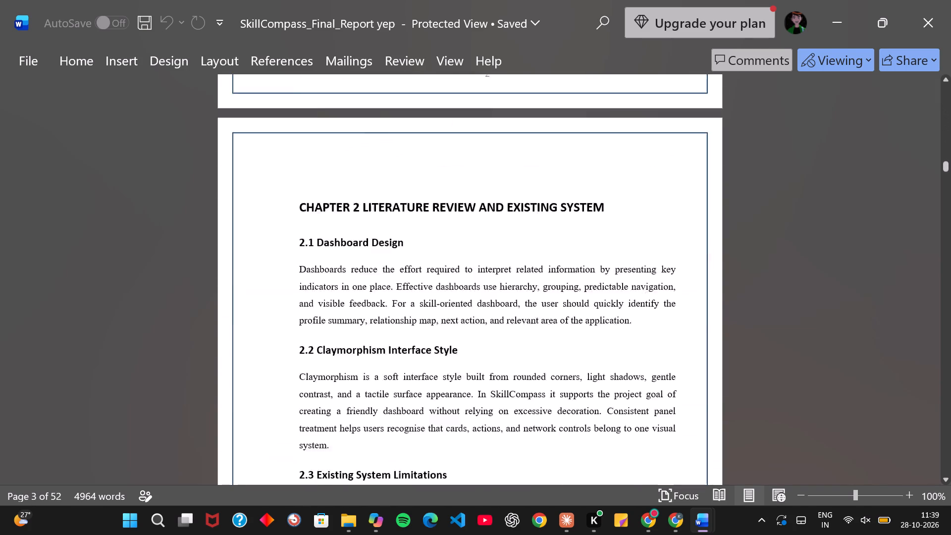
pyautogui.scroll(-10, 650, 257)
pyautogui.scroll(4, 650, 257)
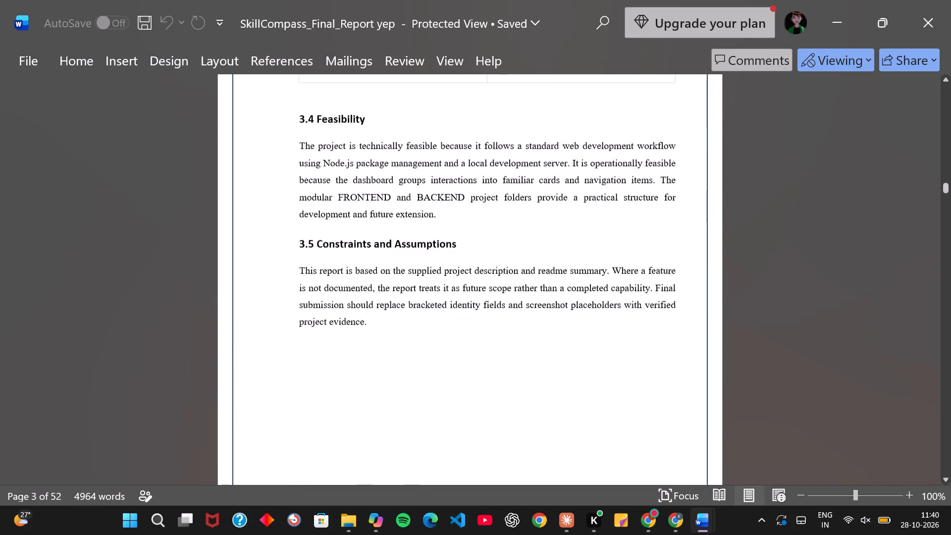
pyautogui.scroll(-6, 650, 257)
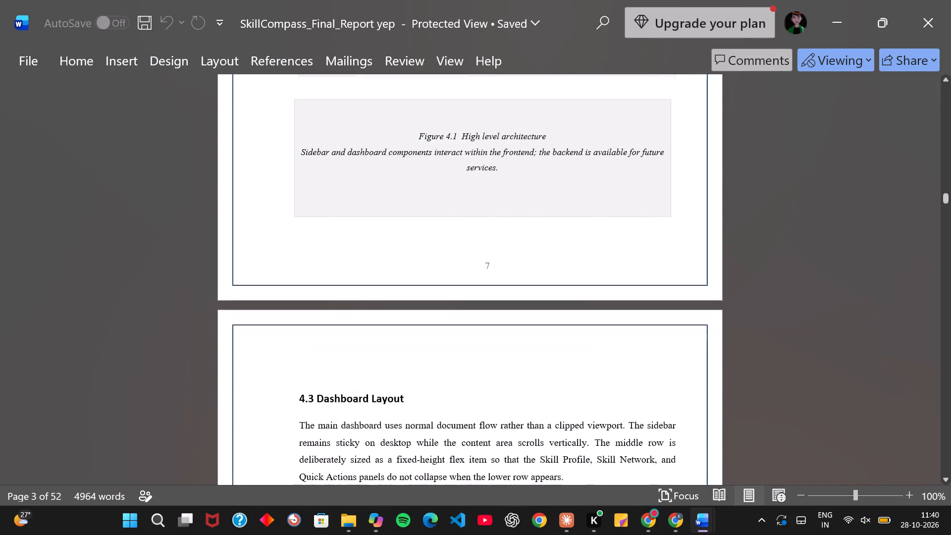
pyautogui.scroll(-9, 650, 257)
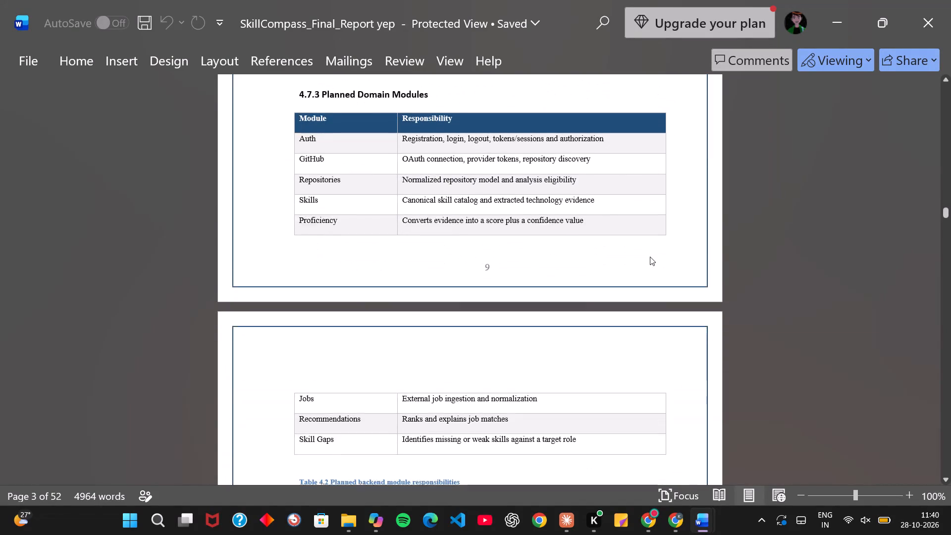
pyautogui.scroll(-8, 650, 257)
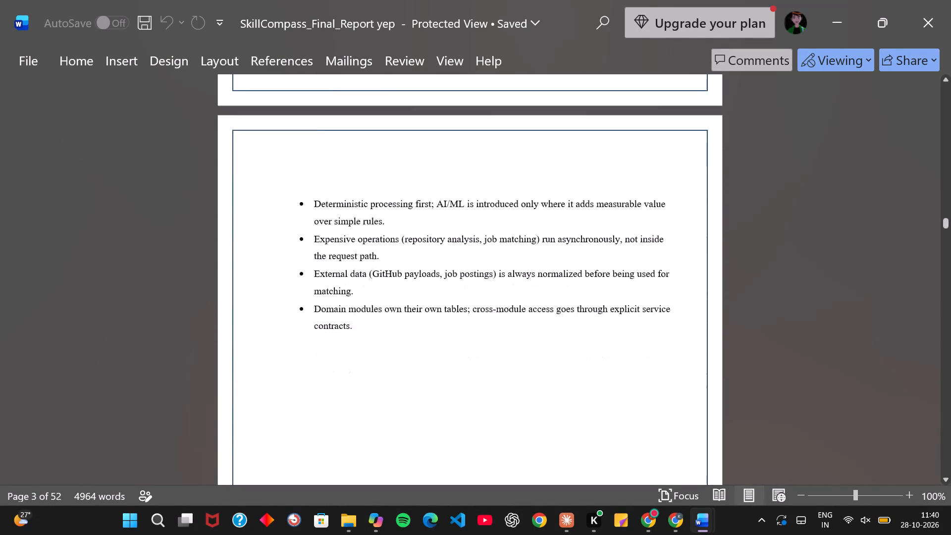
pyautogui.scroll(-6, 650, 257)
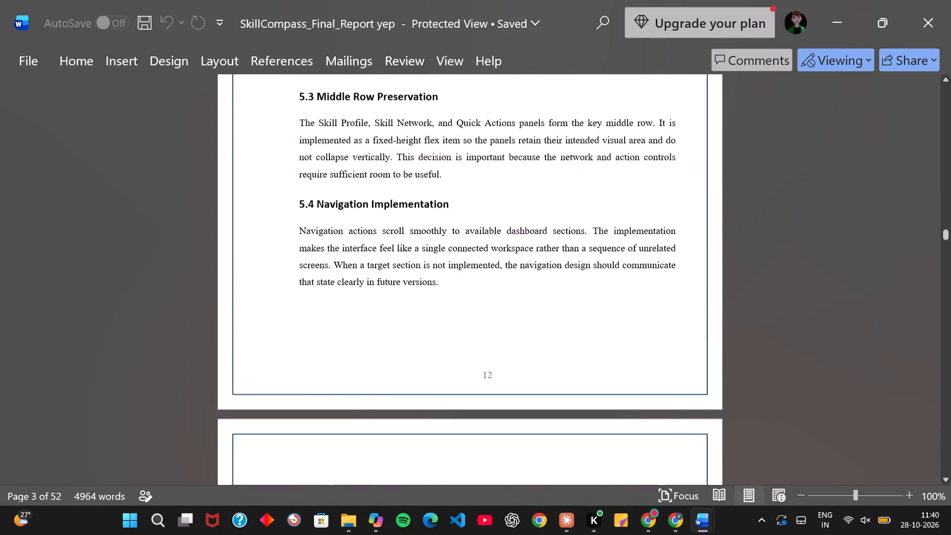
# Look through the rest of the report, from Chapter 6 Testing and Results to the Appendix Y glossary.
pyautogui.scroll(-7, 650, 257)
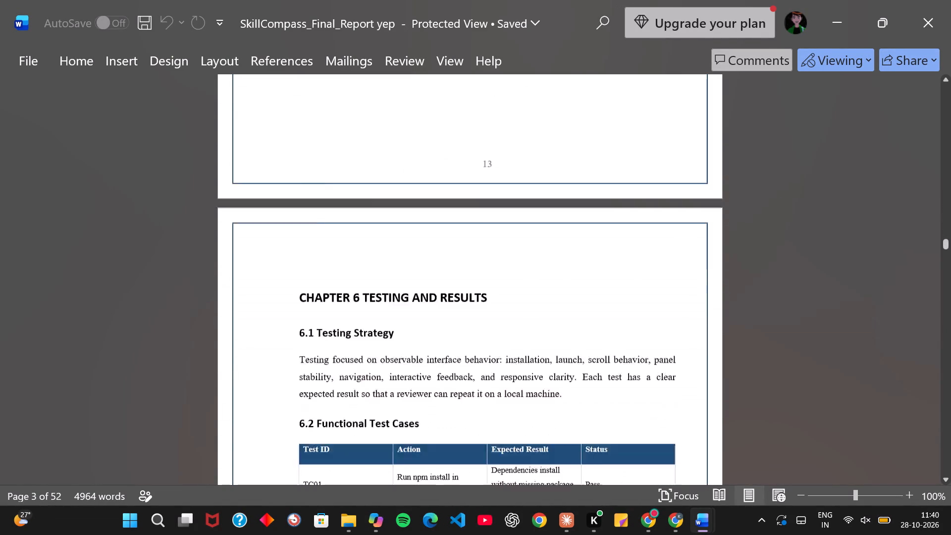
pyautogui.scroll(-6, 650, 257)
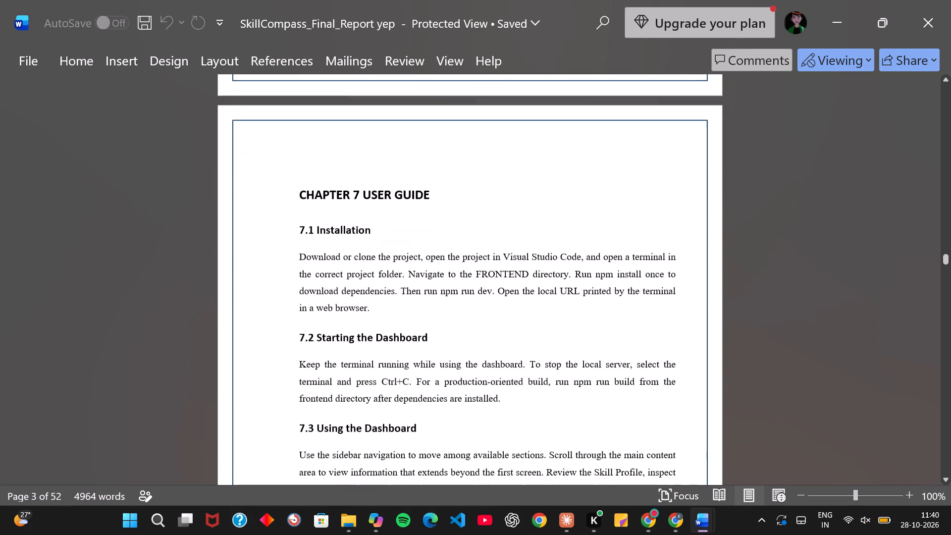
pyautogui.scroll(-12, 650, 257)
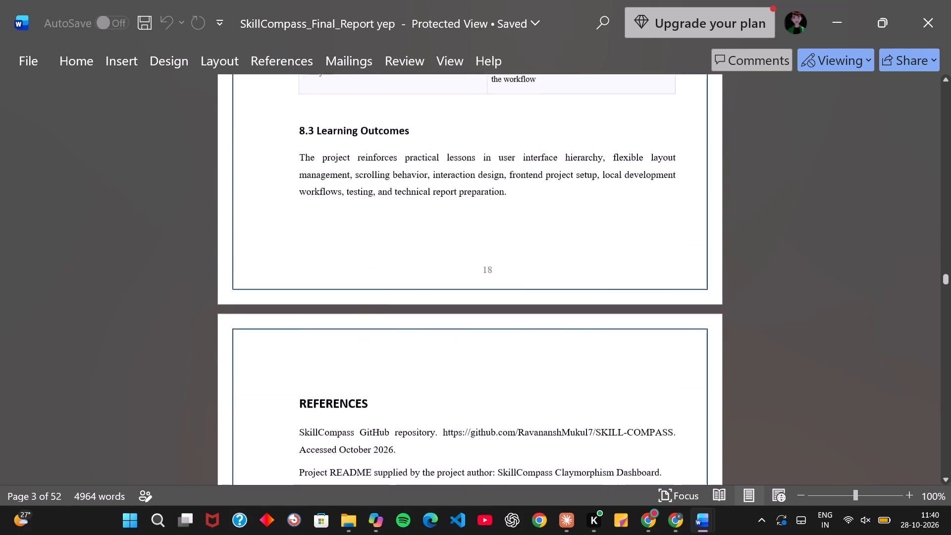
pyautogui.scroll(-13, 650, 257)
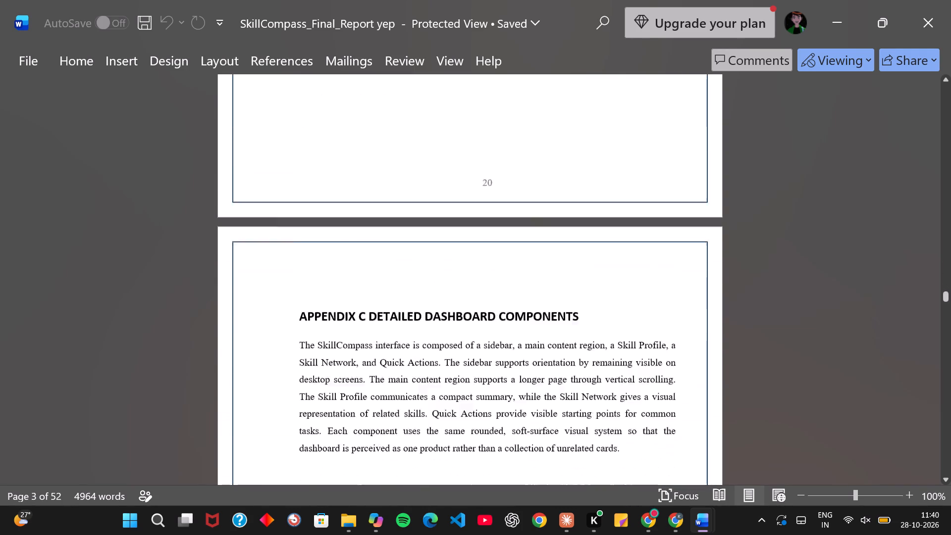
pyautogui.scroll(-13, 650, 257)
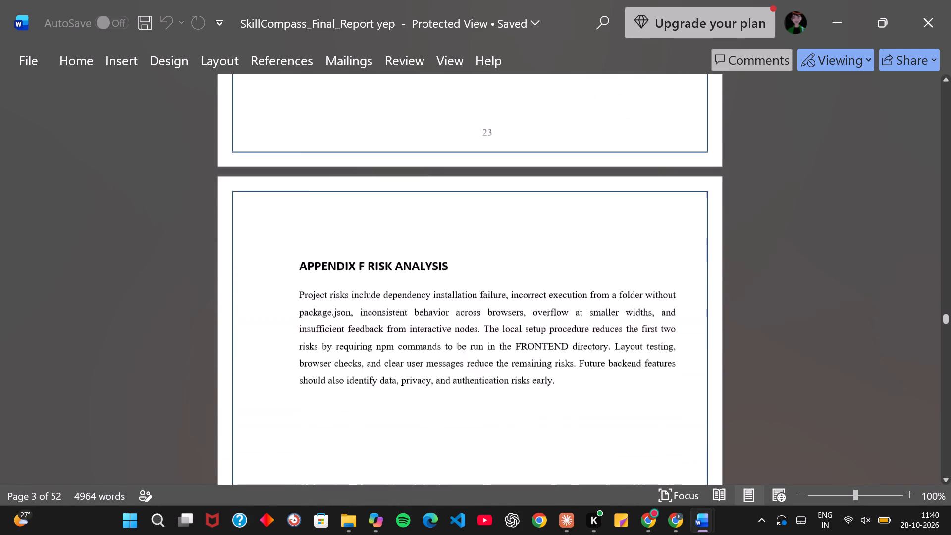
pyautogui.scroll(-16, 650, 257)
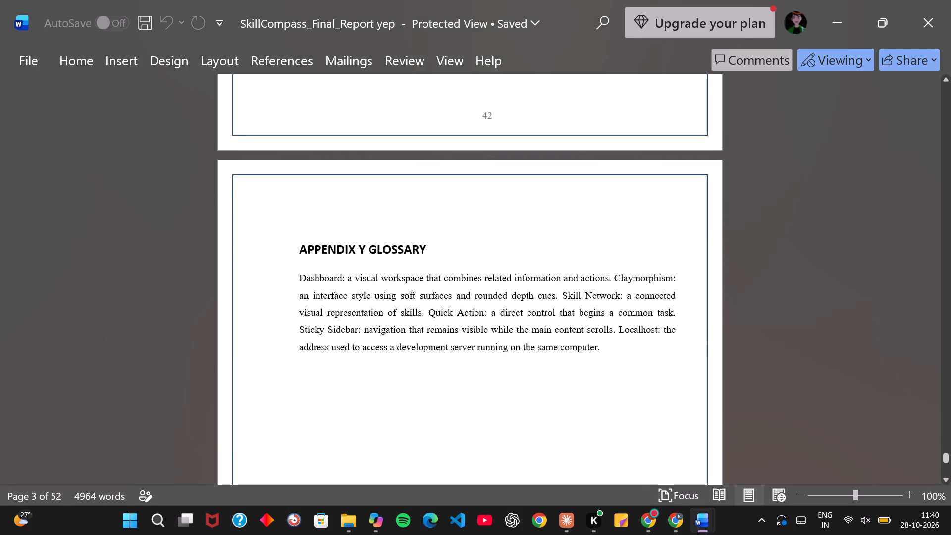
# Look at the report's closing appendix pages and go back to the Declaration page.
pyautogui.scroll(-8, 650, 257)
pyautogui.scroll(20, 650, 257)
pyautogui.scroll(5, 650, 257)
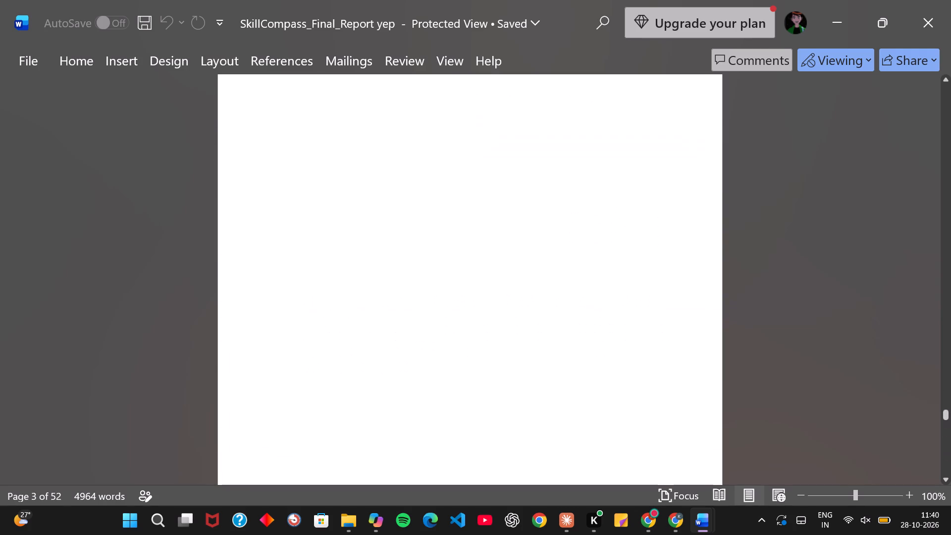
pyautogui.scroll(7, 650, 257)
pyautogui.scroll(18, 650, 257)
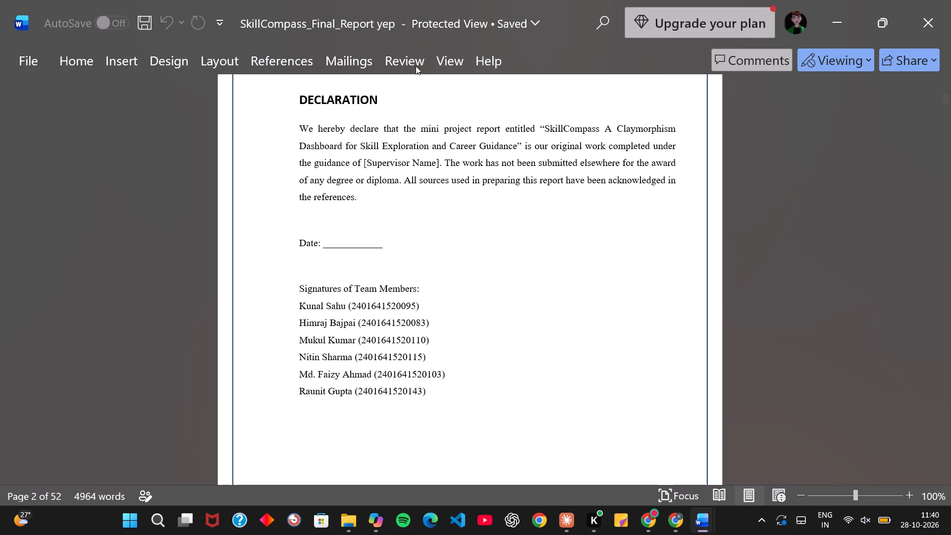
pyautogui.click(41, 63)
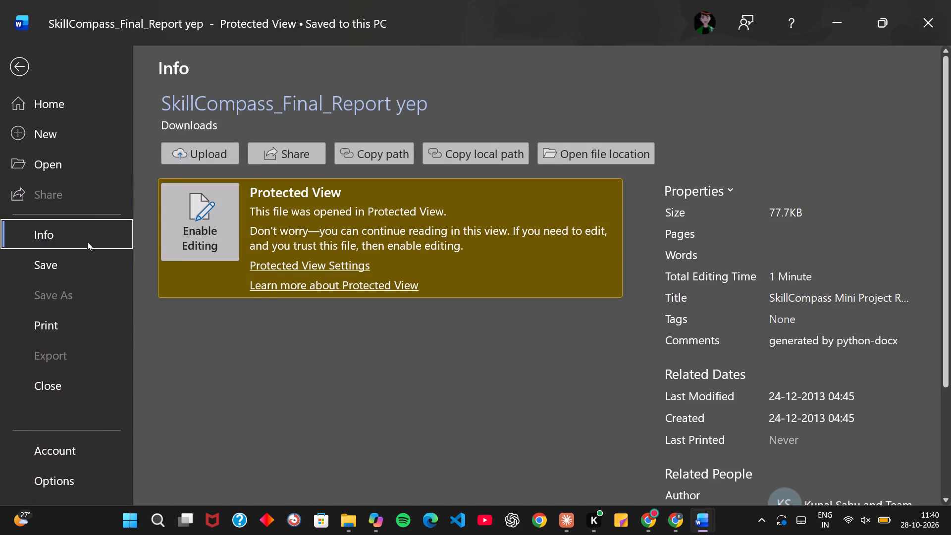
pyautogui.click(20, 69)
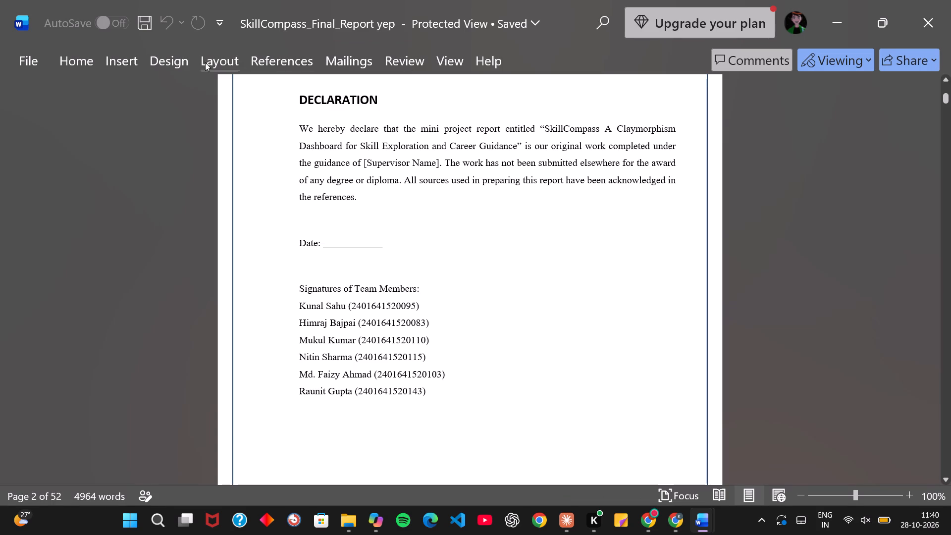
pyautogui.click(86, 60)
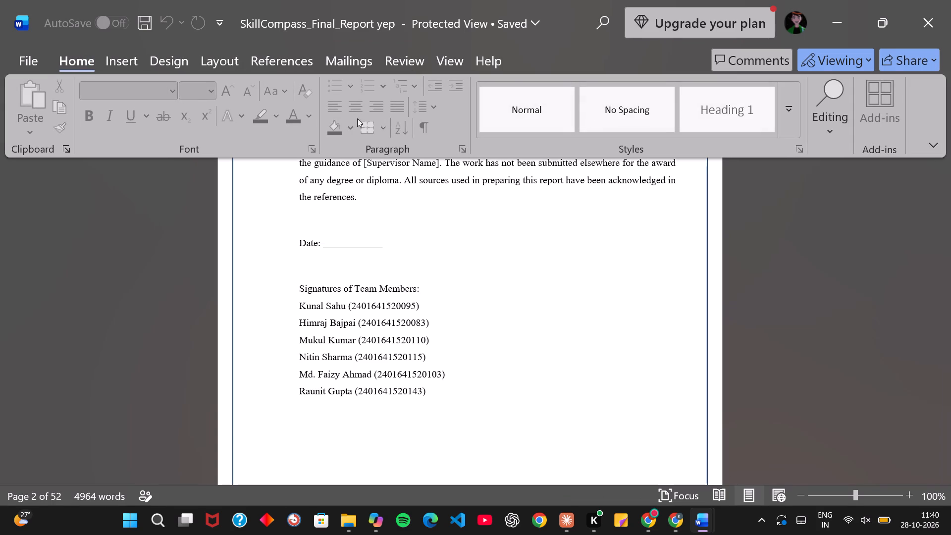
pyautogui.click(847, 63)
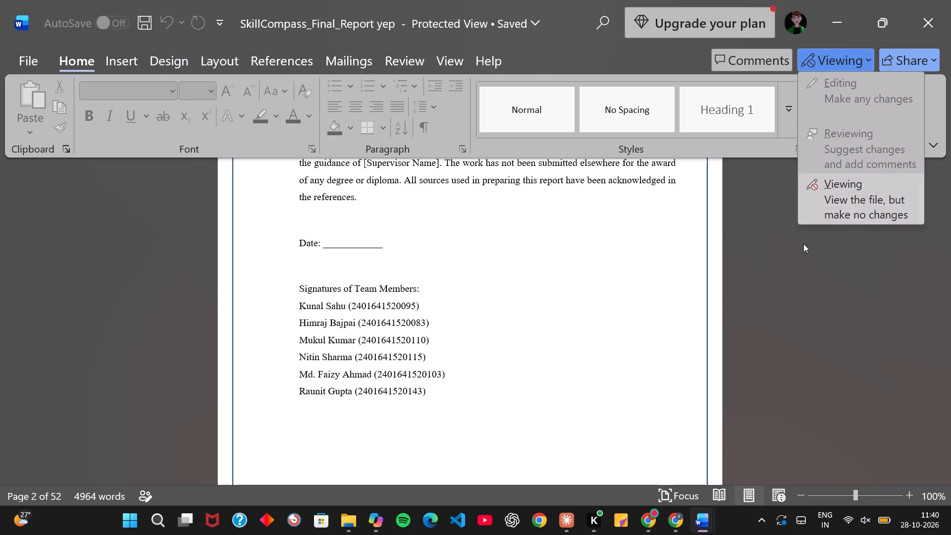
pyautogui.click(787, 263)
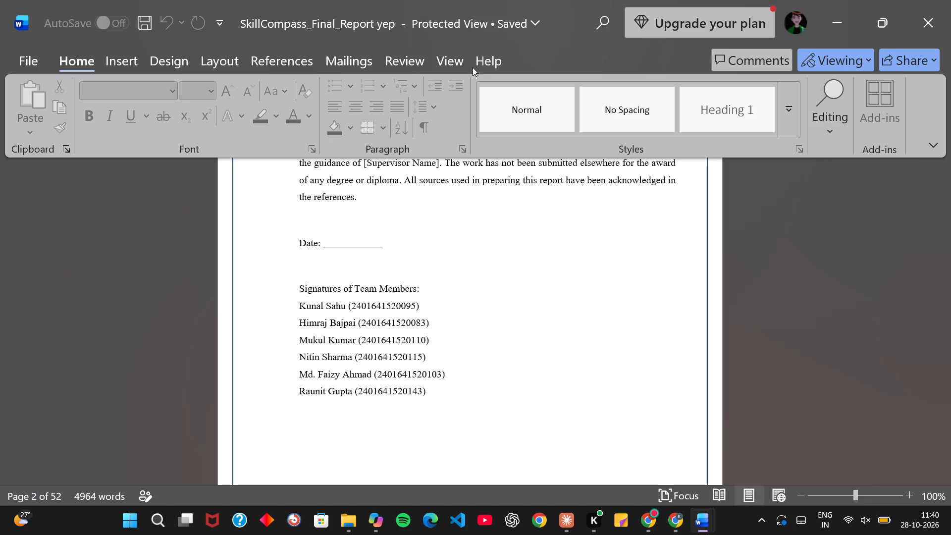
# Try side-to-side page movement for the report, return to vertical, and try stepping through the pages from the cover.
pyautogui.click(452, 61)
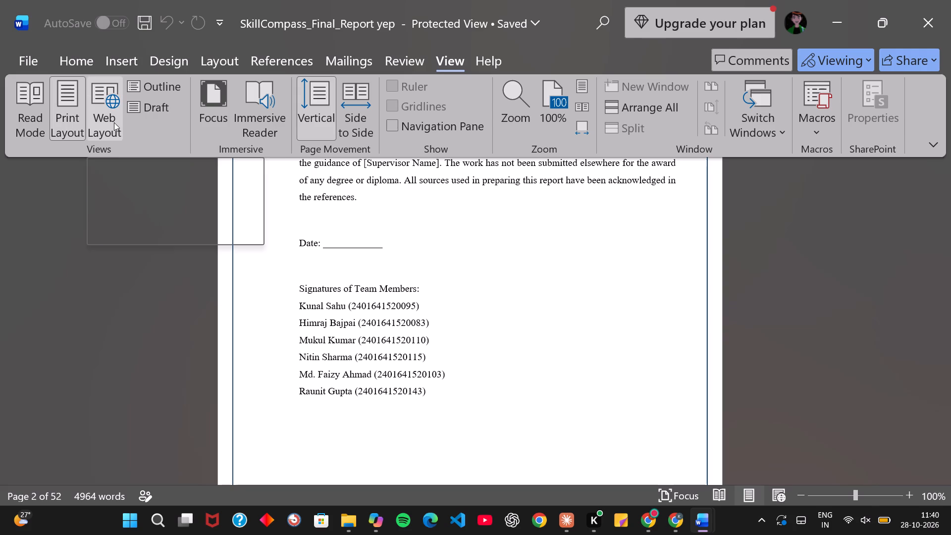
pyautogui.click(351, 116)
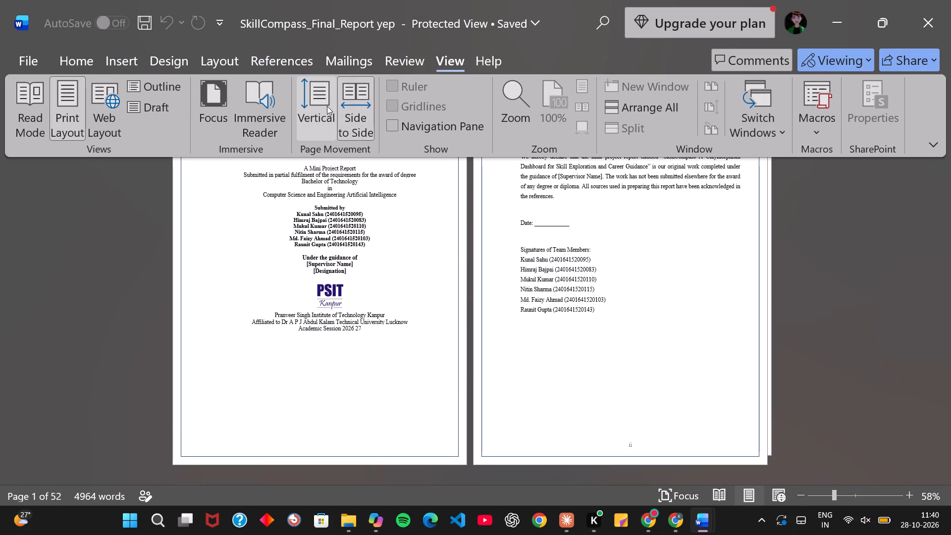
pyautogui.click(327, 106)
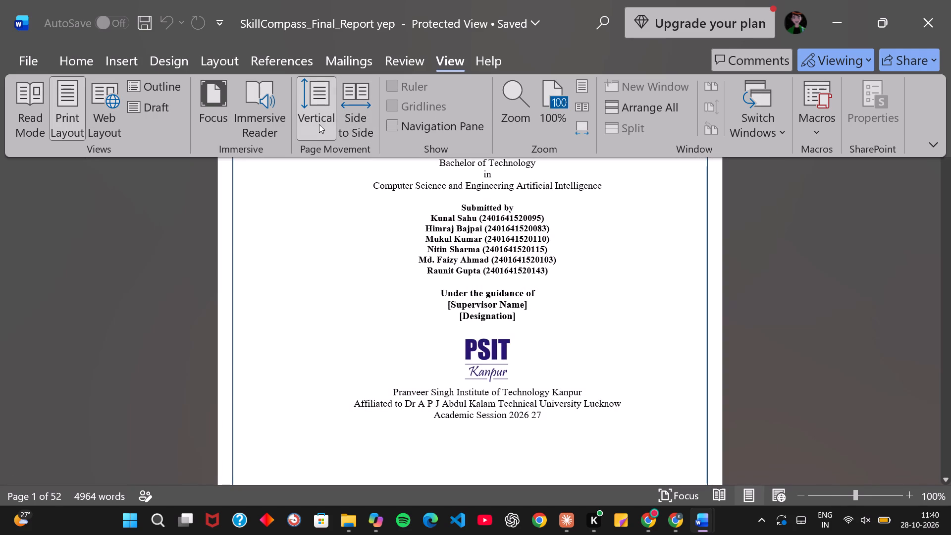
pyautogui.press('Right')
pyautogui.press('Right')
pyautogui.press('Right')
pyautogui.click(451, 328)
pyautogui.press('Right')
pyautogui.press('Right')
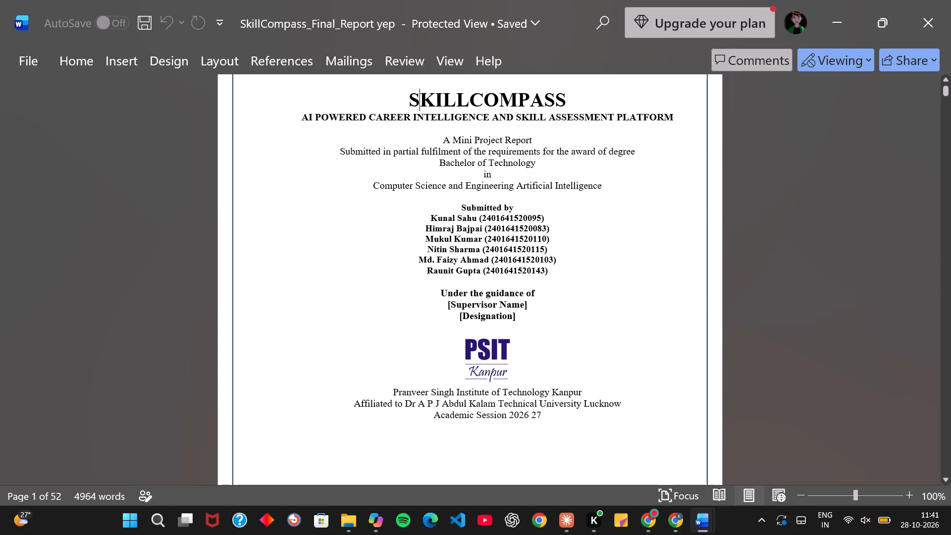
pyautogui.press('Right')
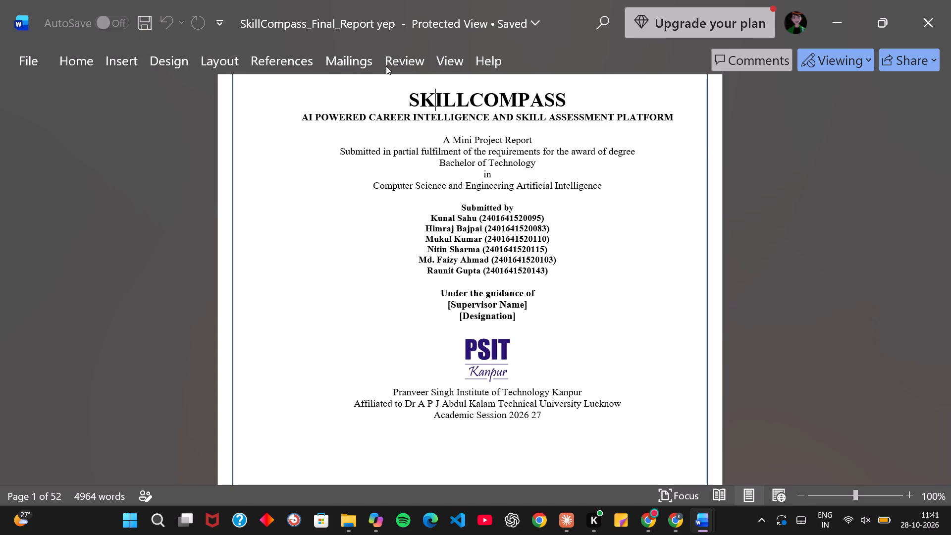
# Look through the whole report in Web Layout, from the cover to the last appendices, and return to Print Layout.
pyautogui.click(78, 60)
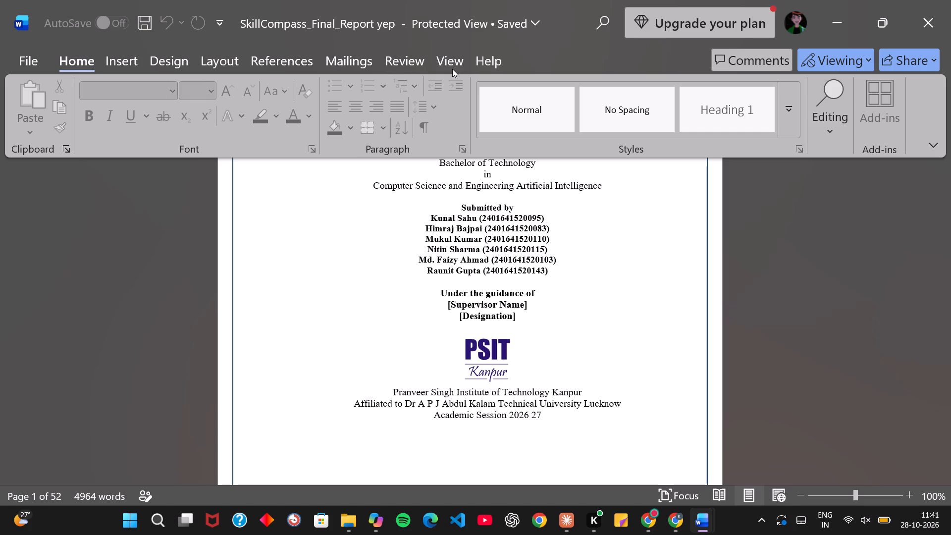
pyautogui.click(452, 69)
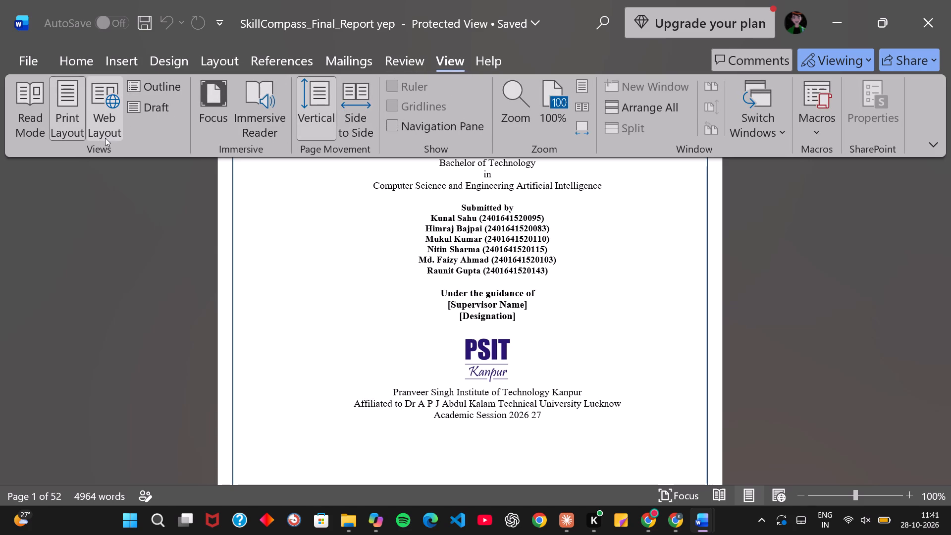
pyautogui.click(111, 88)
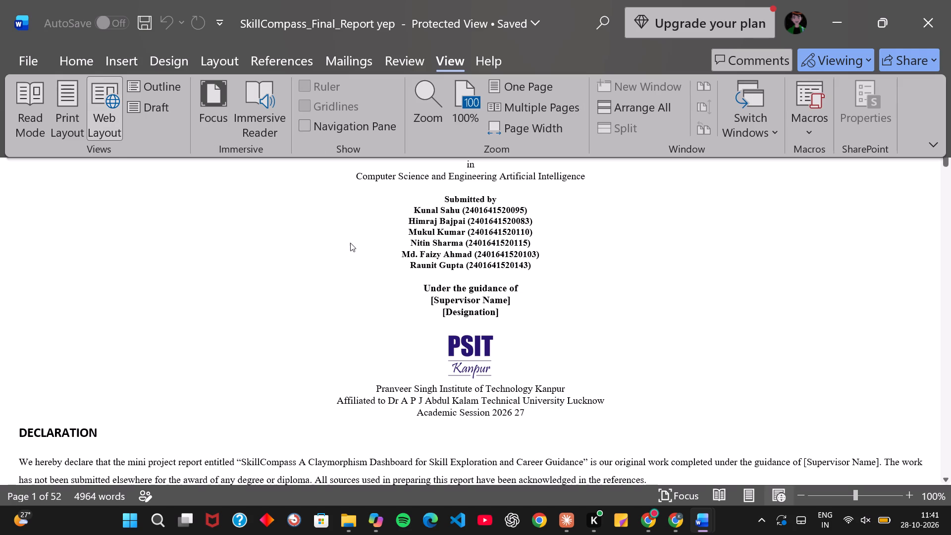
pyautogui.scroll(-2, 350, 243)
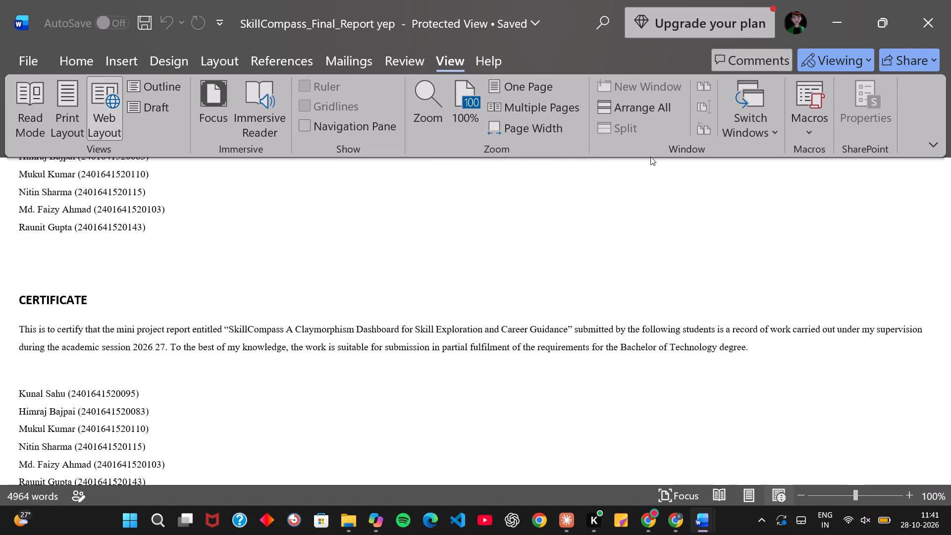
pyautogui.click(928, 148)
pyautogui.click(709, 226)
pyautogui.scroll(-15, 709, 226)
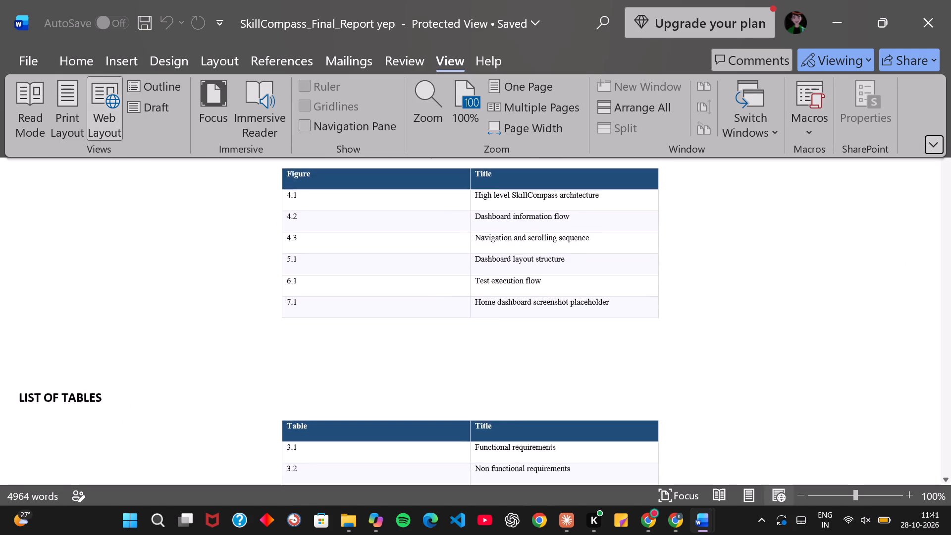
pyautogui.scroll(-20, 709, 226)
pyautogui.scroll(-6, 709, 226)
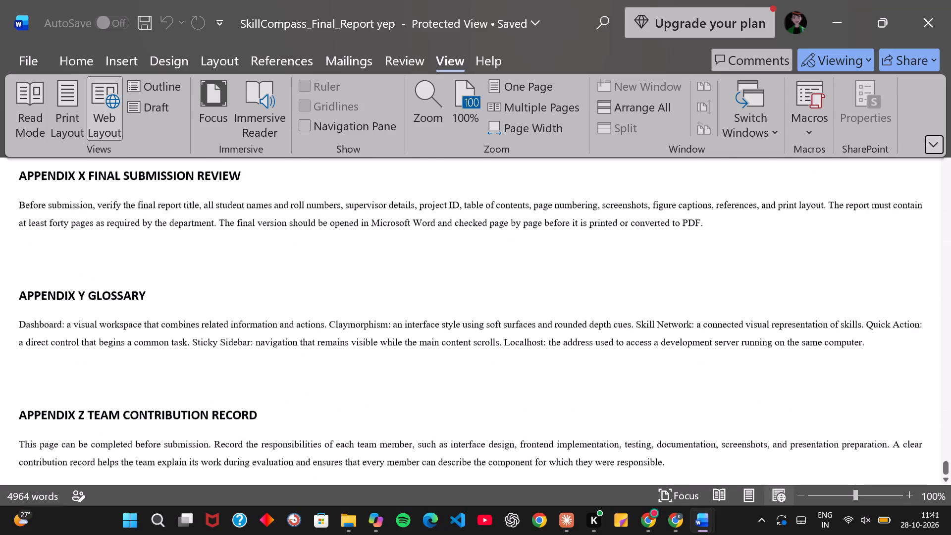
pyautogui.scroll(-2, 709, 226)
pyautogui.scroll(18, 709, 226)
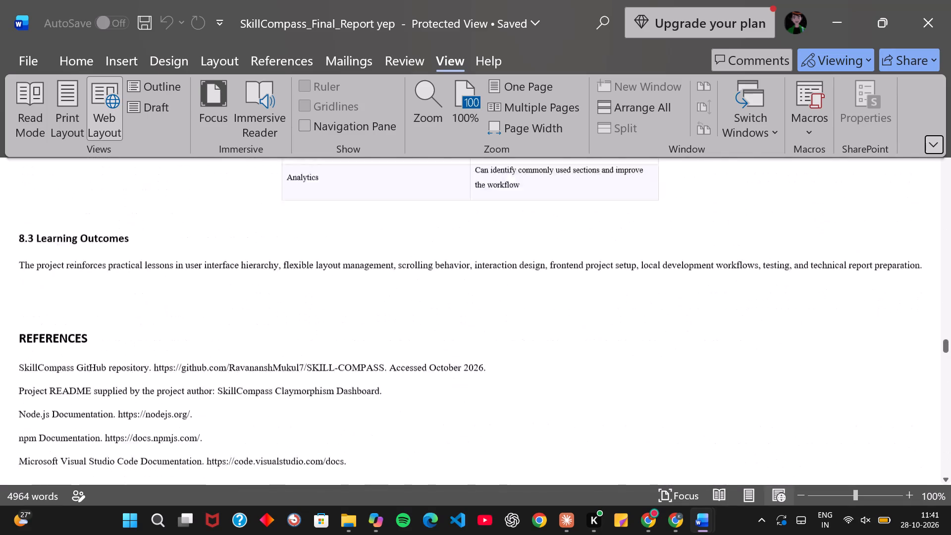
pyautogui.scroll(2, 709, 226)
pyautogui.click(76, 100)
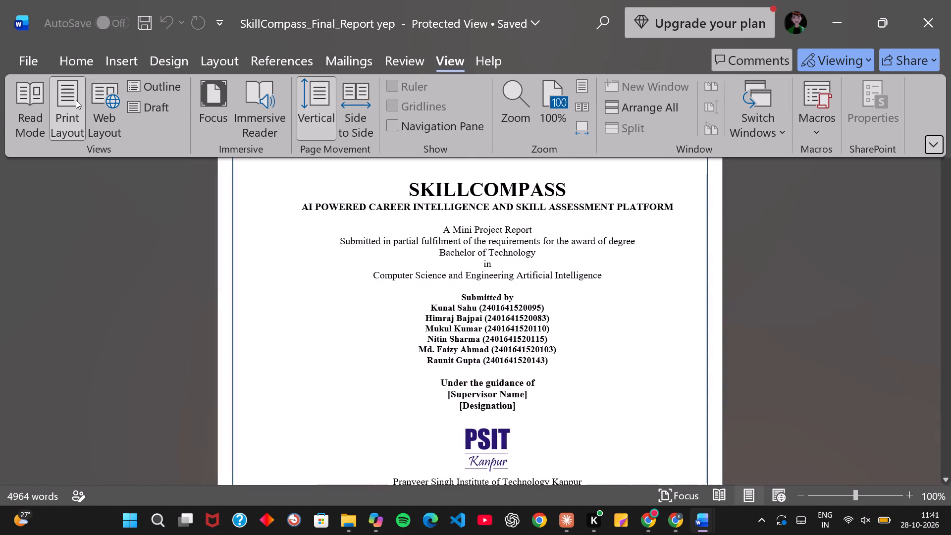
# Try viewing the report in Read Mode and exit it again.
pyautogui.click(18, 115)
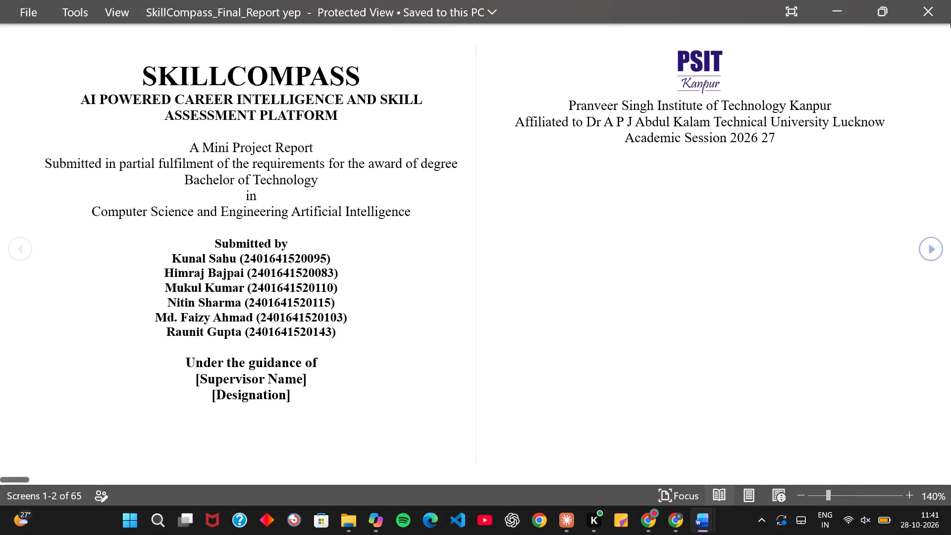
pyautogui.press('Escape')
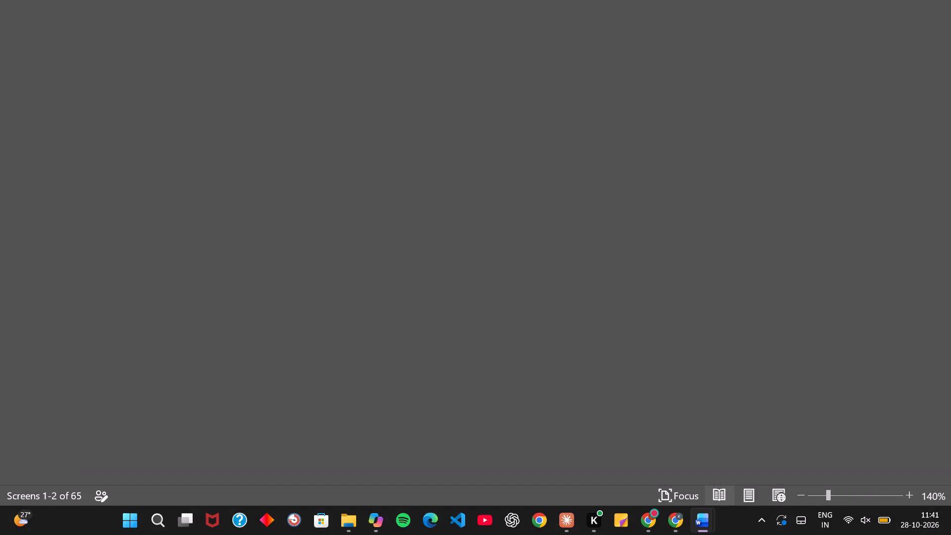
# Set the report's page movement to Side to Side.
pyautogui.click(218, 62)
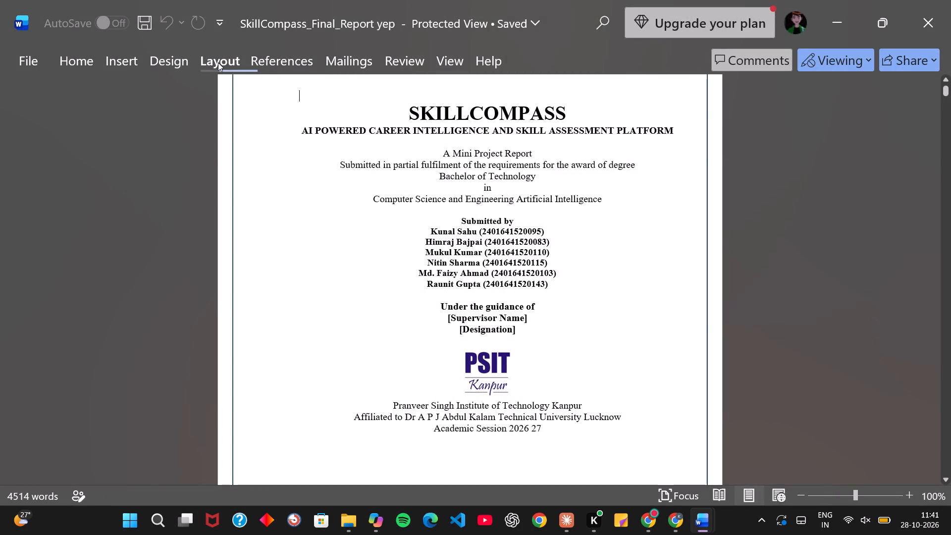
pyautogui.click(104, 216)
pyautogui.click(169, 66)
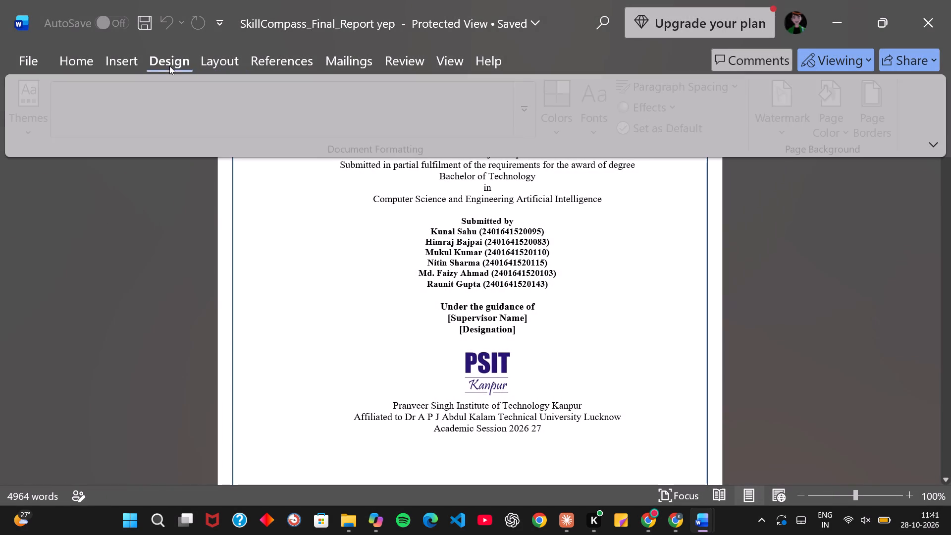
pyautogui.click(450, 61)
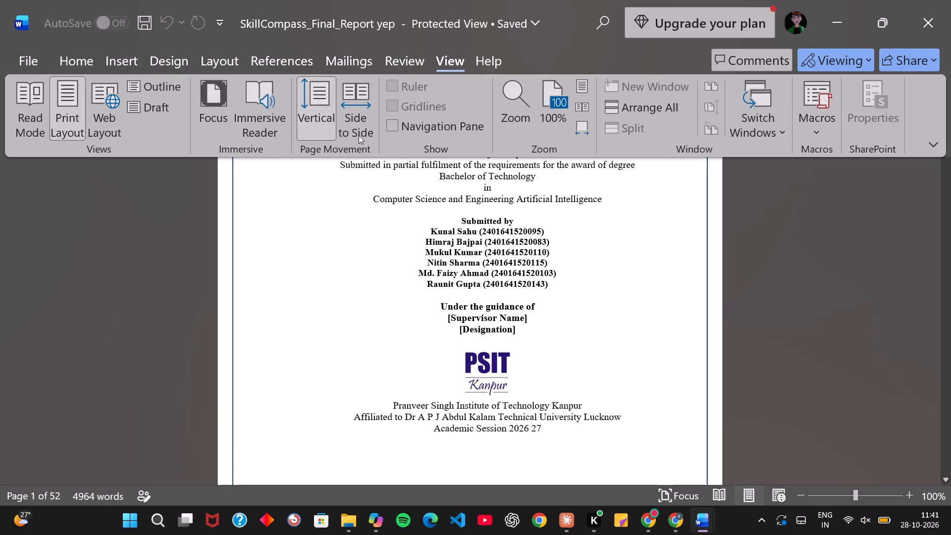
pyautogui.click(359, 135)
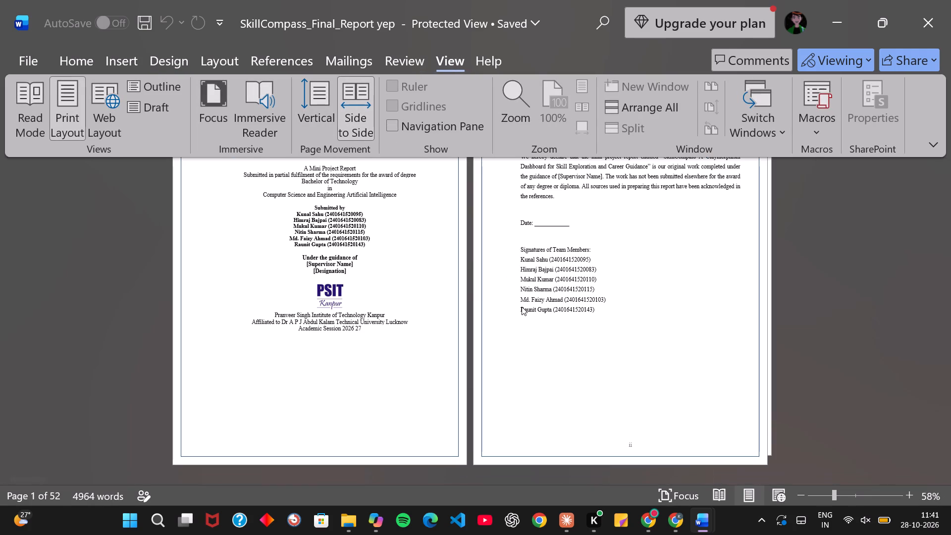
pyautogui.scroll(-2, 522, 307)
pyautogui.hscroll(7, 522, 307)
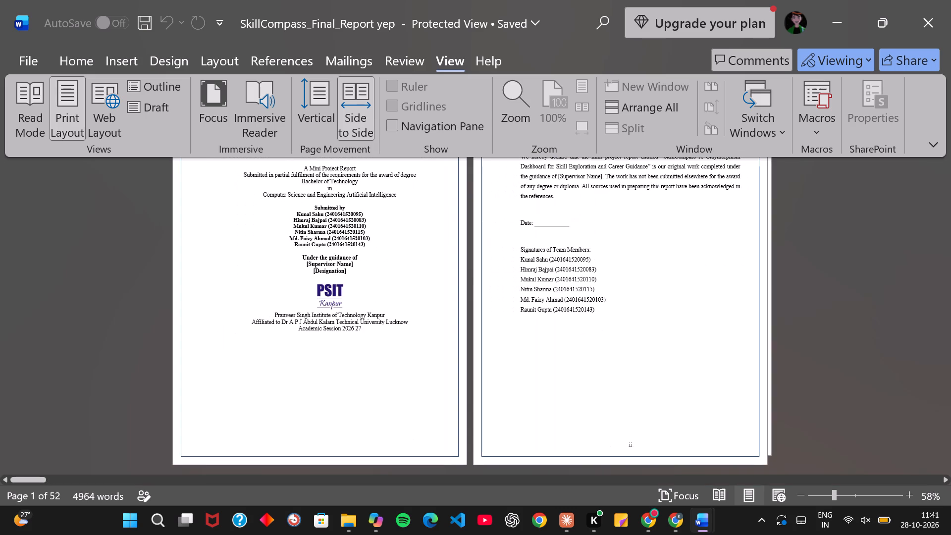
pyautogui.click(874, 248)
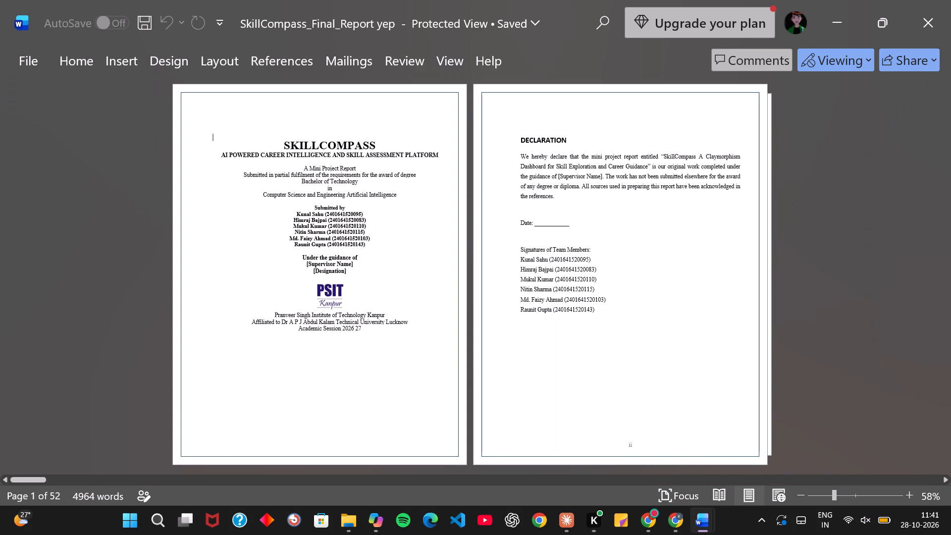
# Look through the report's opening pages, from the cover and contents to Chapter 3, and go back over Chapter 2.
pyautogui.press('Right')
pyautogui.press('Right')
pyautogui.hscroll(-1, 549, 237)
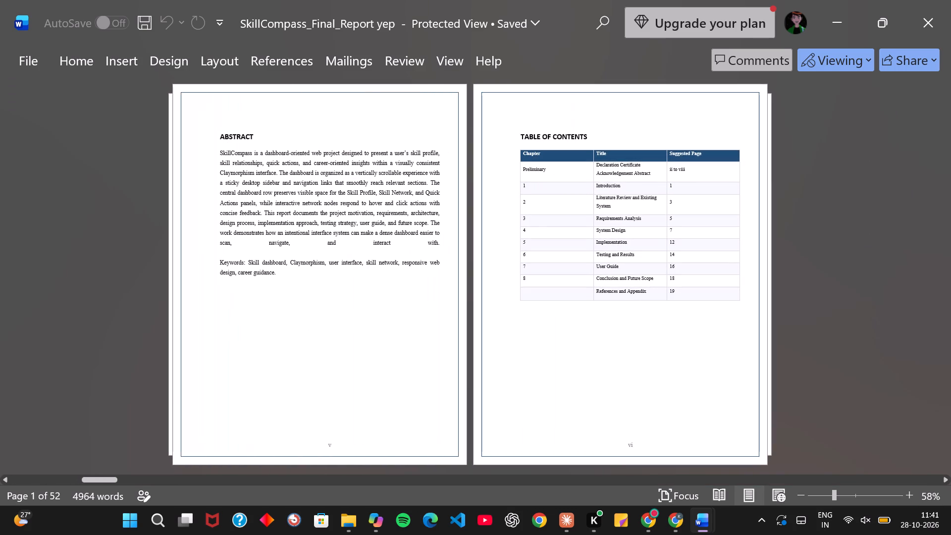
pyautogui.hscroll(-2, 549, 237)
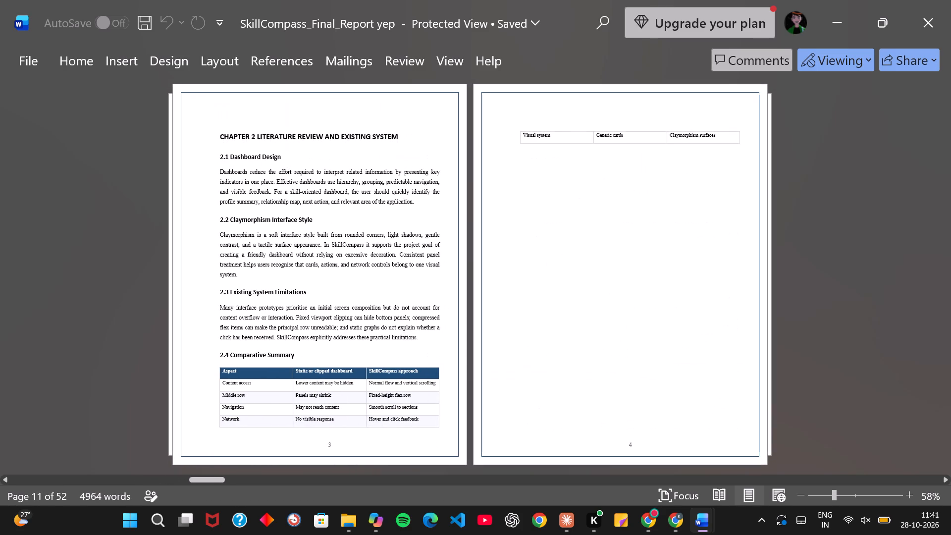
pyautogui.hscroll(-1, 549, 237)
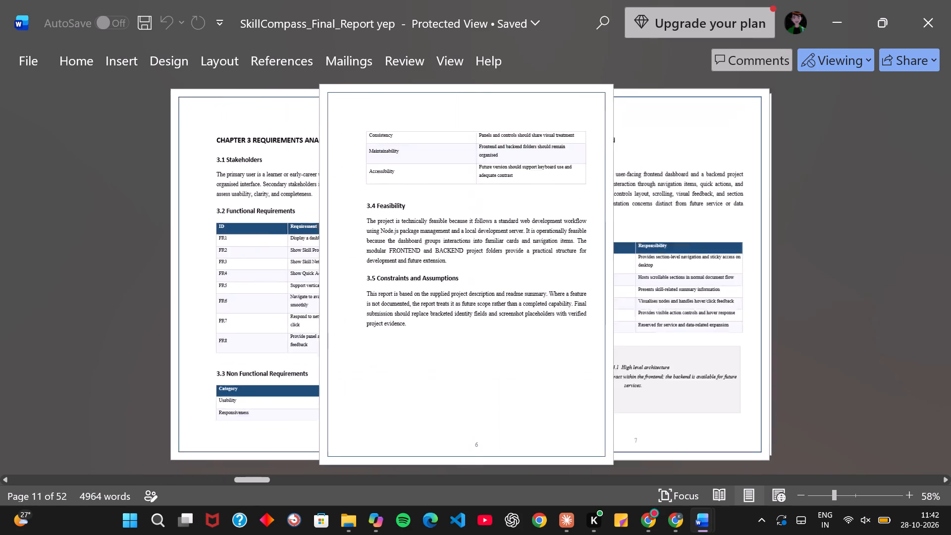
pyautogui.hscroll(-1, 549, 237)
pyautogui.hscroll(2, 549, 237)
pyautogui.hscroll(-1, 549, 237)
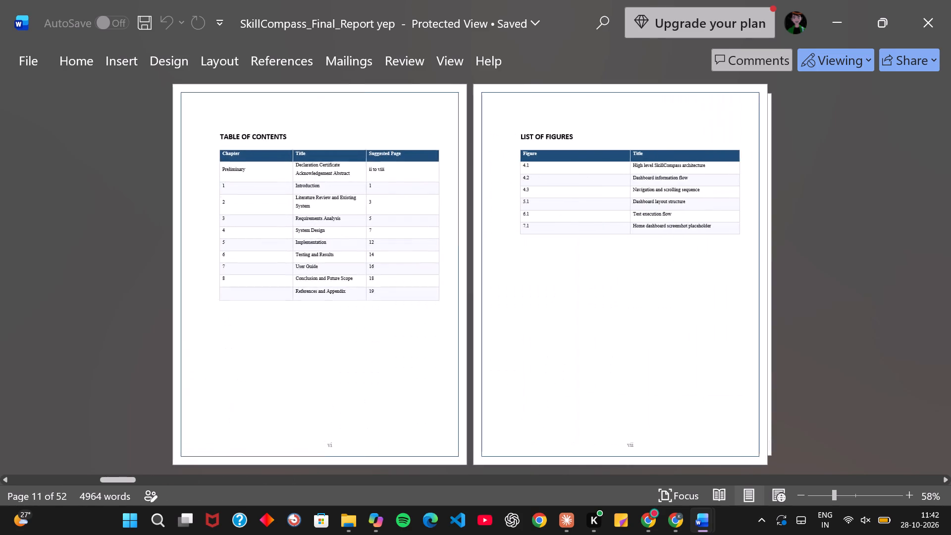
pyautogui.hscroll(-2, 549, 237)
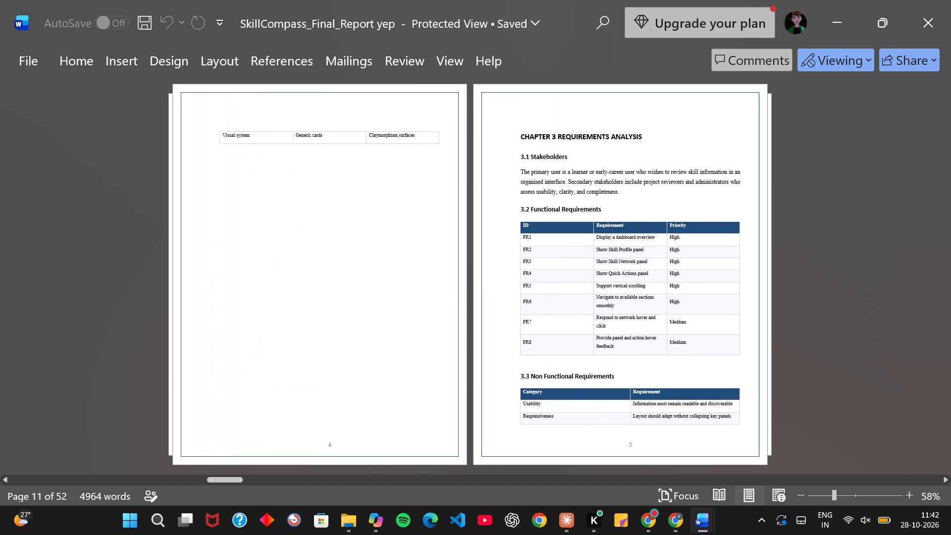
pyautogui.hscroll(1, 549, 237)
pyautogui.hscroll(-1, 549, 237)
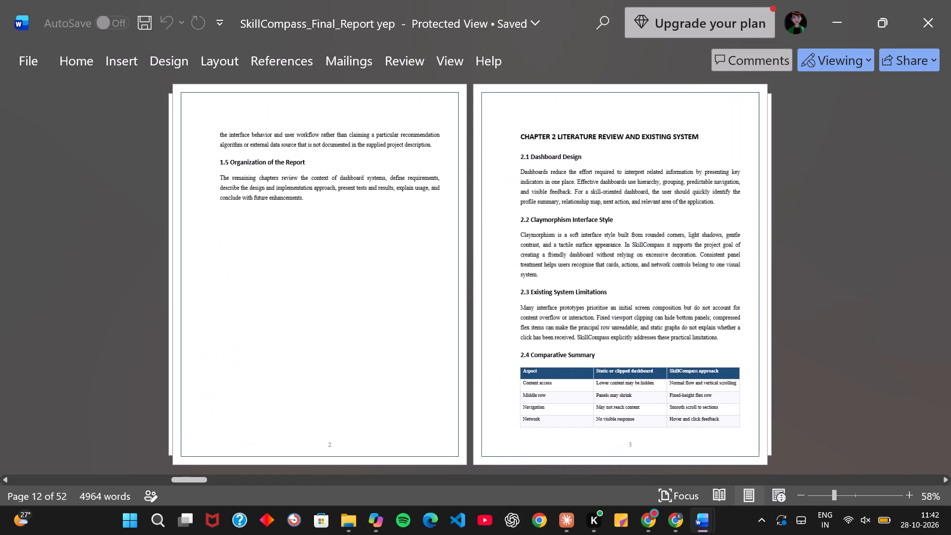
pyautogui.hscroll(-1, 549, 237)
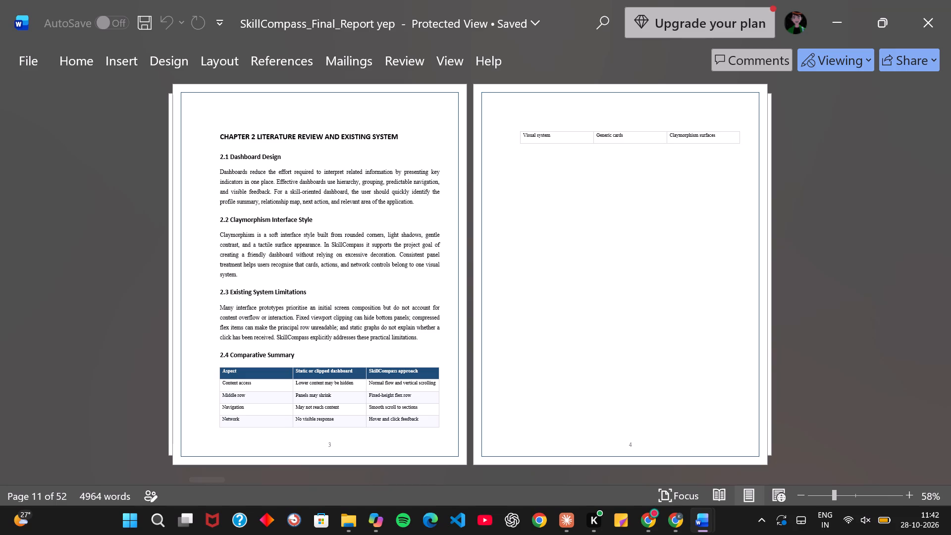
# Look through the rest of the report from Chapter 3 to Appendix Z, the team contribution record.
pyautogui.press('Right')
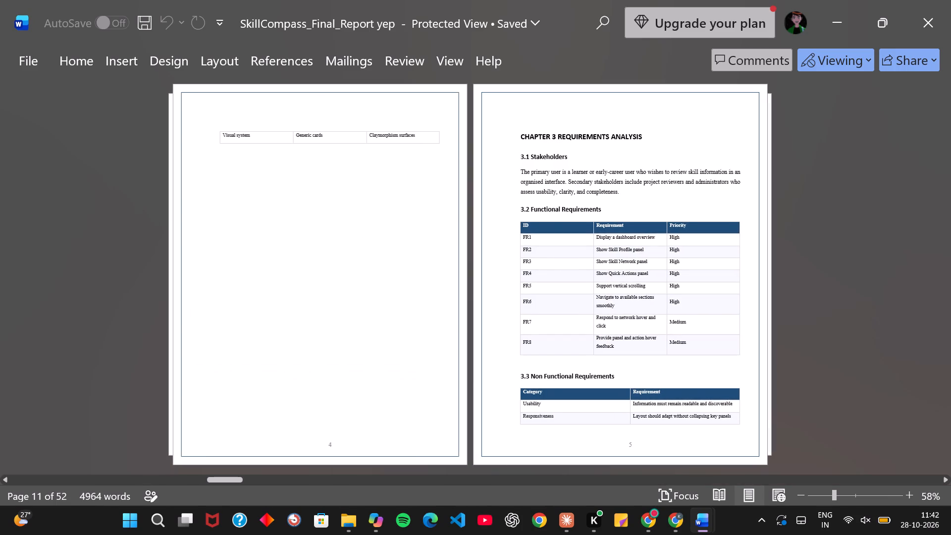
pyautogui.press('Right')
pyautogui.press('Right')
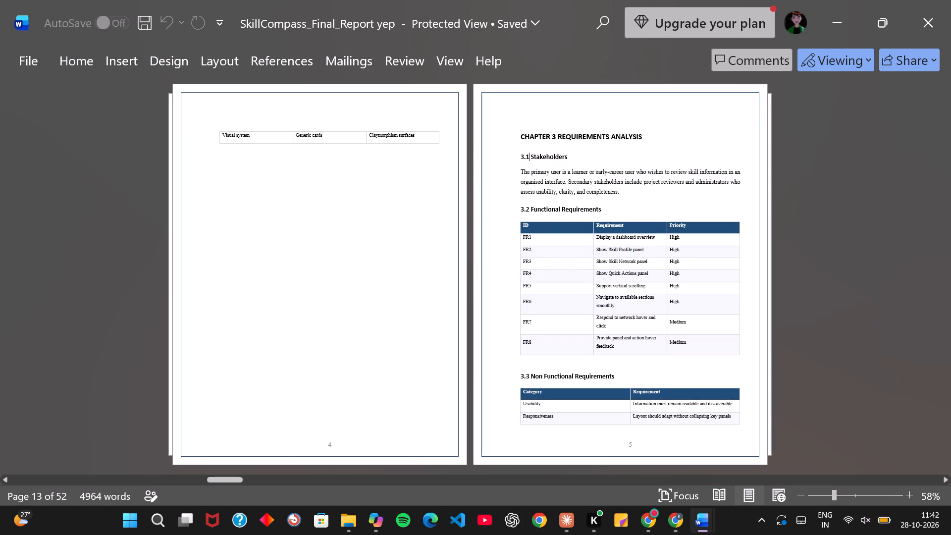
pyautogui.hscroll(-2, 549, 237)
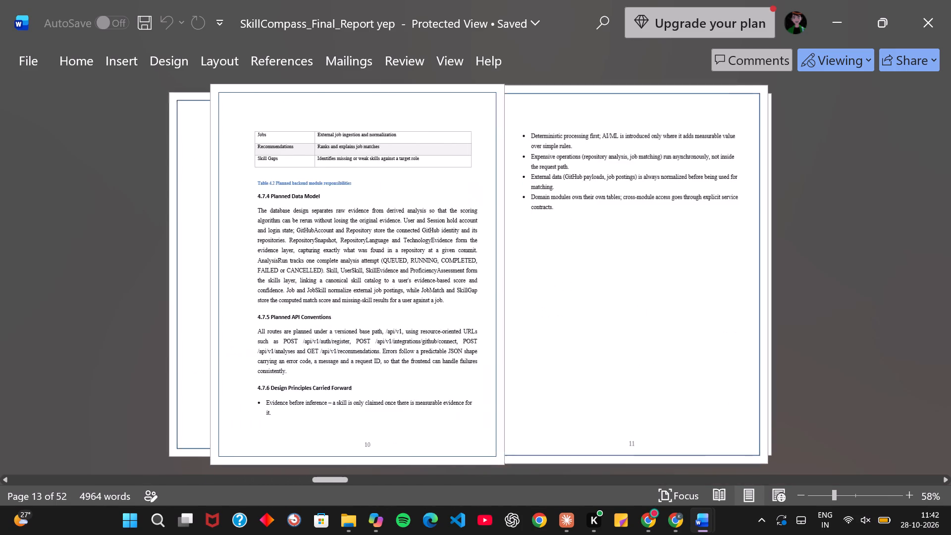
pyautogui.hscroll(-3, 549, 237)
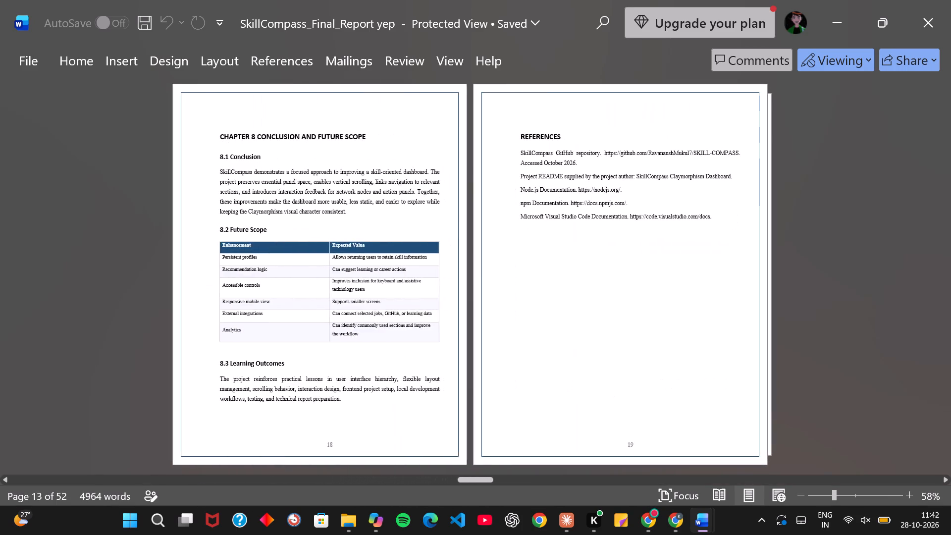
pyautogui.hscroll(-4, 549, 237)
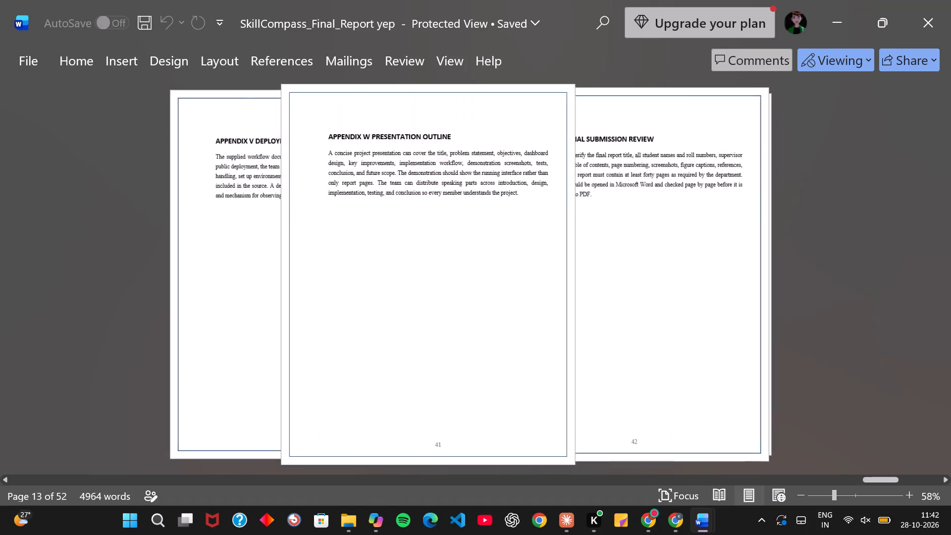
pyautogui.hscroll(-3, 549, 237)
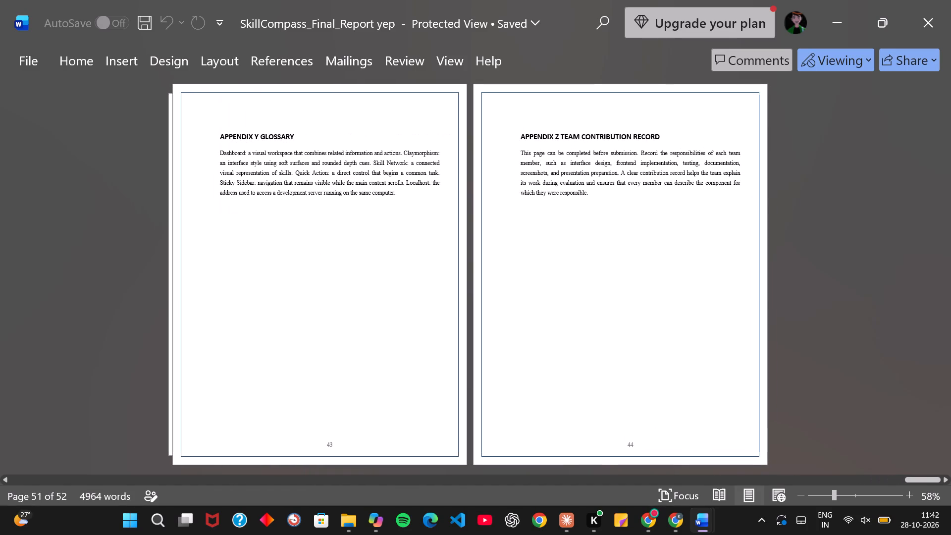
pyautogui.hscroll(2, 470, 237)
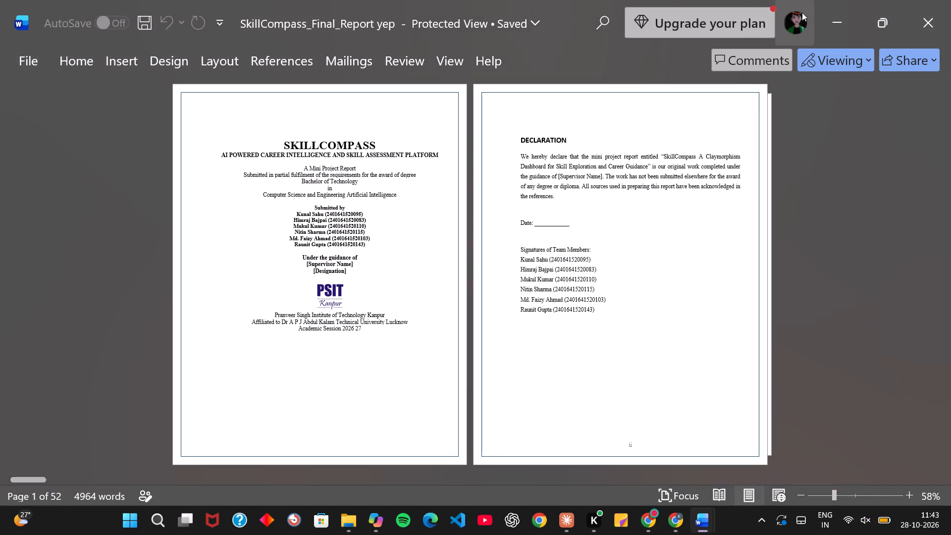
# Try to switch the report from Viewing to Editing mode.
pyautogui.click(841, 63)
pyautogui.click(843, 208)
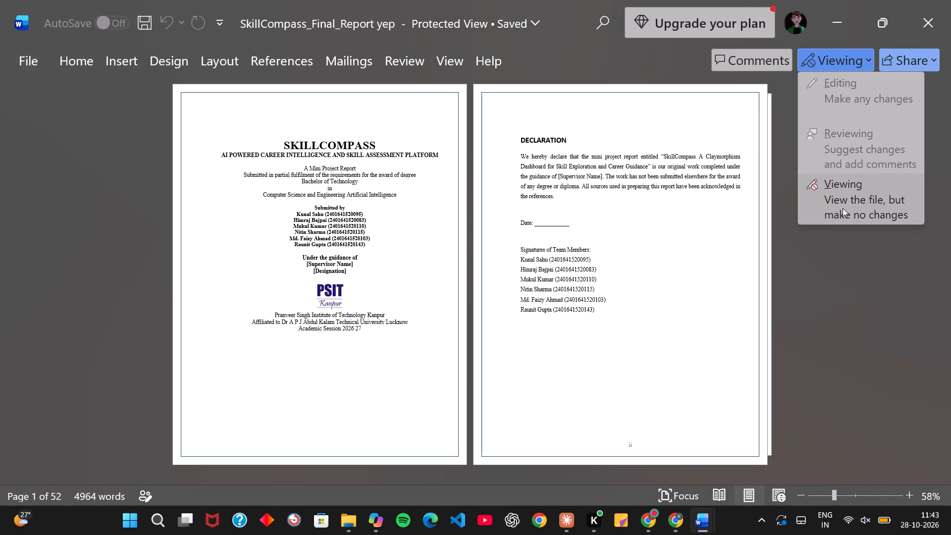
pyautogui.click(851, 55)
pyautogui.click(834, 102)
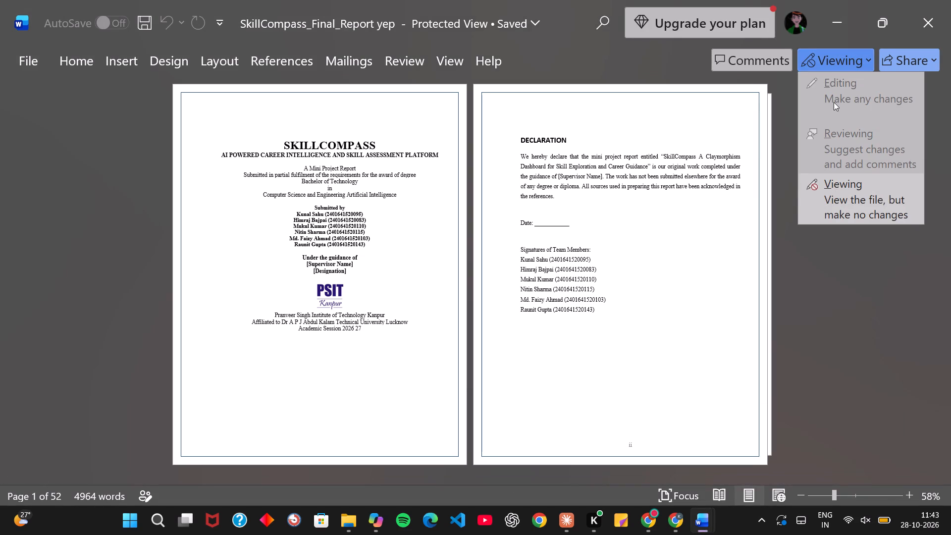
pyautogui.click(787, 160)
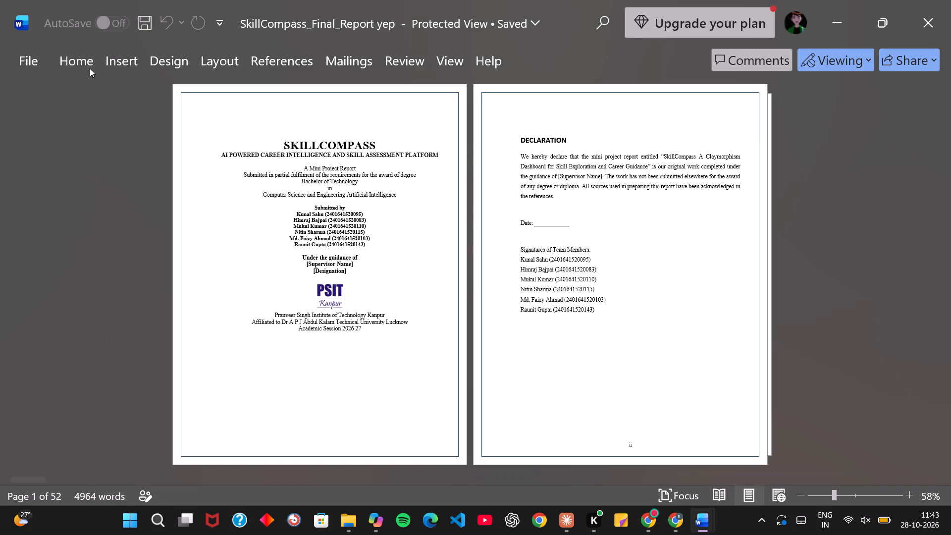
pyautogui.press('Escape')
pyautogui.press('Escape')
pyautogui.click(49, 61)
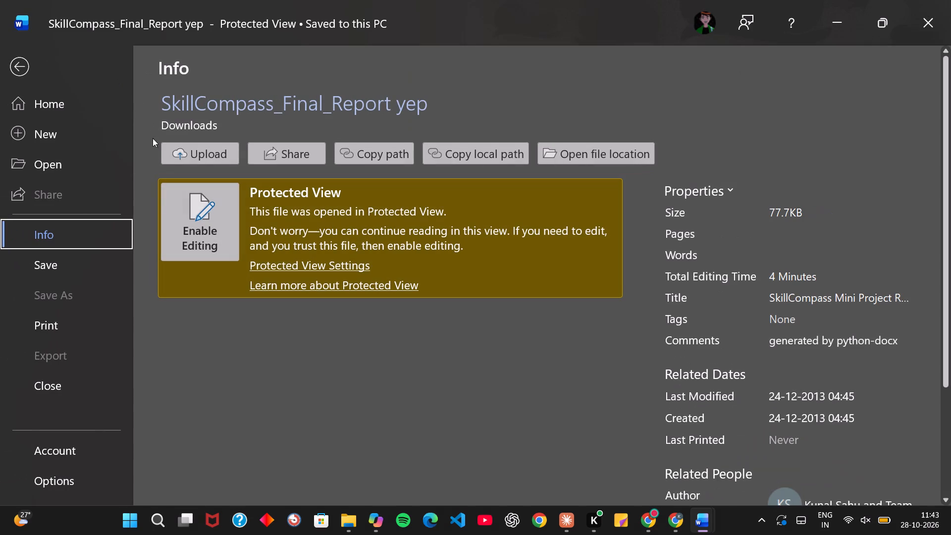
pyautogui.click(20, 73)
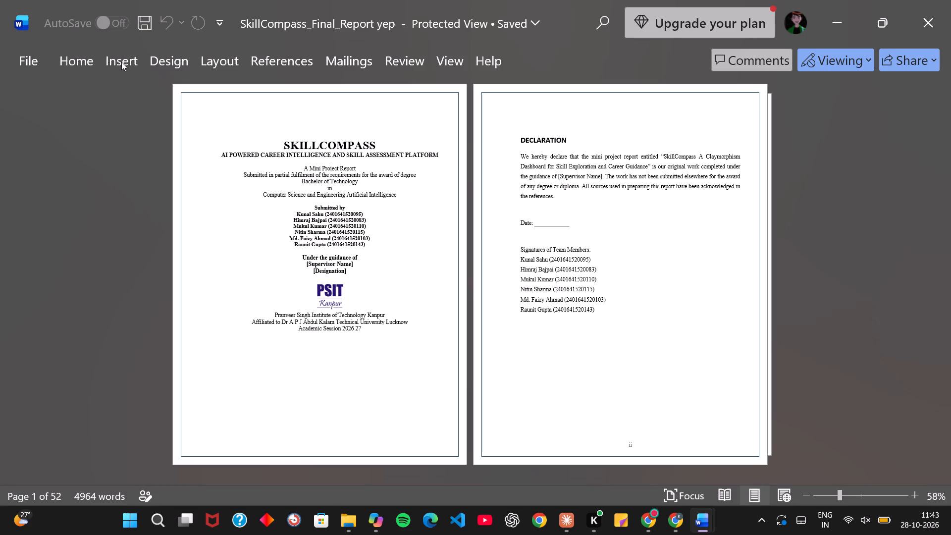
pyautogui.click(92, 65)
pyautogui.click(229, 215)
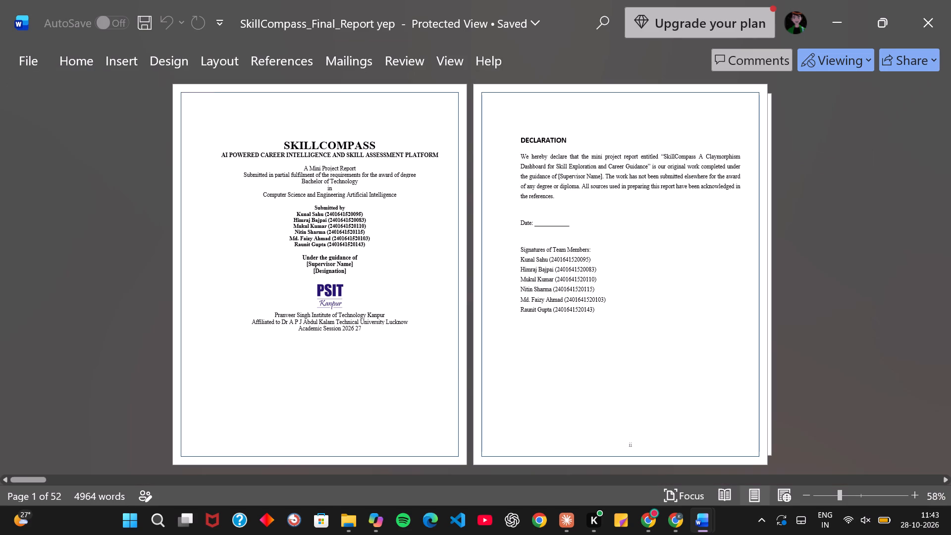
# Set the report's page movement to Vertical.
pyautogui.click(448, 60)
pyautogui.click(312, 114)
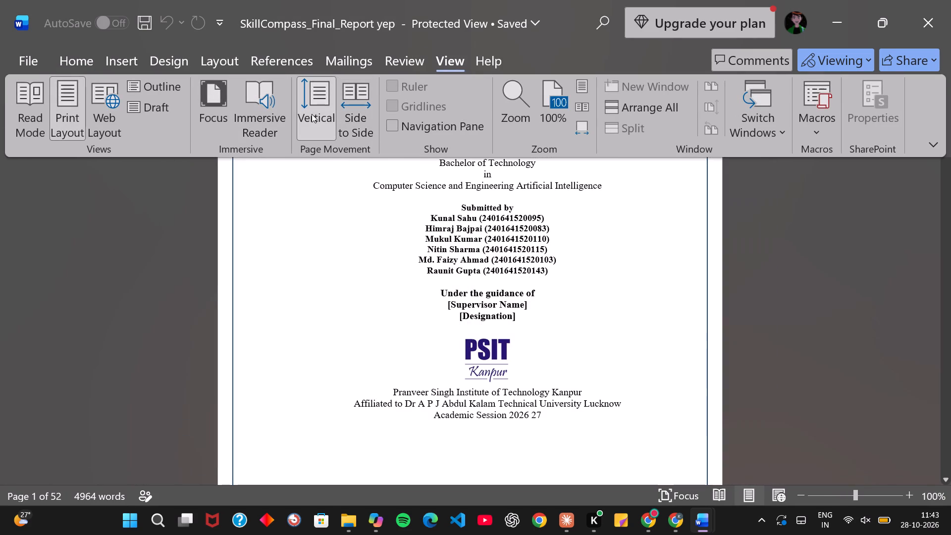
# Look through the report's pages from the cover page past the Declaration to Appendix A Project Commands.
pyautogui.click(210, 292)
pyautogui.scroll(-12, 516, 235)
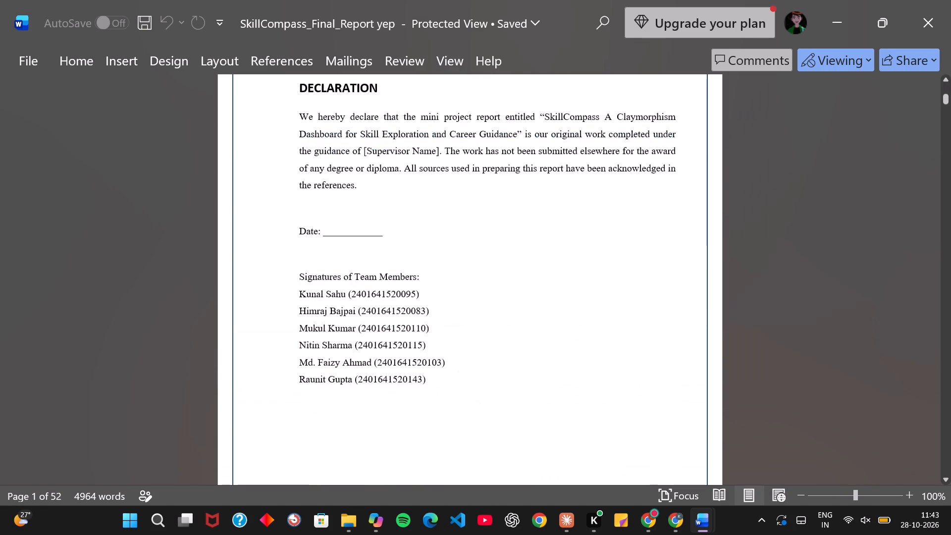
pyautogui.scroll(-13, 516, 235)
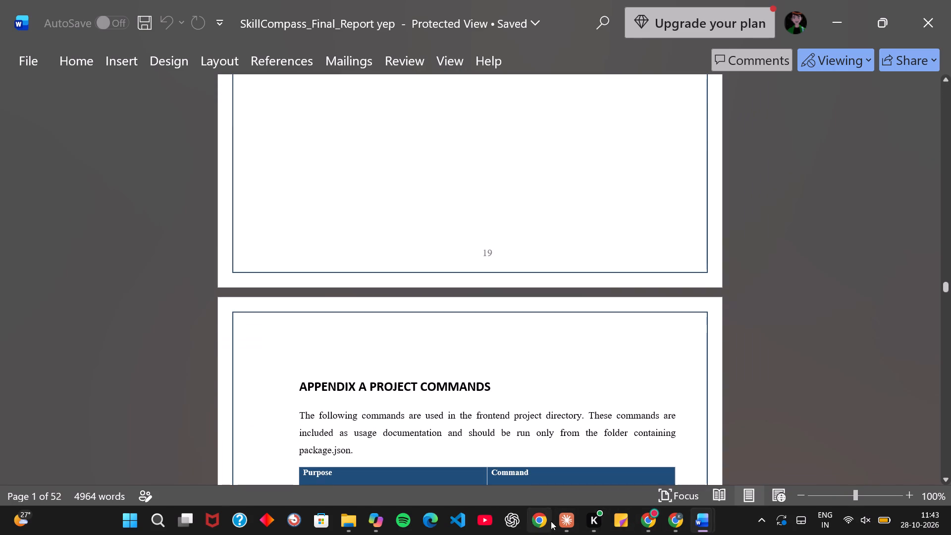
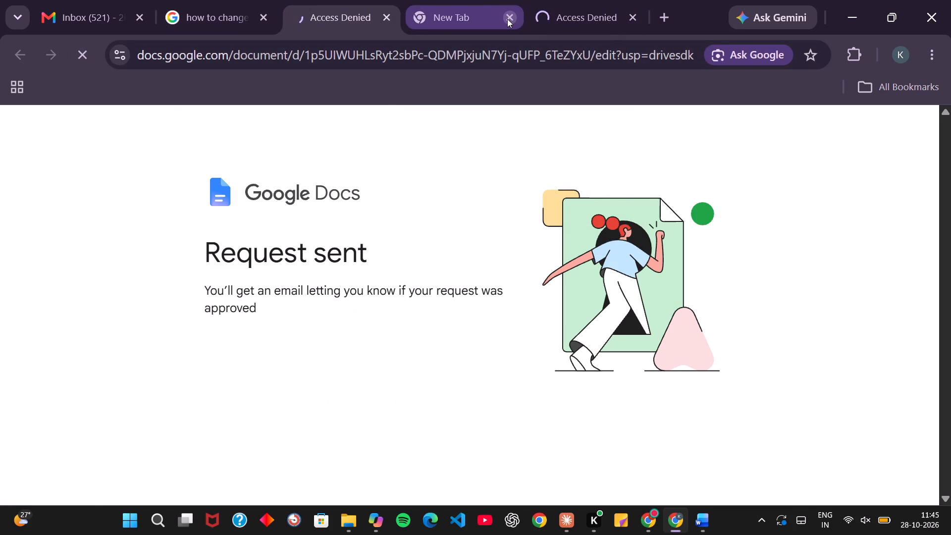
# Close the unused New Tab between the two Access Denied document tabs in Google Chrome.
pyautogui.click(507, 19)
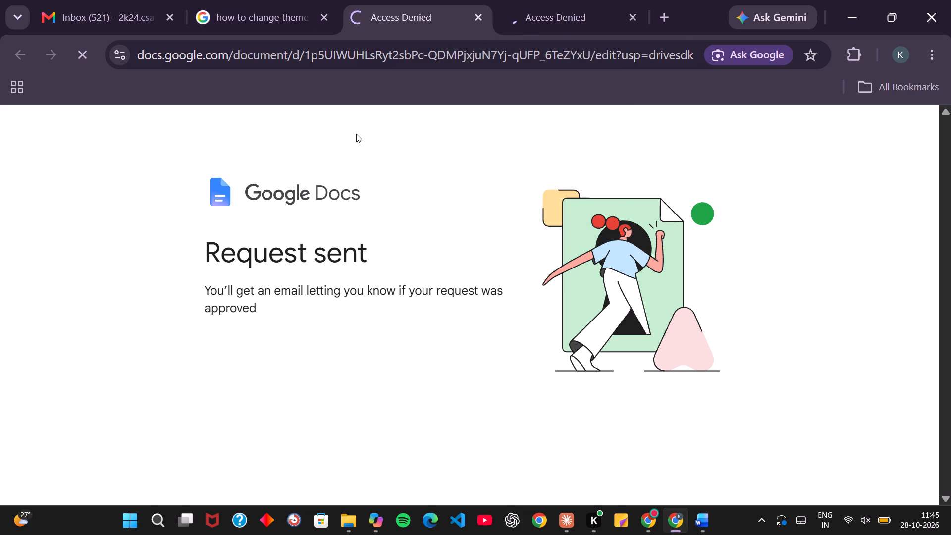
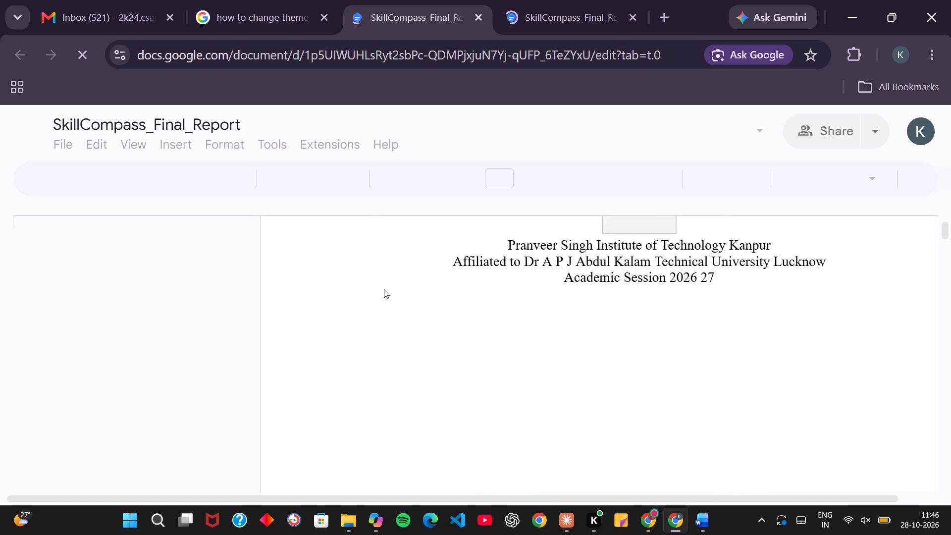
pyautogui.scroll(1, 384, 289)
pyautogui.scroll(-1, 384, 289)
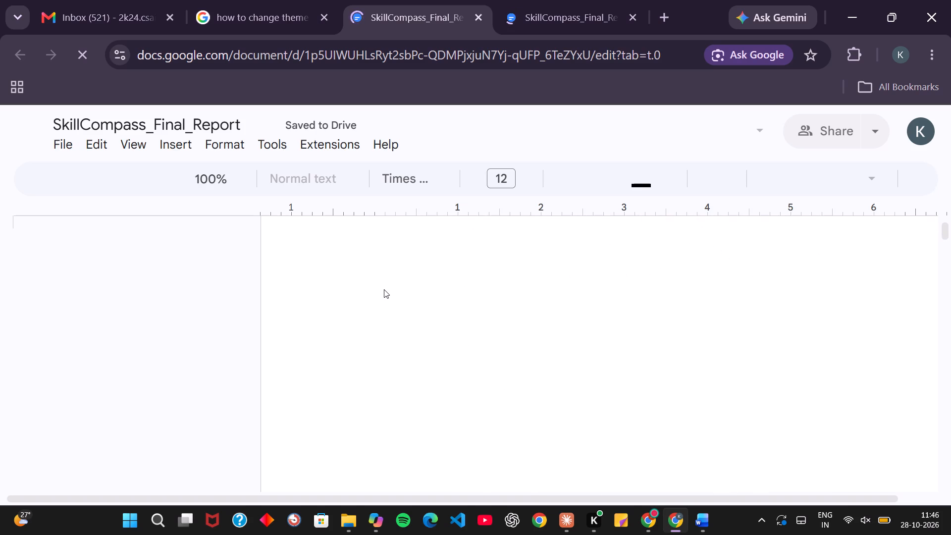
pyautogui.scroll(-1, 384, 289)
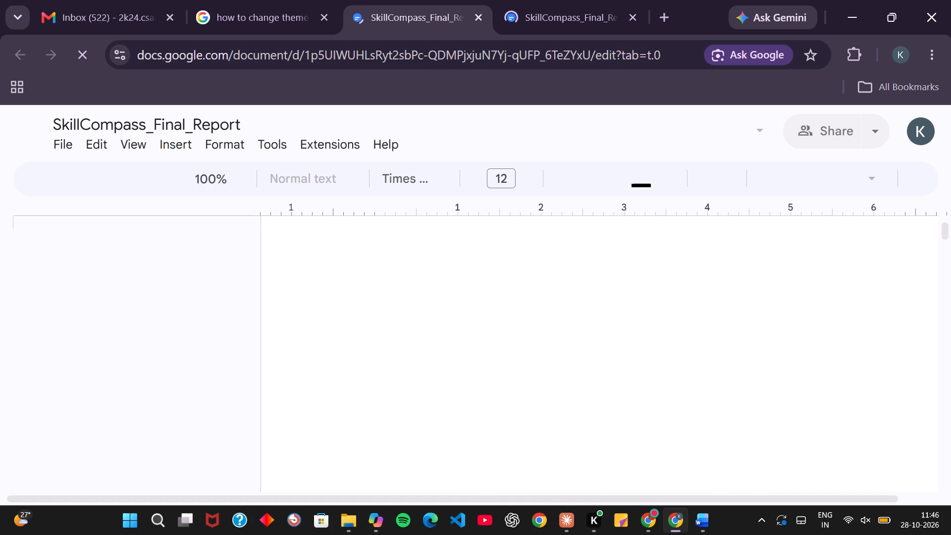
# Skim the SkillCompass_Final_Report copy in Google Docs from the opening pages through the implementation chapter and back to the front matter.
pyautogui.scroll(-17, 433, 324)
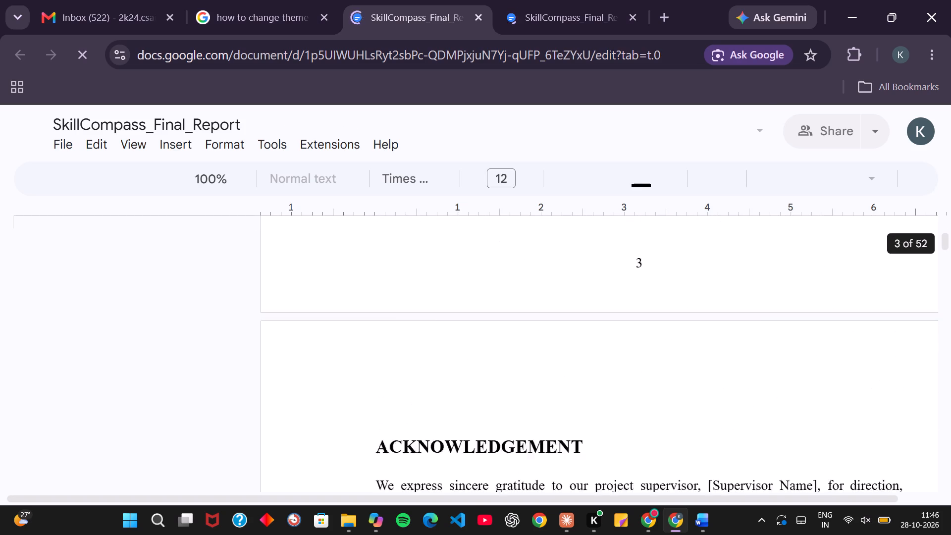
pyautogui.scroll(-17, 433, 324)
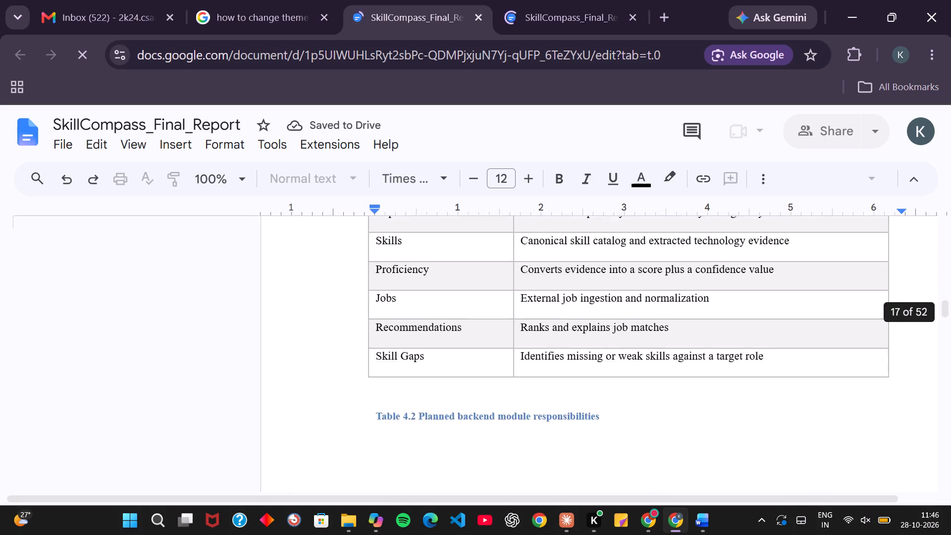
pyautogui.scroll(-15, 433, 324)
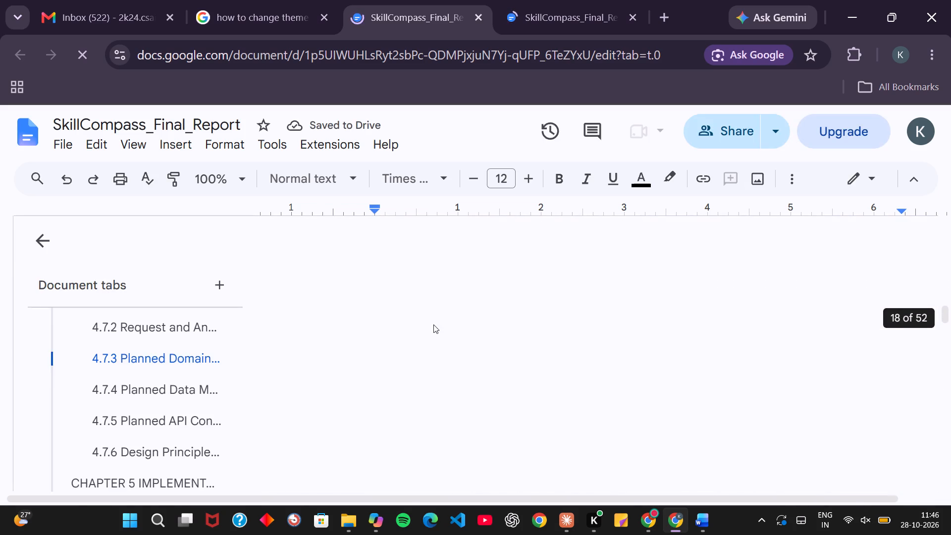
pyautogui.scroll(-2, 433, 324)
pyautogui.scroll(11, 514, 428)
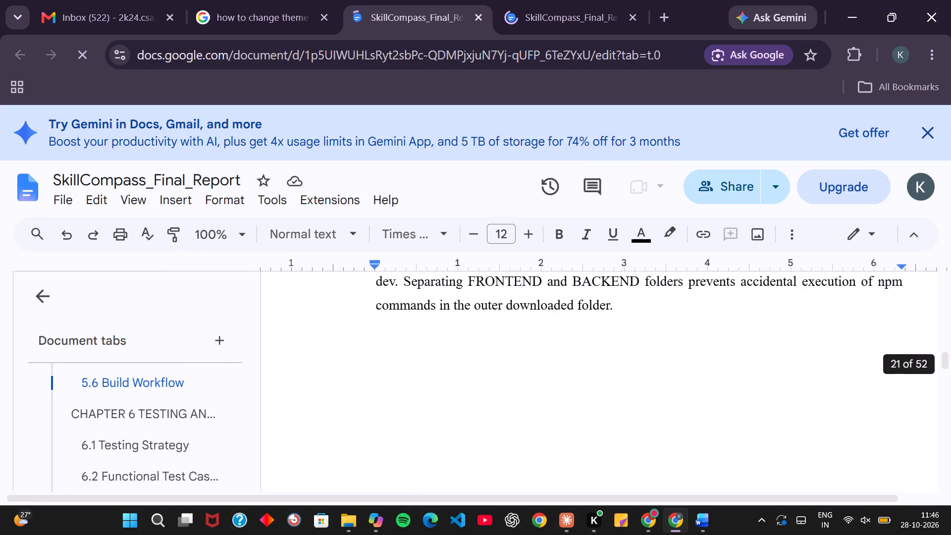
pyautogui.scroll(17, 514, 428)
pyautogui.scroll(6, 514, 428)
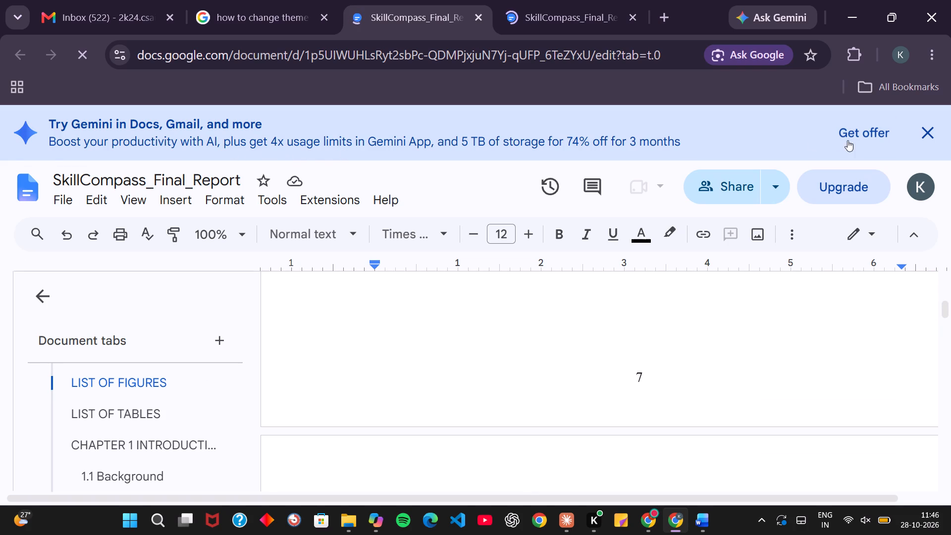
# Dismiss the Gemini promotional banner and collapse the document outline beside the report.
pyautogui.click(920, 139)
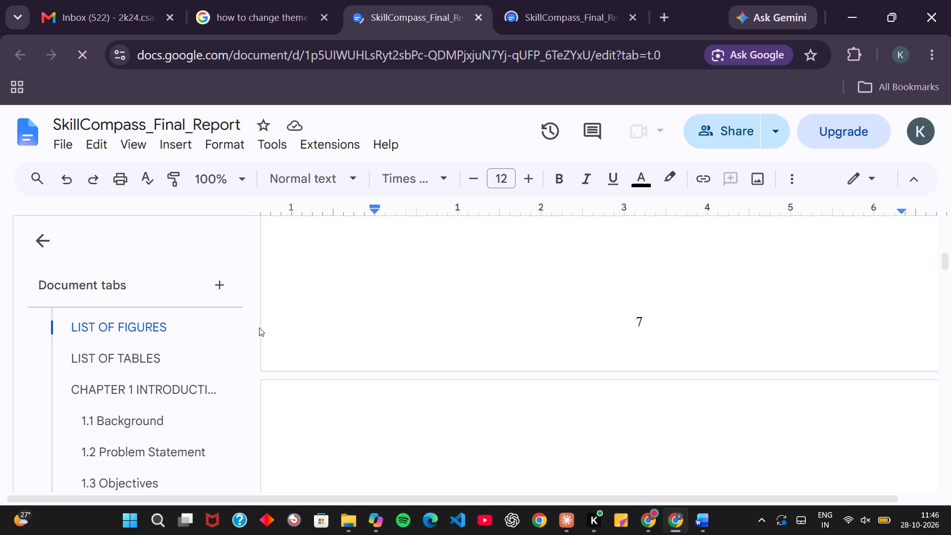
pyautogui.click(53, 237)
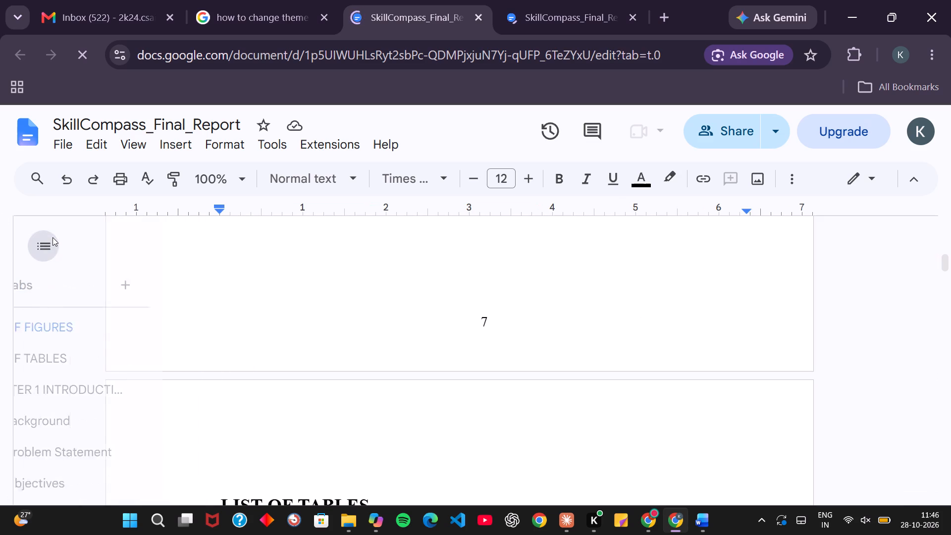
# Show the report in full screen.
pyautogui.scroll(4, 380, 354)
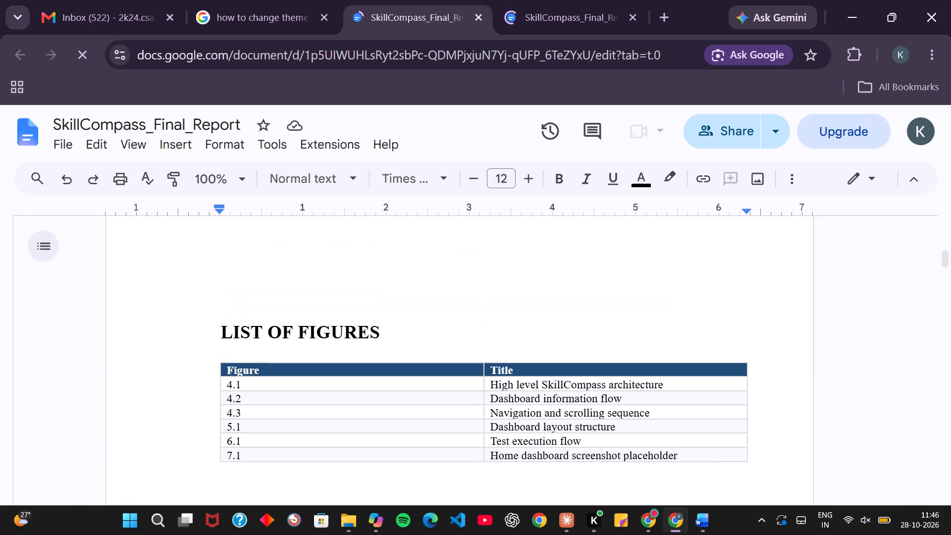
pyautogui.scroll(-10, 380, 354)
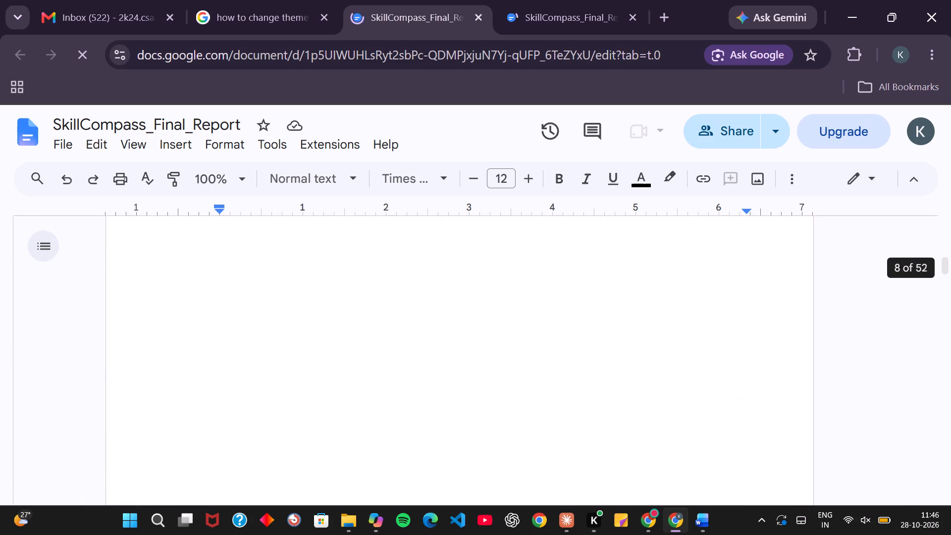
pyautogui.press('F11')
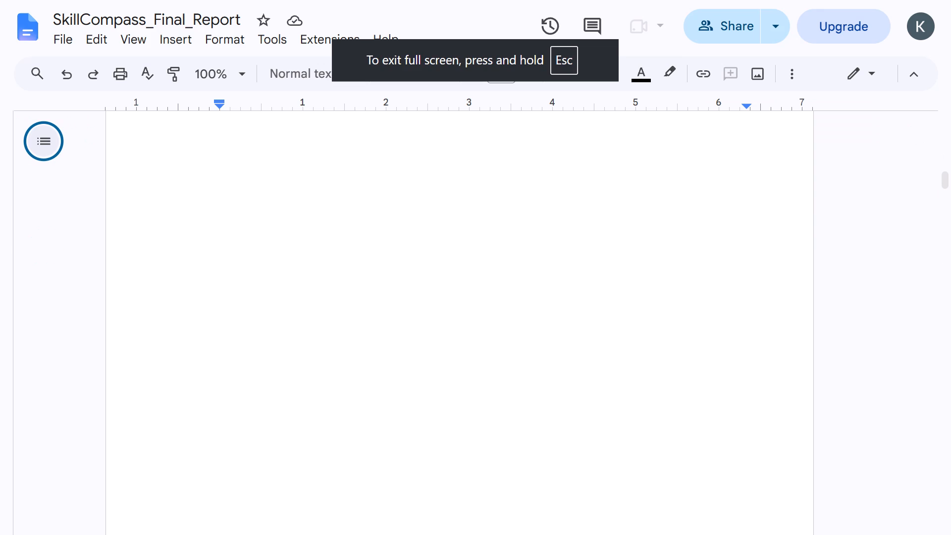
# Examine the report's front matter page by page, from the title page and declaration through the list of figures.
pyautogui.scroll(2, 270, 464)
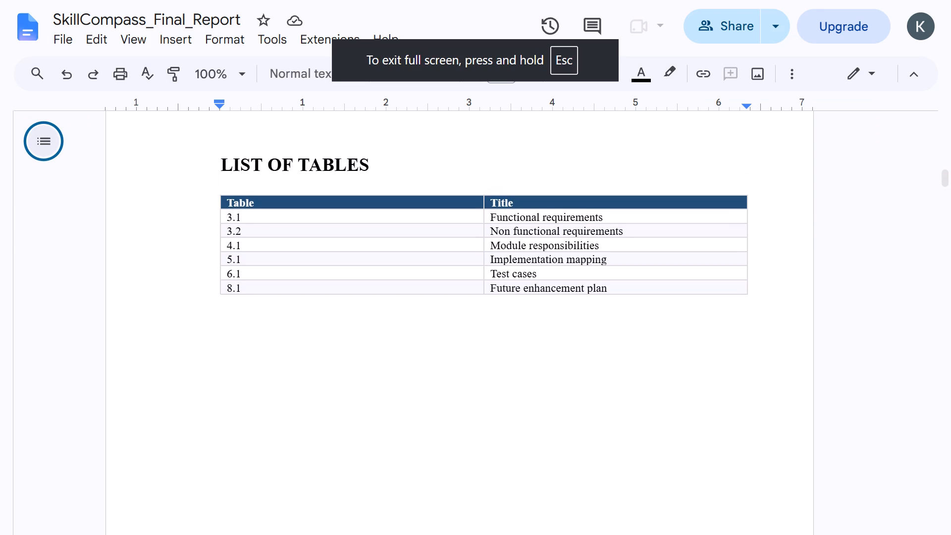
pyautogui.scroll(6, 372, 346)
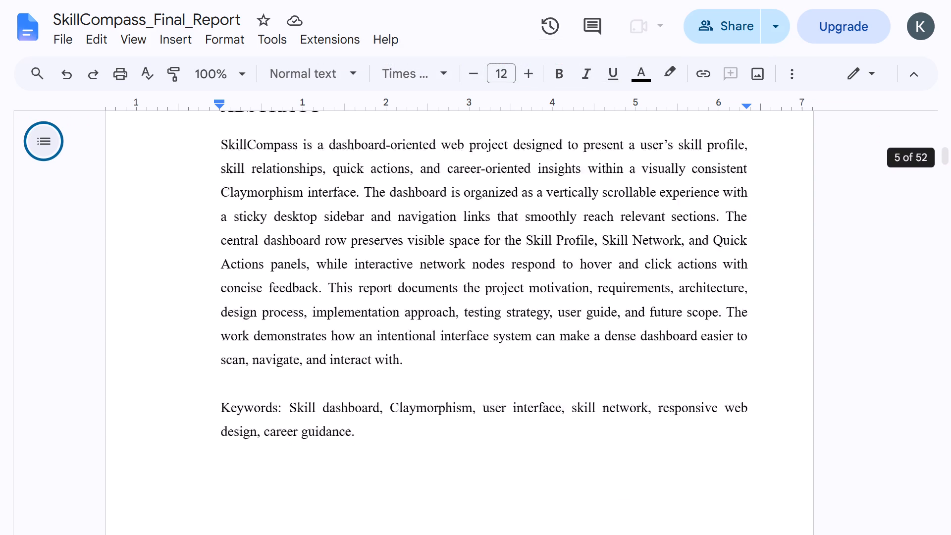
pyautogui.scroll(5, 372, 346)
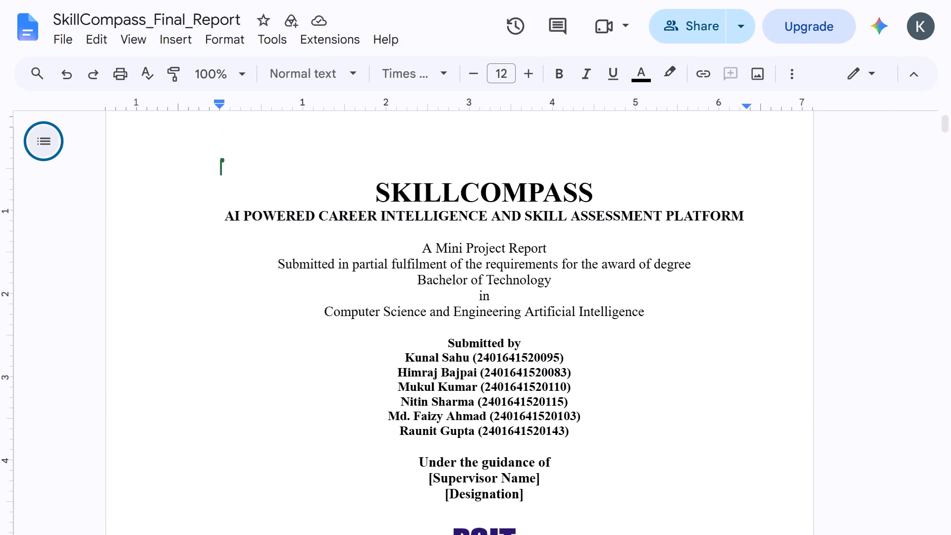
pyautogui.scroll(1, 372, 346)
pyautogui.scroll(-2, 372, 346)
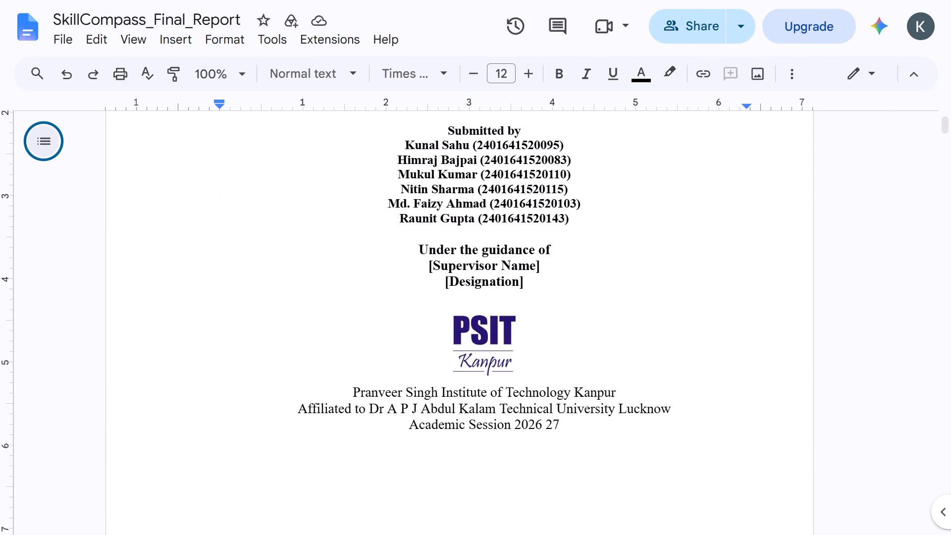
pyautogui.scroll(-5, 372, 346)
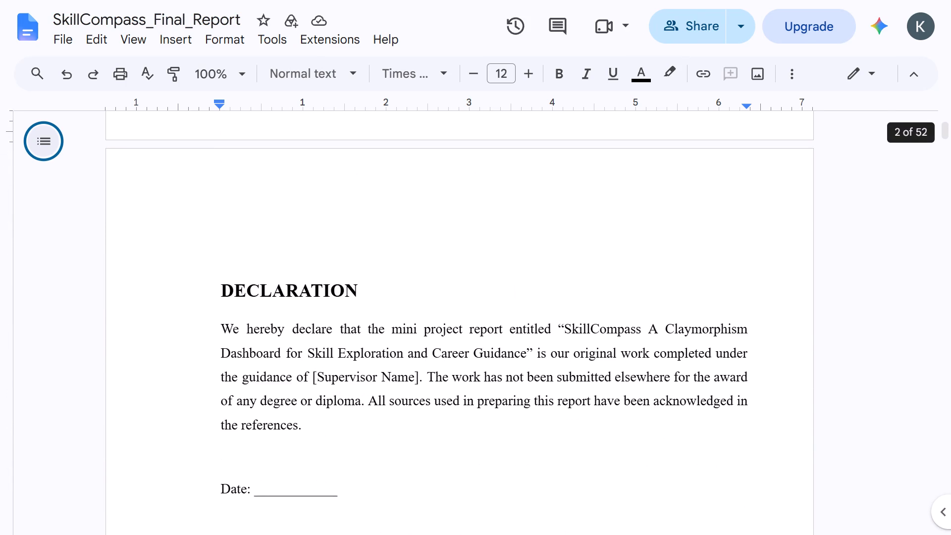
pyautogui.scroll(-4, 372, 346)
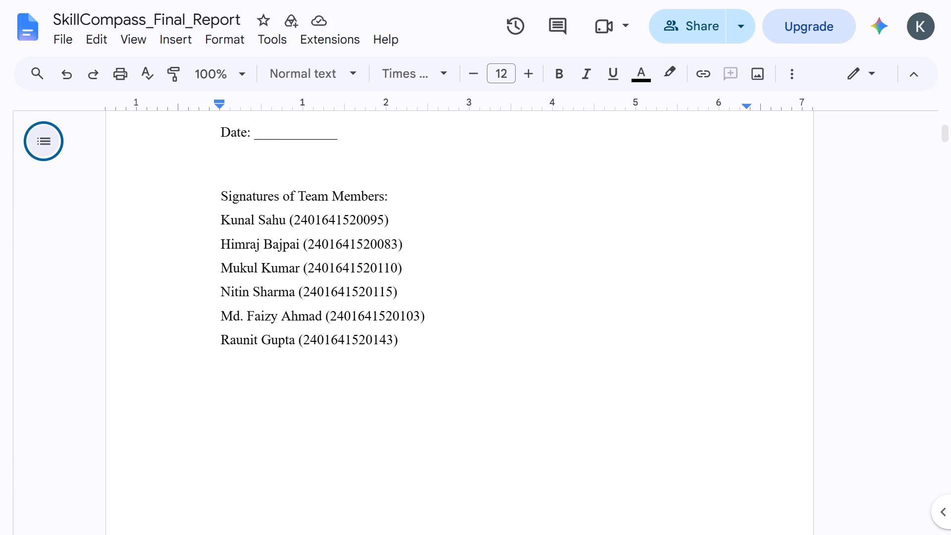
pyautogui.scroll(-2, 372, 346)
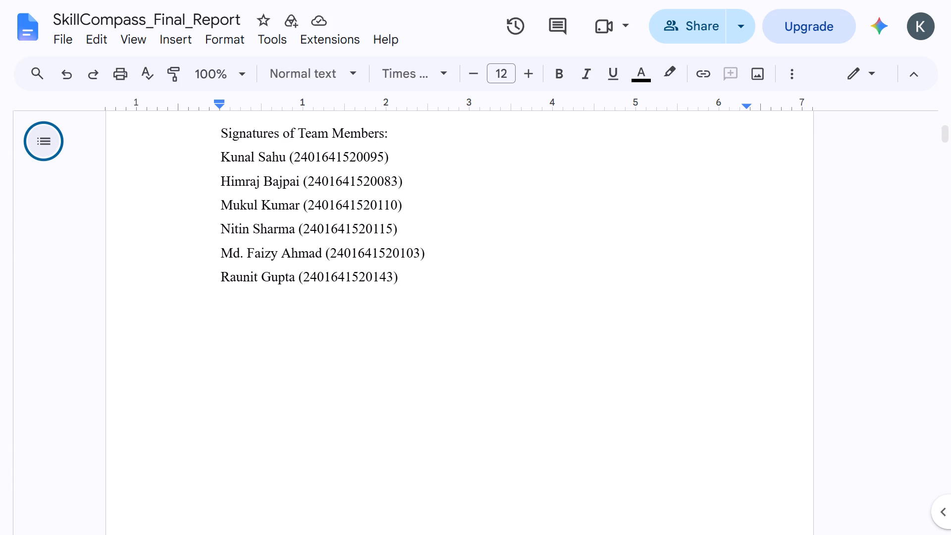
pyautogui.scroll(-5, 372, 346)
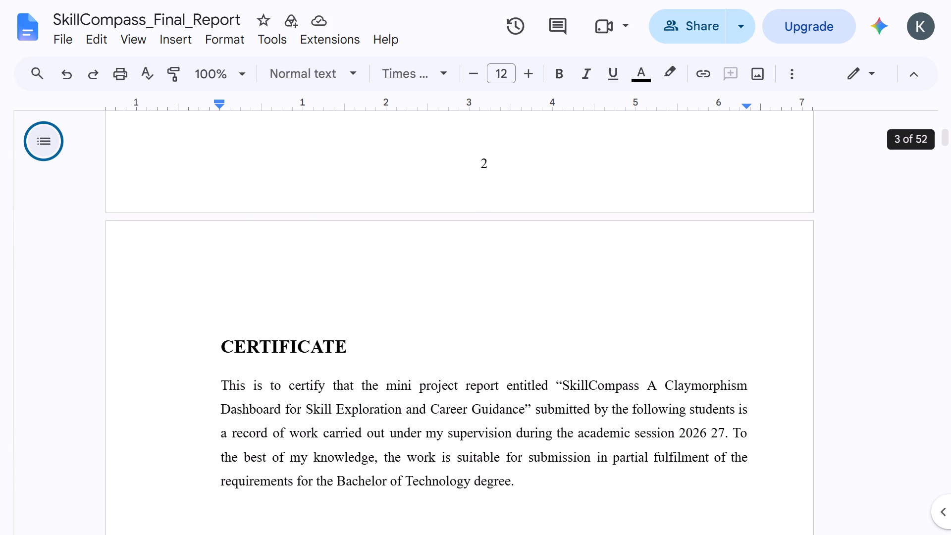
pyautogui.scroll(-6, 372, 346)
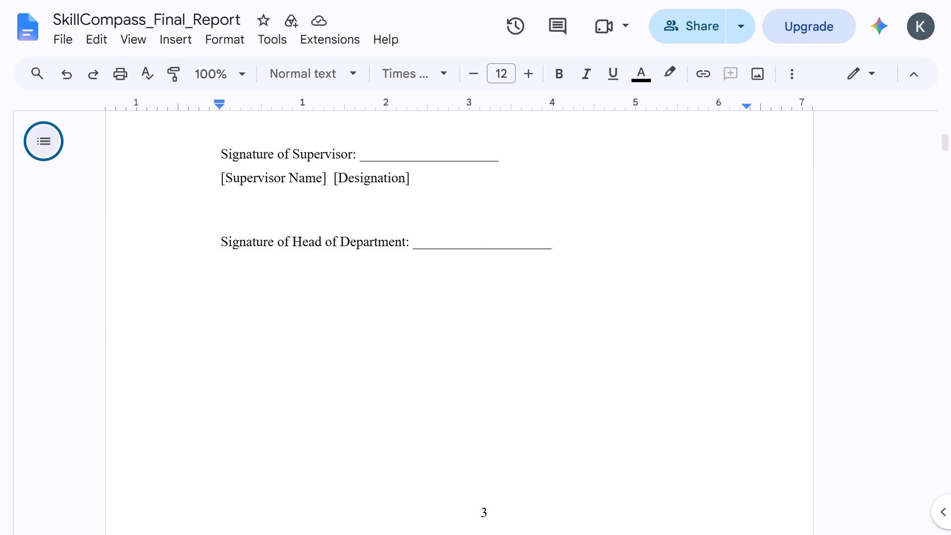
pyautogui.scroll(-7, 372, 346)
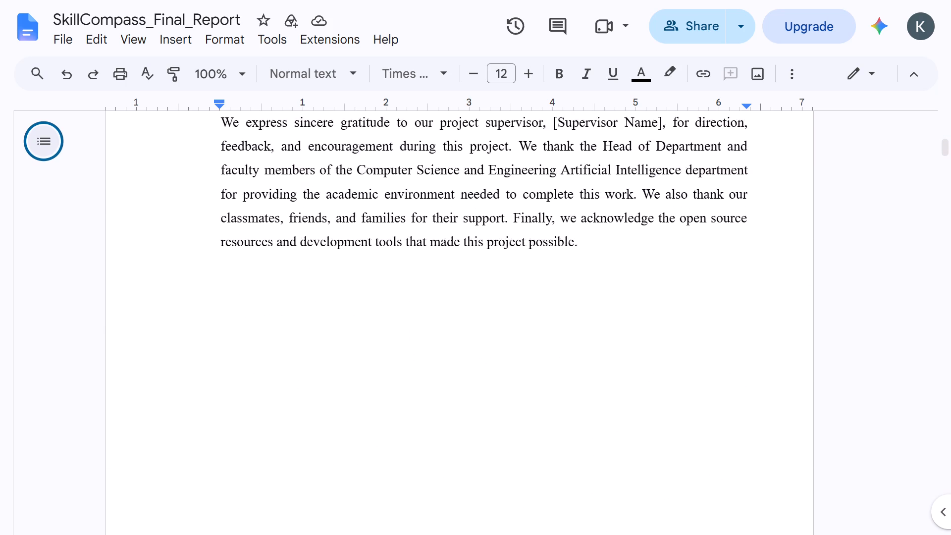
pyautogui.scroll(-8, 372, 346)
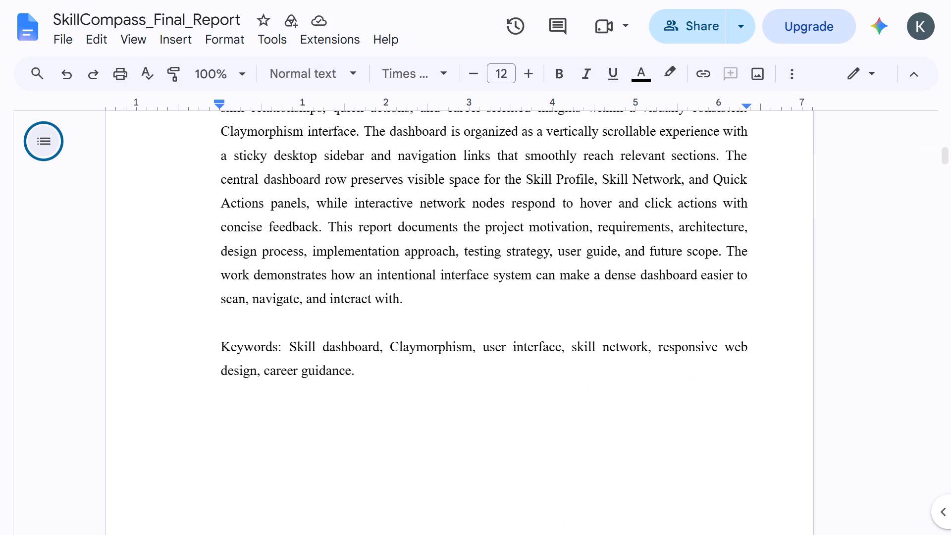
pyautogui.scroll(-7, 372, 346)
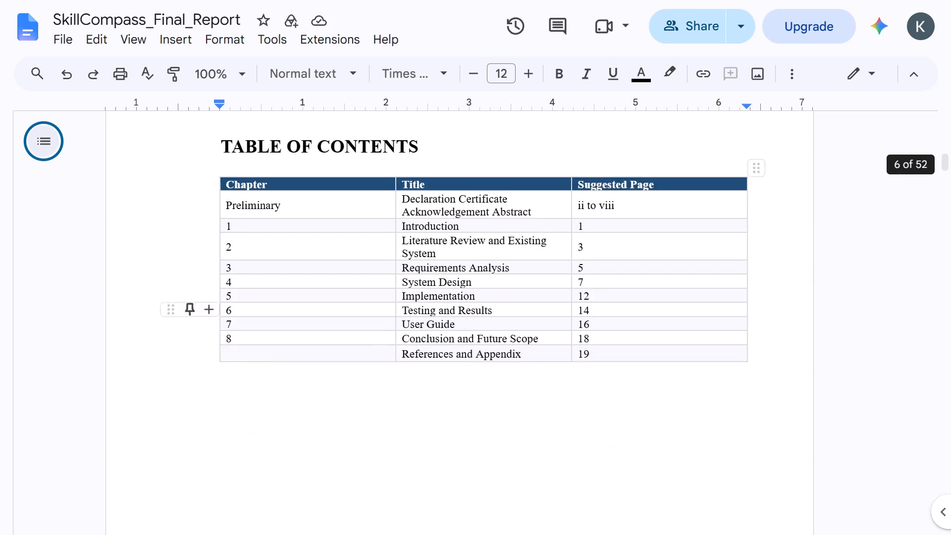
pyautogui.scroll(-7, 372, 346)
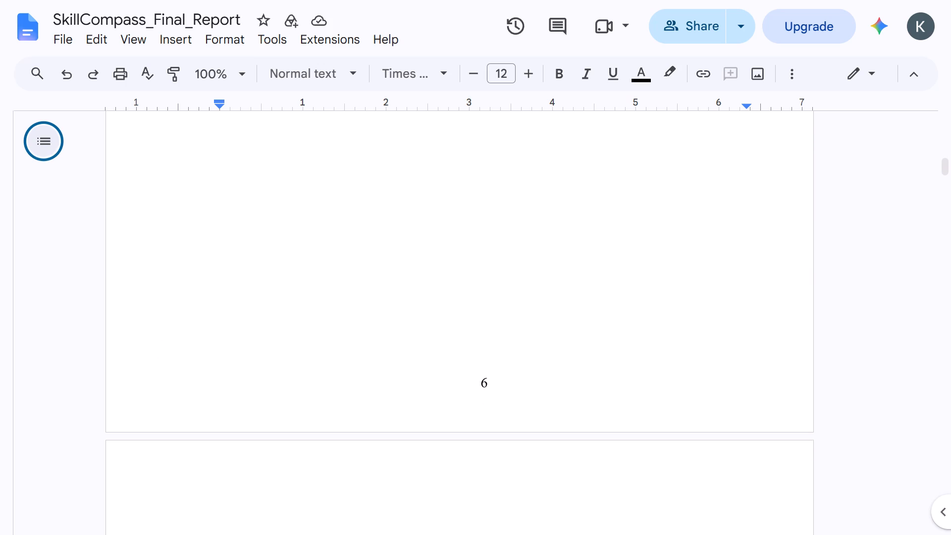
pyautogui.scroll(-7, 372, 346)
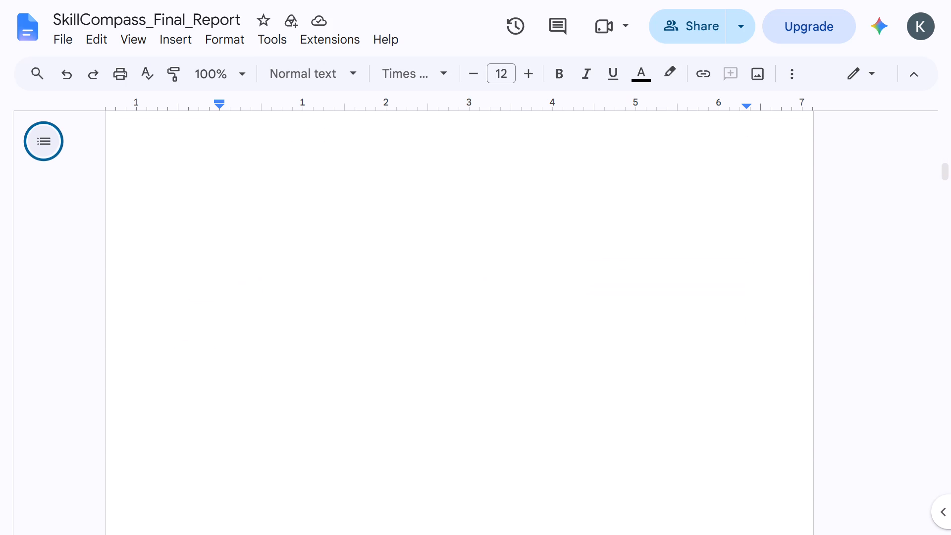
pyautogui.scroll(5, 599, 371)
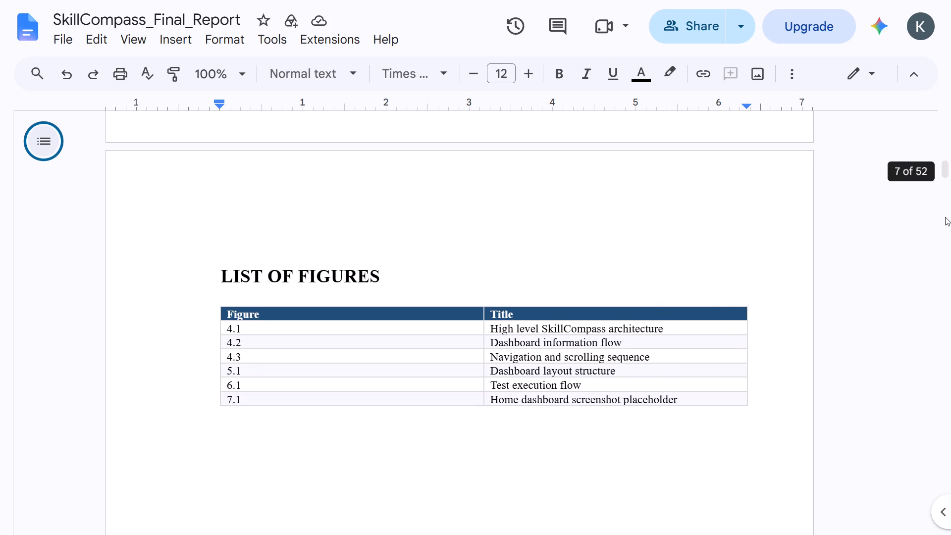
pyautogui.scroll(-4, 523, 397)
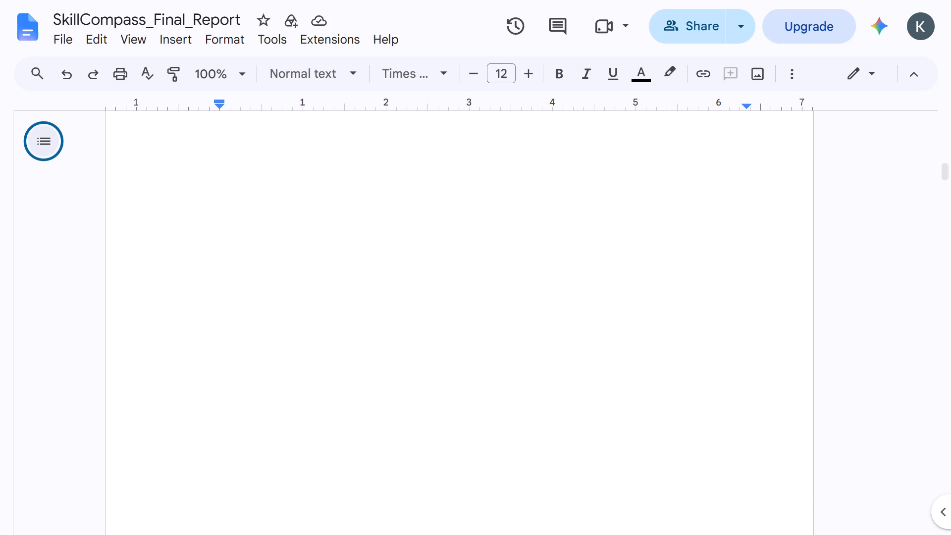
# Examine the report's Chapters 1 to 4 with their page numbers, declining the Gemini student plan offer.
pyautogui.scroll(-14, 523, 397)
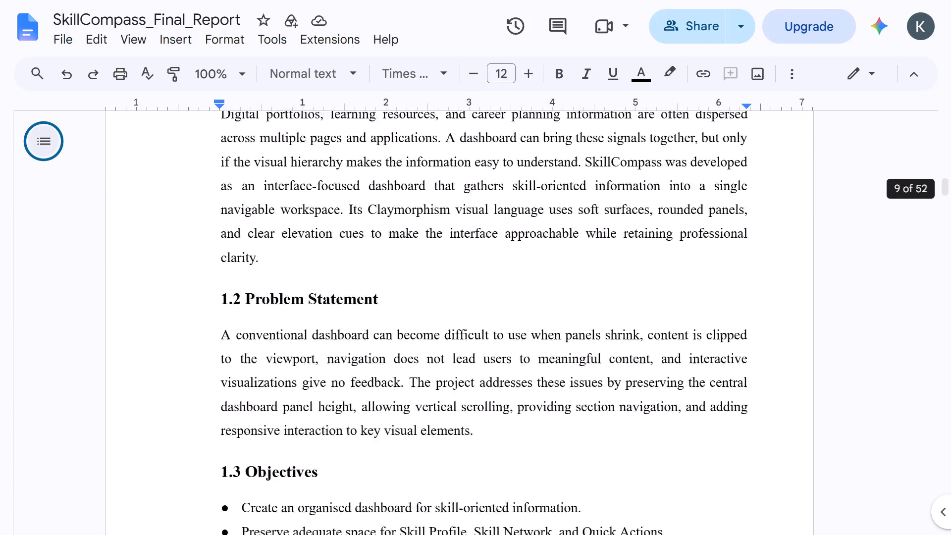
pyautogui.scroll(-14, 523, 397)
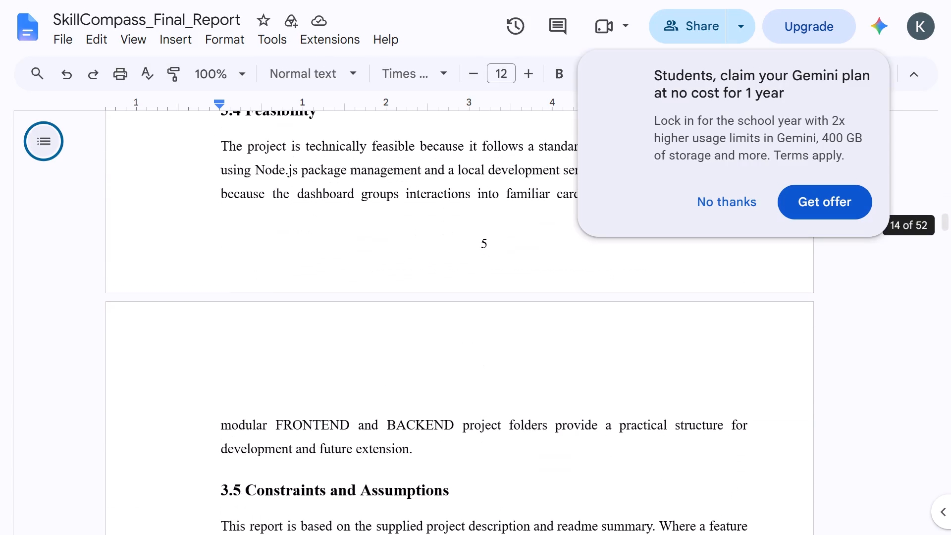
pyautogui.scroll(-2, 523, 397)
pyautogui.click(731, 200)
pyautogui.scroll(-1, 434, 359)
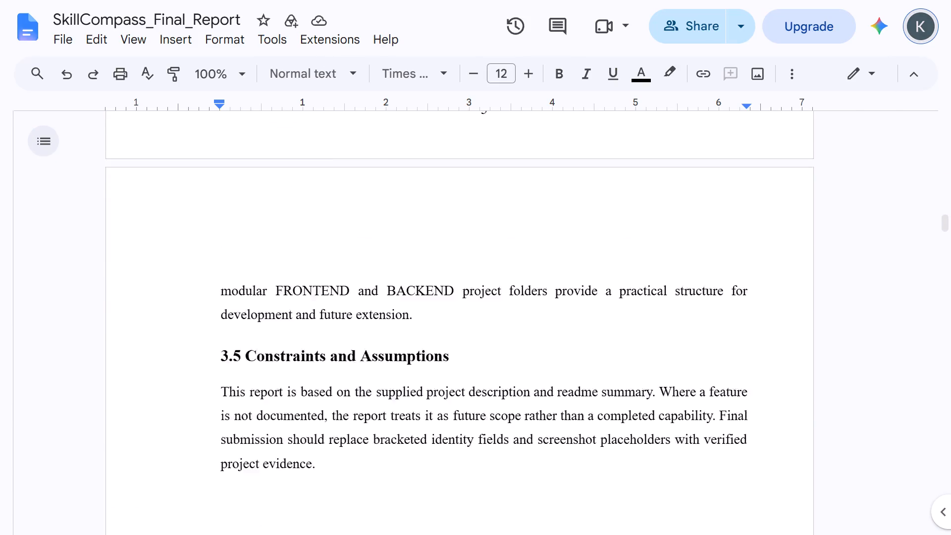
pyautogui.scroll(-10, 434, 359)
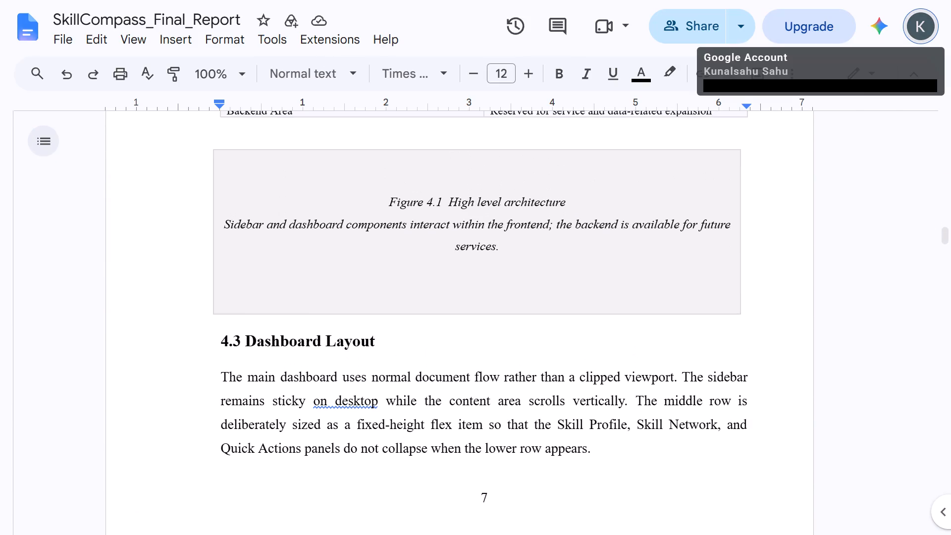
pyautogui.scroll(-9, 434, 359)
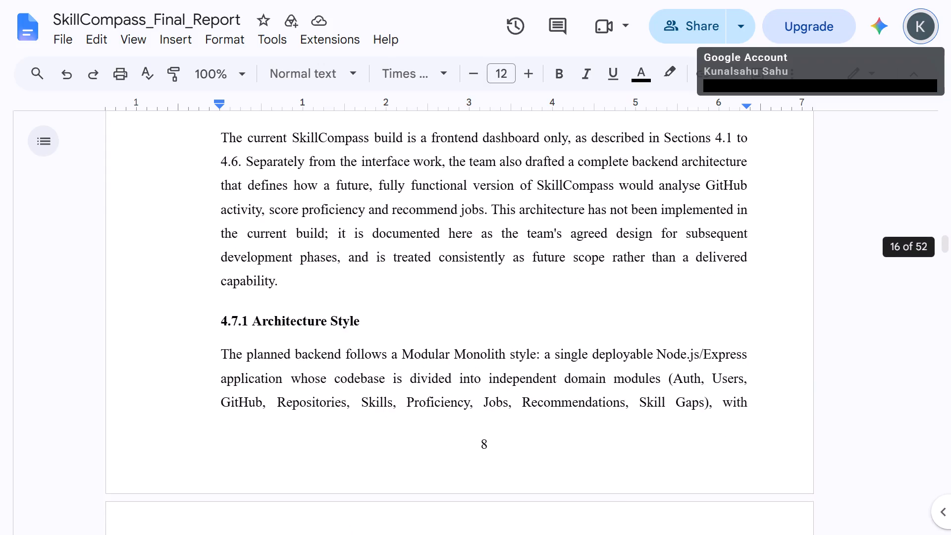
pyautogui.scroll(-4, 434, 359)
# Return to the start of the report and re-examine the title page and declaration.
pyautogui.scroll(17, 434, 359)
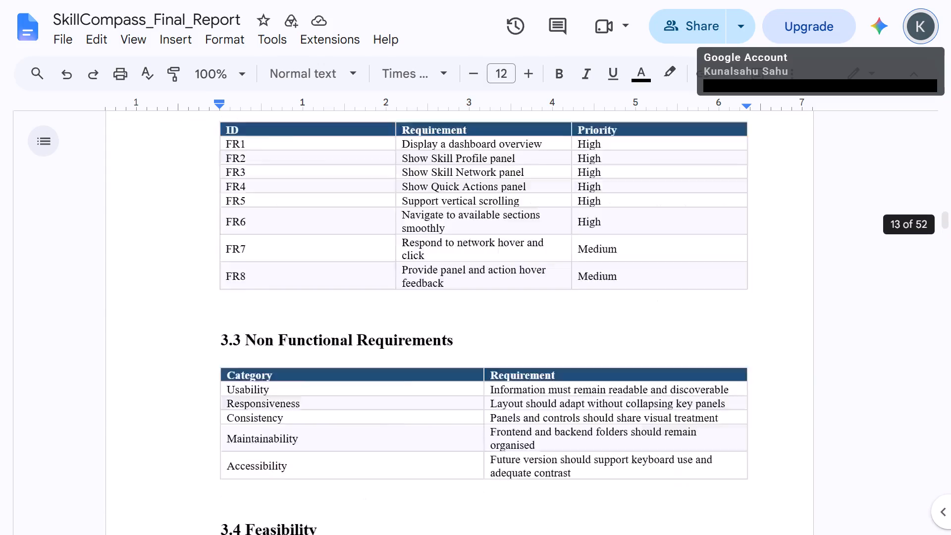
pyautogui.scroll(7, 434, 359)
pyautogui.scroll(19, 434, 359)
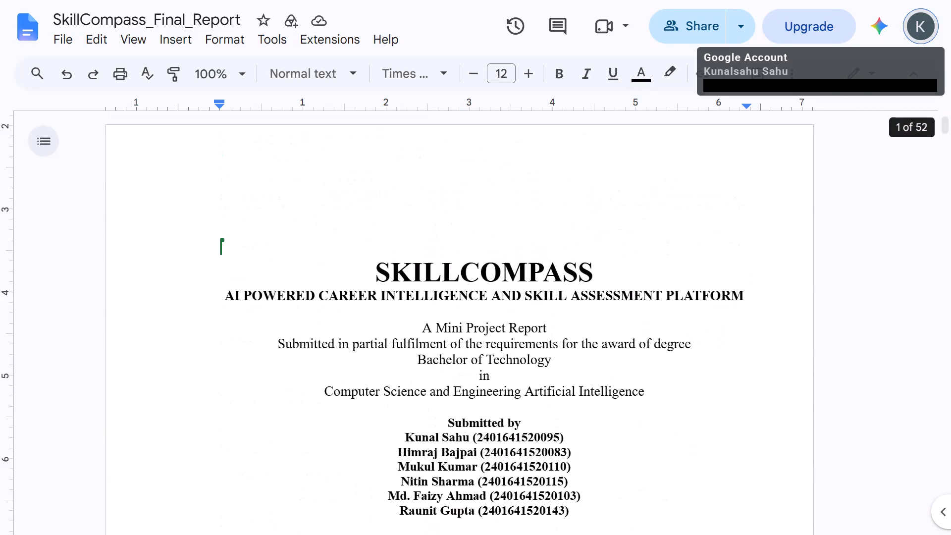
pyautogui.scroll(-6, 434, 359)
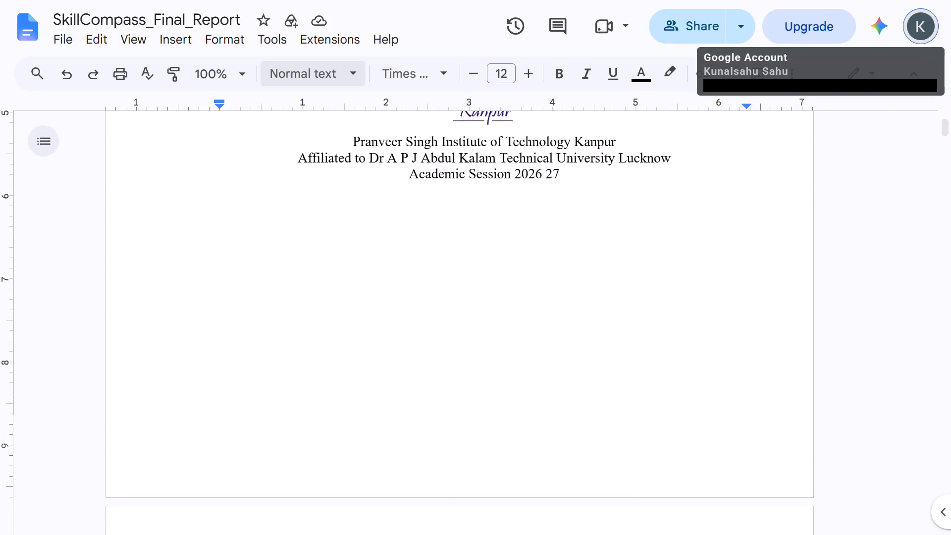
pyautogui.scroll(-7, 370, 329)
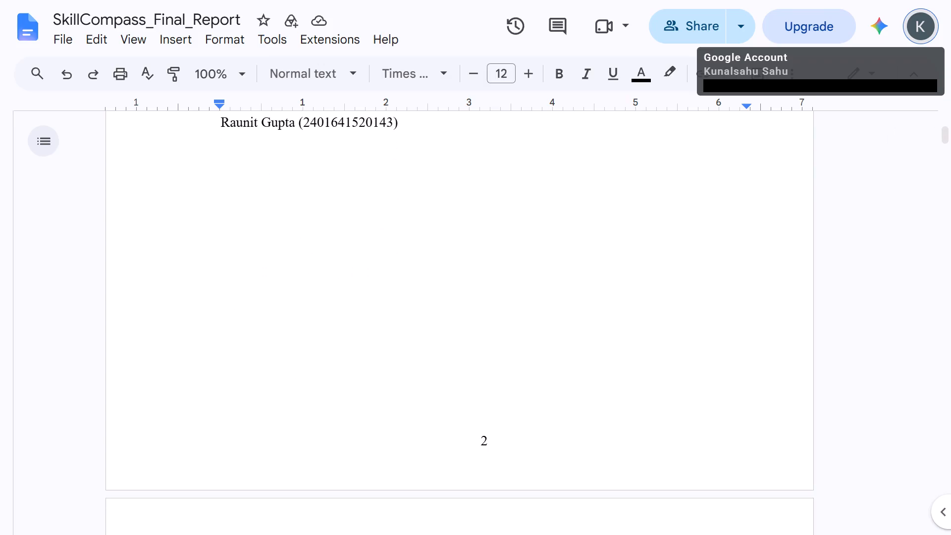
pyautogui.scroll(-4, 370, 329)
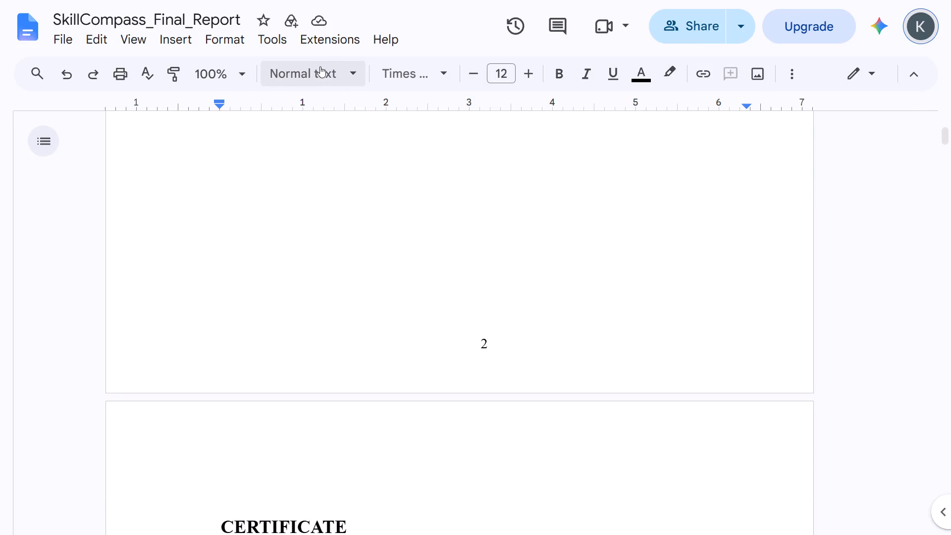
# Expand the document outline beside the report.
pyautogui.click(45, 146)
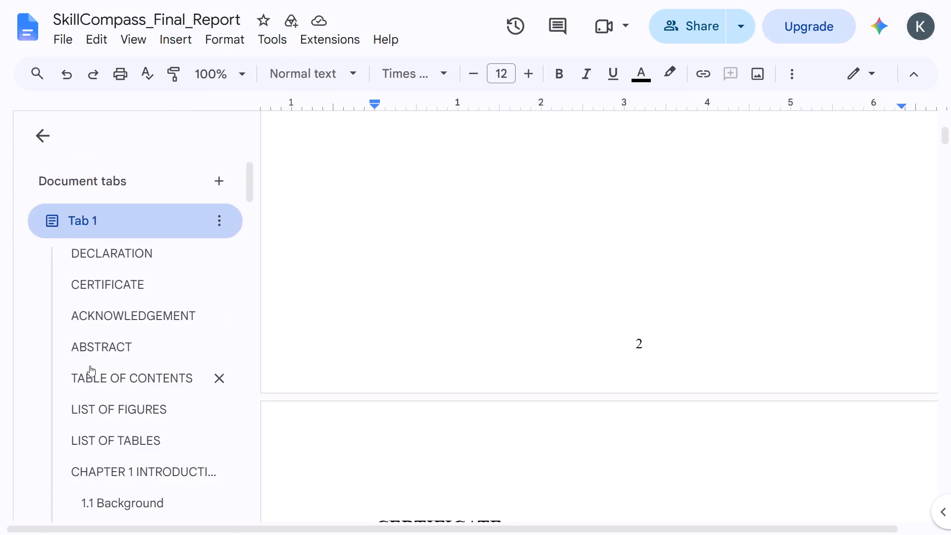
# Examine the outline's chapter headings and the front matter pages from the declaration through the table of contents.
pyautogui.scroll(-6, 90, 366)
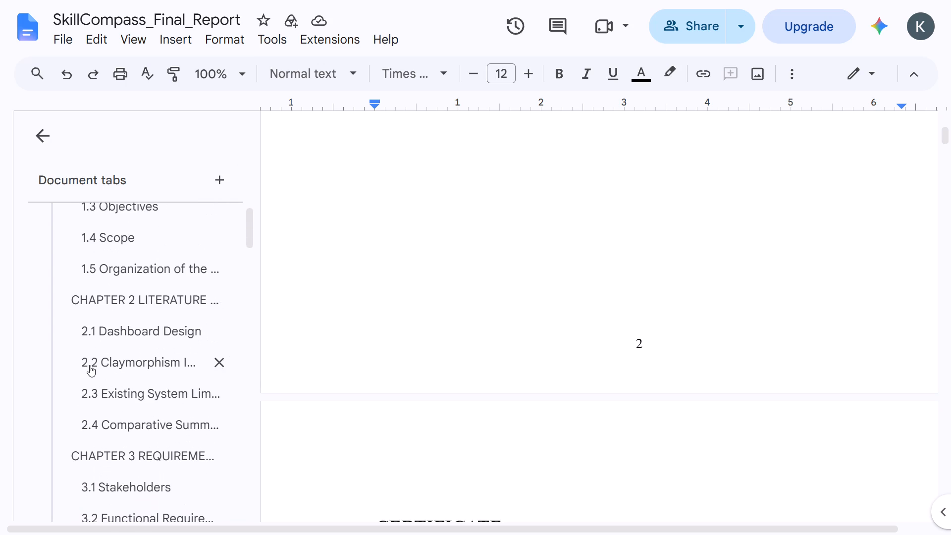
pyautogui.scroll(5, 583, 203)
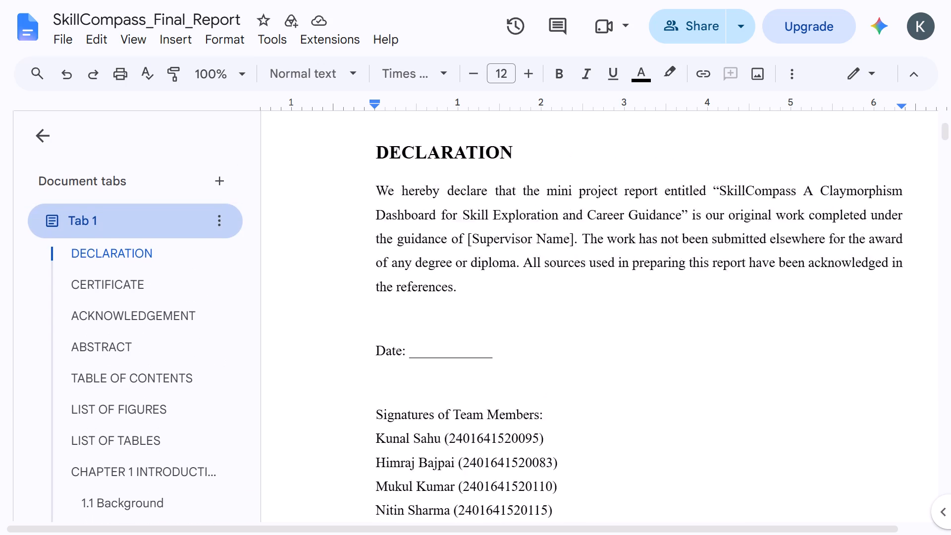
pyautogui.scroll(4, 583, 203)
pyautogui.scroll(-5, 583, 203)
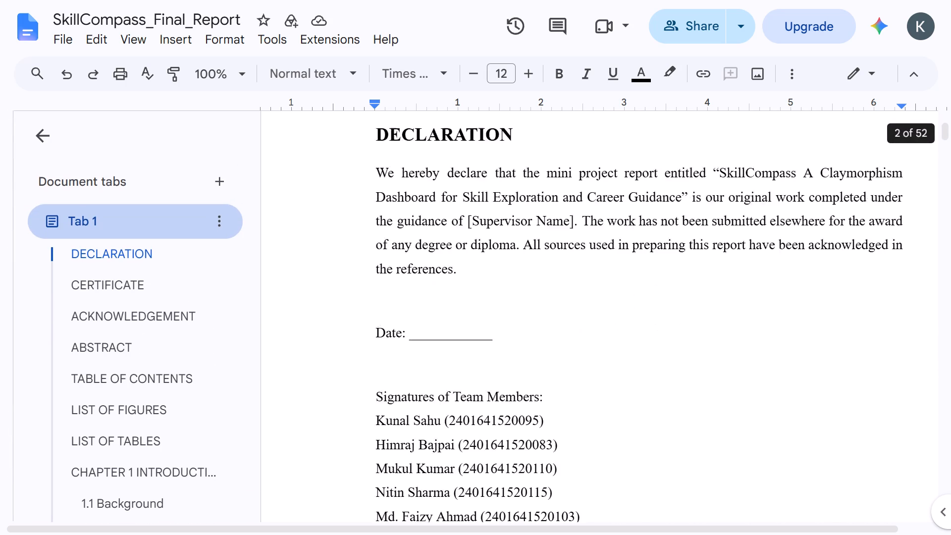
pyautogui.scroll(-9, 583, 203)
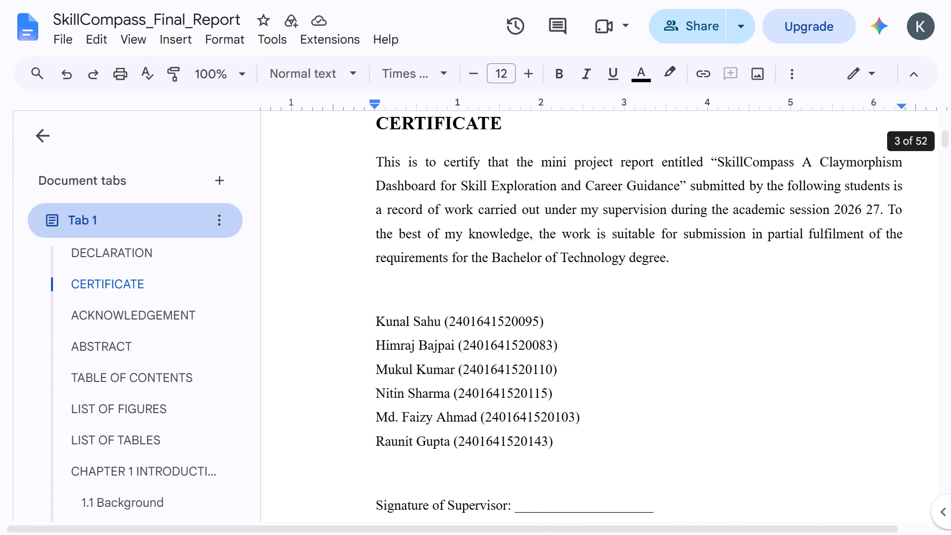
pyautogui.scroll(-5, 583, 203)
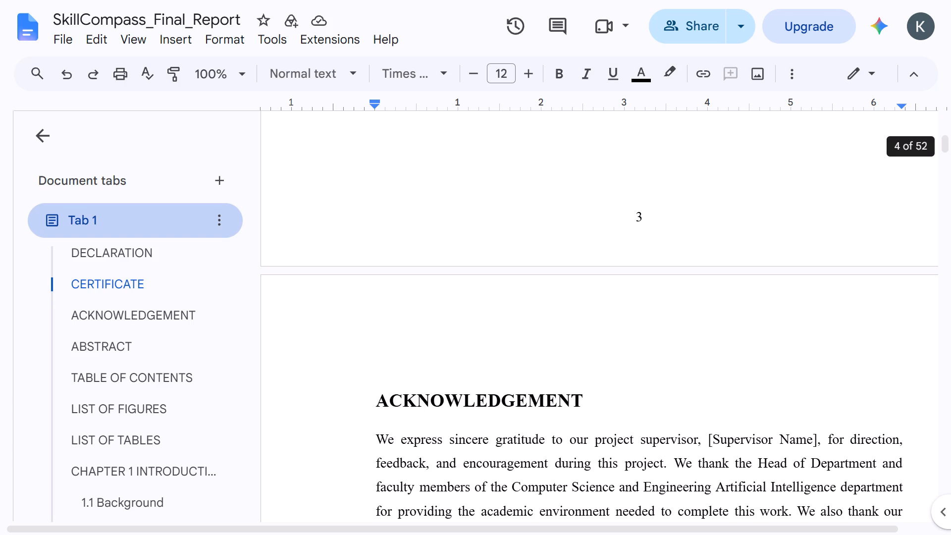
pyautogui.scroll(6, 583, 203)
pyautogui.scroll(-2, 583, 203)
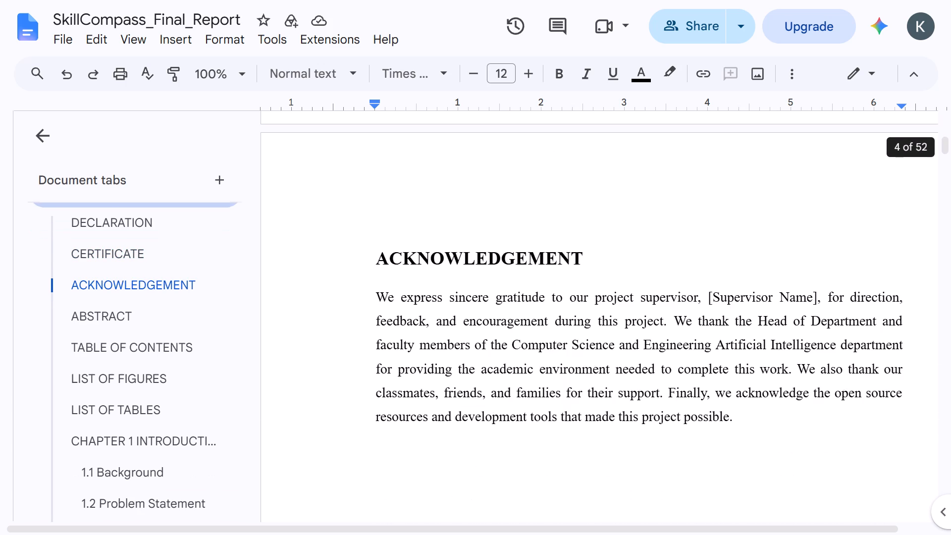
pyautogui.scroll(-7, 583, 203)
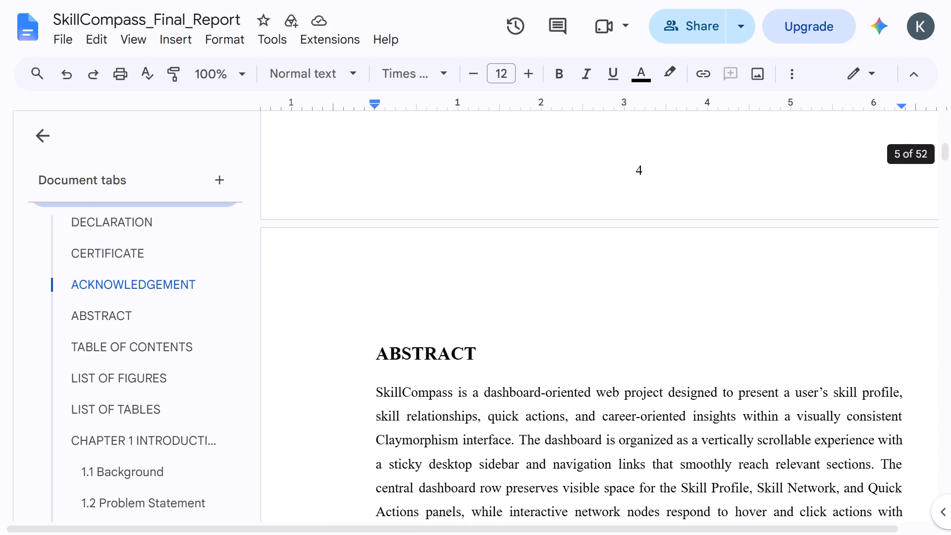
pyautogui.scroll(-8, 583, 203)
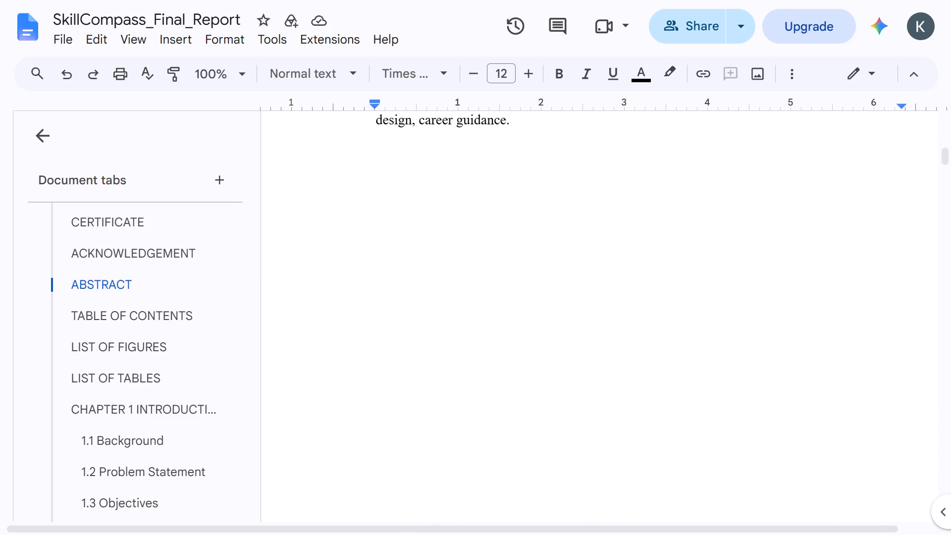
pyautogui.scroll(-11, 583, 203)
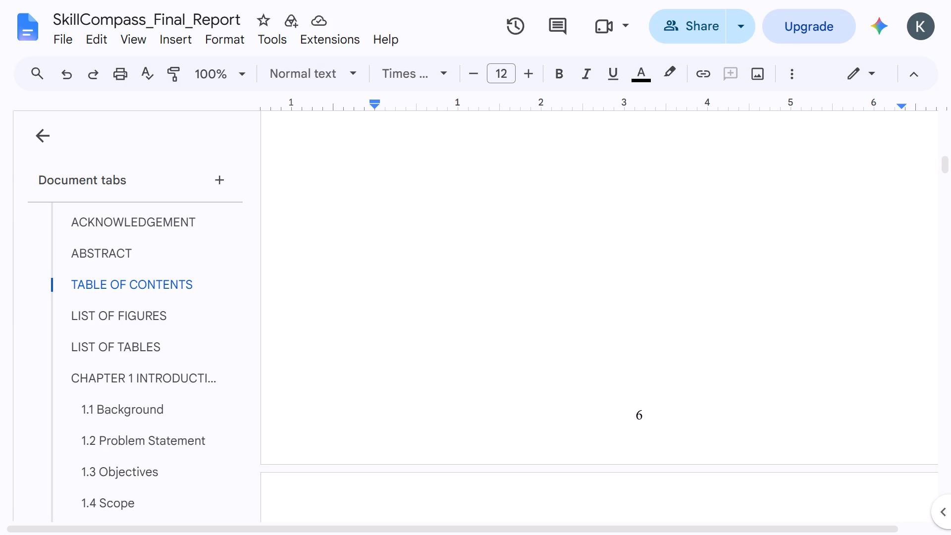
pyautogui.scroll(-3, 583, 203)
pyautogui.scroll(2, 583, 203)
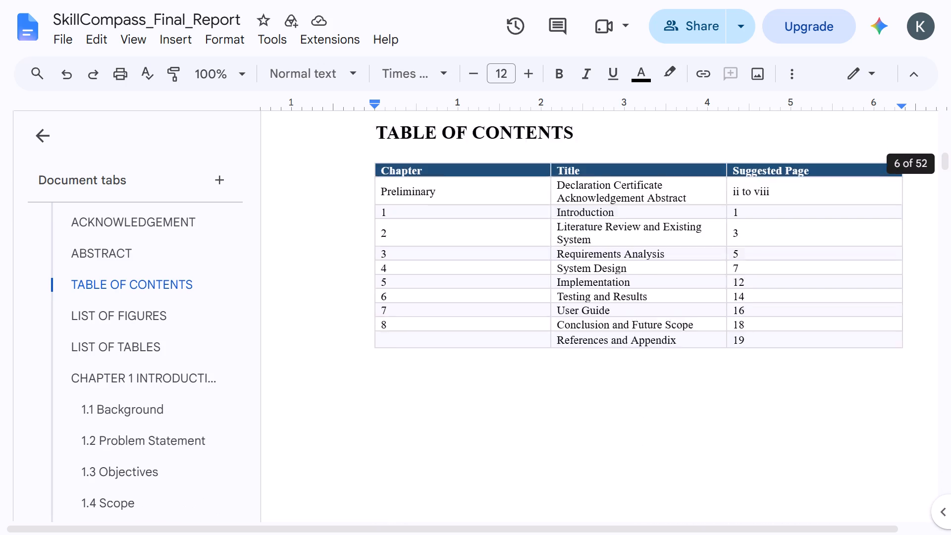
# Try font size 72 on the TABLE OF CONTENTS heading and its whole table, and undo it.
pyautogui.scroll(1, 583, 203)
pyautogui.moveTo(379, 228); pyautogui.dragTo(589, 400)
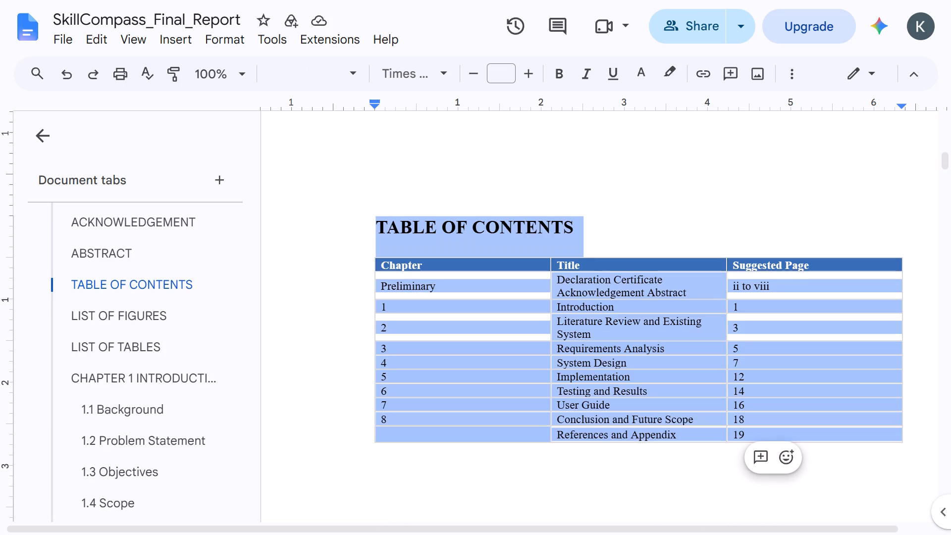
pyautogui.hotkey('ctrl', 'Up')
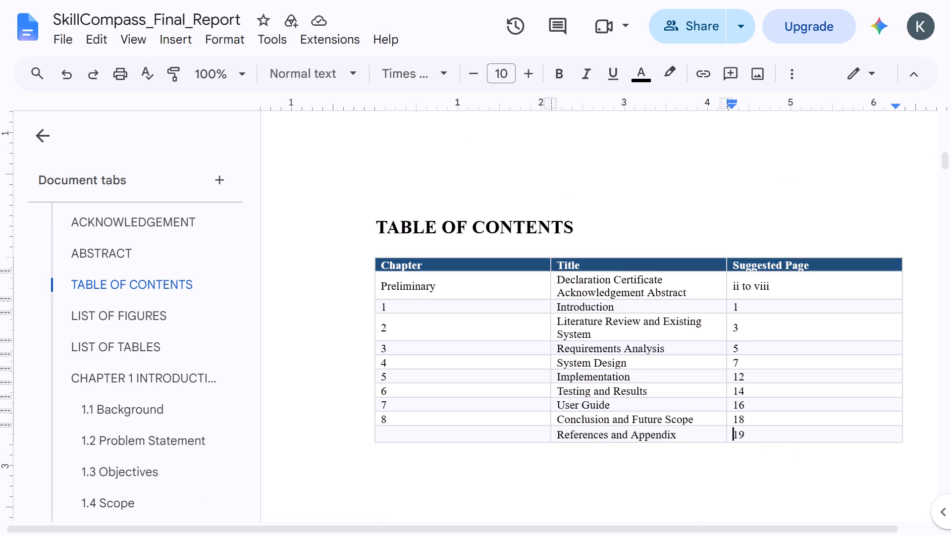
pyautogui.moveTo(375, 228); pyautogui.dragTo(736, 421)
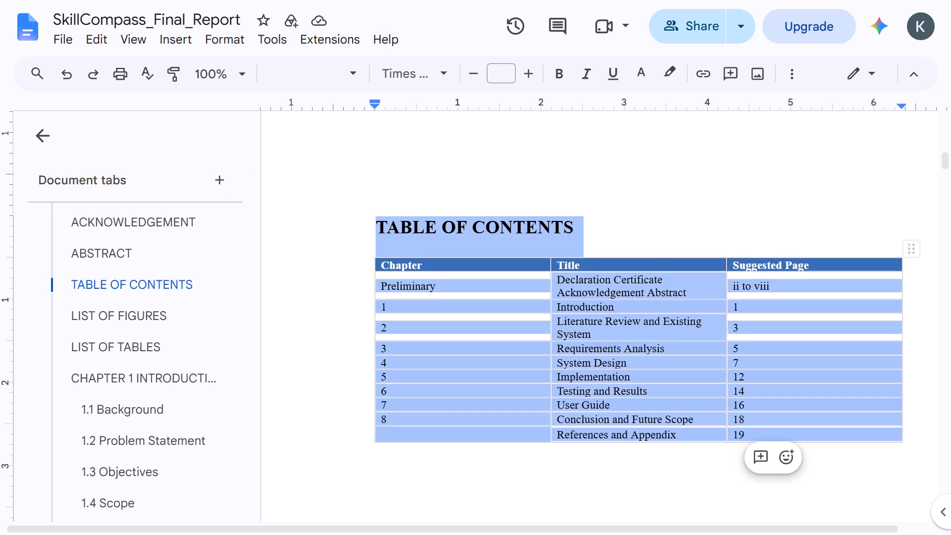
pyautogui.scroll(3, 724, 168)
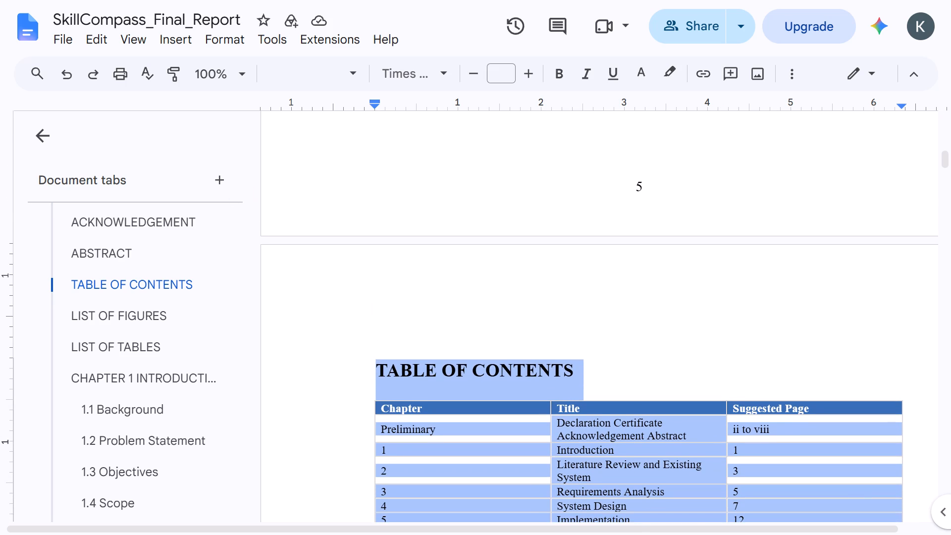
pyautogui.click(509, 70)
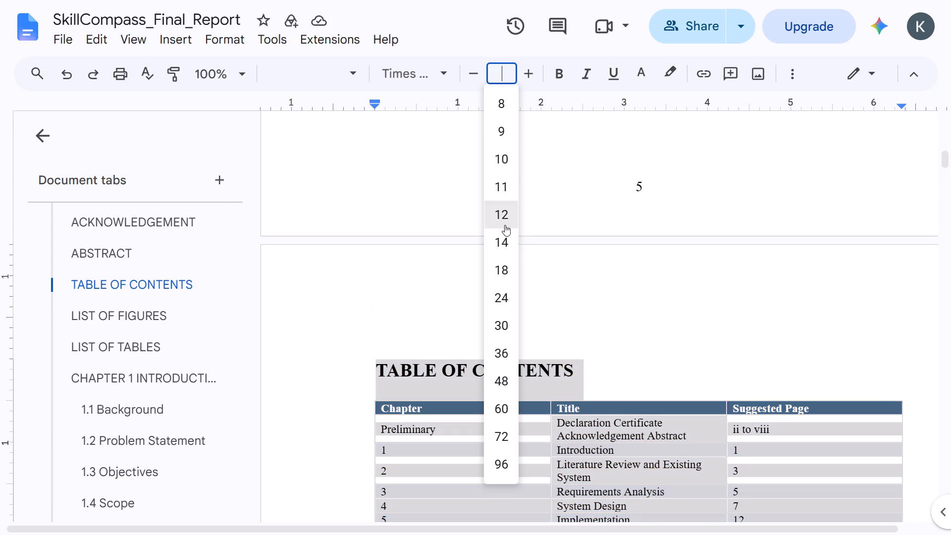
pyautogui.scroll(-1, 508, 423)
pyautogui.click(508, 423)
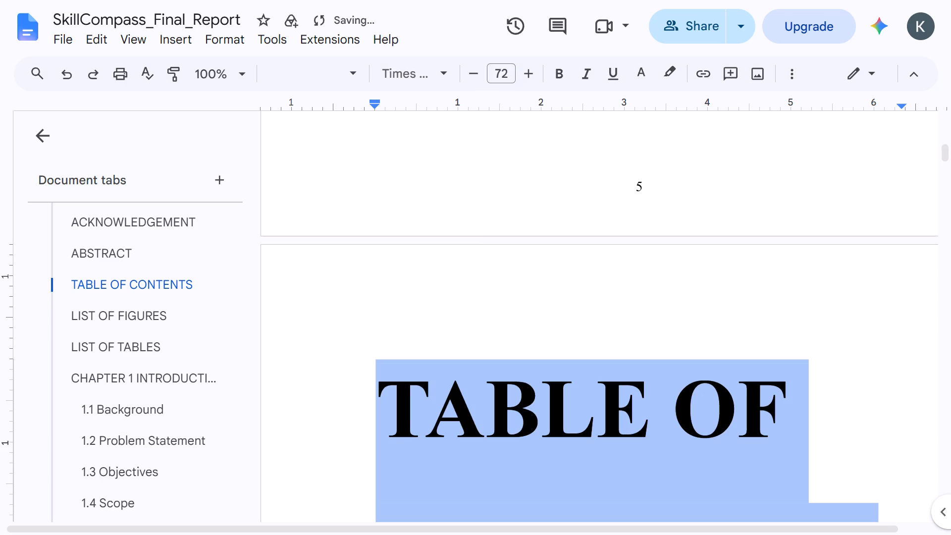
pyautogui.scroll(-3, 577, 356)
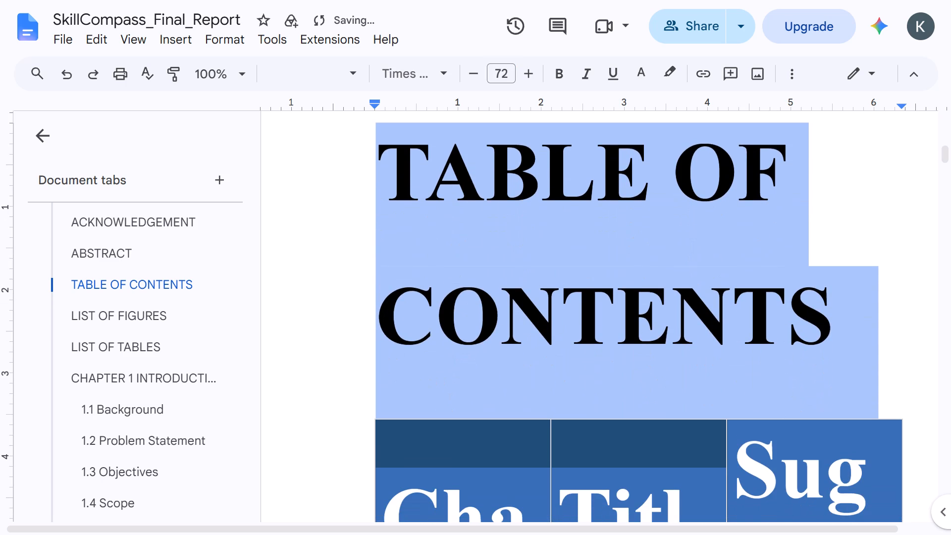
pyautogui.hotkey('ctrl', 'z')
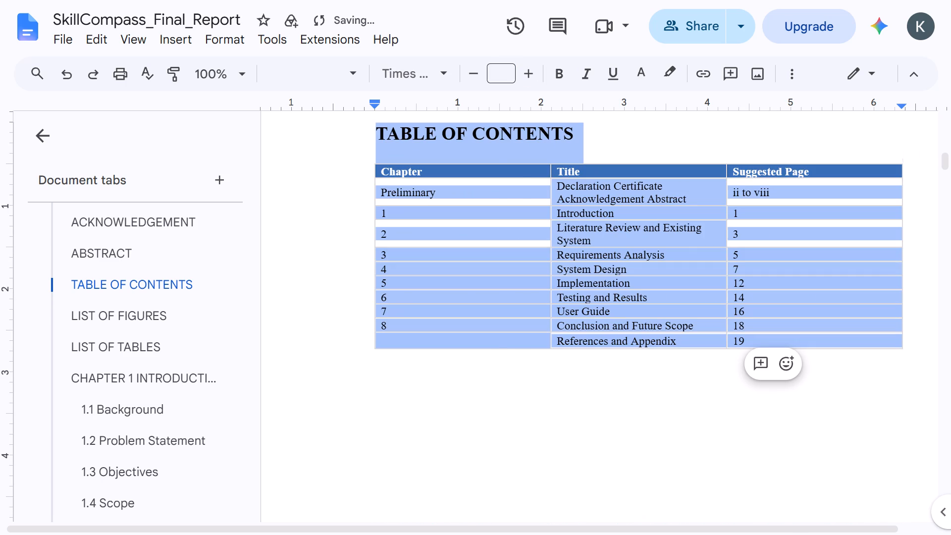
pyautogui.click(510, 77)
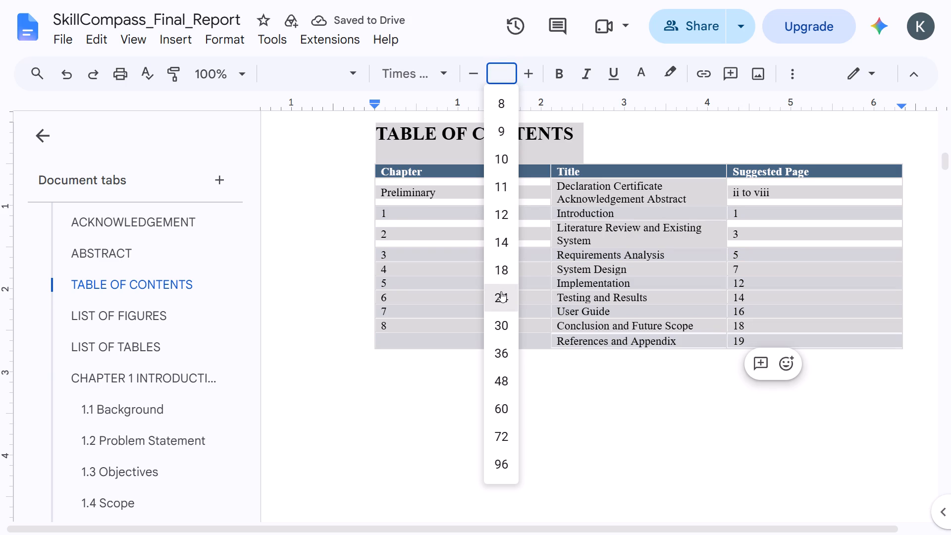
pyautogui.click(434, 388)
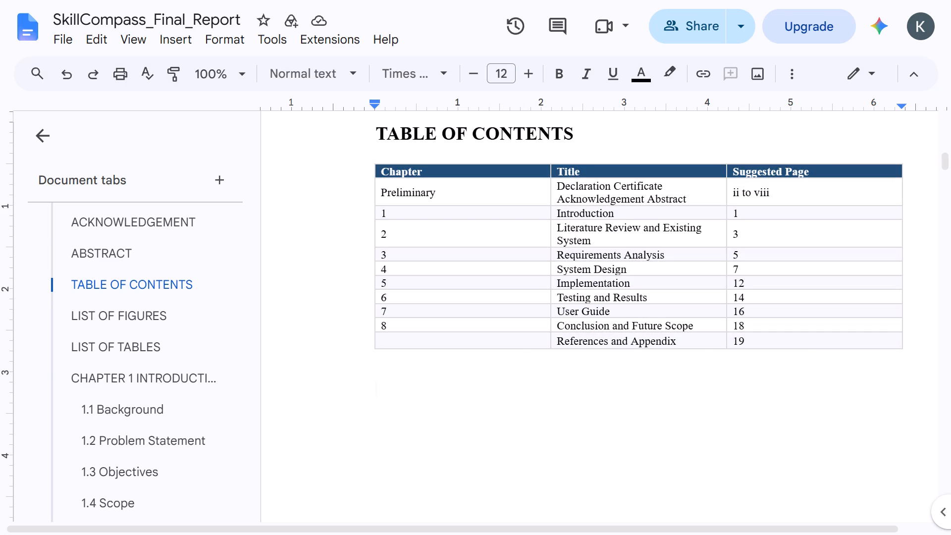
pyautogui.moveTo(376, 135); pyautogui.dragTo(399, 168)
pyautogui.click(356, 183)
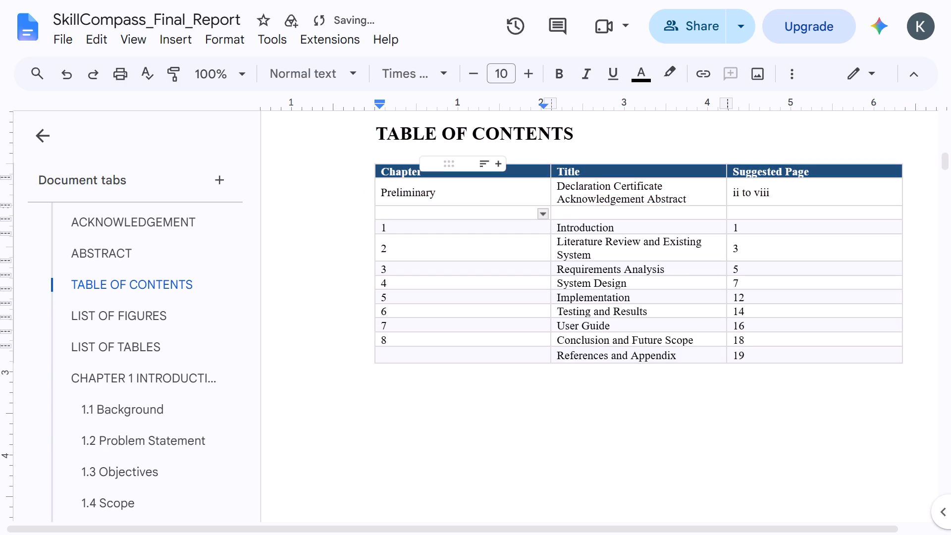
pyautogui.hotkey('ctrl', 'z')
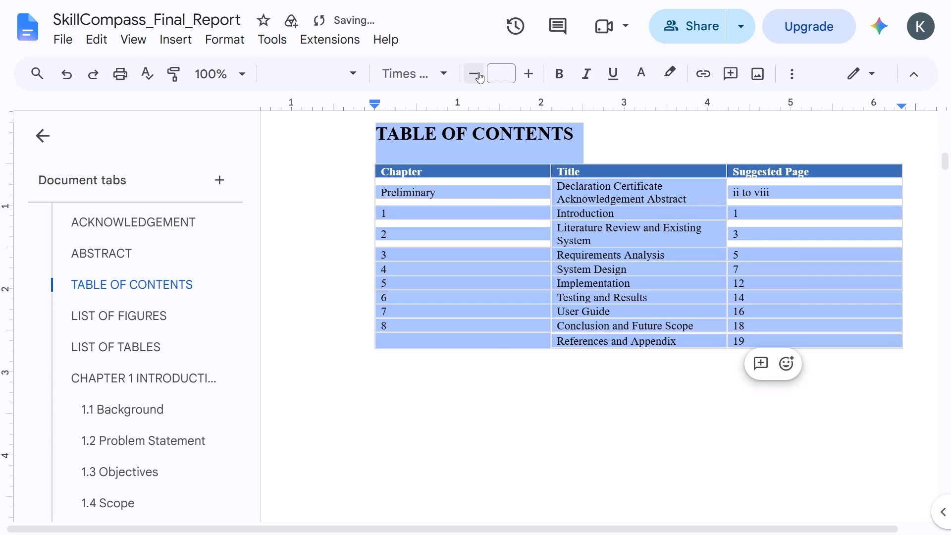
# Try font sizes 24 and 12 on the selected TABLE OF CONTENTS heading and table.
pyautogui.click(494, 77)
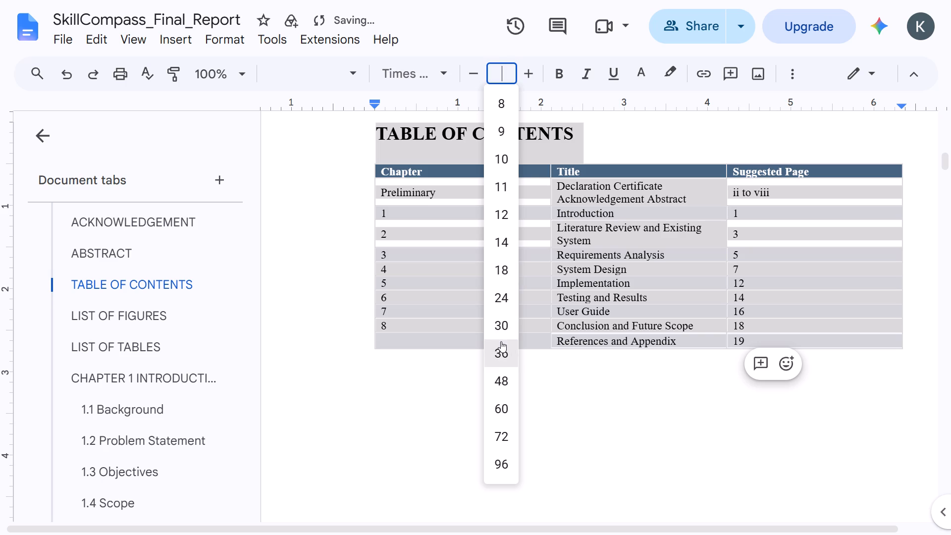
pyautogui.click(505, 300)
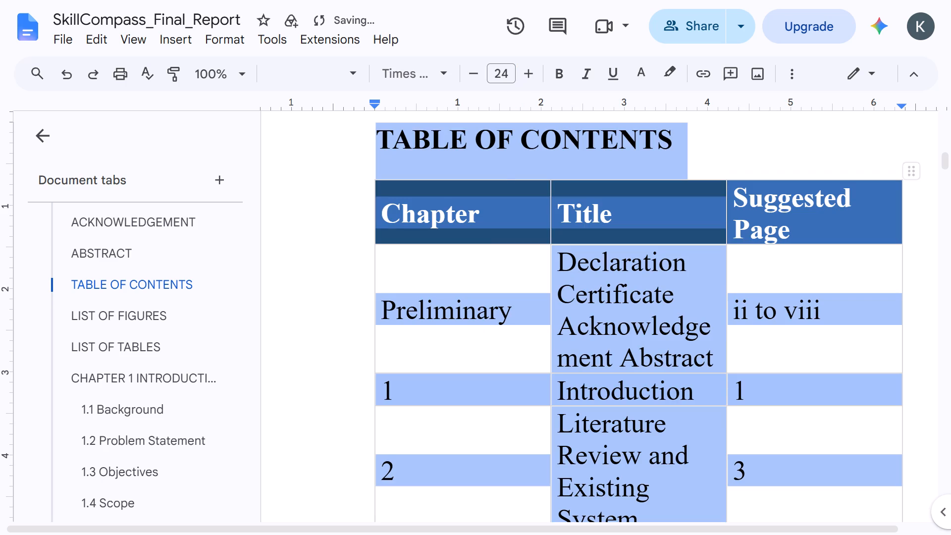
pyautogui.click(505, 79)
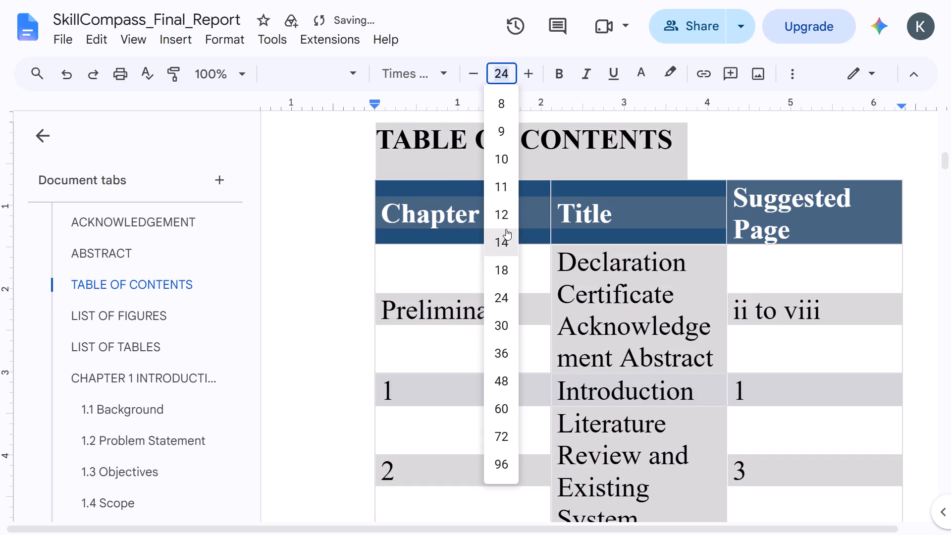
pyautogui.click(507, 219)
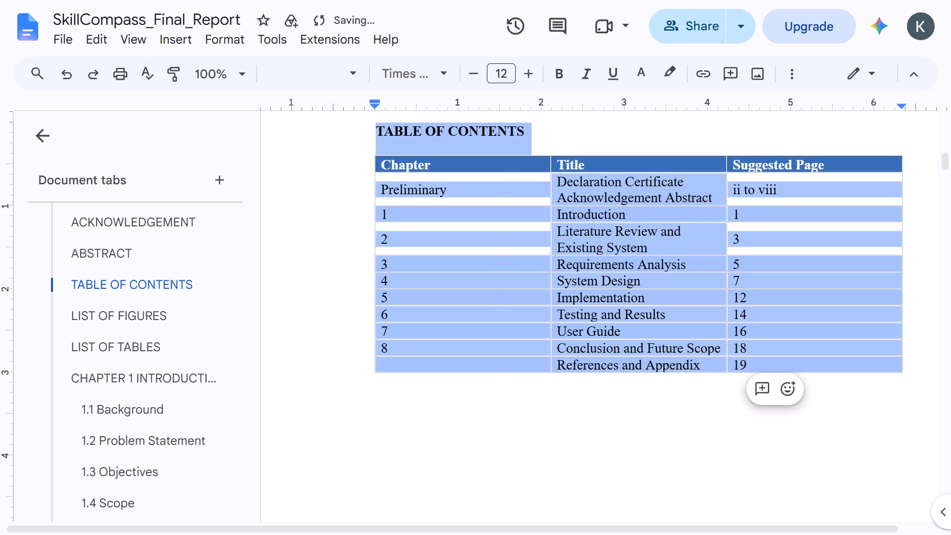
# Set the font size of the TABLE OF CONTENTS heading and its table to 18.
pyautogui.click(493, 71)
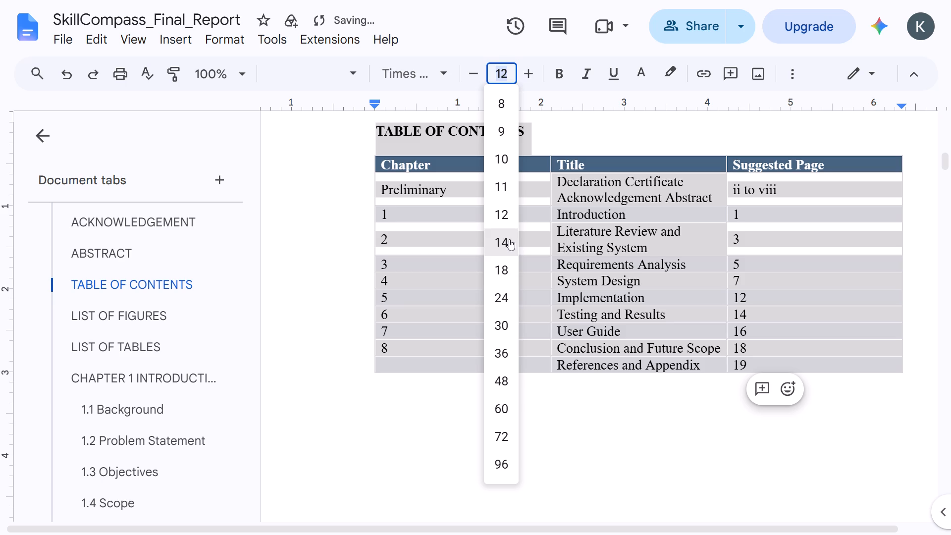
pyautogui.click(511, 262)
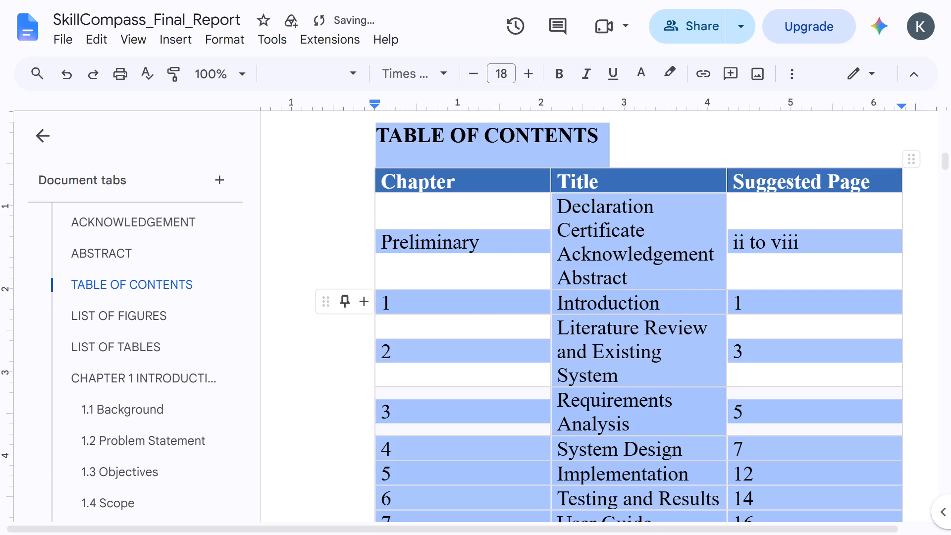
pyautogui.click(373, 318)
pyautogui.click(344, 283)
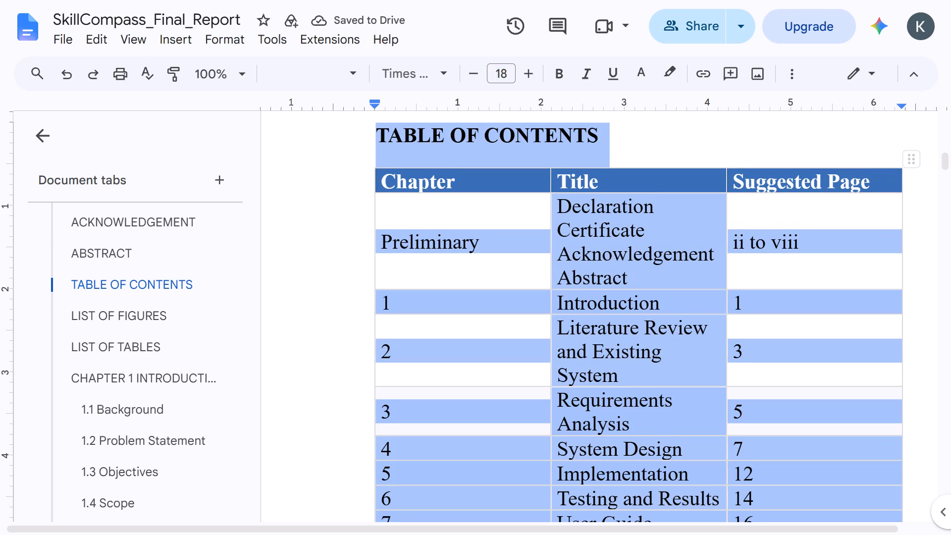
# Examine the enlarged table of contents and the LIST OF FIGURES page that follows it.
pyautogui.scroll(-1, 685, 192)
pyautogui.click(729, 138)
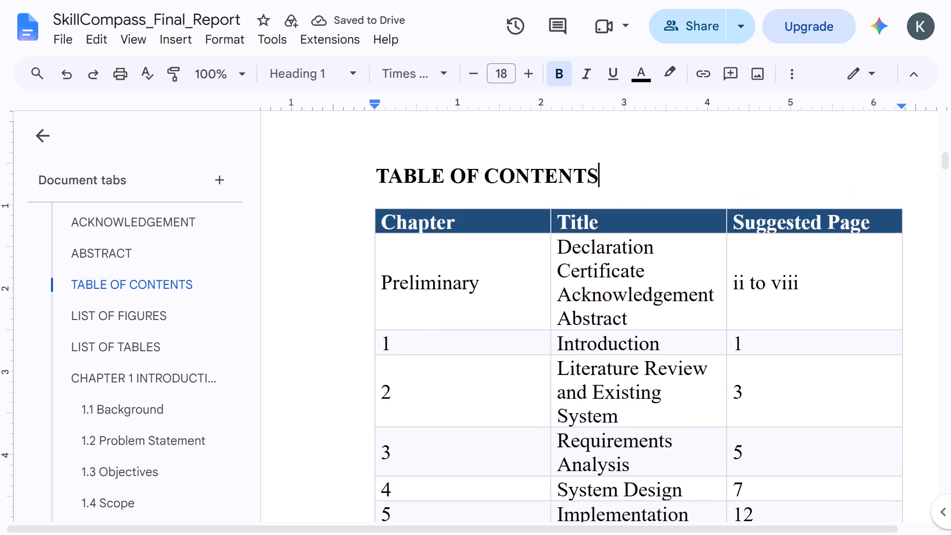
pyautogui.scroll(-4, 729, 138)
pyautogui.scroll(1, 729, 138)
pyautogui.scroll(-2, 729, 138)
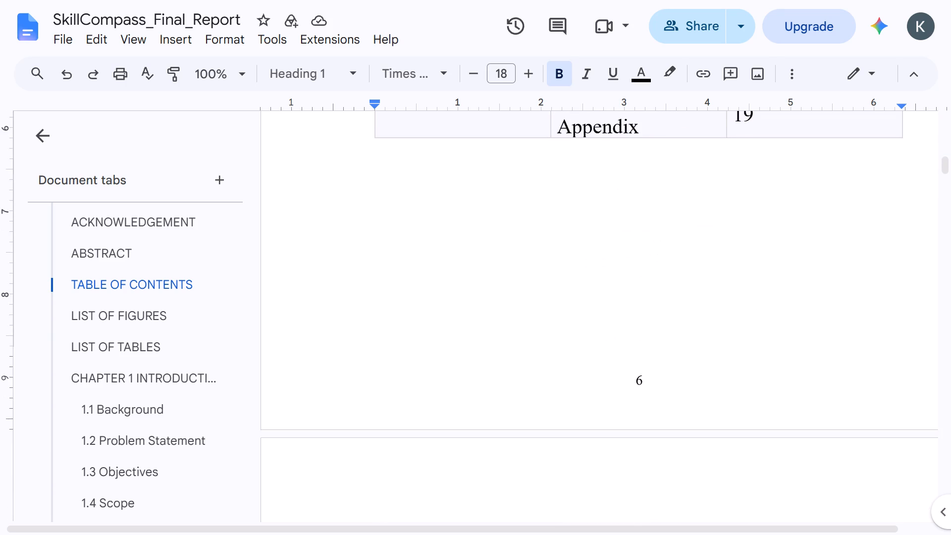
pyautogui.scroll(-5, 729, 138)
pyautogui.scroll(1, 729, 138)
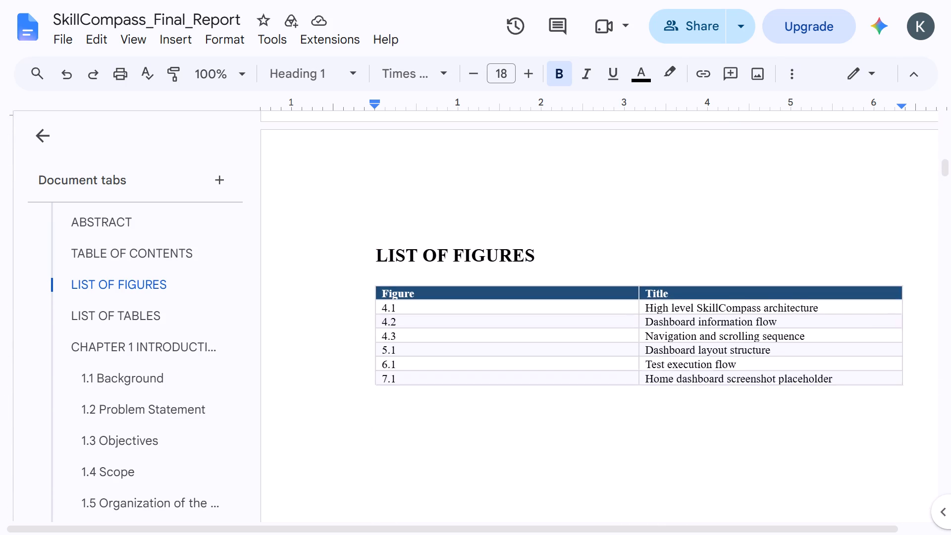
pyautogui.scroll(1, 729, 138)
pyautogui.click(589, 217)
pyautogui.scroll(1, 589, 217)
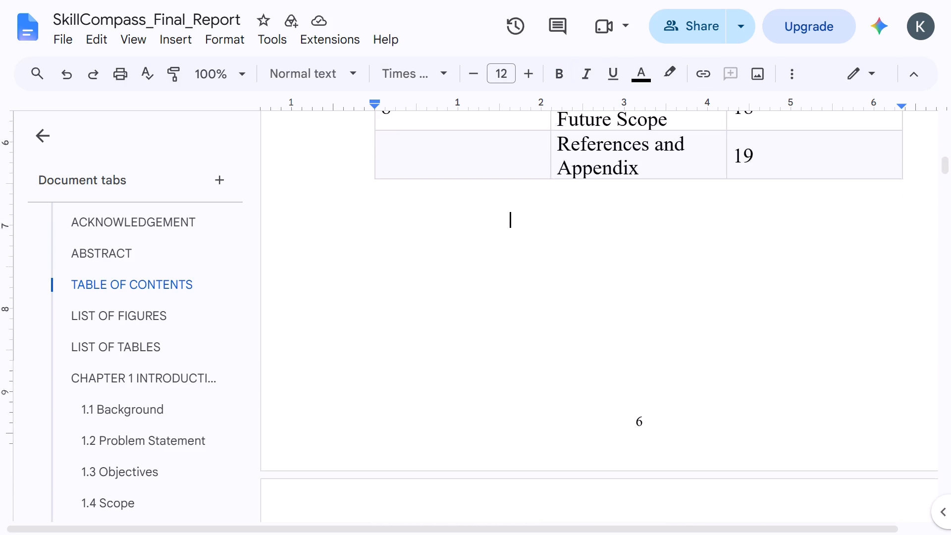
pyautogui.scroll(2, 589, 217)
# Undo the last font size change on the TABLE OF CONTENTS heading and its table.
pyautogui.click(559, 290)
pyautogui.hotkey('ctrl', 'a')
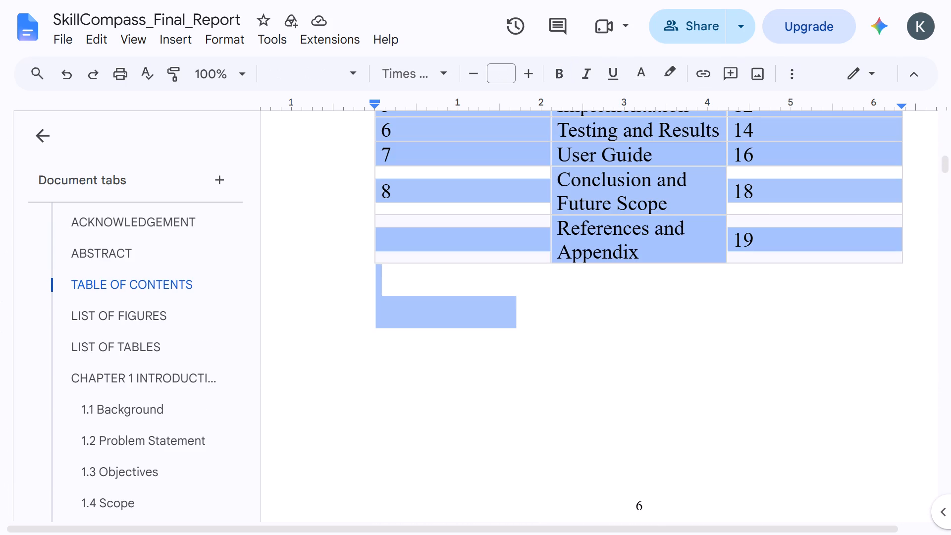
pyautogui.click(559, 290)
pyautogui.scroll(4, 561, 321)
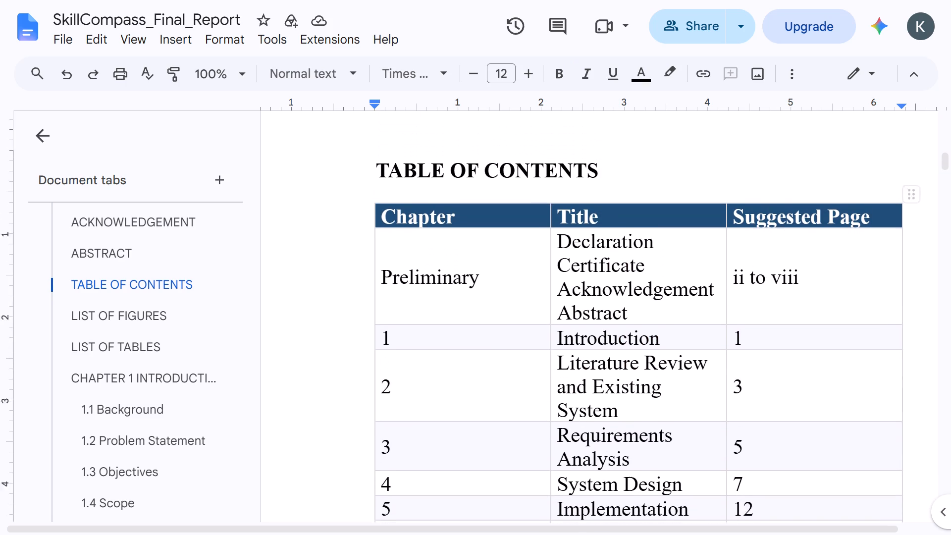
pyautogui.moveTo(376, 179); pyautogui.dragTo(511, 329)
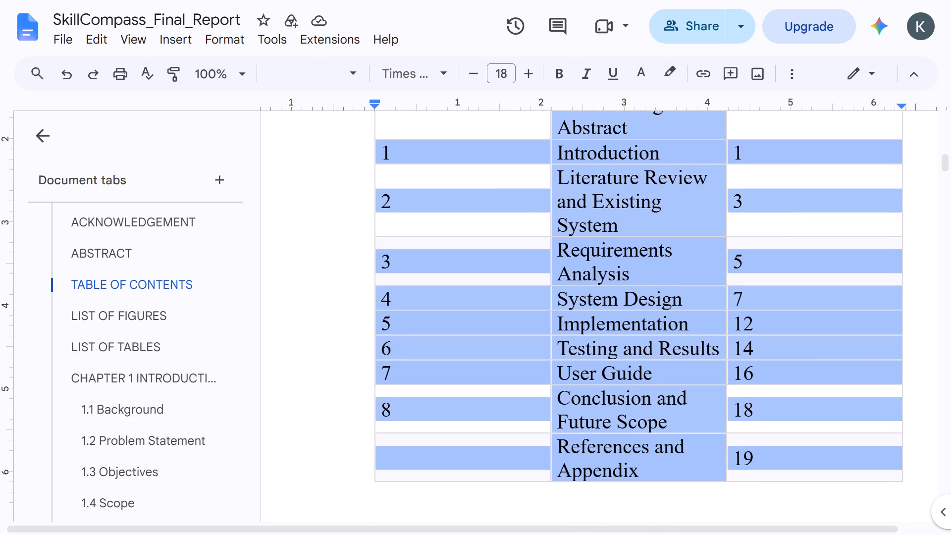
pyautogui.moveTo(511, 329); pyautogui.dragTo(356, 344)
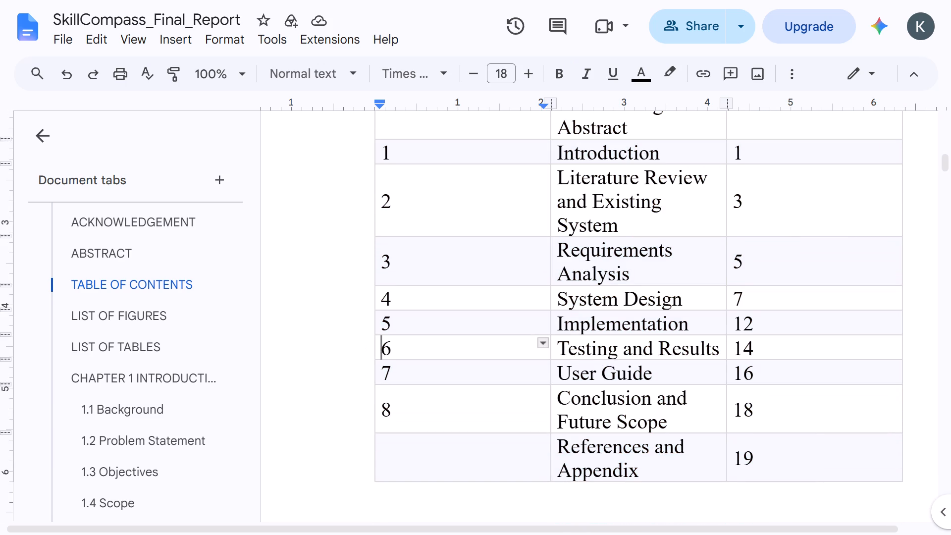
pyautogui.hotkey('ctrl', 'z')
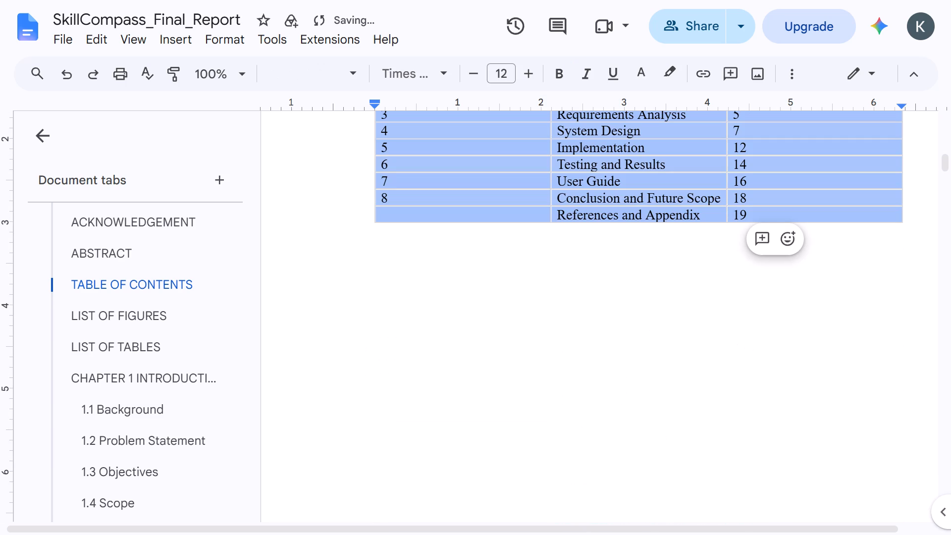
pyautogui.click(309, 419)
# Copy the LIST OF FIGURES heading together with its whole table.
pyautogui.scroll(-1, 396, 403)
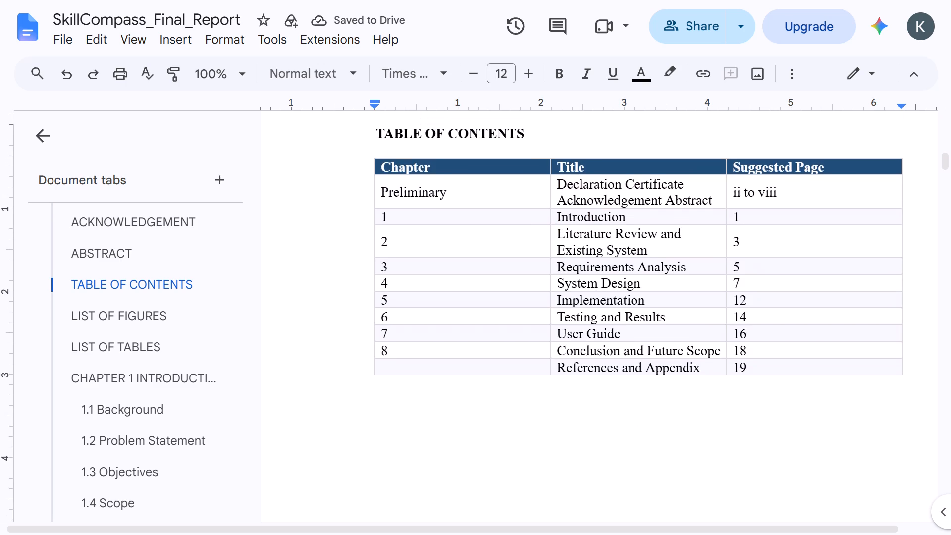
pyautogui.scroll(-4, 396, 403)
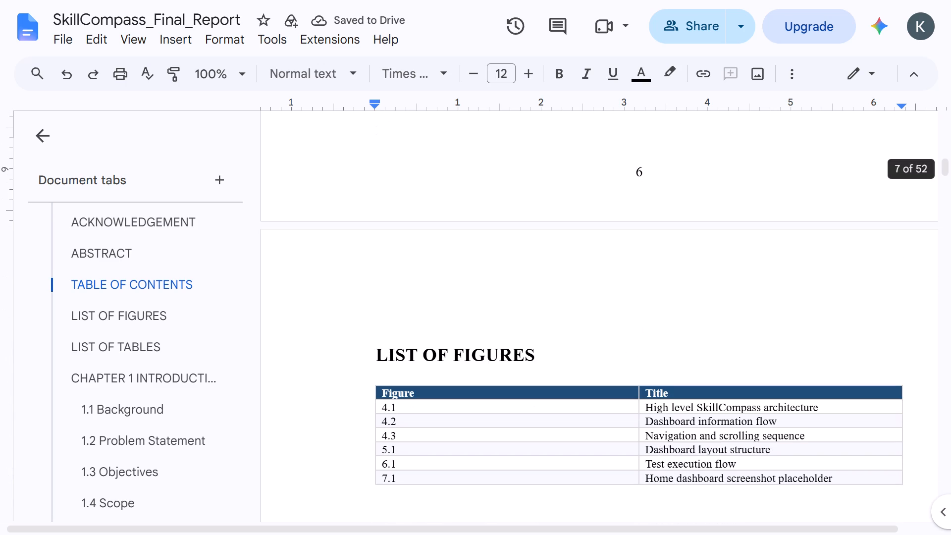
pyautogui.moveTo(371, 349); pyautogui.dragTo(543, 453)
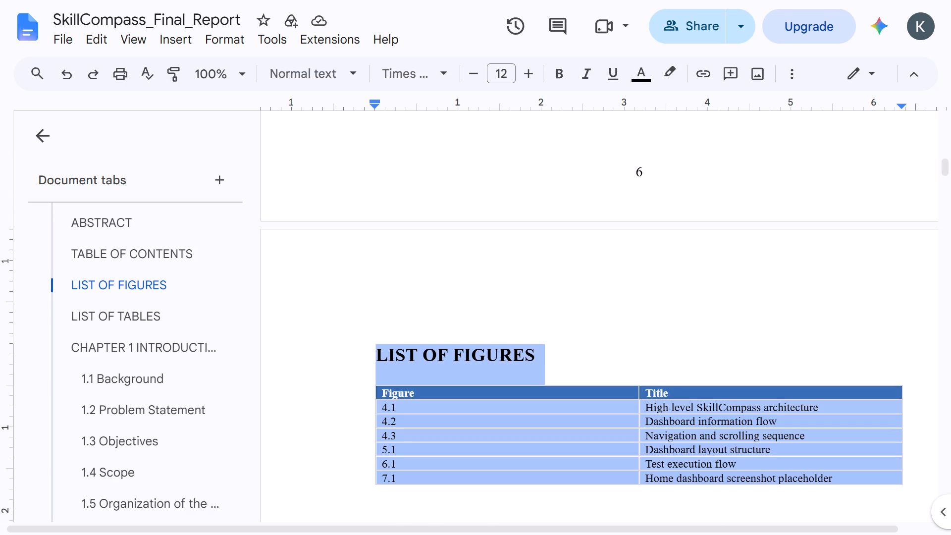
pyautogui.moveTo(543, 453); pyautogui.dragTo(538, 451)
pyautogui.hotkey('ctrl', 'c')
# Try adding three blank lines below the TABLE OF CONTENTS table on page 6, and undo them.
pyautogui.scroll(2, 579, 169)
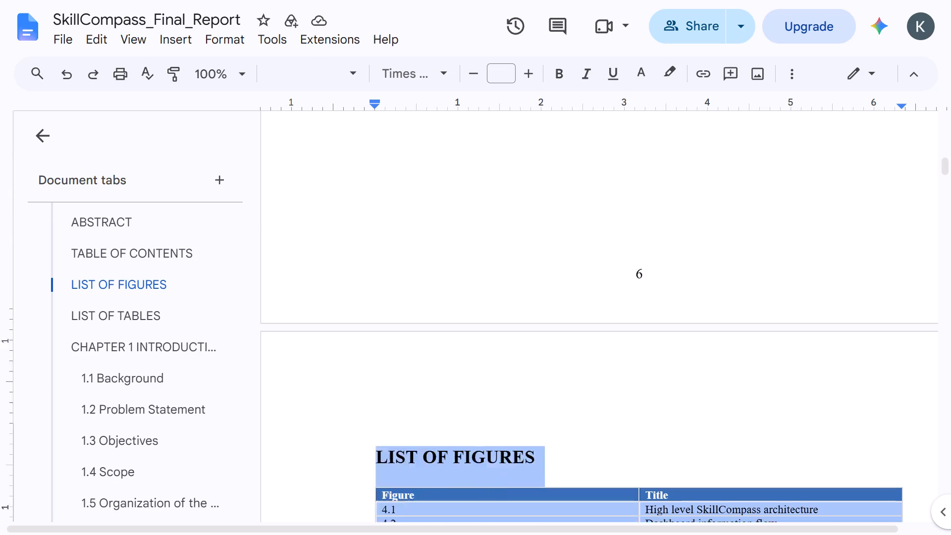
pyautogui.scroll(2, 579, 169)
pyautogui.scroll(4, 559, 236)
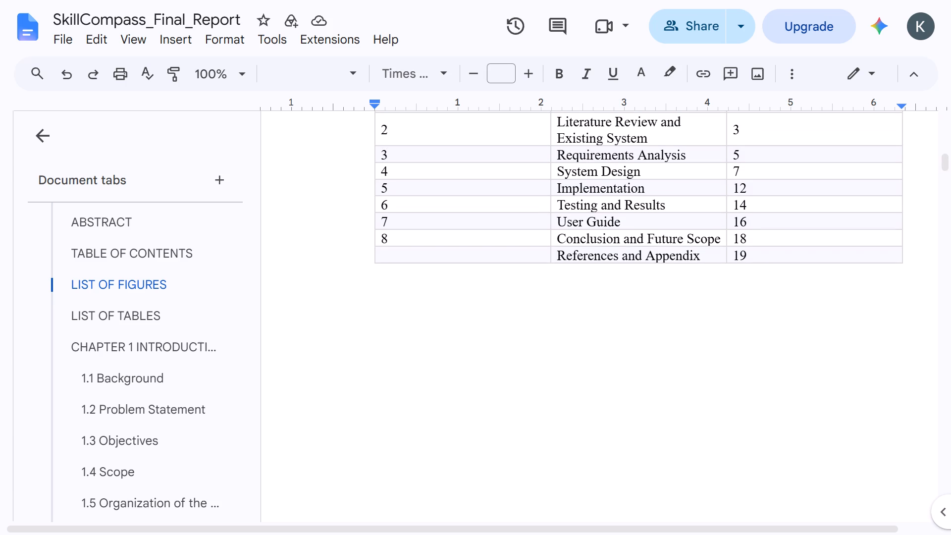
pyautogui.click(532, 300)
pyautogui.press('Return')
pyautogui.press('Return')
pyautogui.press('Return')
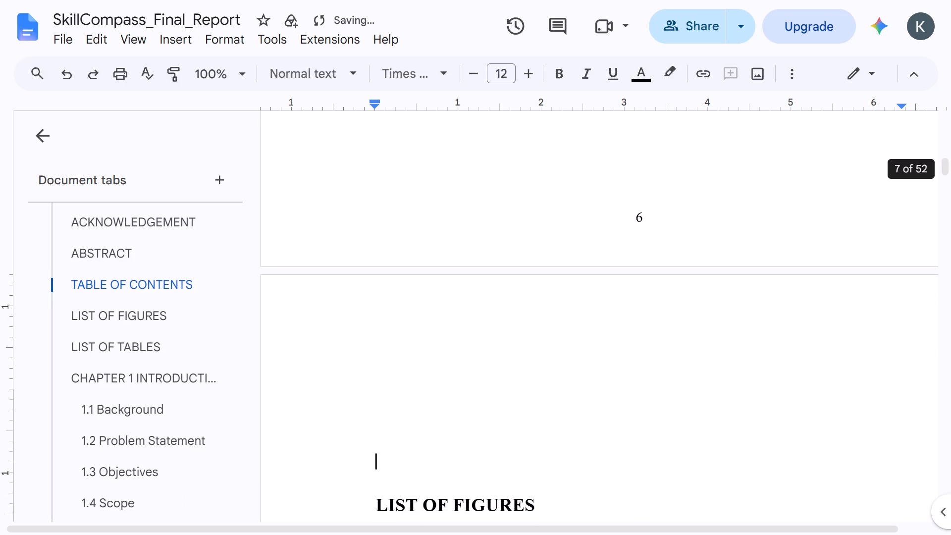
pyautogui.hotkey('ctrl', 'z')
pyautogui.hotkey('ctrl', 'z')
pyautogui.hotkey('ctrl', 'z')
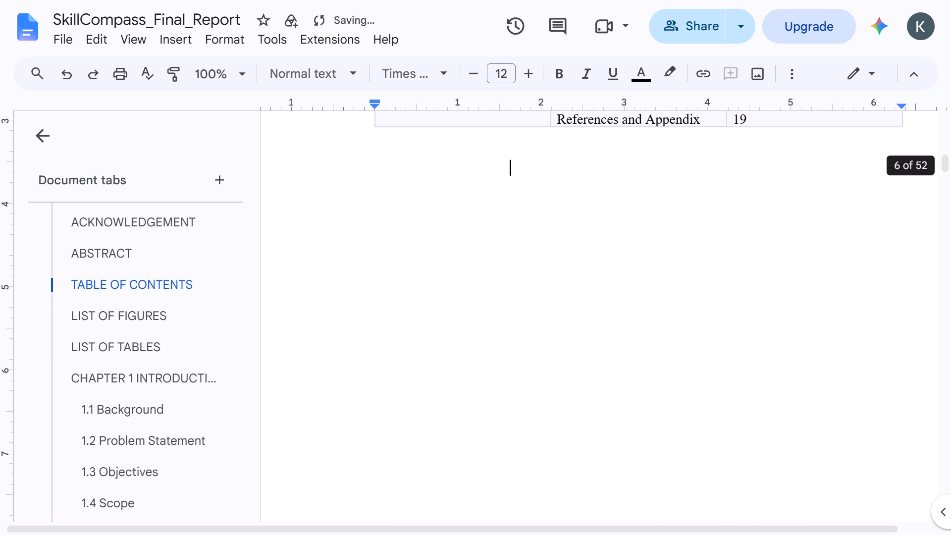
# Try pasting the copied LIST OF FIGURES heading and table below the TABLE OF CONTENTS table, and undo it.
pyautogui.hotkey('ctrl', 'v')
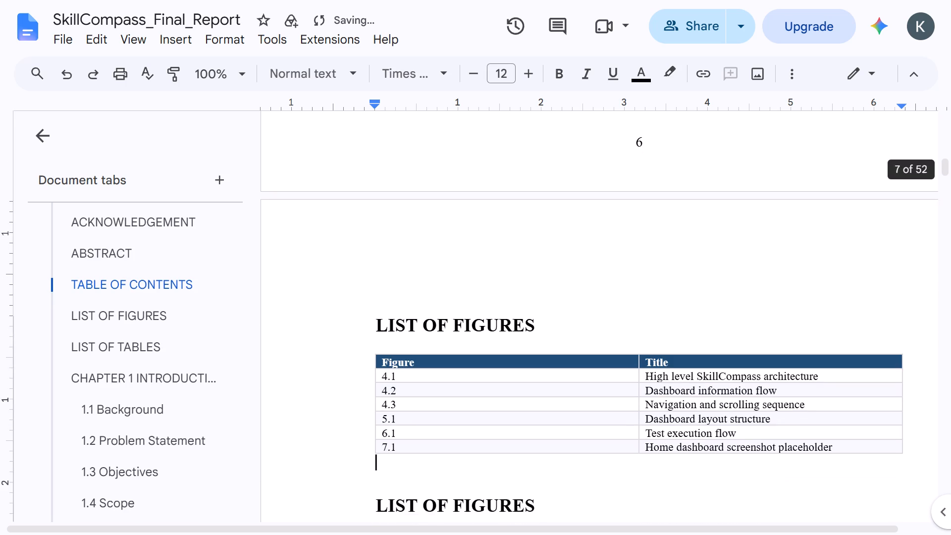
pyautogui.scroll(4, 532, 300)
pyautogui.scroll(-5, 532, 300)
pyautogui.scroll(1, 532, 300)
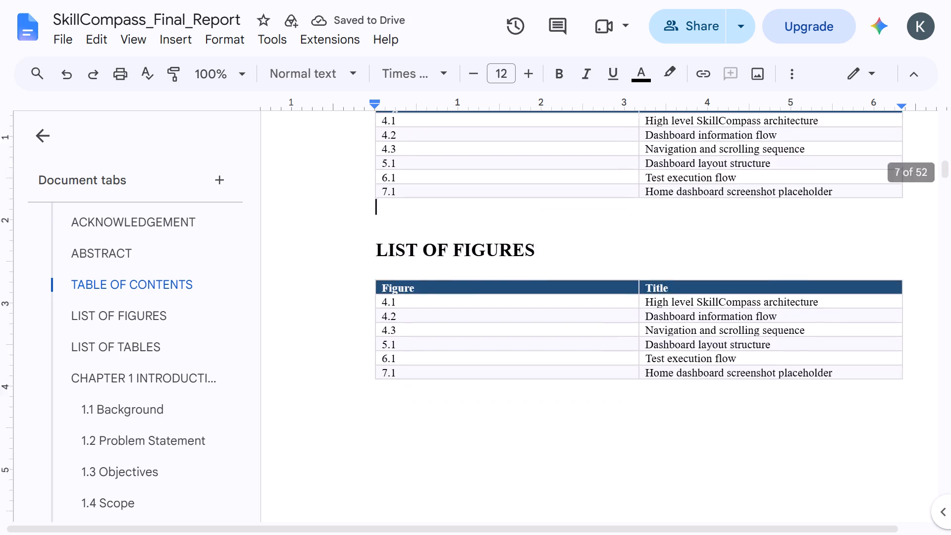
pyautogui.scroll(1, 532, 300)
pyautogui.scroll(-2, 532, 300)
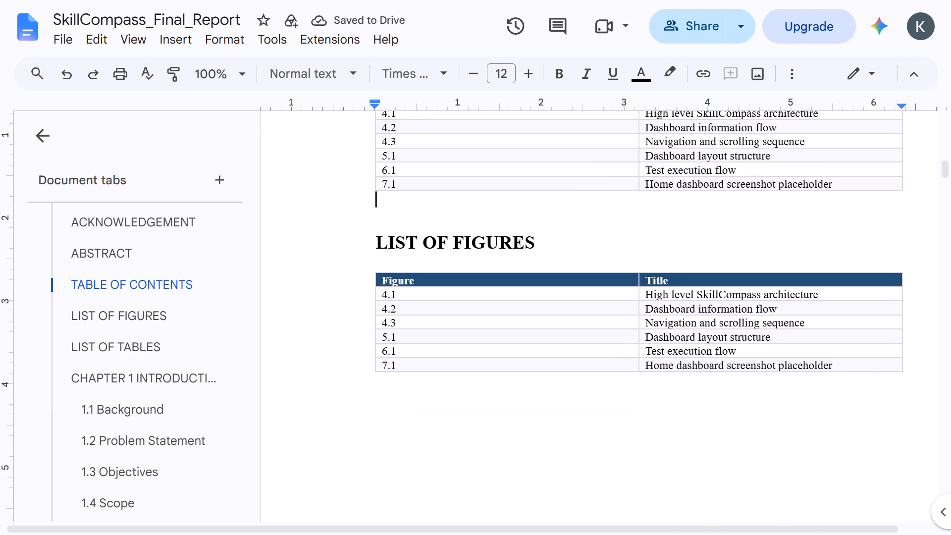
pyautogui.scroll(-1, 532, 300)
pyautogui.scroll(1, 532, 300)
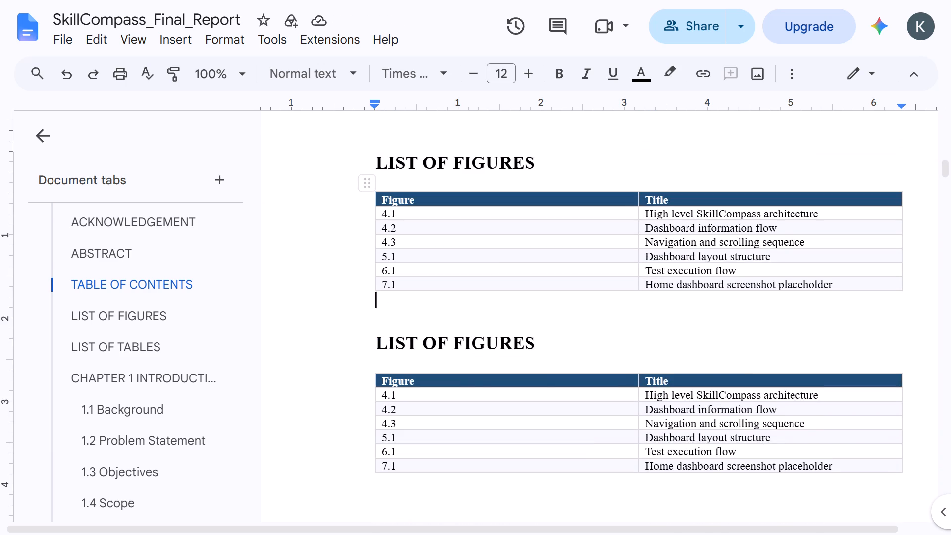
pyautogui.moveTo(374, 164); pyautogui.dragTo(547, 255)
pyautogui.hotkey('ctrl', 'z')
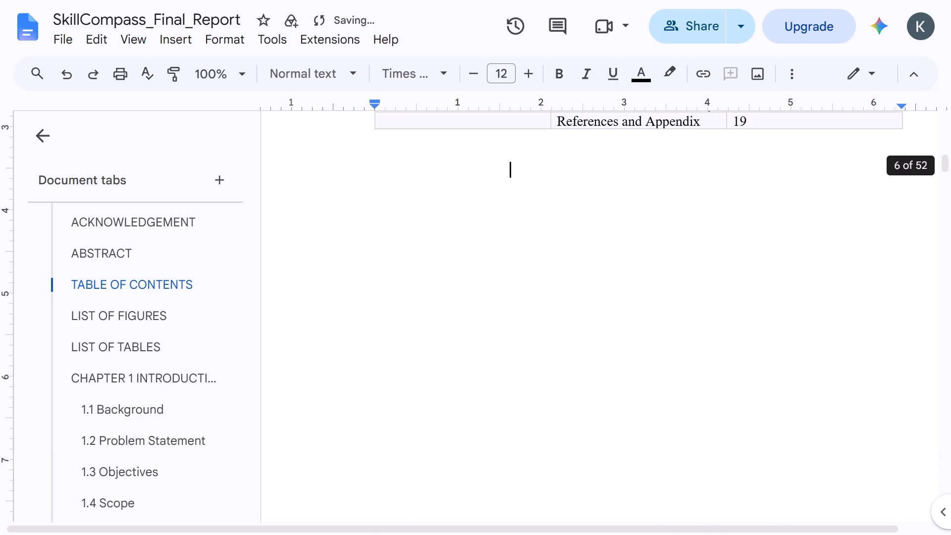
# Copy the TABLE OF CONTENTS heading and table and paste them directly before the LIST OF FIGURES heading on page 7.
pyautogui.scroll(4, 547, 255)
pyautogui.moveTo(374, 198); pyautogui.dragTo(610, 361)
pyautogui.hotkey('ctrl', 'c')
pyautogui.scroll(-2, 610, 361)
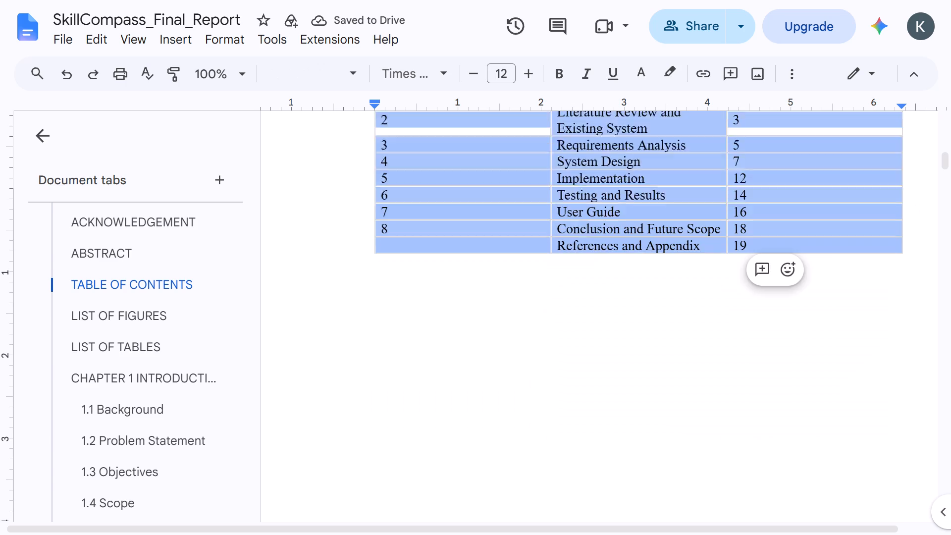
pyautogui.scroll(-5, 610, 361)
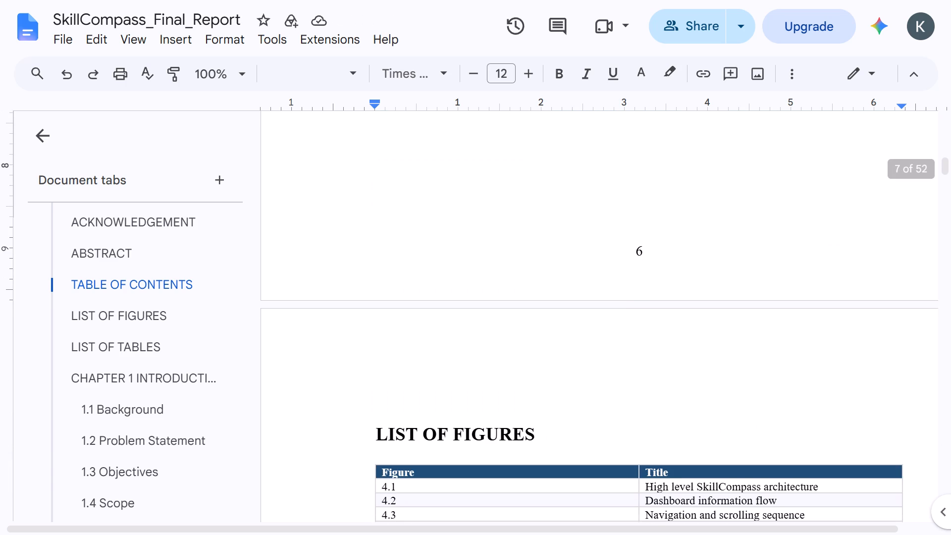
pyautogui.click(466, 370)
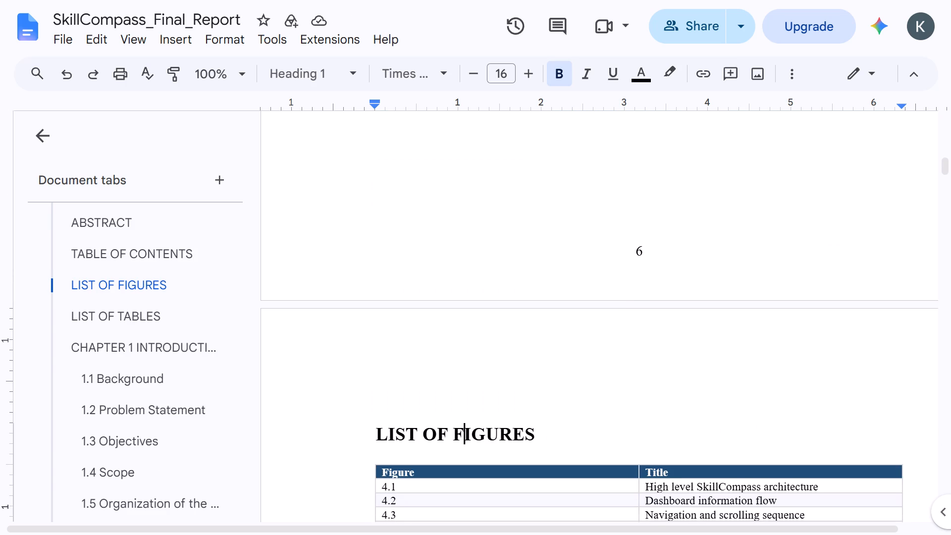
pyautogui.click(371, 440)
pyautogui.hotkey('ctrl', 'v')
pyautogui.scroll(-1, 371, 440)
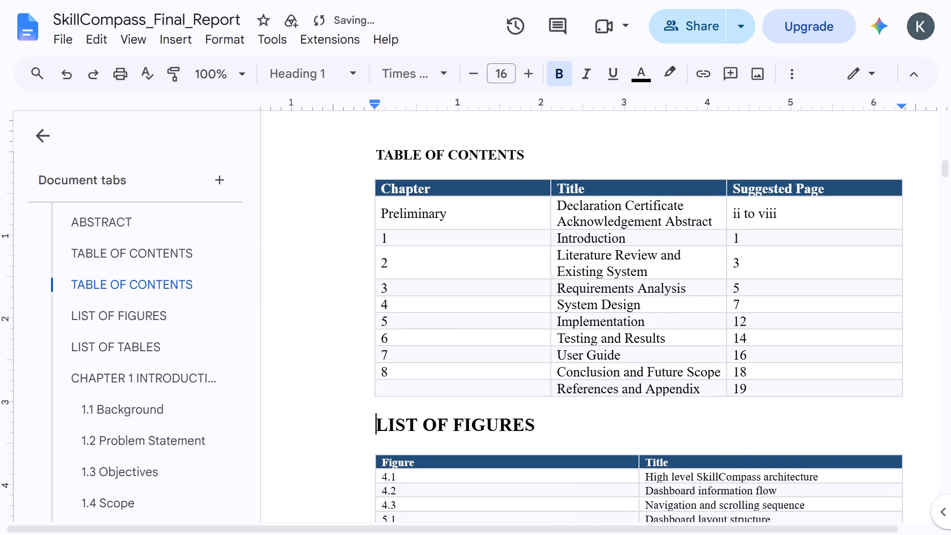
# Delete the original TABLE OF CONTENTS heading and its whole table from page 6.
pyautogui.scroll(-2, 371, 440)
pyautogui.scroll(2, 371, 440)
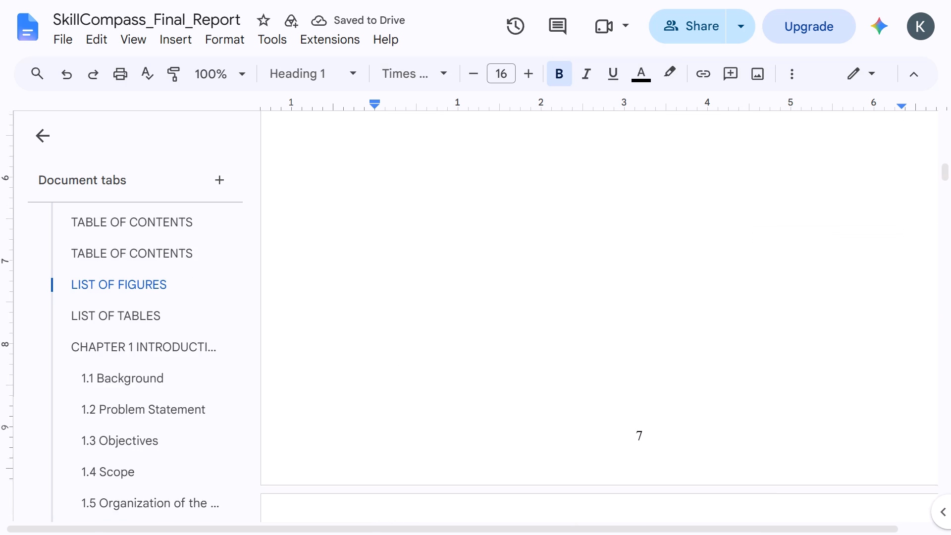
pyautogui.scroll(5, 371, 440)
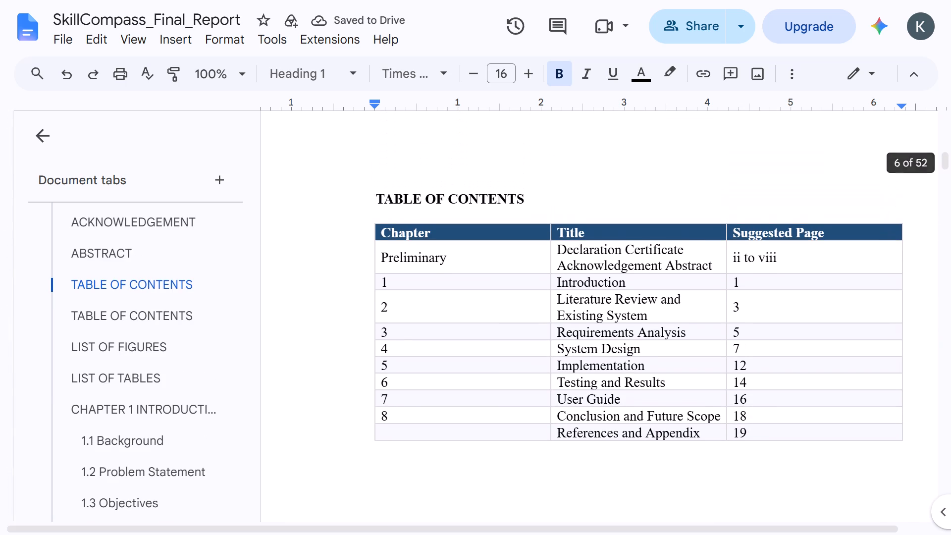
pyautogui.click(470, 509)
pyautogui.hotkey('ctrl', 'a')
pyautogui.click(470, 509)
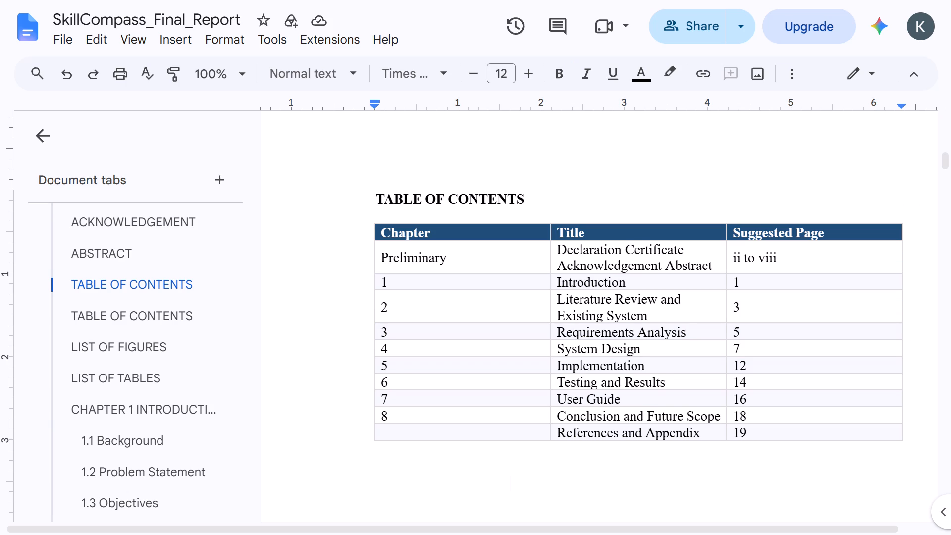
pyautogui.moveTo(378, 198); pyautogui.dragTo(561, 305)
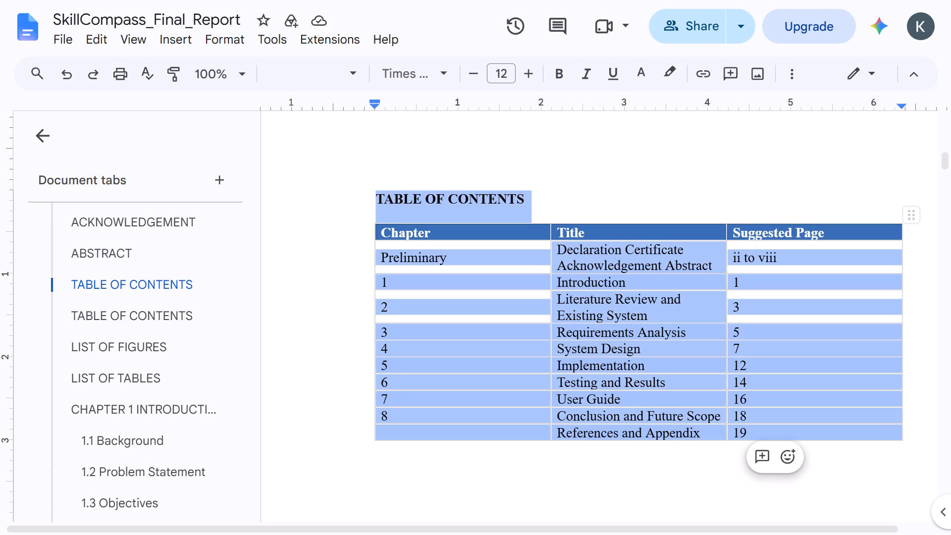
pyautogui.press('BackSpace')
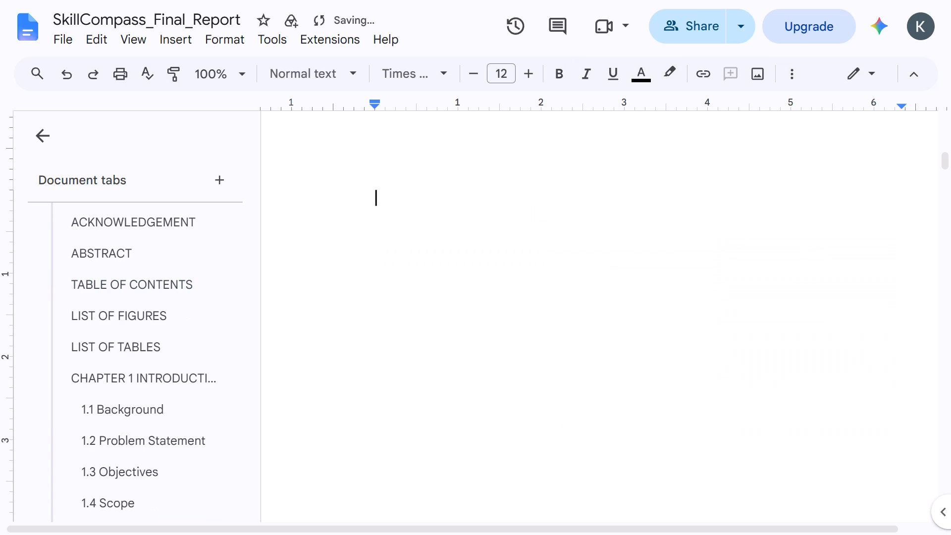
pyautogui.scroll(-2, 561, 305)
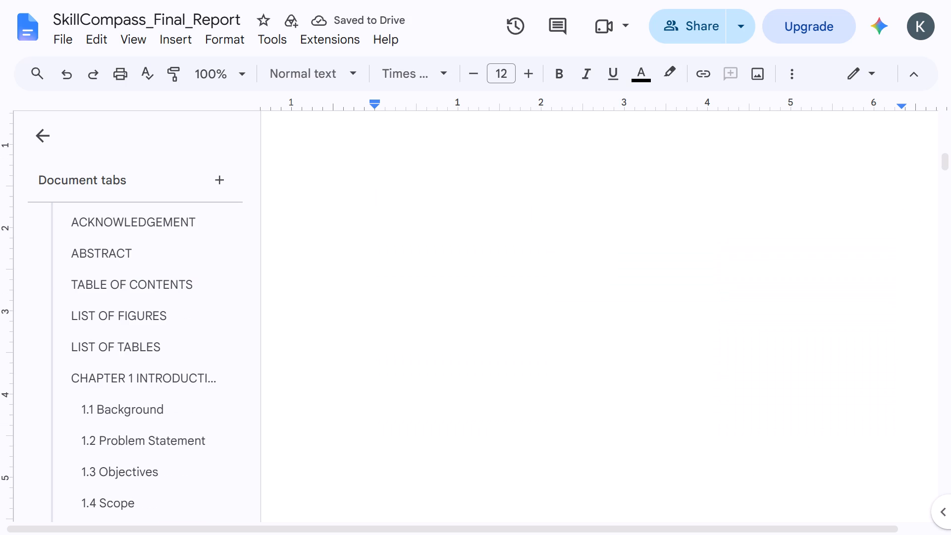
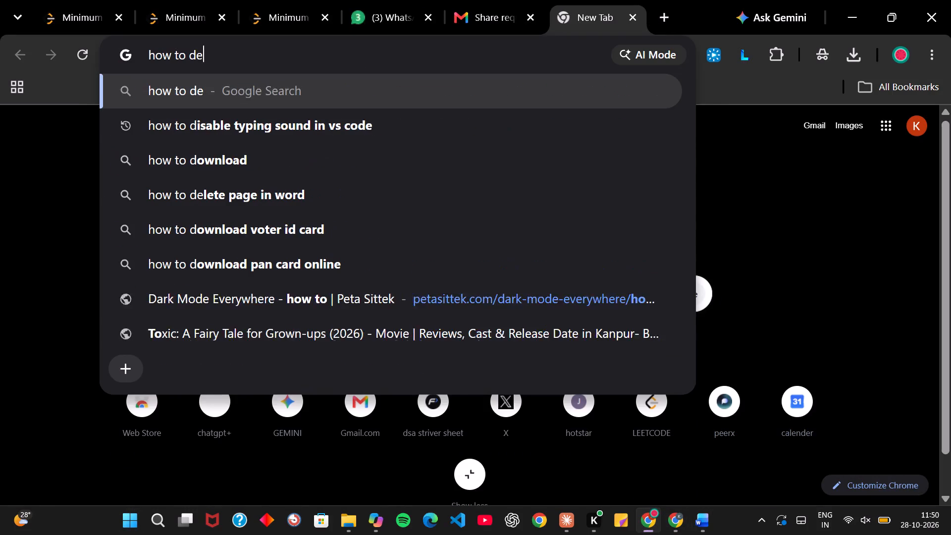
# Search the web for "how to delete the page in google doc or word", read the suggested methods, and return to the report.
pyautogui.write('ete the')
pyautogui.press('space')
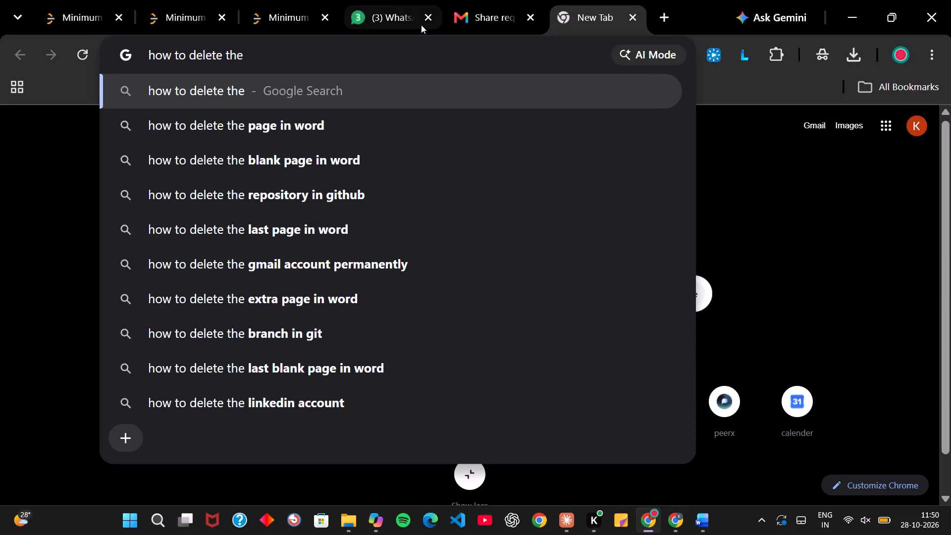
pyautogui.write('page in google')
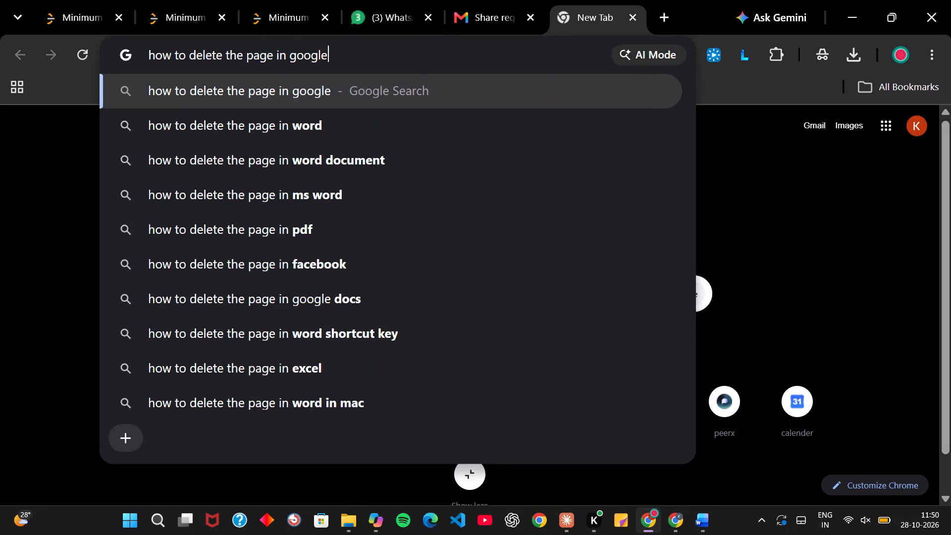
pyautogui.press('space')
pyautogui.write('doc or')
pyautogui.press('space')
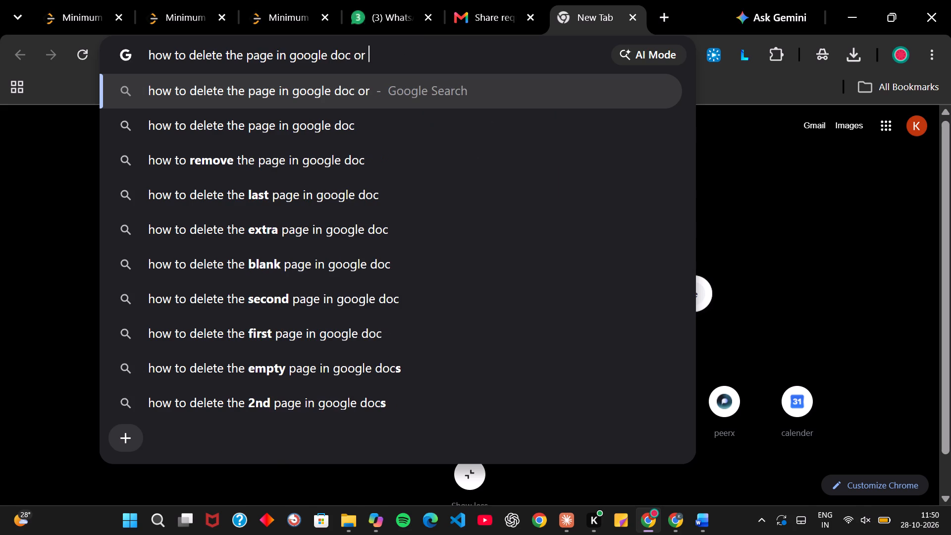
pyautogui.write('word')
pyautogui.press('Return')
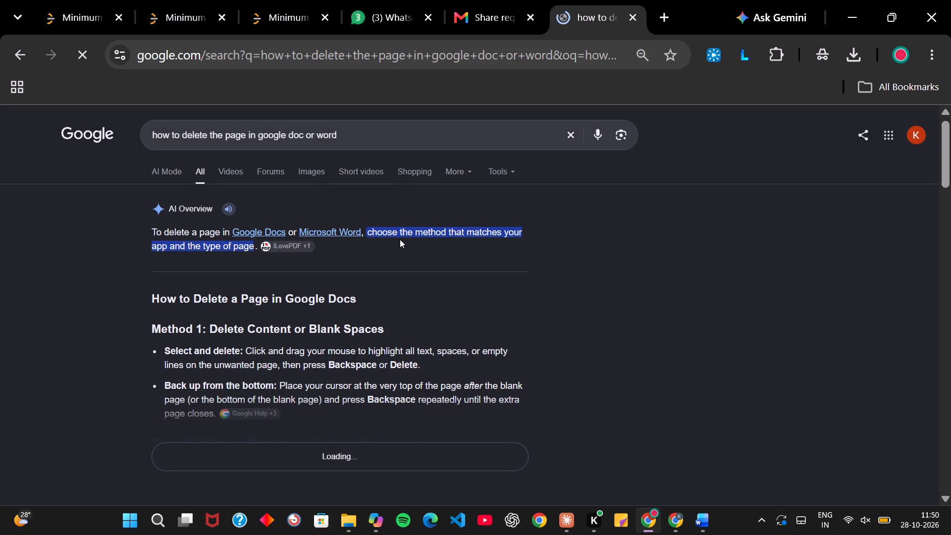
pyautogui.scroll(-1, 400, 239)
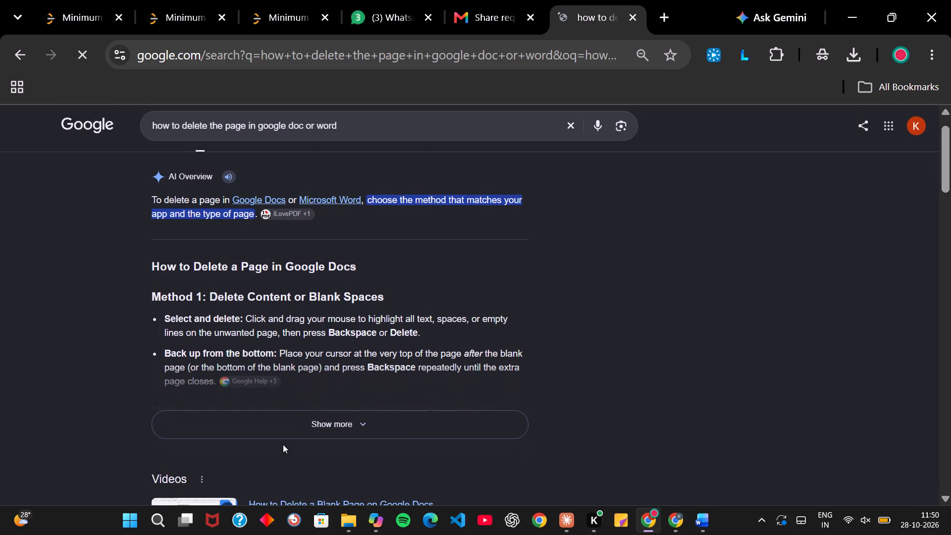
pyautogui.click(283, 444)
pyautogui.scroll(-1, 296, 428)
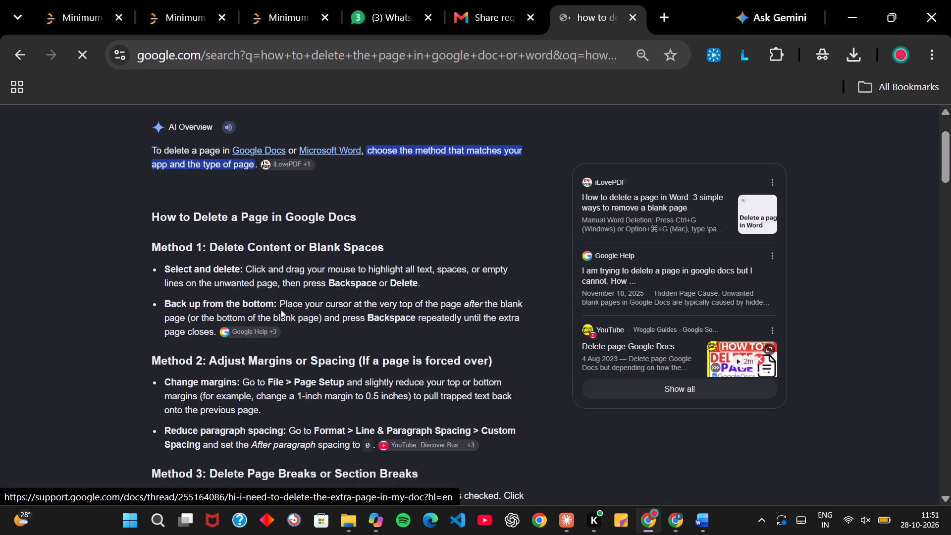
pyautogui.scroll(-2, 333, 309)
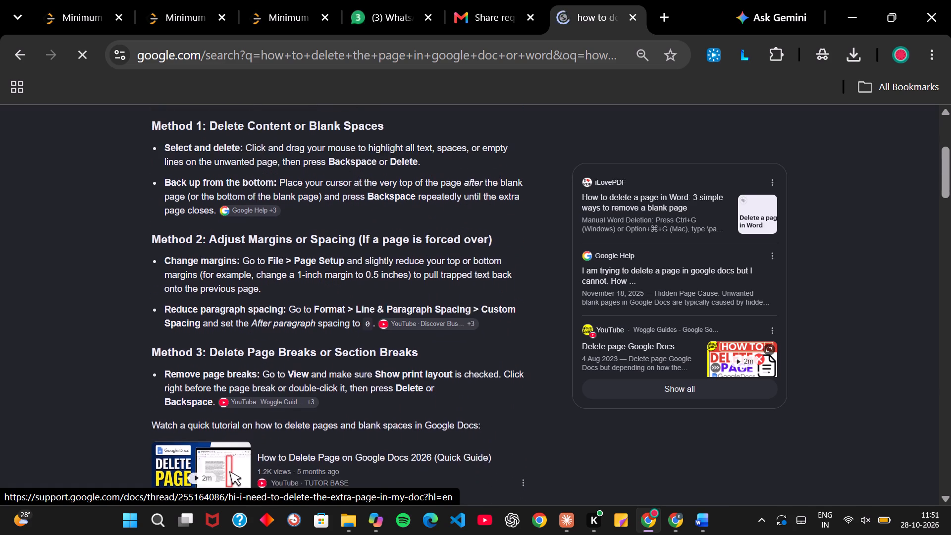
pyautogui.scroll(-1, 333, 309)
pyautogui.click(842, 1)
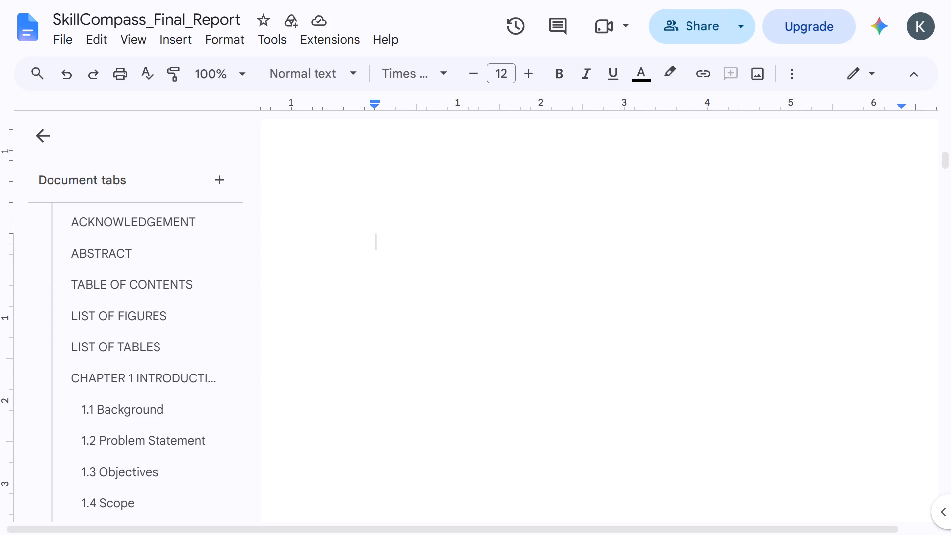
# Remove the ABSTRACT entry from the document outline.
pyautogui.hotkey('ctrl', '-')
pyautogui.hotkey('ctrl', '-')
pyautogui.hotkey('ctrl', '-')
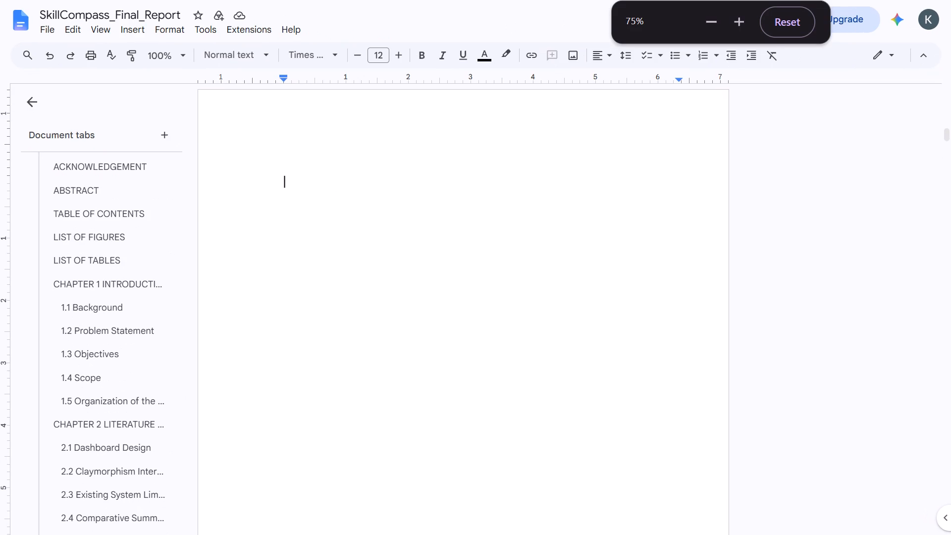
pyautogui.click(615, 285)
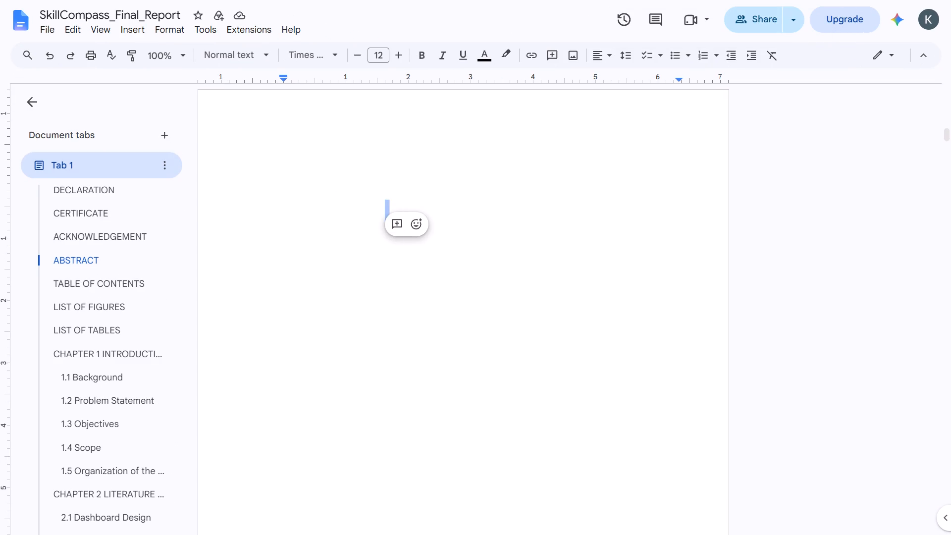
pyautogui.click(452, 344)
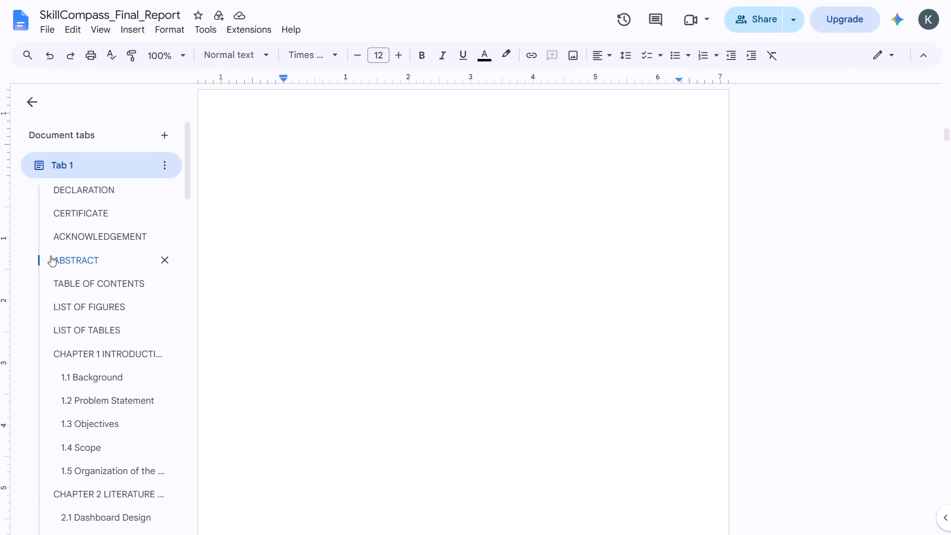
pyautogui.click(164, 263)
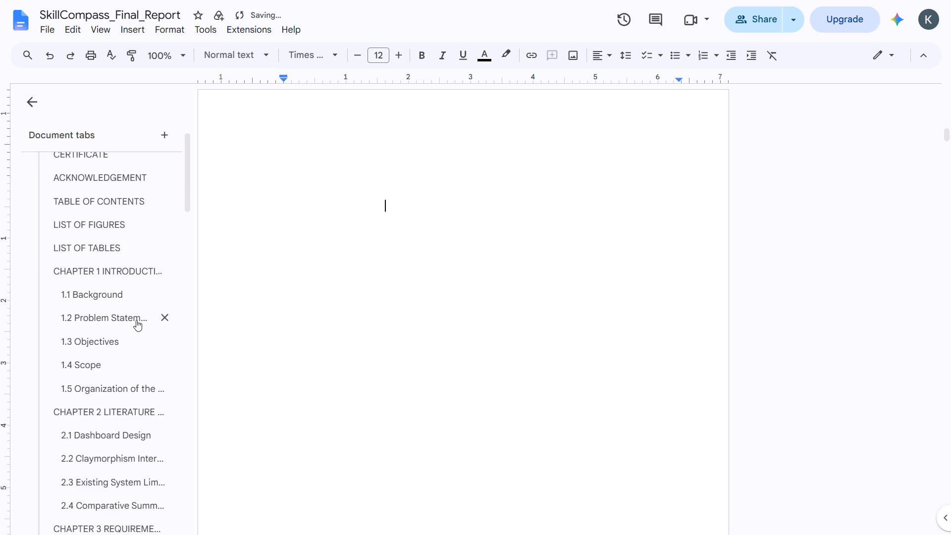
pyautogui.click(453, 246)
pyautogui.click(398, 279)
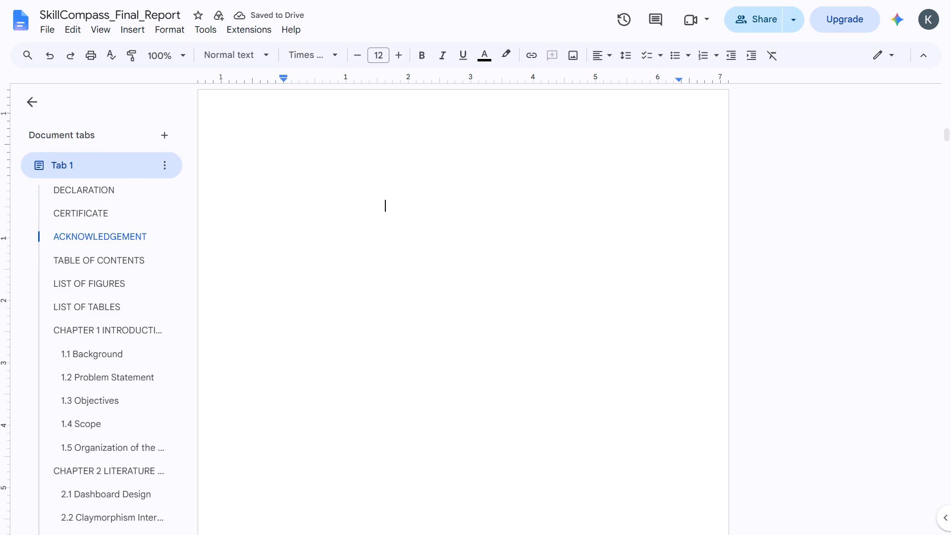
pyautogui.click(398, 279)
# Examine pages 5 to 8 for blank space and the layout of the contents, figures and tables lists.
pyautogui.scroll(3, 361, 288)
pyautogui.scroll(-1, 361, 288)
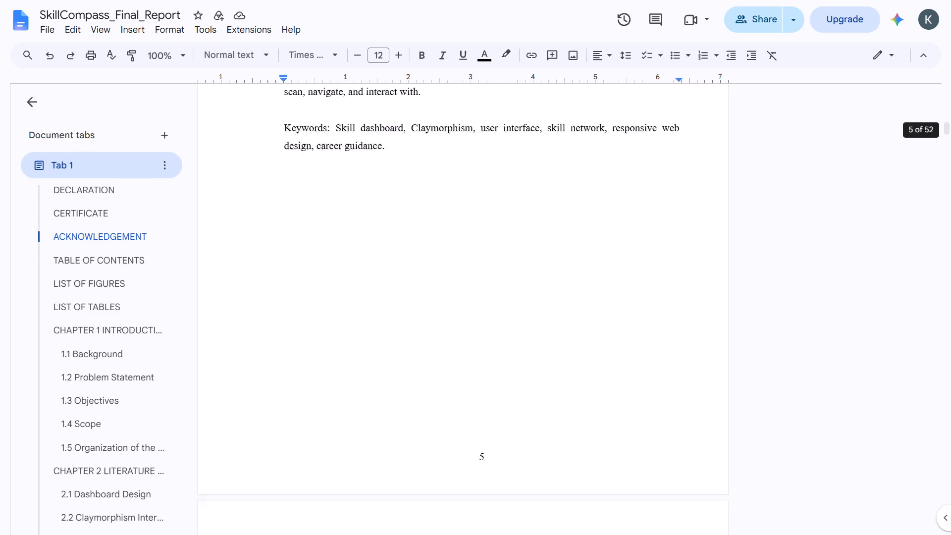
pyautogui.scroll(-6, 361, 288)
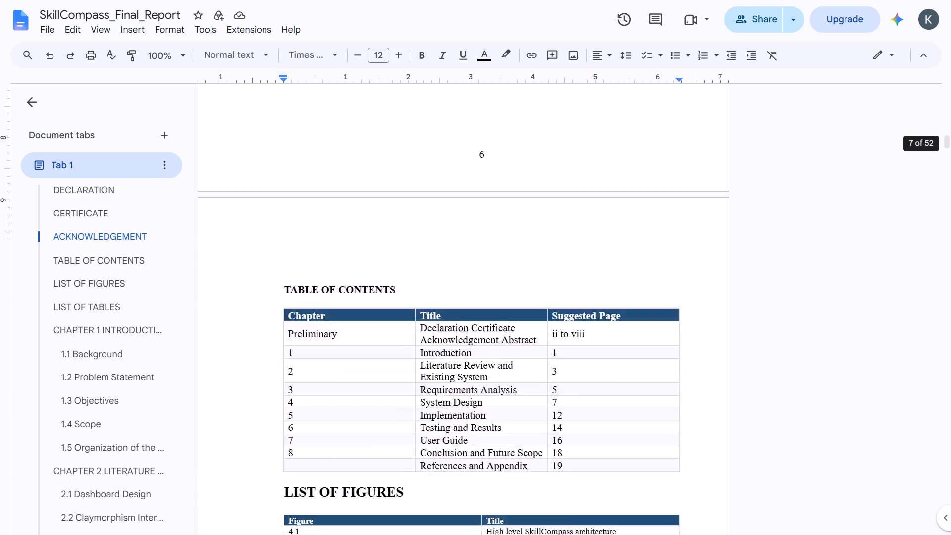
pyautogui.scroll(-5, 361, 288)
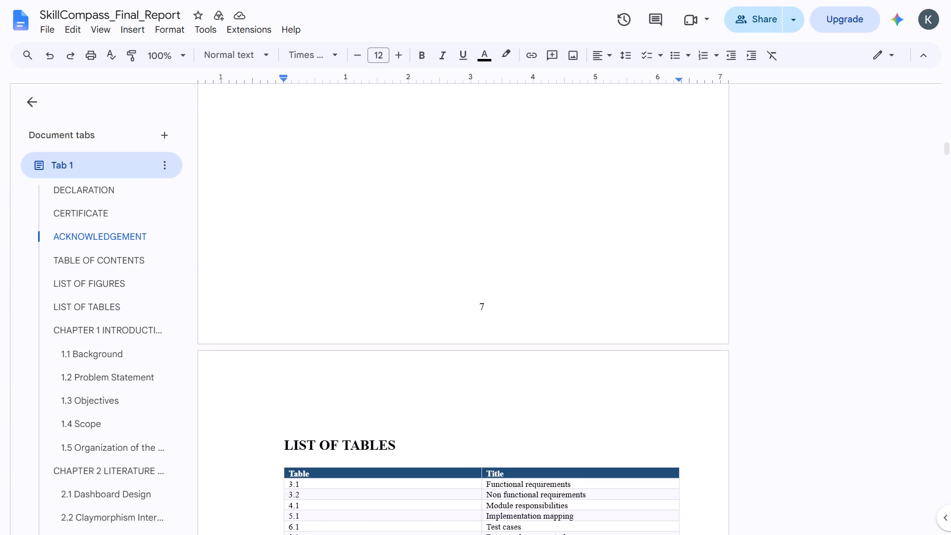
pyautogui.scroll(-5, 361, 288)
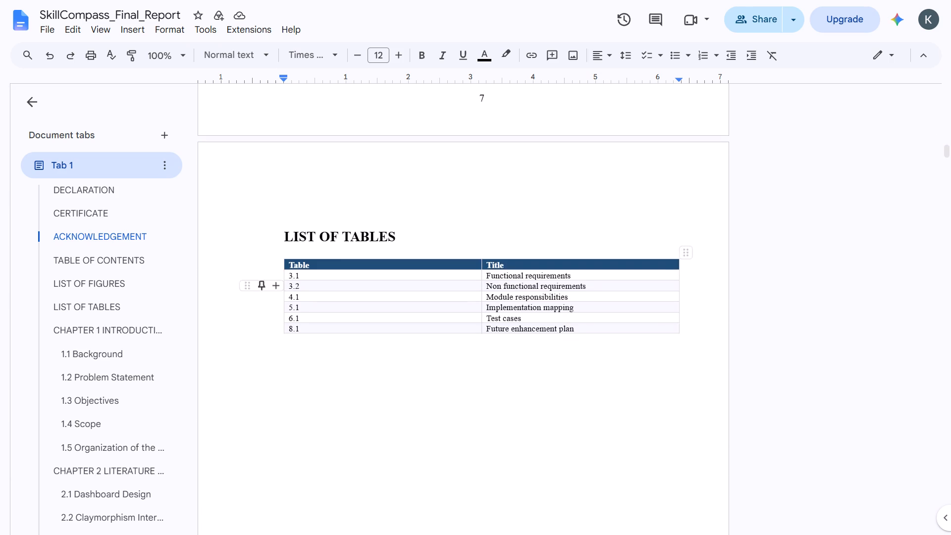
pyautogui.scroll(4, 361, 288)
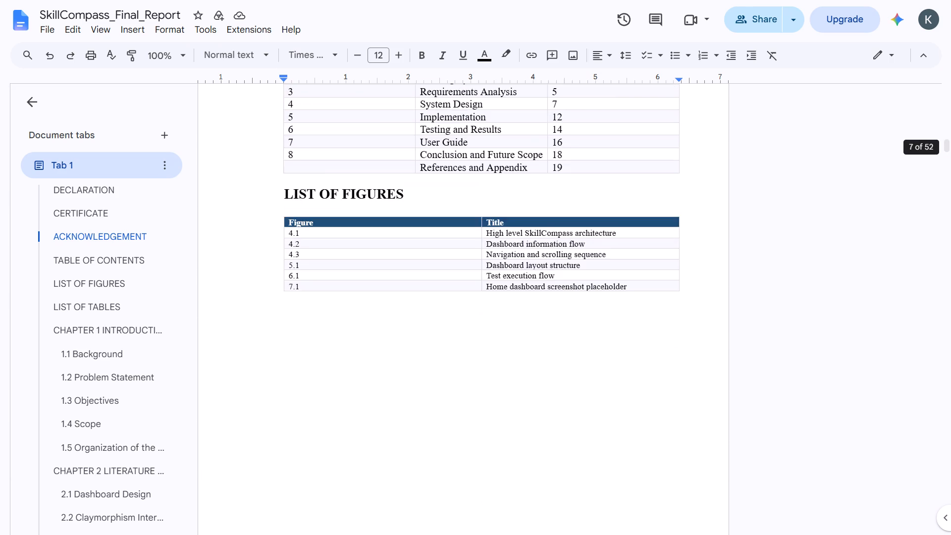
pyautogui.scroll(2, 361, 288)
pyautogui.scroll(-7, 361, 288)
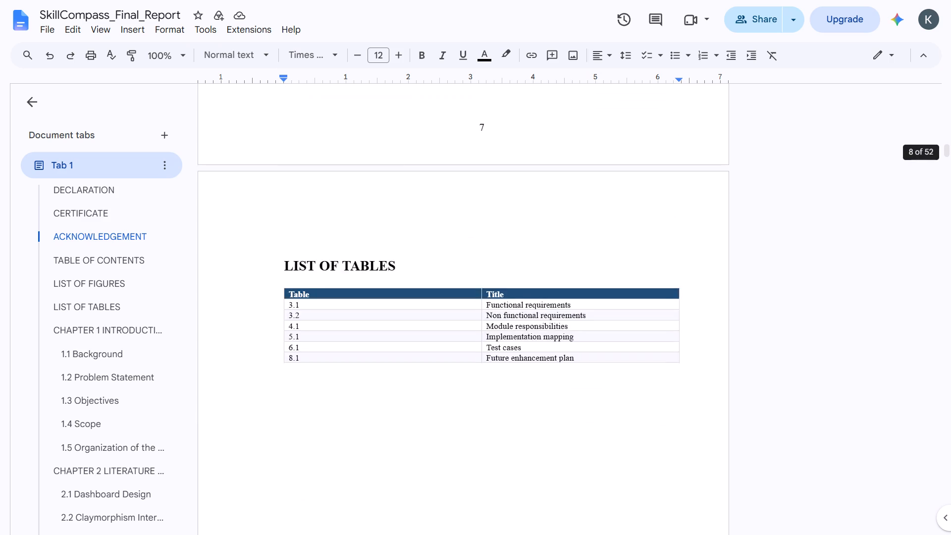
pyautogui.scroll(-6, 361, 288)
pyautogui.scroll(5, 361, 288)
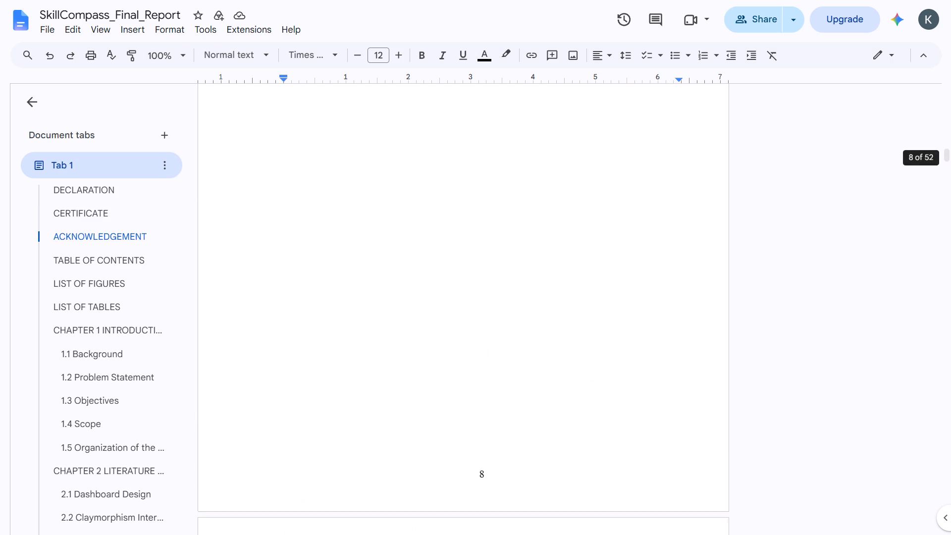
pyautogui.scroll(7, 361, 288)
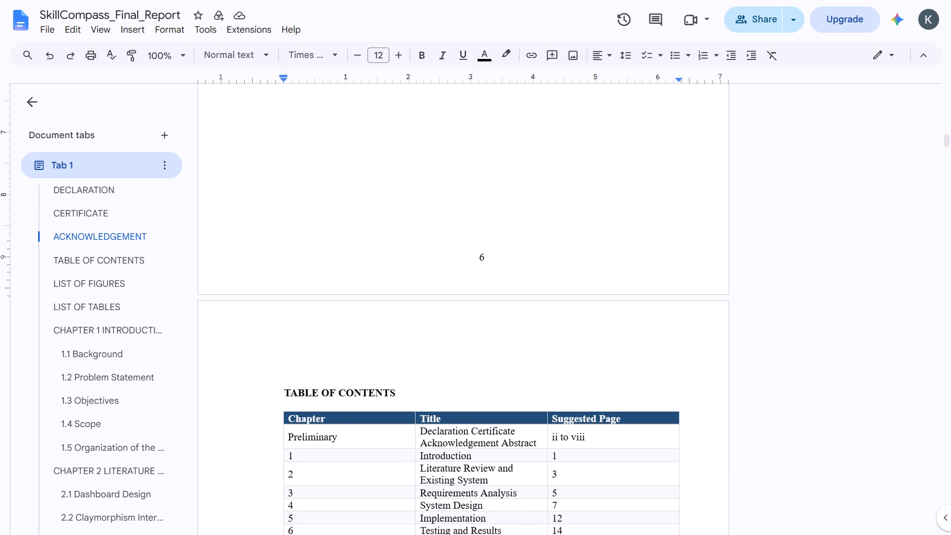
pyautogui.scroll(3, 361, 288)
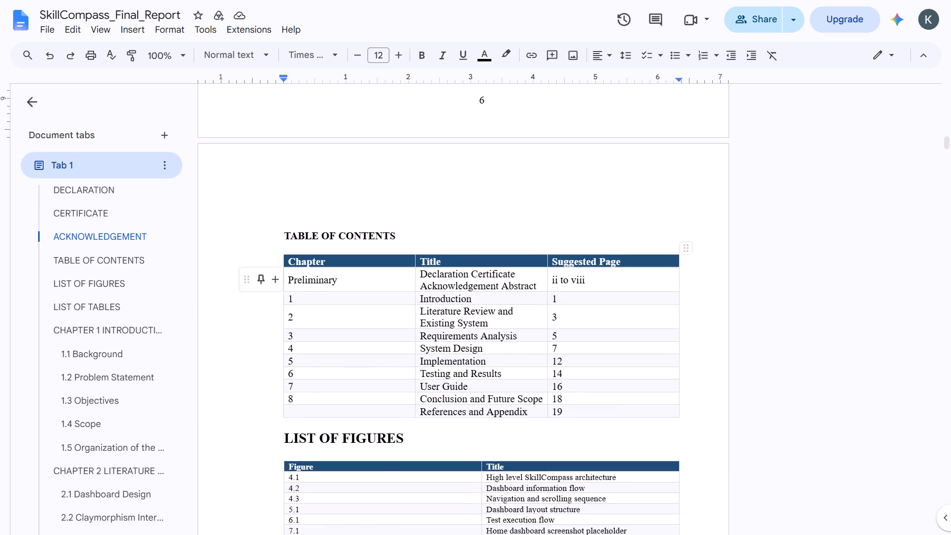
pyautogui.scroll(1, 361, 288)
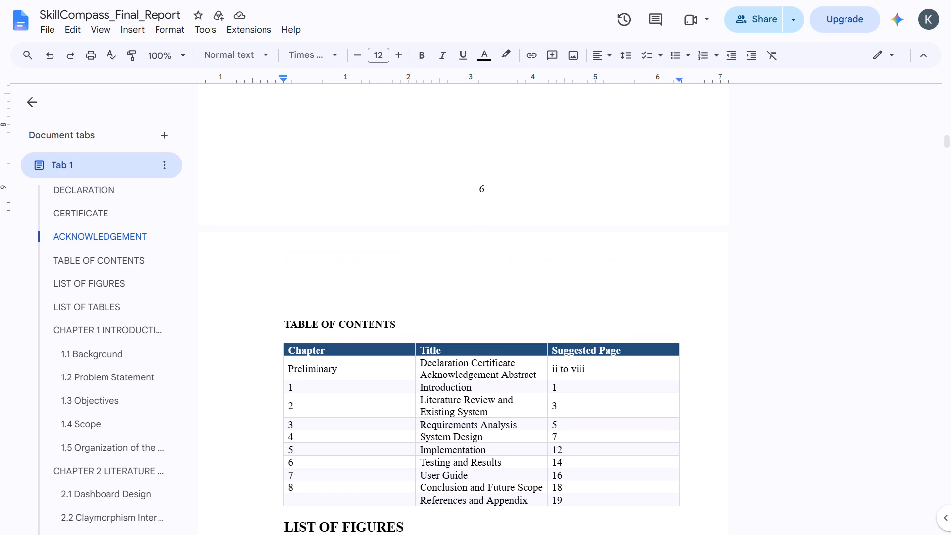
pyautogui.scroll(-3, 361, 288)
pyautogui.scroll(5, 419, 368)
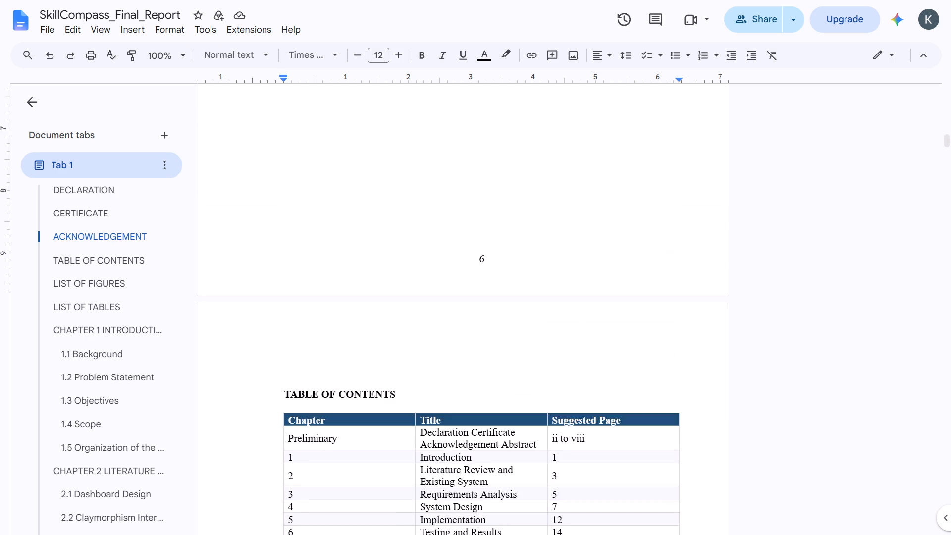
pyautogui.scroll(4, 419, 368)
pyautogui.scroll(-7, 419, 368)
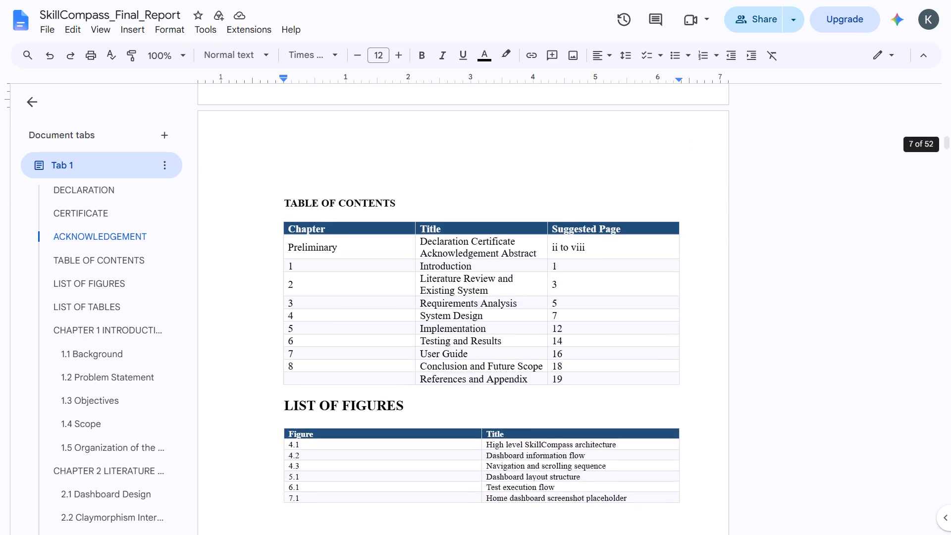
pyautogui.scroll(-4, 419, 368)
pyautogui.scroll(-2, 345, 414)
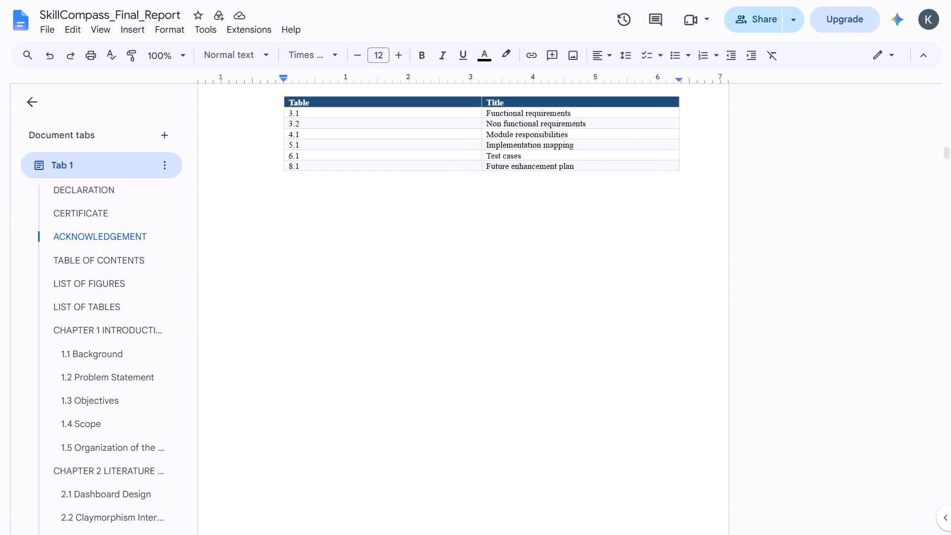
pyautogui.scroll(-1, 345, 414)
pyautogui.scroll(6, 345, 414)
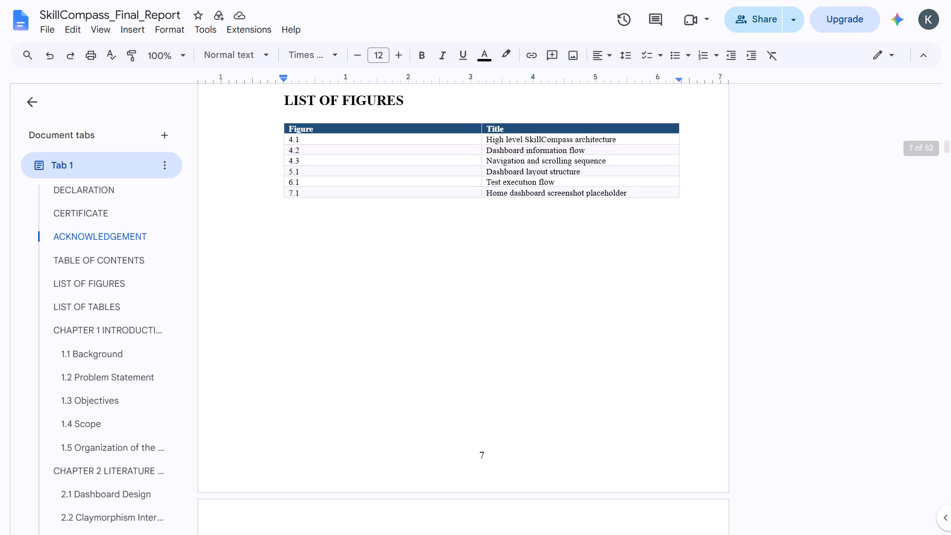
pyautogui.scroll(2, 345, 414)
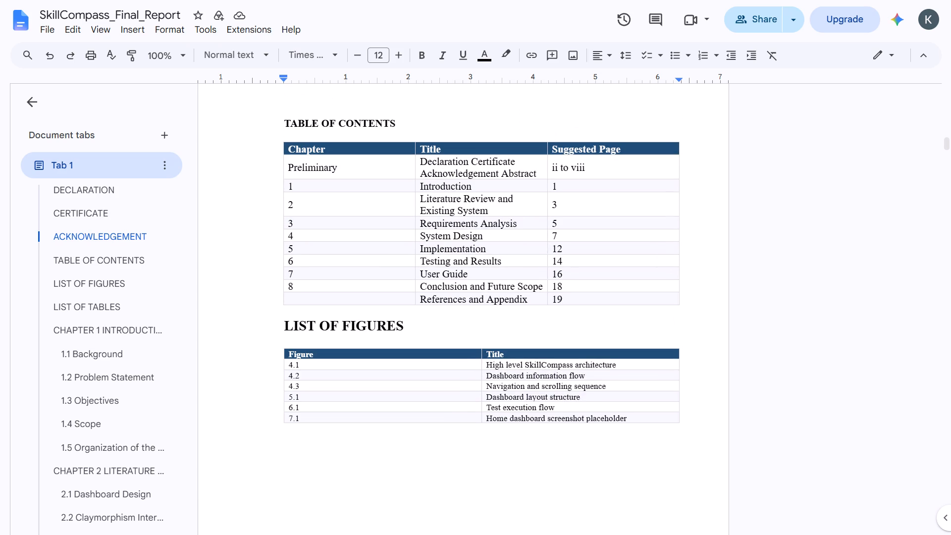
pyautogui.scroll(-4, 382, 309)
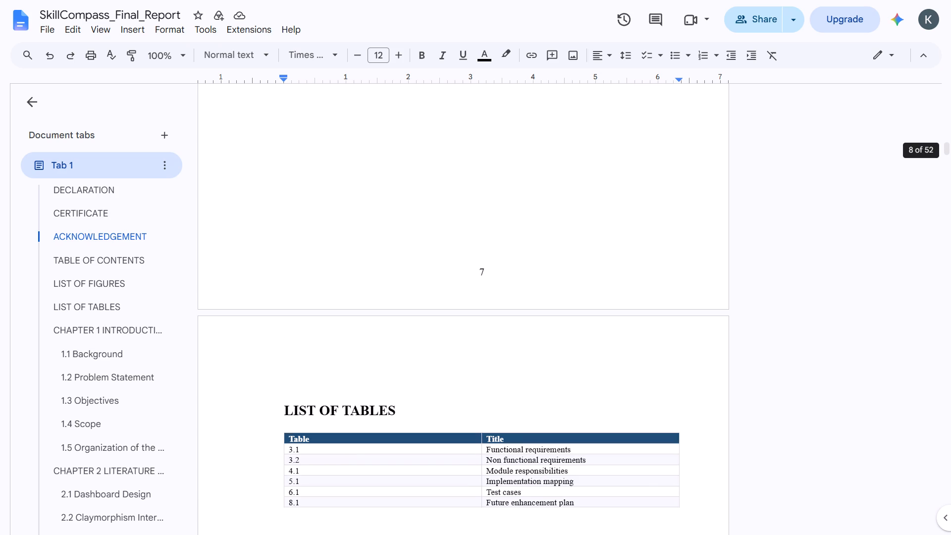
pyautogui.scroll(-2, 382, 309)
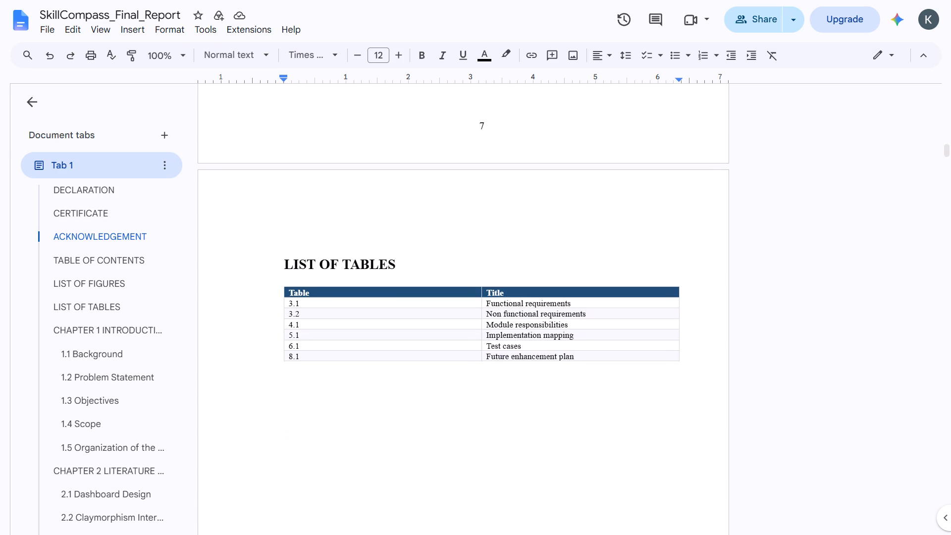
# Move the LIST OF TABLES heading and its table from page 8 to below the LIST OF FIGURES table on page 7.
pyautogui.moveTo(278, 261); pyautogui.dragTo(288, 271)
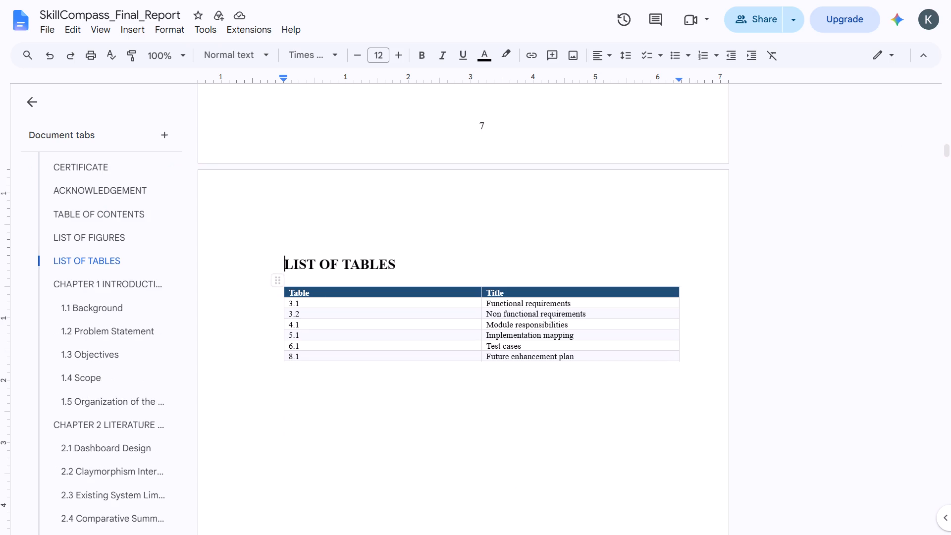
pyautogui.moveTo(288, 271); pyautogui.dragTo(478, 341)
pyautogui.hotkey('ctrl', 'c')
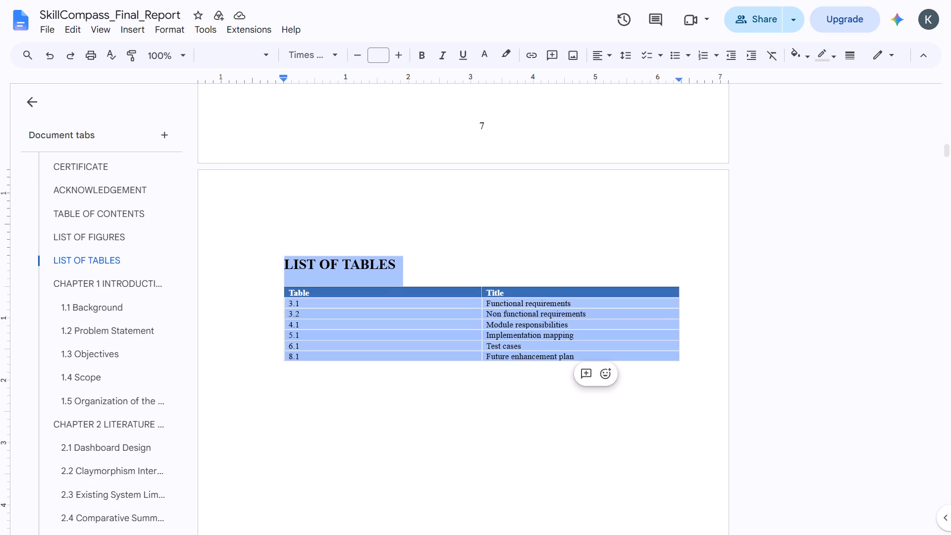
pyautogui.press('BackSpace')
pyautogui.scroll(4, 478, 341)
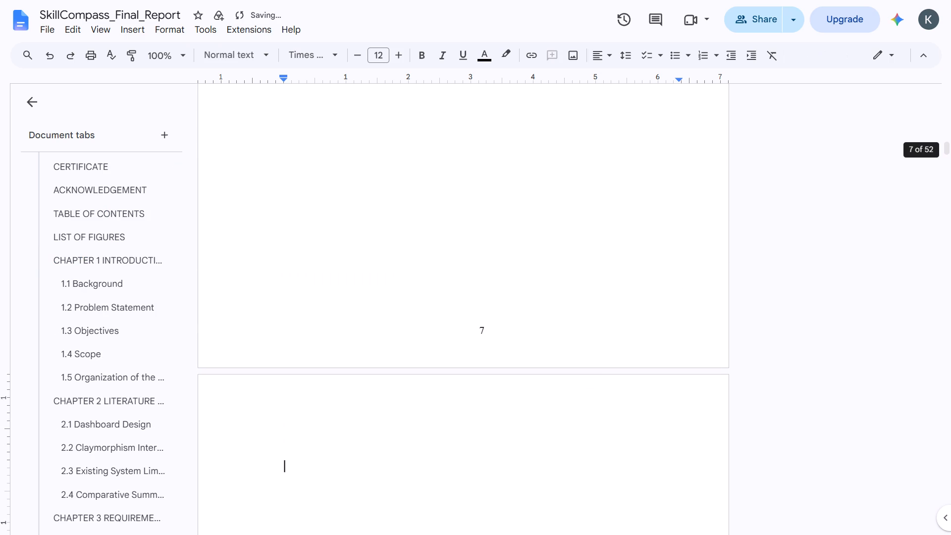
pyautogui.scroll(2, 521, 188)
pyautogui.click(372, 284)
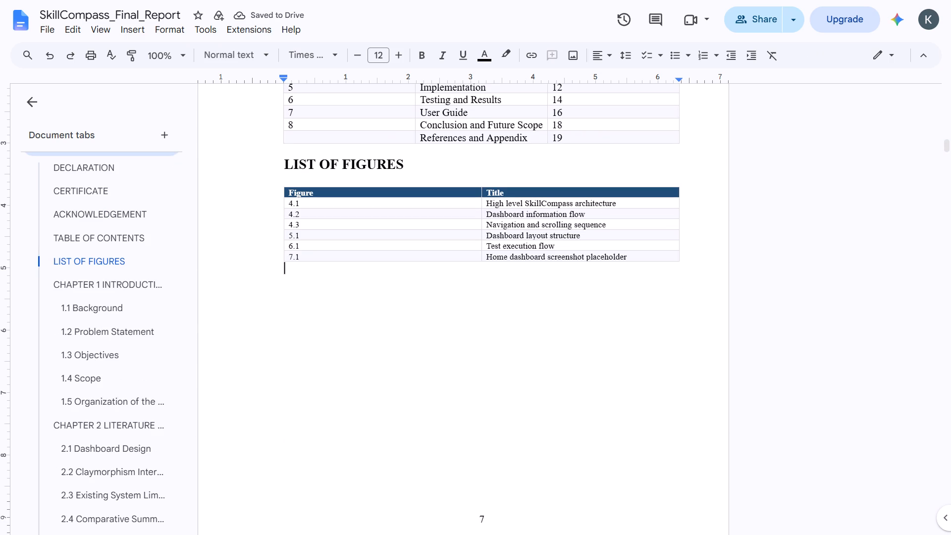
pyautogui.press('Return')
pyautogui.press('Return')
pyautogui.hotkey('ctrl', 'v')
# Examine the combined lists on page 7 and the blank page 6 before them.
pyautogui.scroll(-2, 372, 284)
pyautogui.scroll(4, 372, 284)
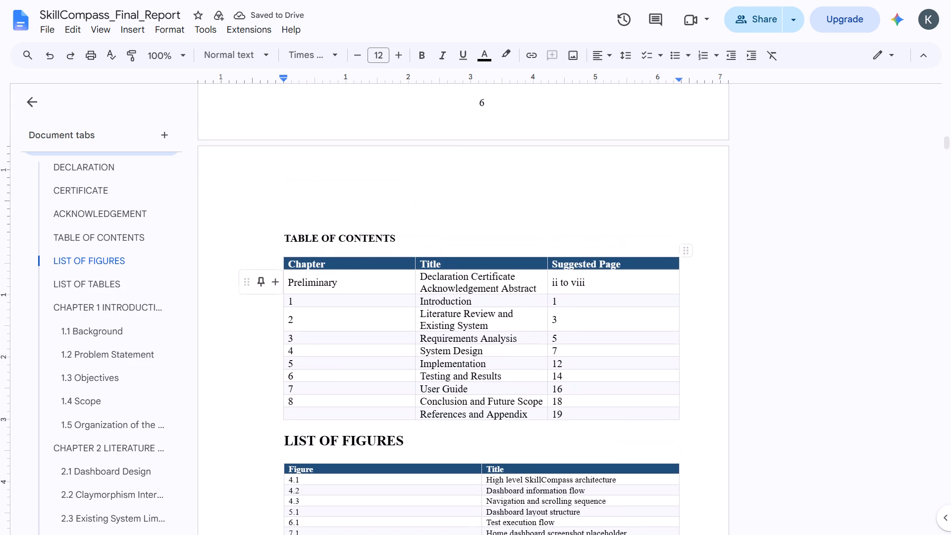
pyautogui.scroll(1, 372, 284)
pyautogui.scroll(-2, 372, 284)
pyautogui.scroll(6, 372, 284)
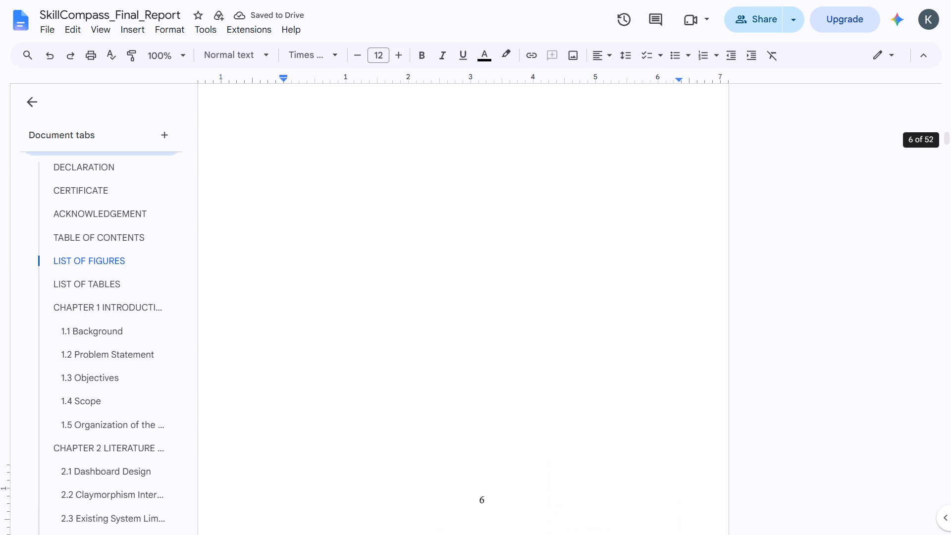
pyautogui.scroll(1, 372, 284)
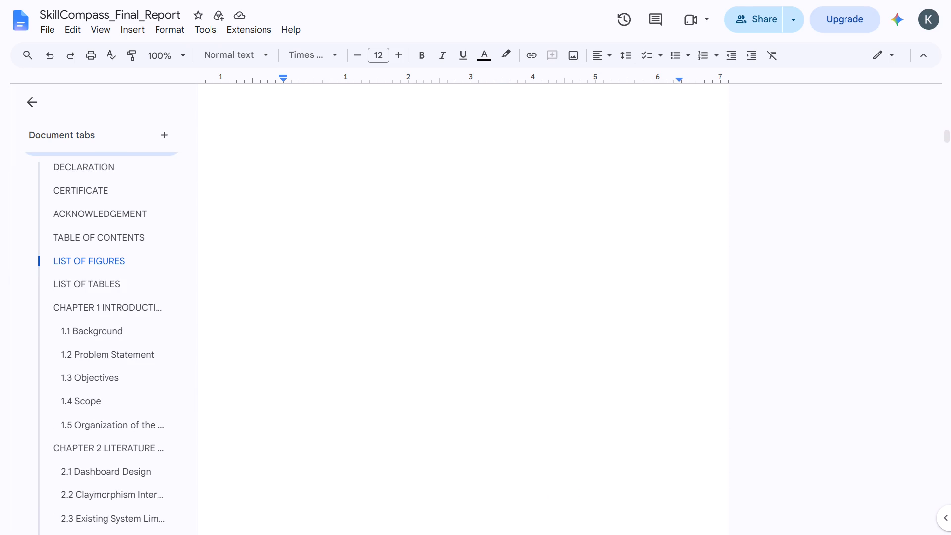
pyautogui.click(557, 181)
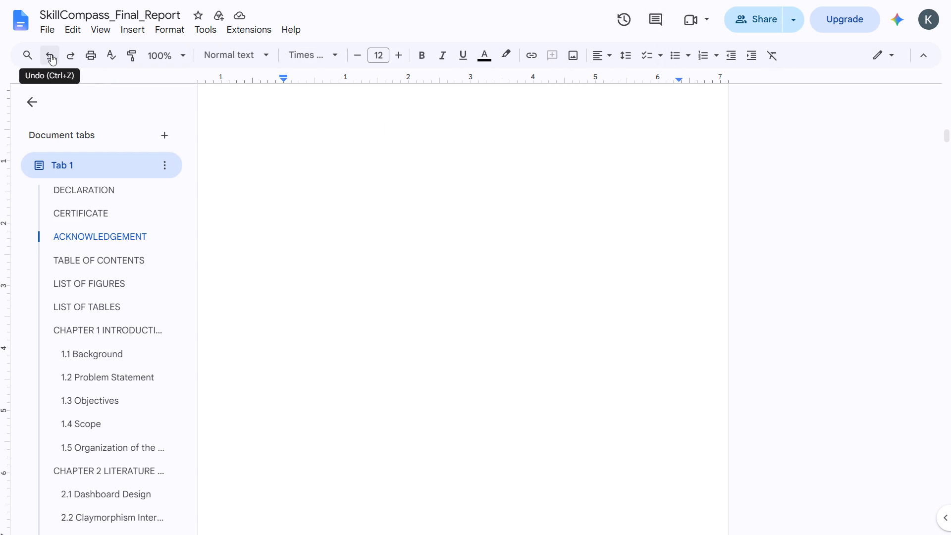
# Look through the page setup's Pages and Pageless options for the section containing the blank page, leaving the settings unapplied.
pyautogui.click(46, 31)
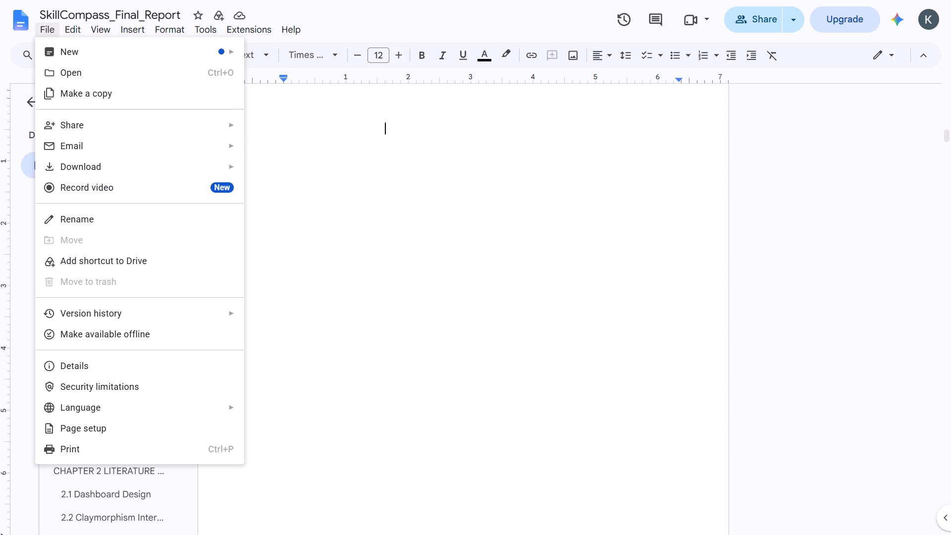
pyautogui.click(335, 206)
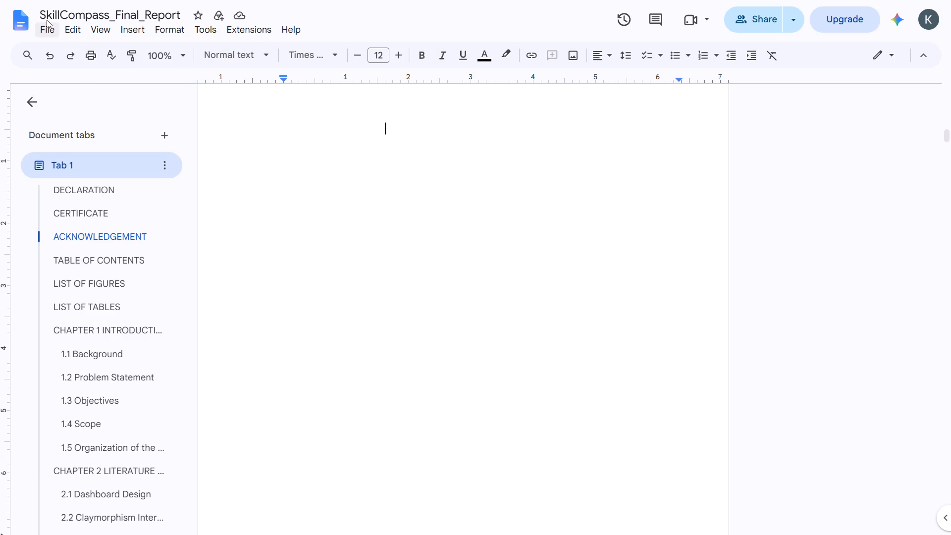
pyautogui.click(47, 23)
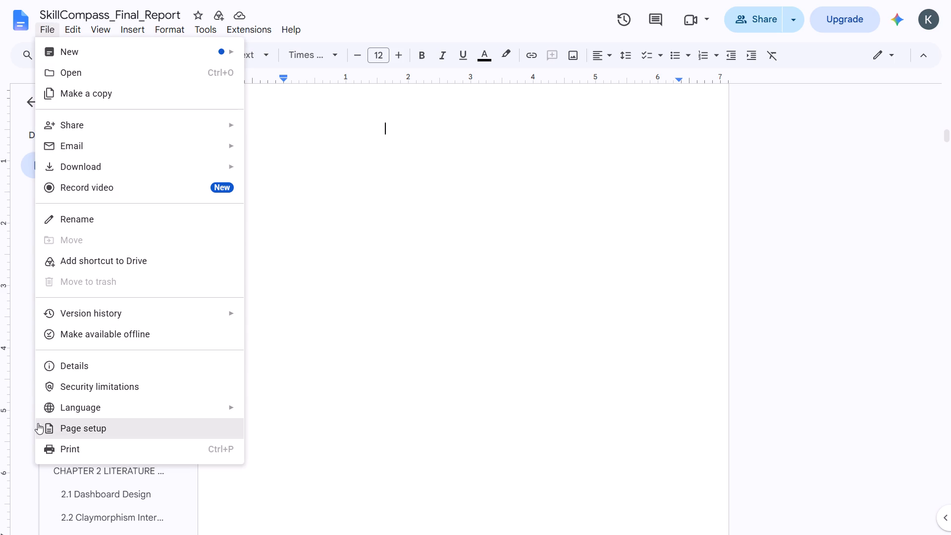
pyautogui.click(44, 423)
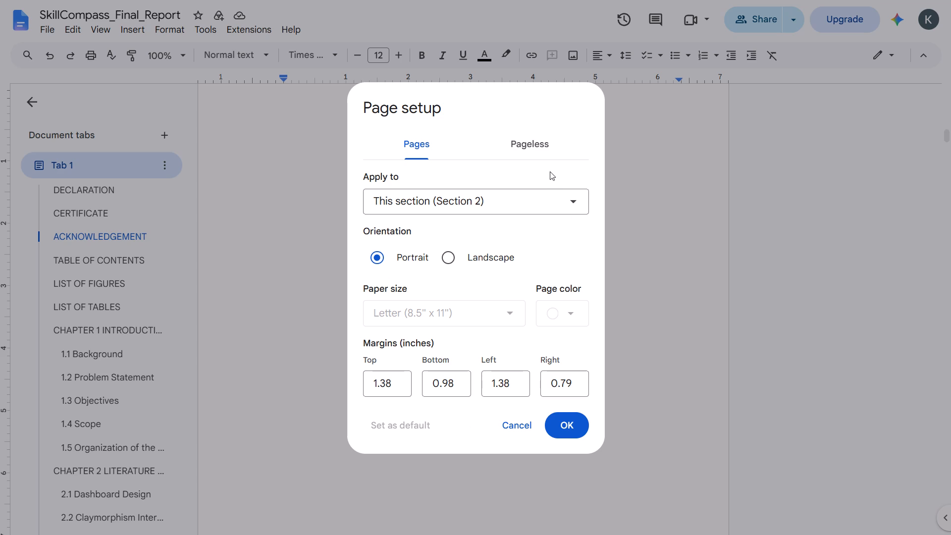
pyautogui.click(536, 145)
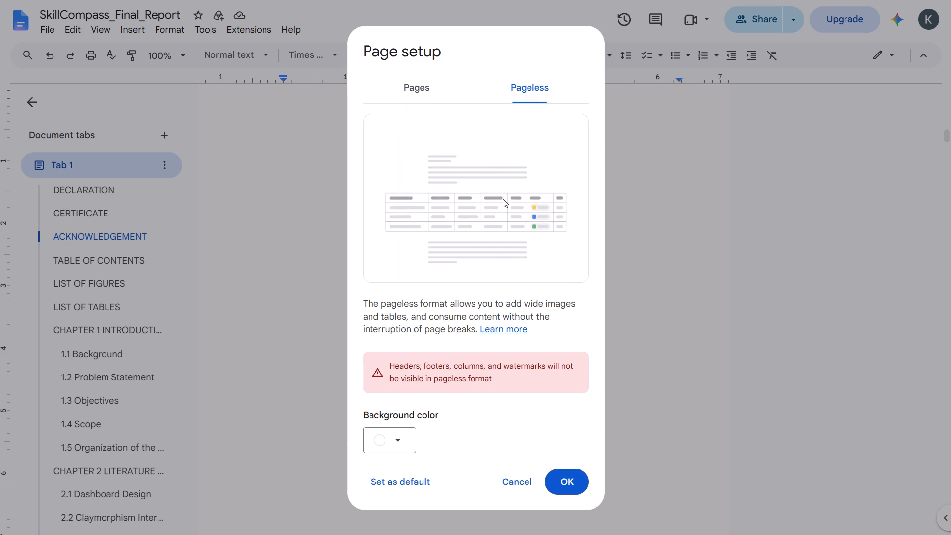
pyautogui.click(393, 448)
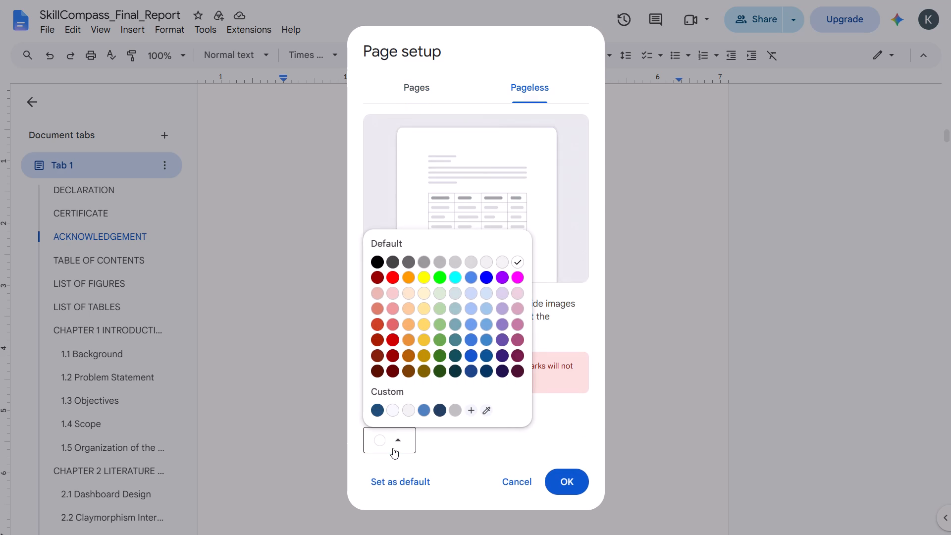
pyautogui.click(695, 267)
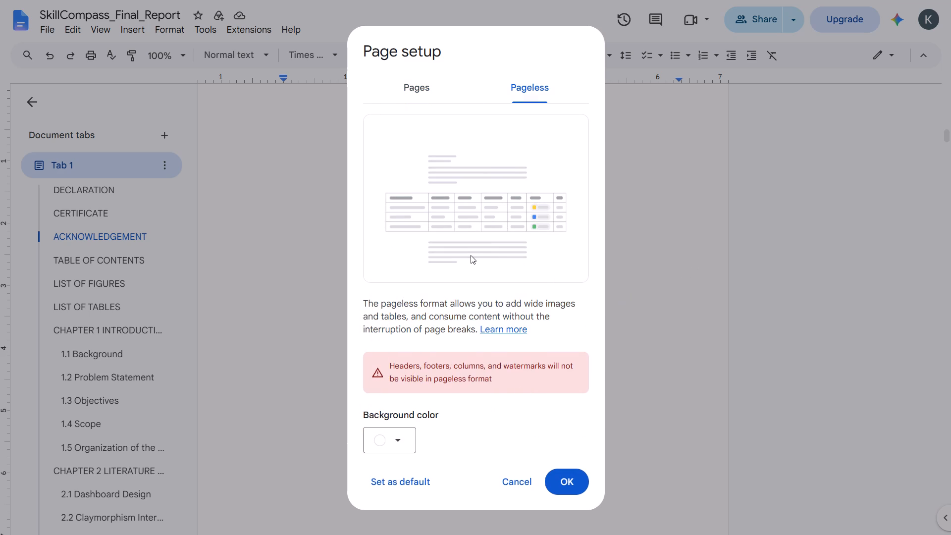
pyautogui.scroll(-1, 471, 255)
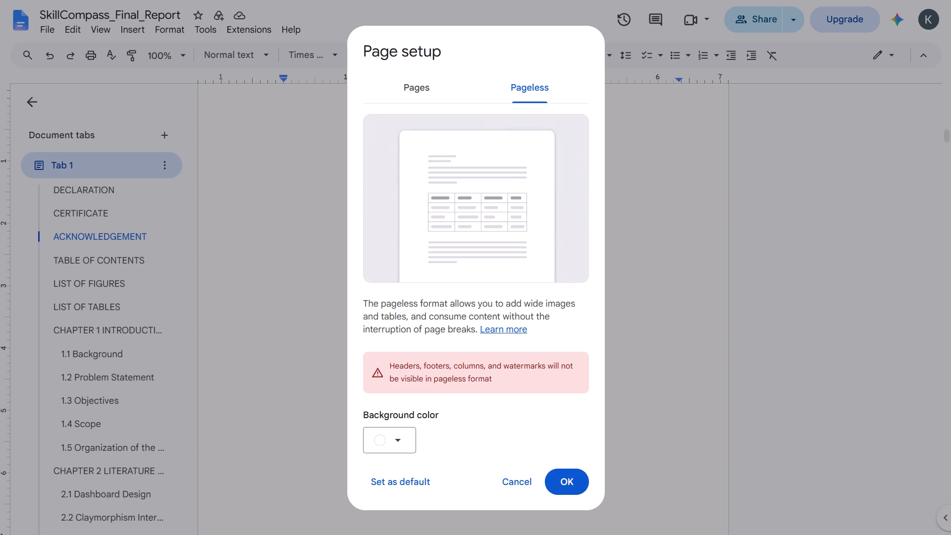
pyautogui.click(427, 97)
pyautogui.click(480, 200)
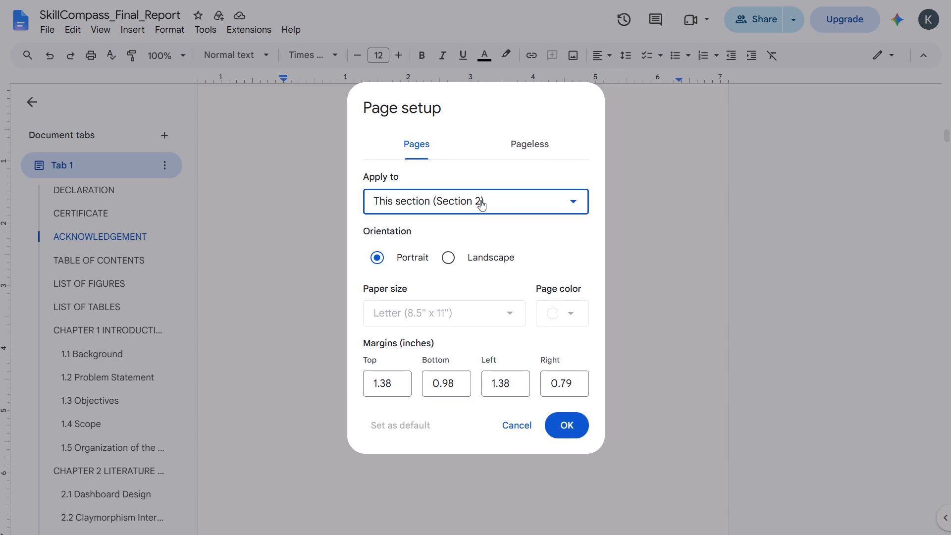
pyautogui.click(293, 305)
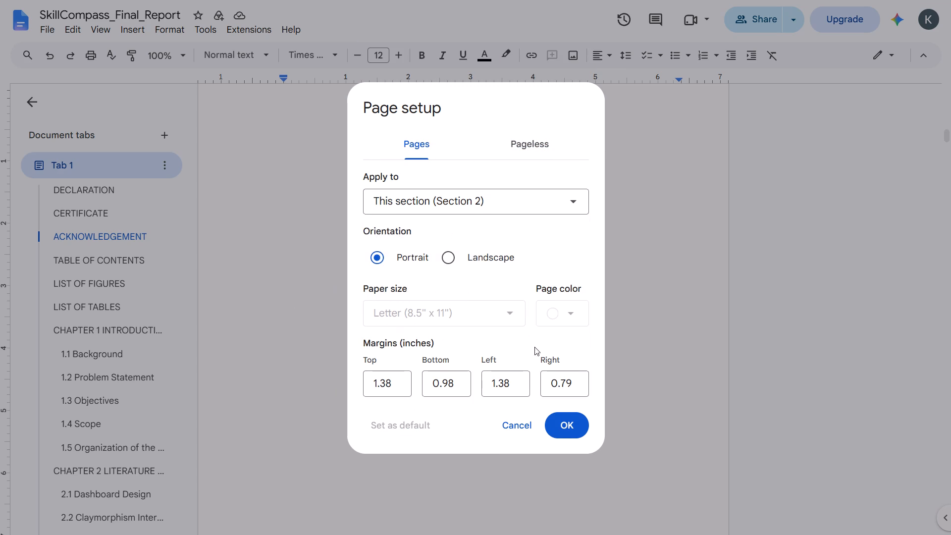
pyautogui.click(689, 330)
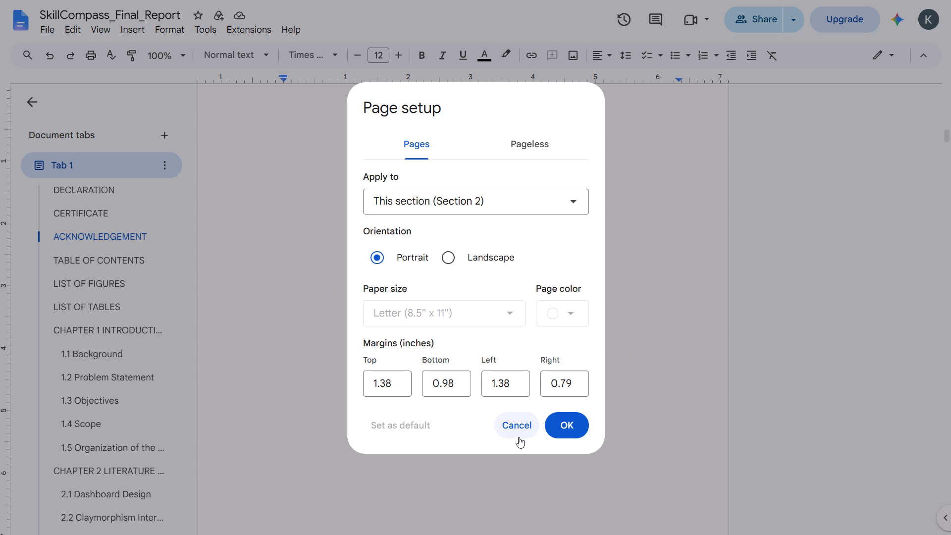
pyautogui.click(519, 437)
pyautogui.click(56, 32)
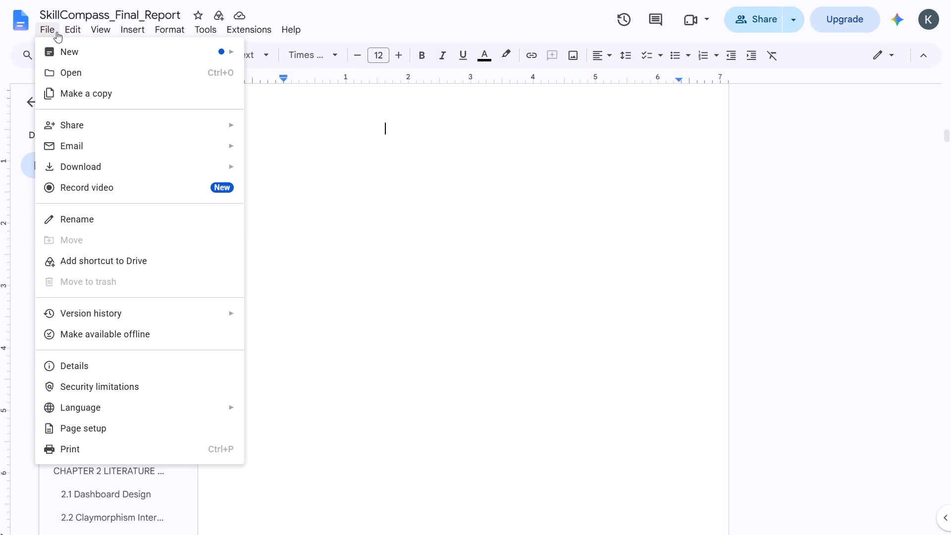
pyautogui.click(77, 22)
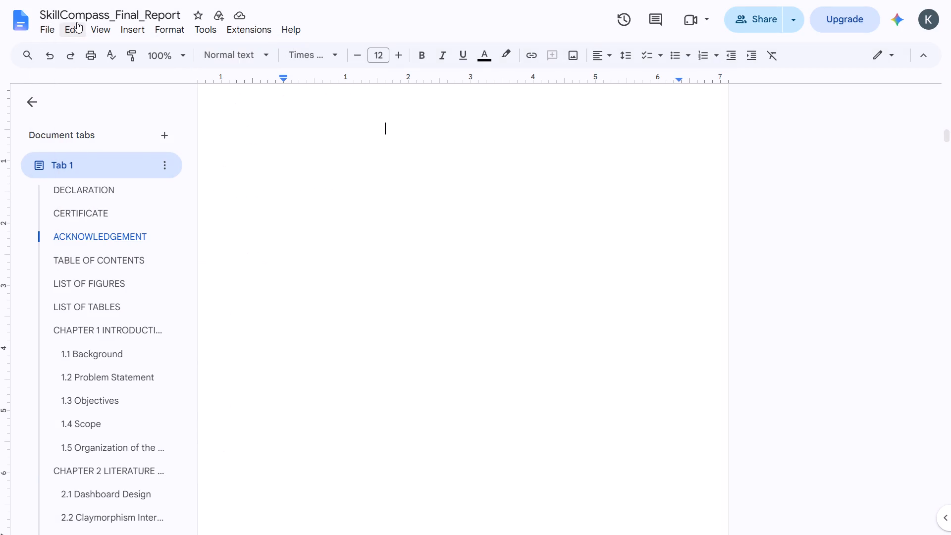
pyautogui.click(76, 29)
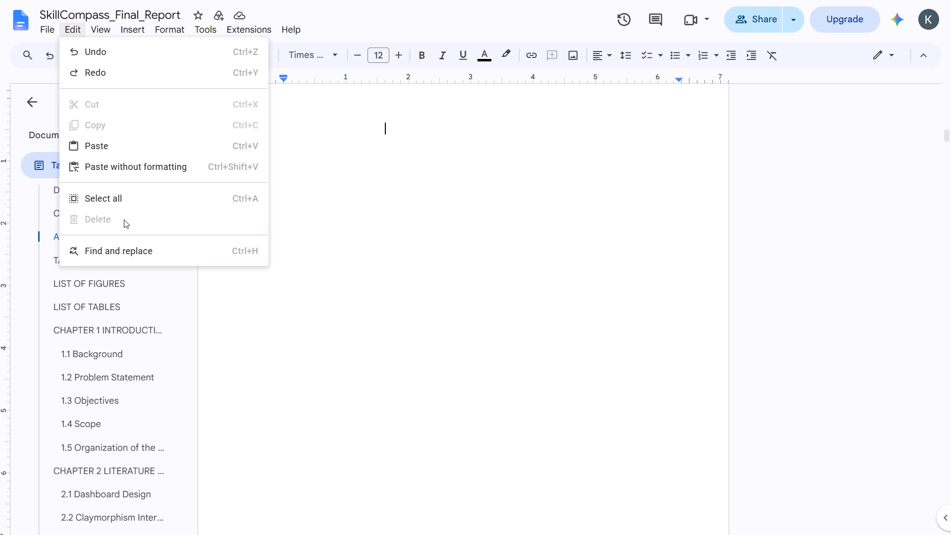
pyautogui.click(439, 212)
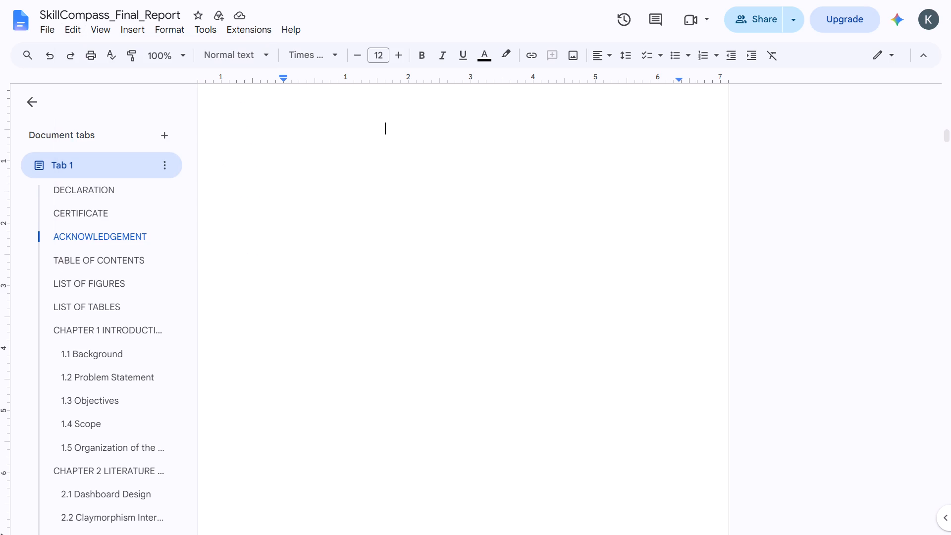
# Examine the report from the combined contents lists through the end of Chapter 3 for blank pages and layout.
pyautogui.scroll(-7, 439, 195)
pyautogui.scroll(2, 439, 195)
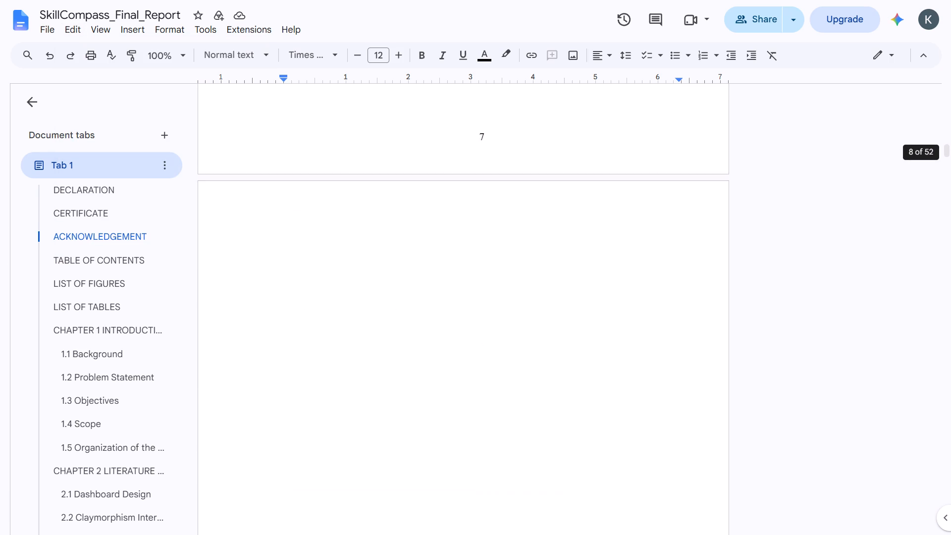
pyautogui.scroll(6, 439, 195)
pyautogui.scroll(-2, 439, 195)
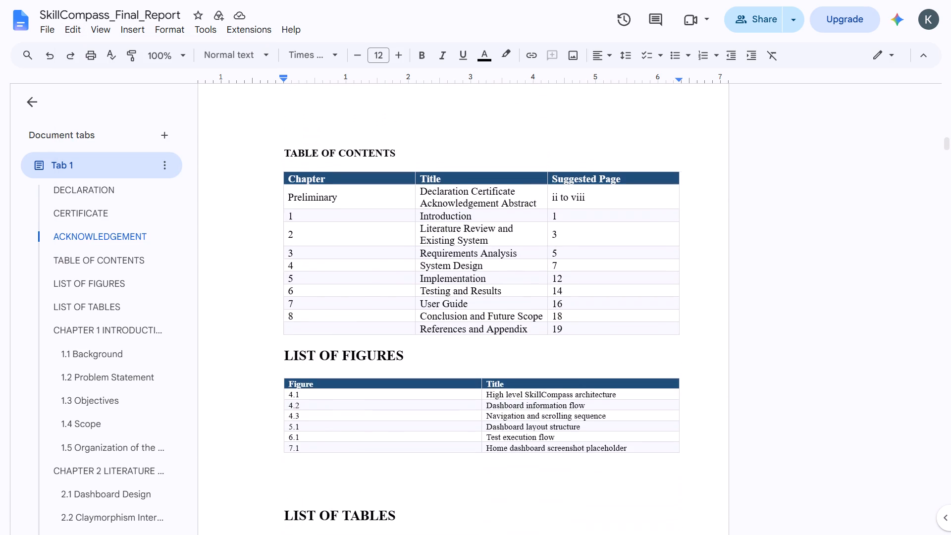
pyautogui.scroll(-6, 439, 195)
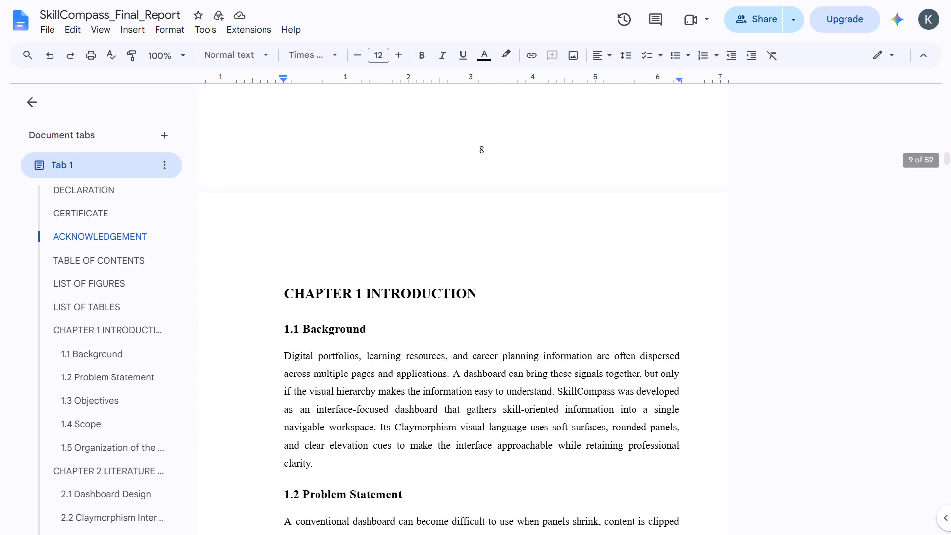
pyautogui.click(504, 251)
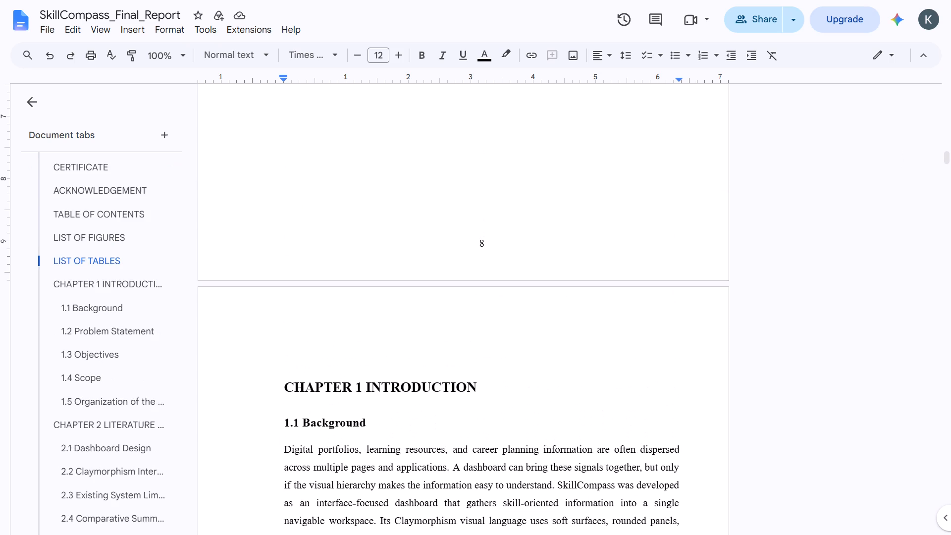
pyautogui.scroll(-3, 504, 251)
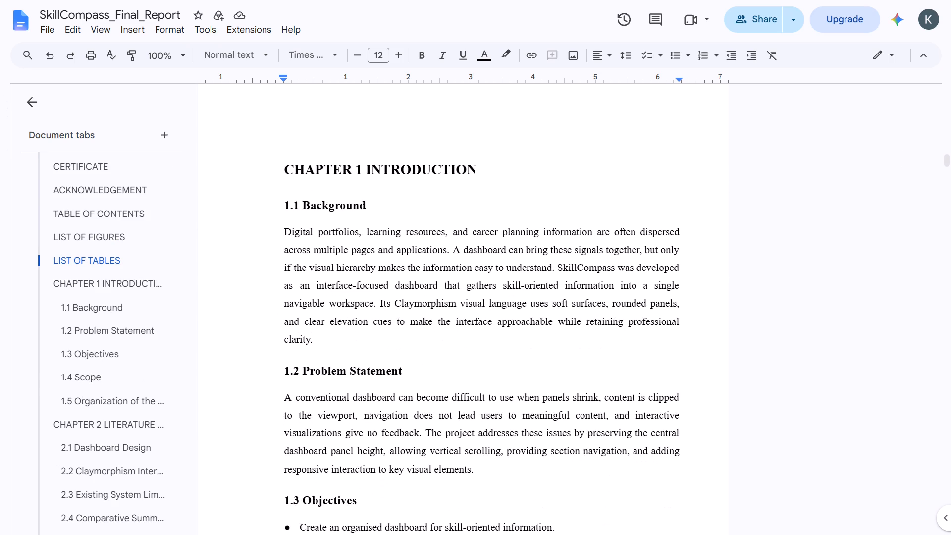
pyautogui.scroll(-1, 504, 251)
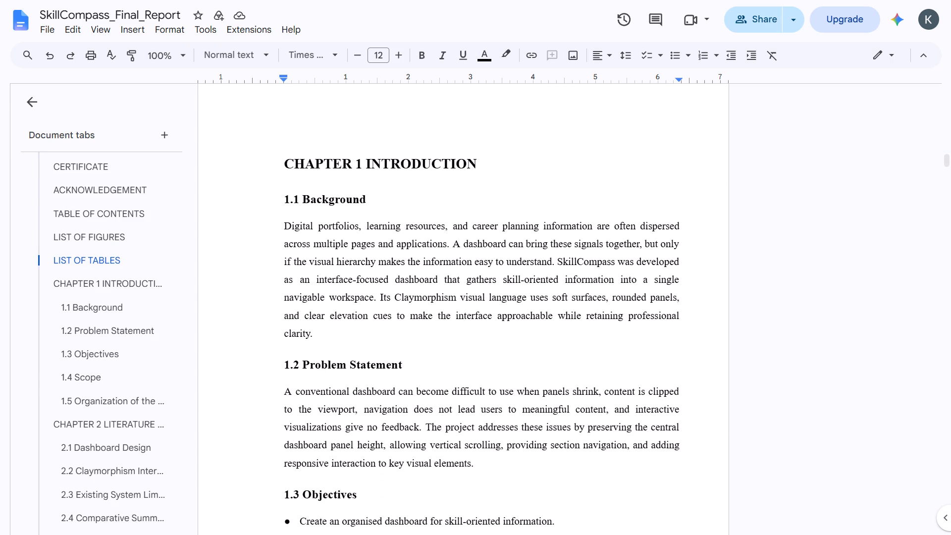
pyautogui.scroll(-8, 504, 251)
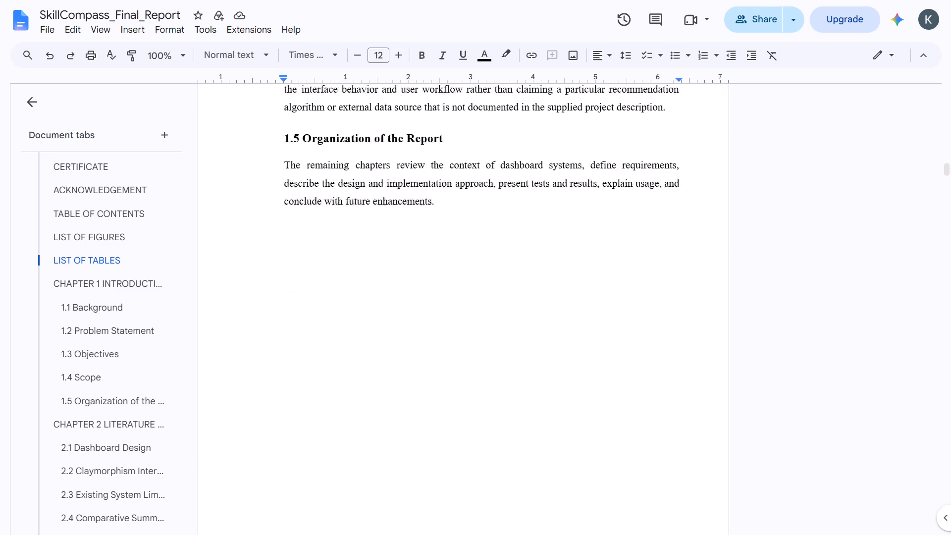
pyautogui.scroll(-6, 504, 251)
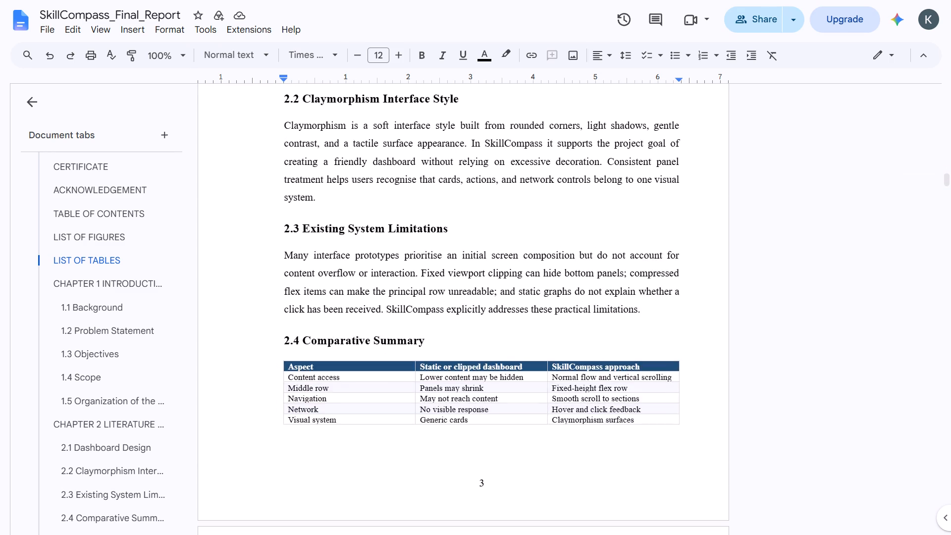
pyautogui.scroll(-6, 504, 251)
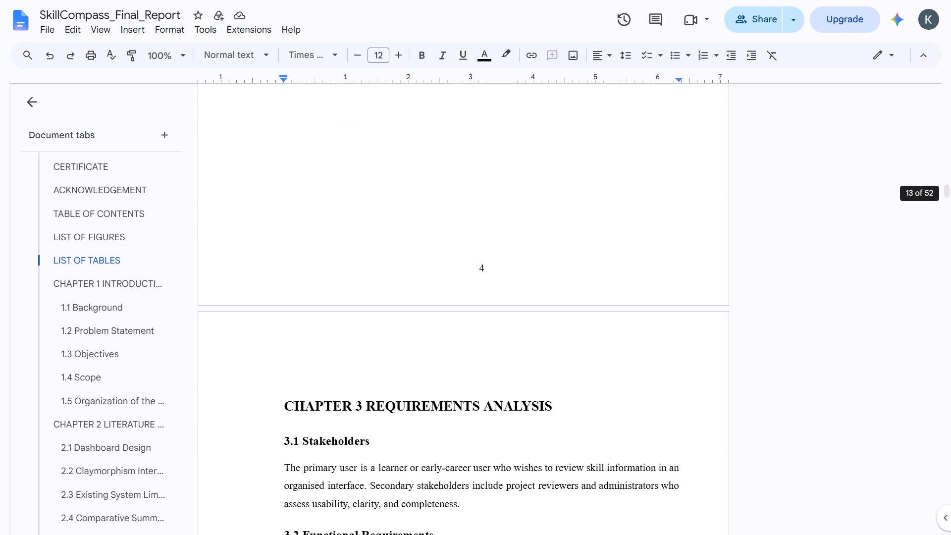
pyautogui.scroll(-7, 504, 251)
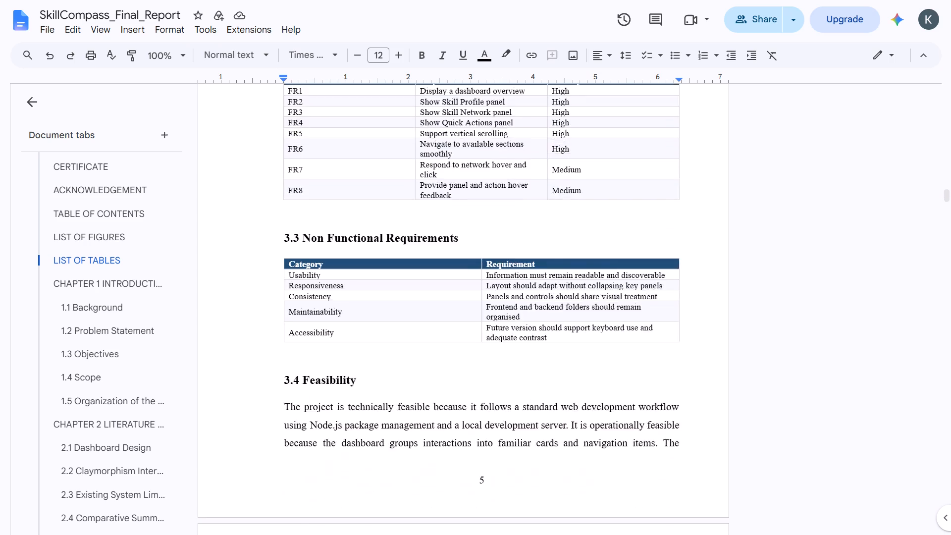
pyautogui.scroll(-7, 504, 251)
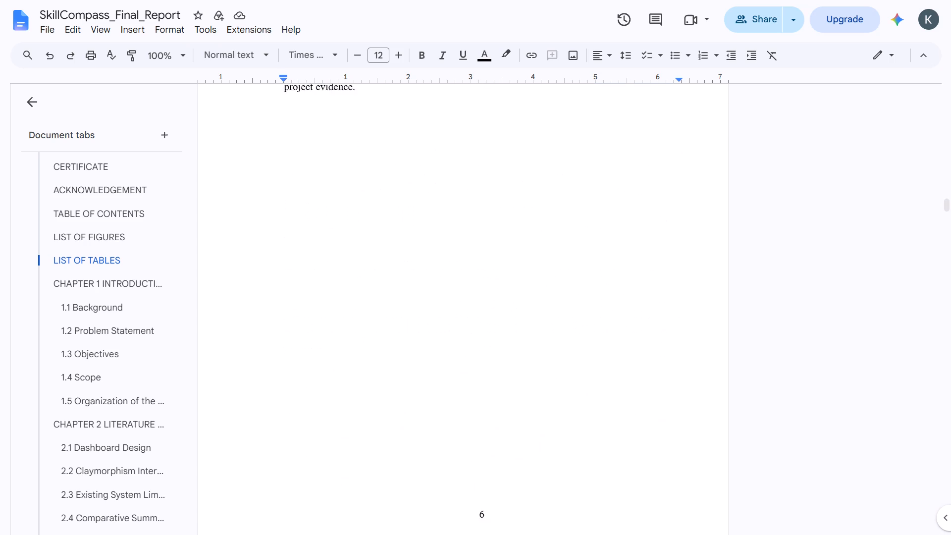
pyautogui.scroll(-2, 504, 251)
pyautogui.scroll(6, 504, 251)
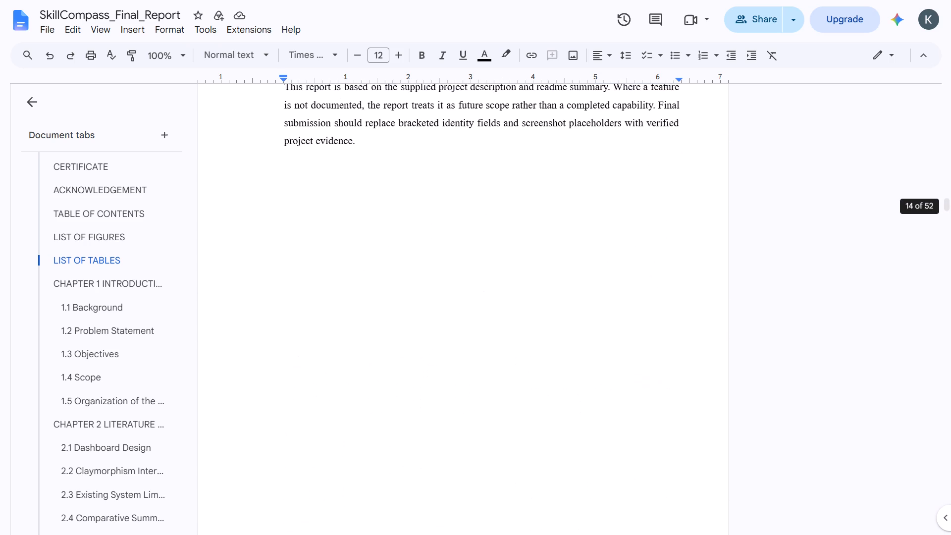
# Examine the report from section 3.3 Non Functional Requirements through section 4.3 Dashboard Layout, checking page layout, empty space and the Figure 4.1 placeholder.
pyautogui.scroll(5, 504, 251)
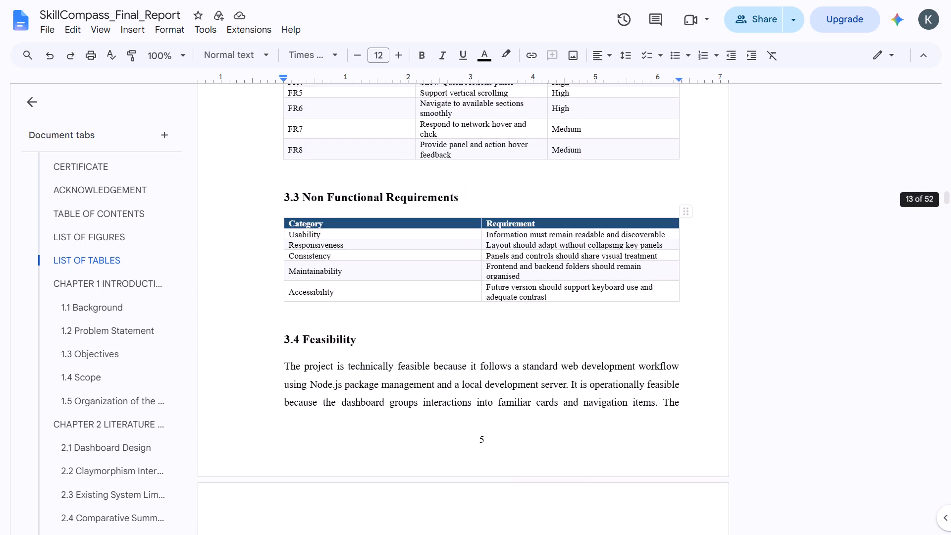
pyautogui.scroll(-7, 504, 251)
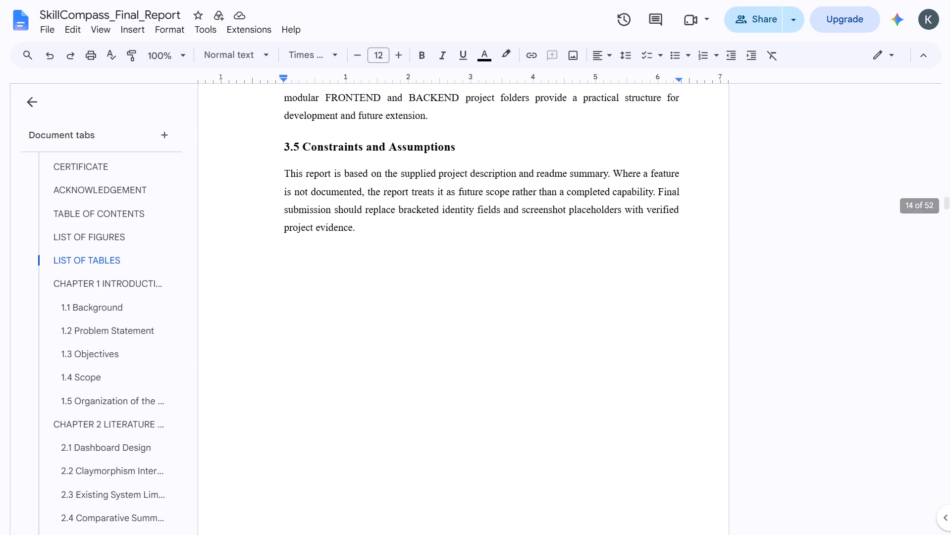
pyautogui.scroll(-4, 504, 251)
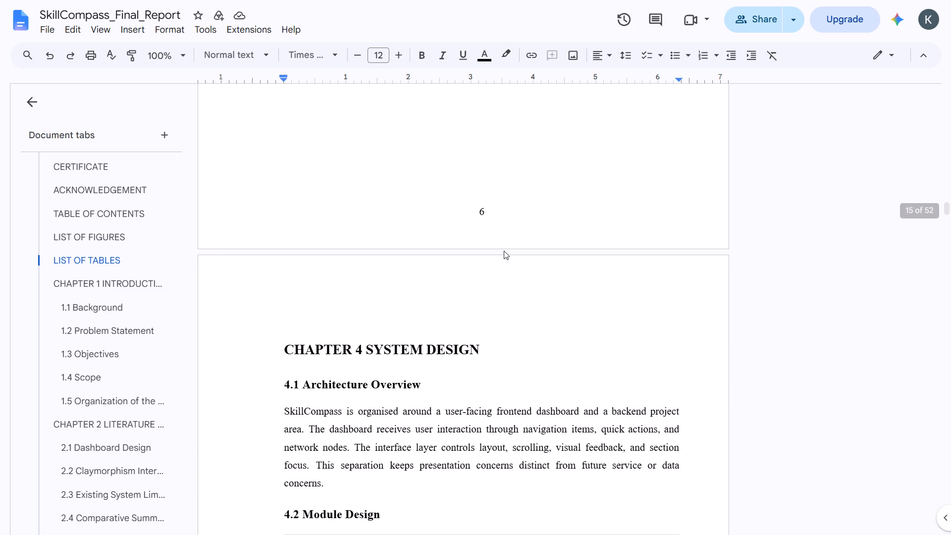
pyautogui.scroll(4, 504, 251)
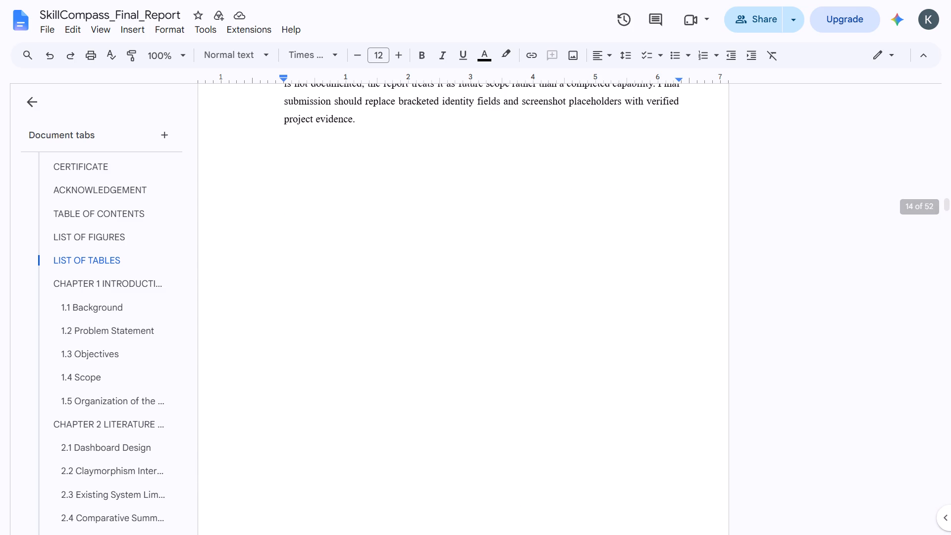
pyautogui.scroll(-1, 504, 251)
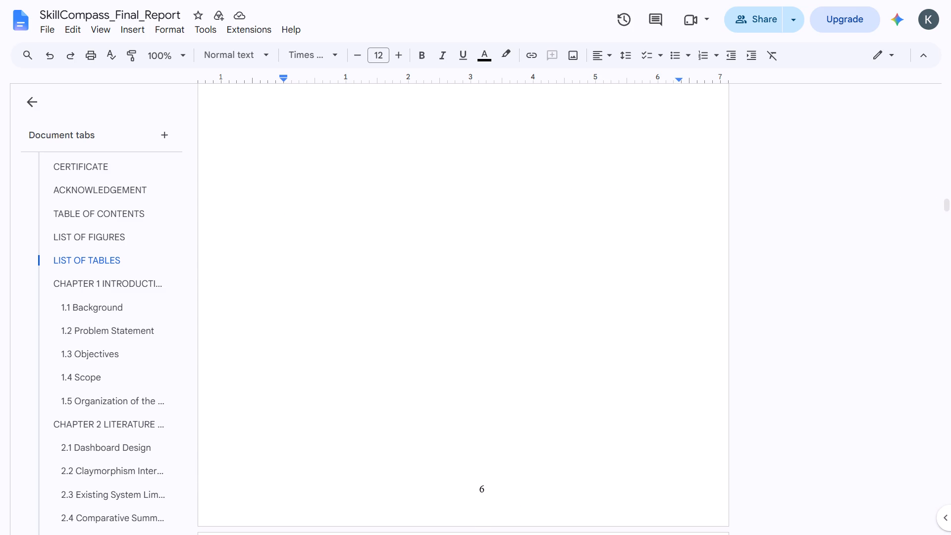
pyautogui.scroll(-3, 504, 251)
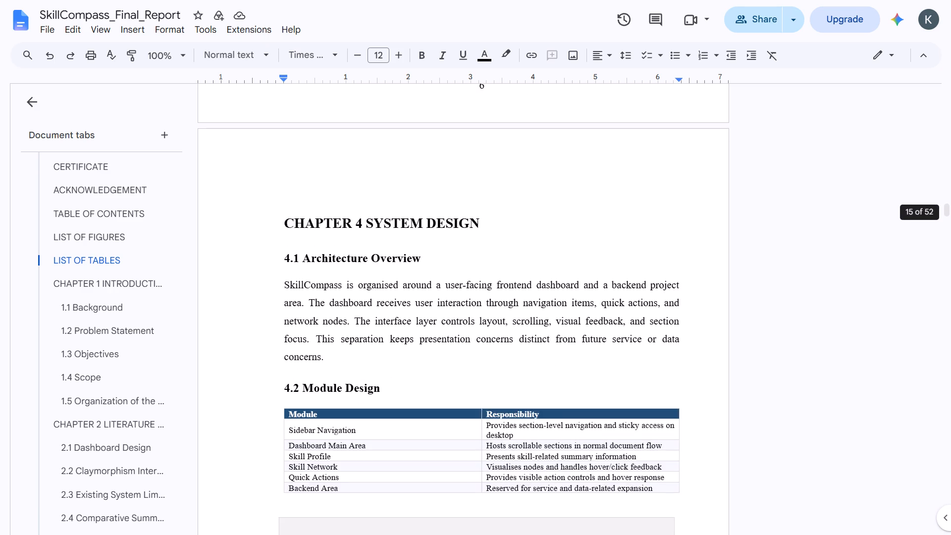
pyautogui.scroll(-3, 504, 251)
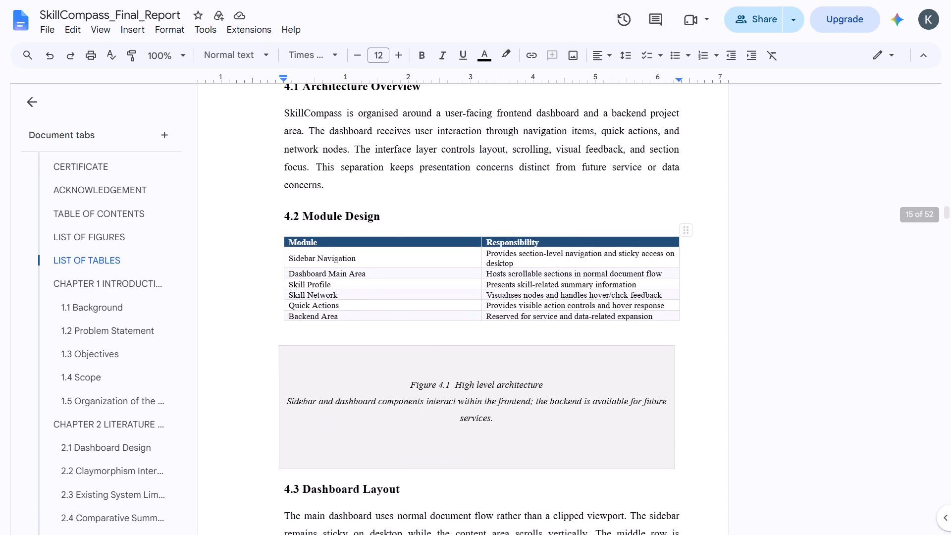
pyautogui.scroll(-2, 504, 251)
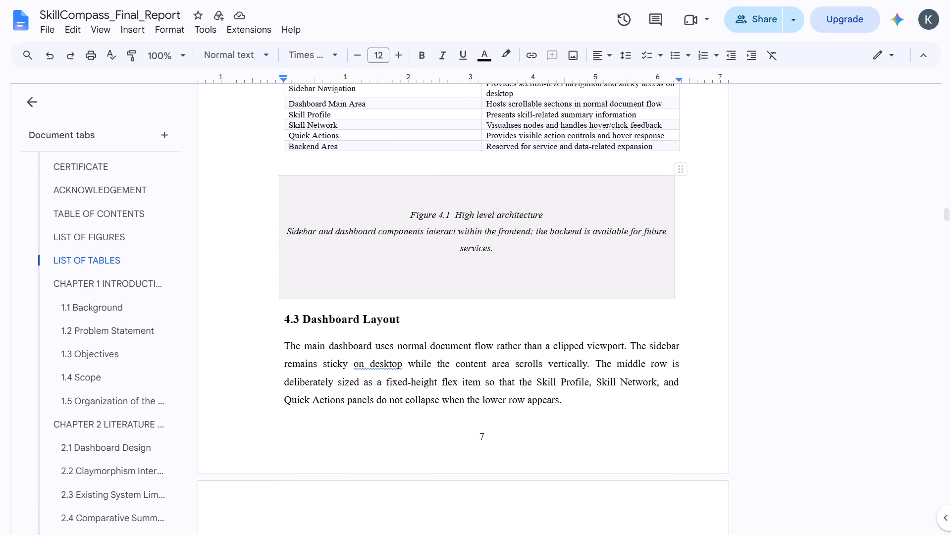
pyautogui.scroll(-1, 504, 251)
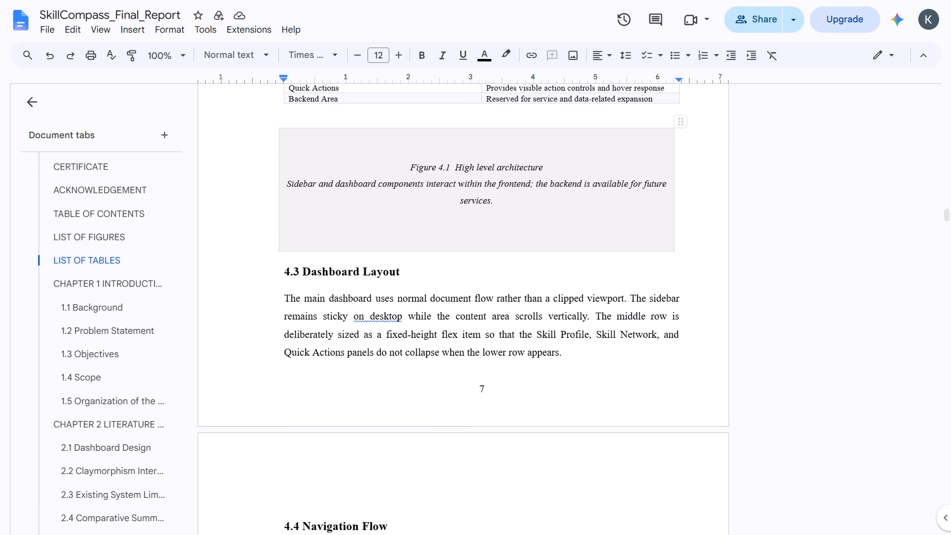
# Bring up the image source options for inserting an image into the report.
pyautogui.click(147, 30)
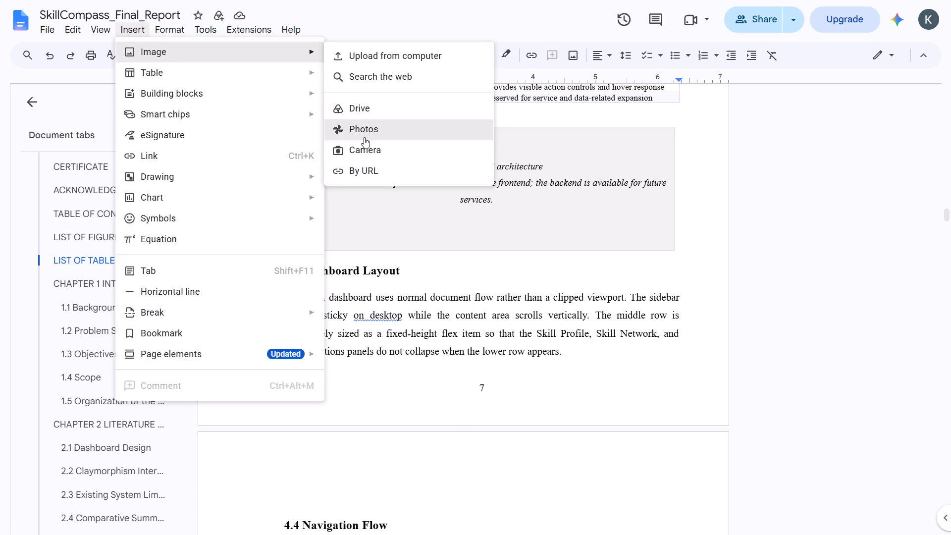
# Start an image upload from the computer for the report and browse to the Gallery pictures in the file chooser.
pyautogui.click(364, 59)
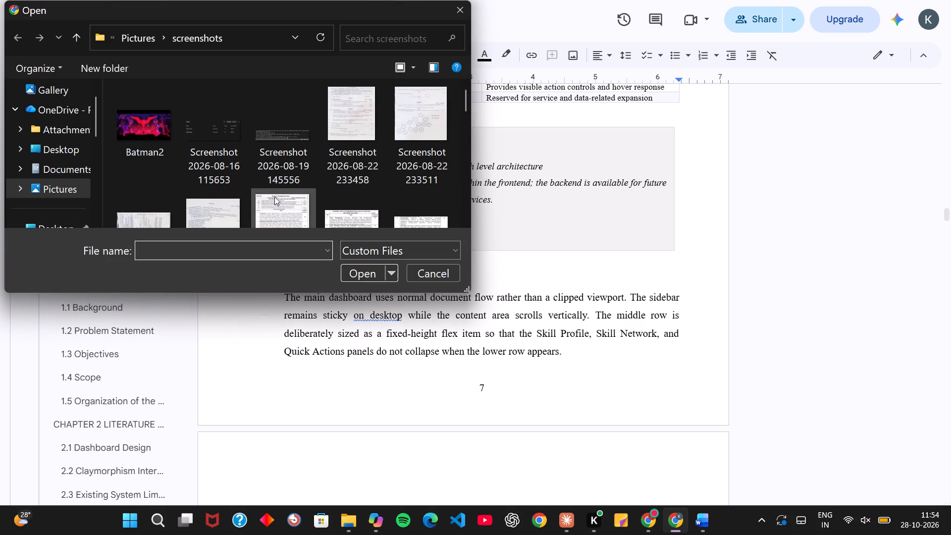
pyautogui.click(57, 98)
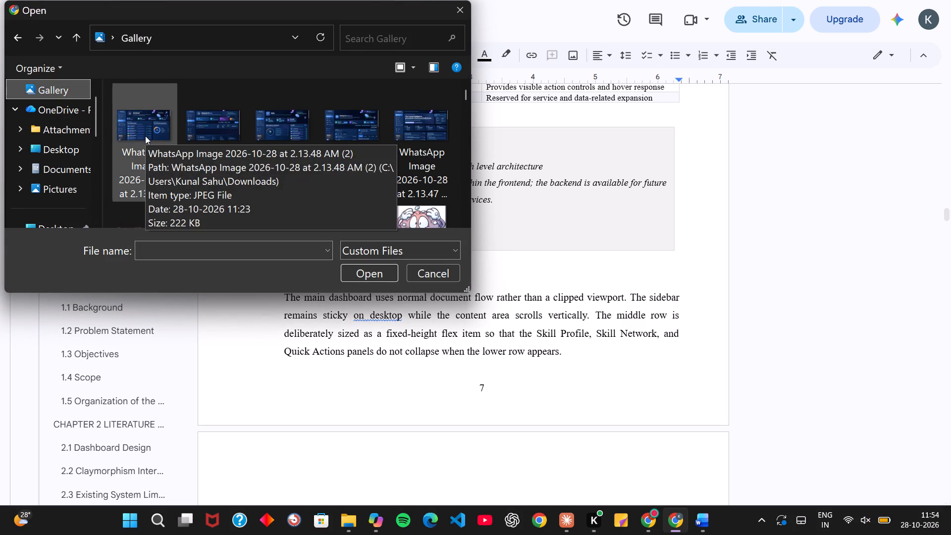
# Switch to File Explorer and preview the image "WhatsApp Image 2026-10-28 at 2.13.47 AM (1)" in Downloads, closing it after viewing.
pyautogui.click(348, 517)
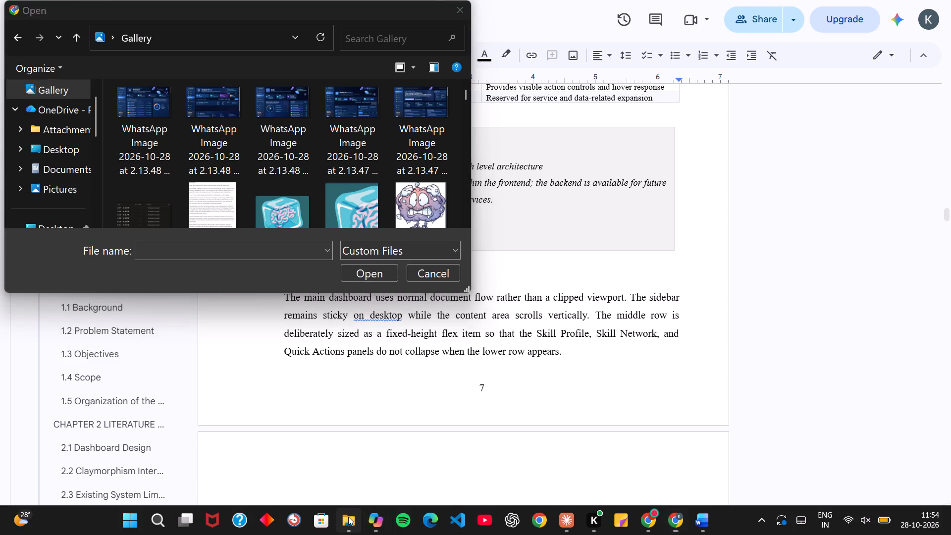
pyautogui.doubleClick(199, 188)
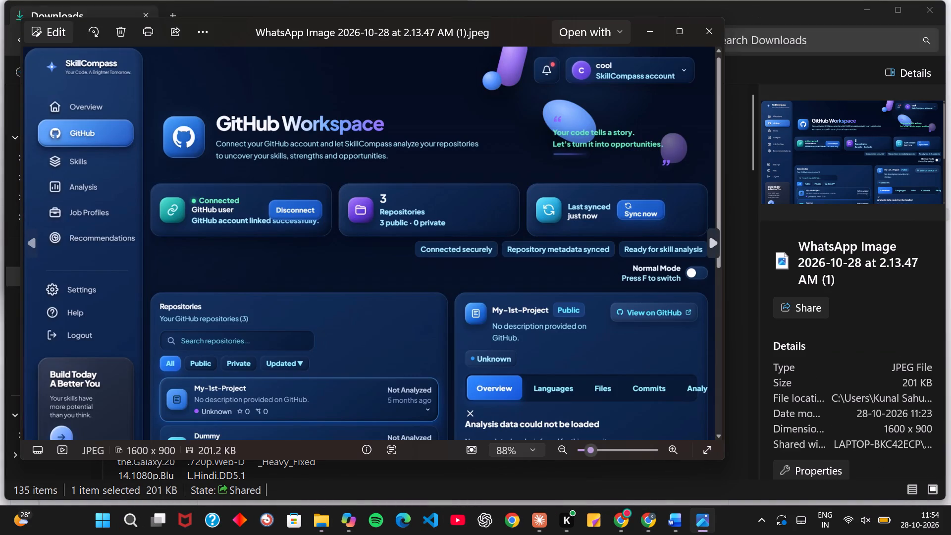
pyautogui.click(710, 35)
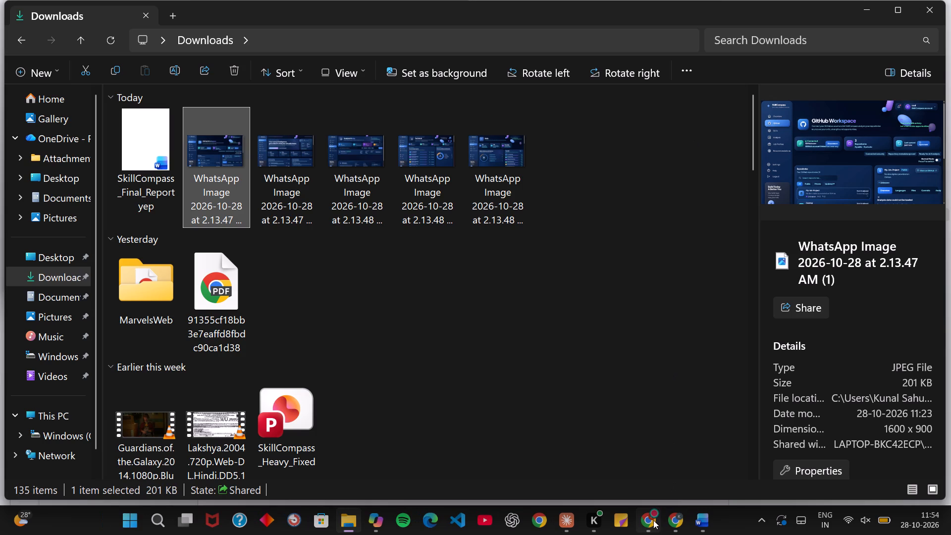
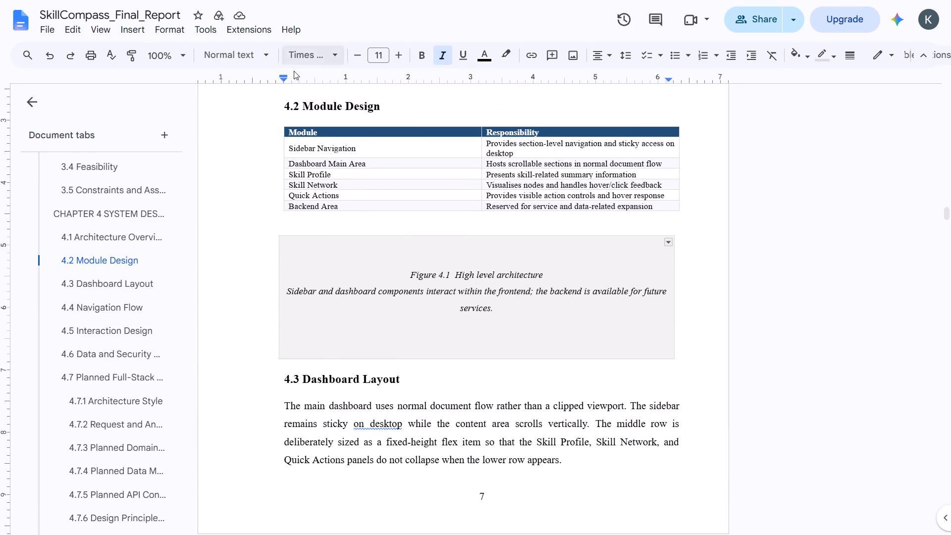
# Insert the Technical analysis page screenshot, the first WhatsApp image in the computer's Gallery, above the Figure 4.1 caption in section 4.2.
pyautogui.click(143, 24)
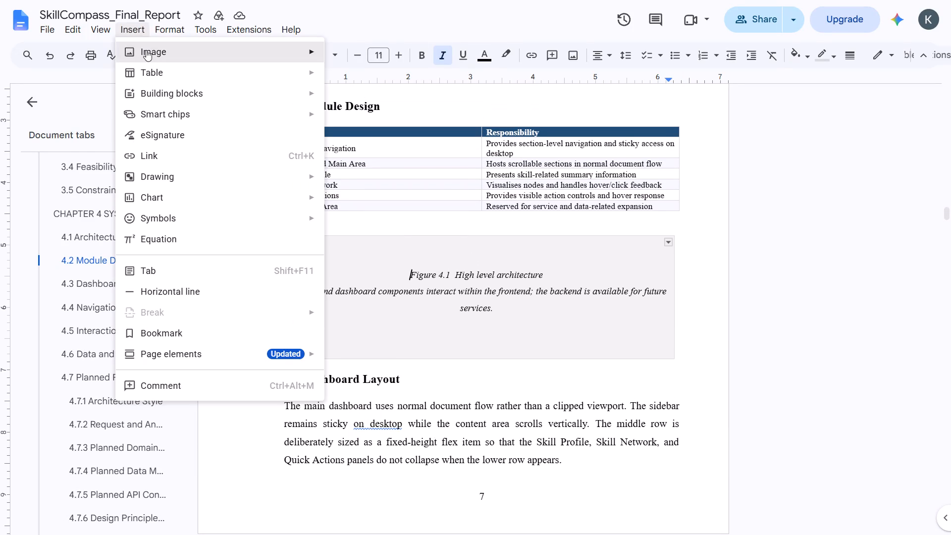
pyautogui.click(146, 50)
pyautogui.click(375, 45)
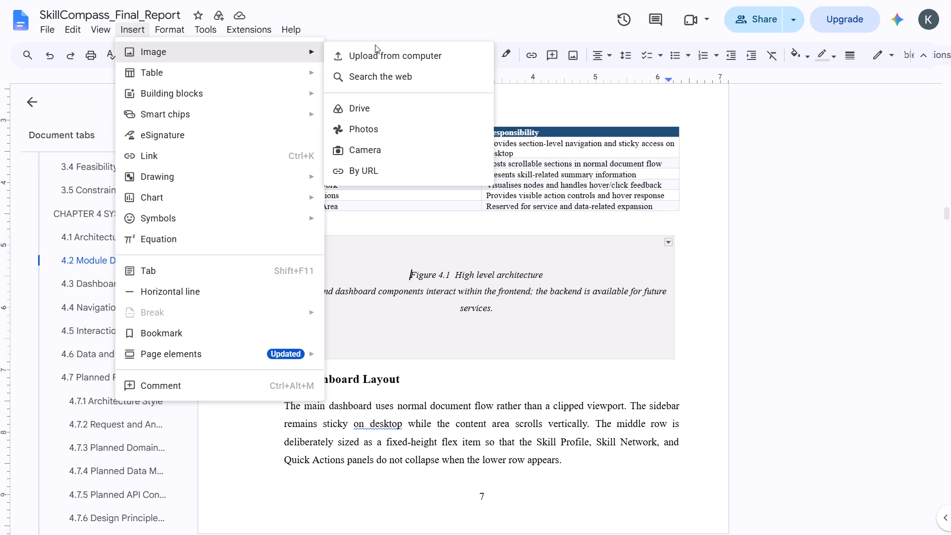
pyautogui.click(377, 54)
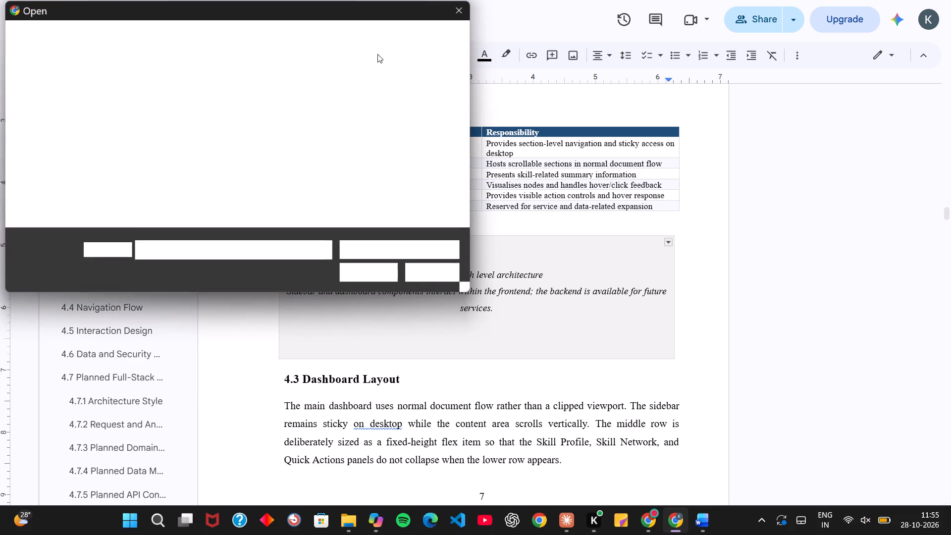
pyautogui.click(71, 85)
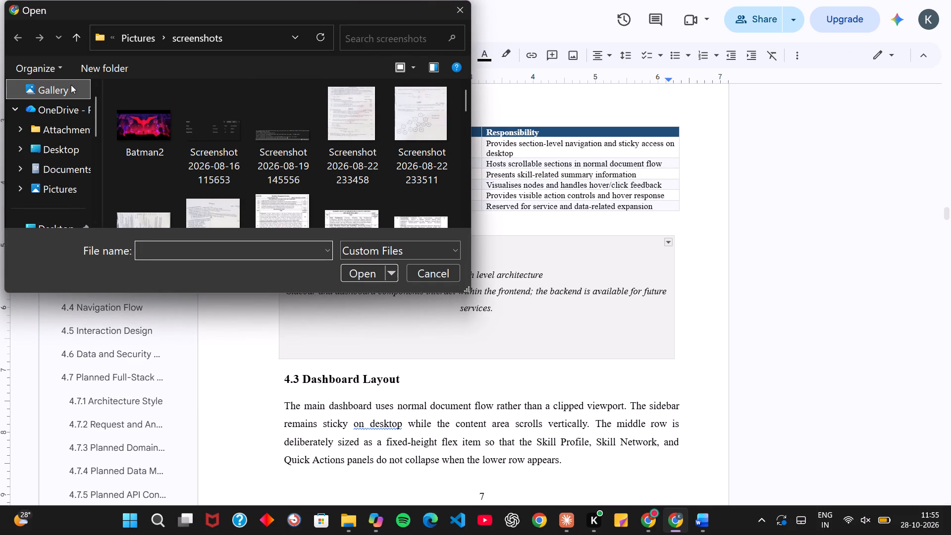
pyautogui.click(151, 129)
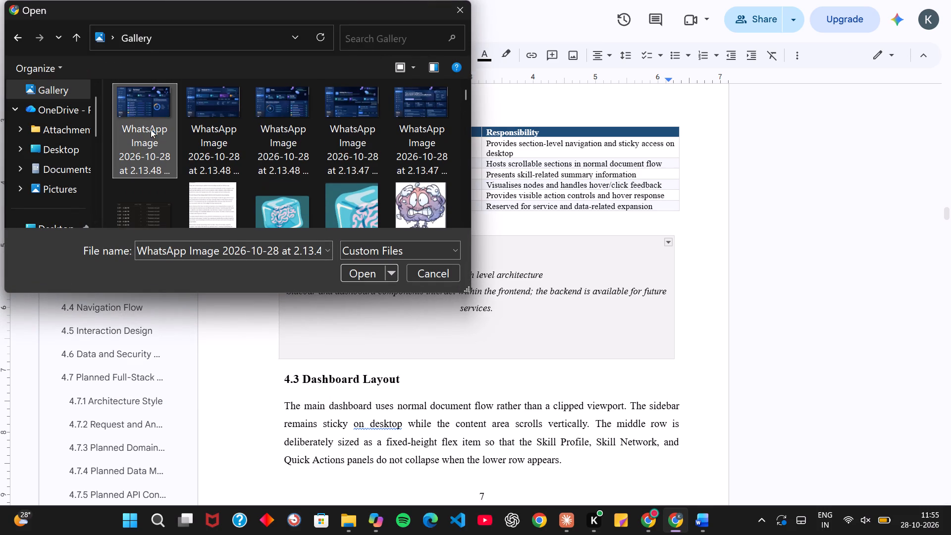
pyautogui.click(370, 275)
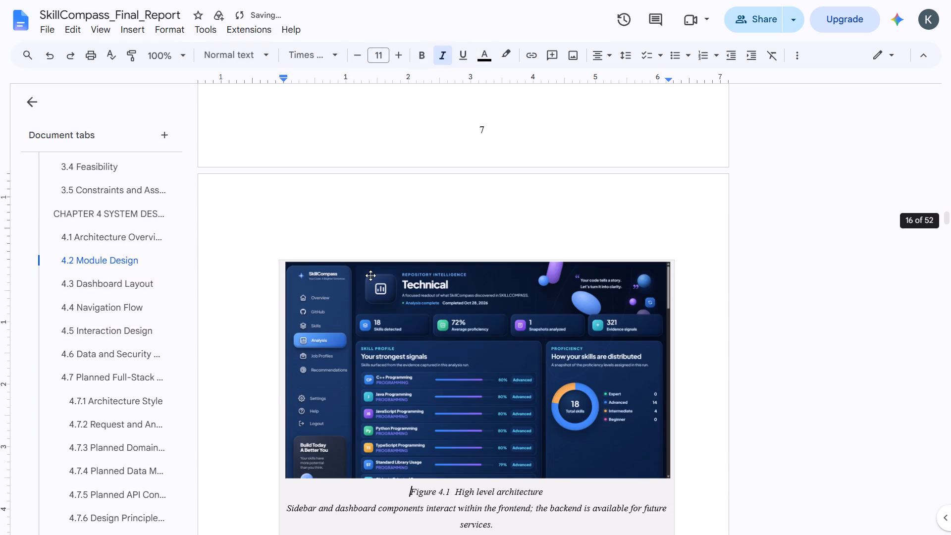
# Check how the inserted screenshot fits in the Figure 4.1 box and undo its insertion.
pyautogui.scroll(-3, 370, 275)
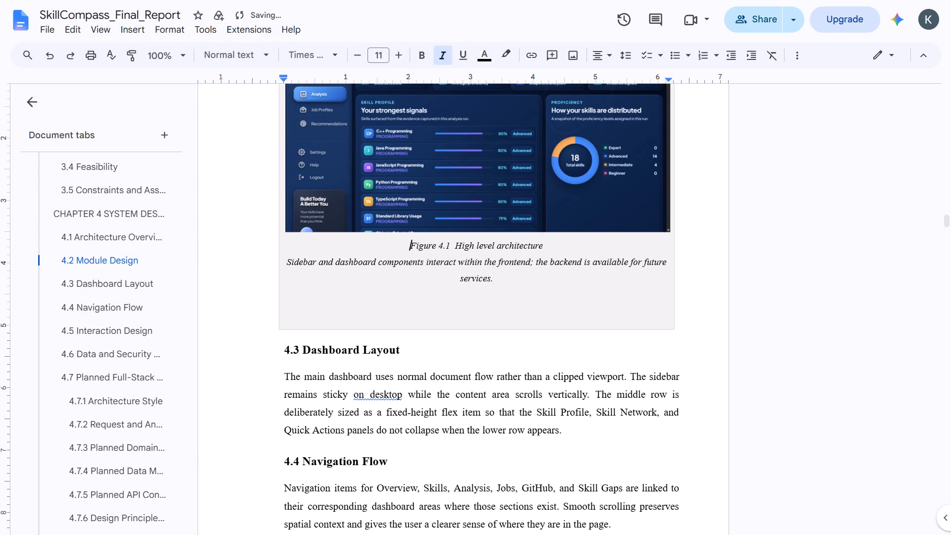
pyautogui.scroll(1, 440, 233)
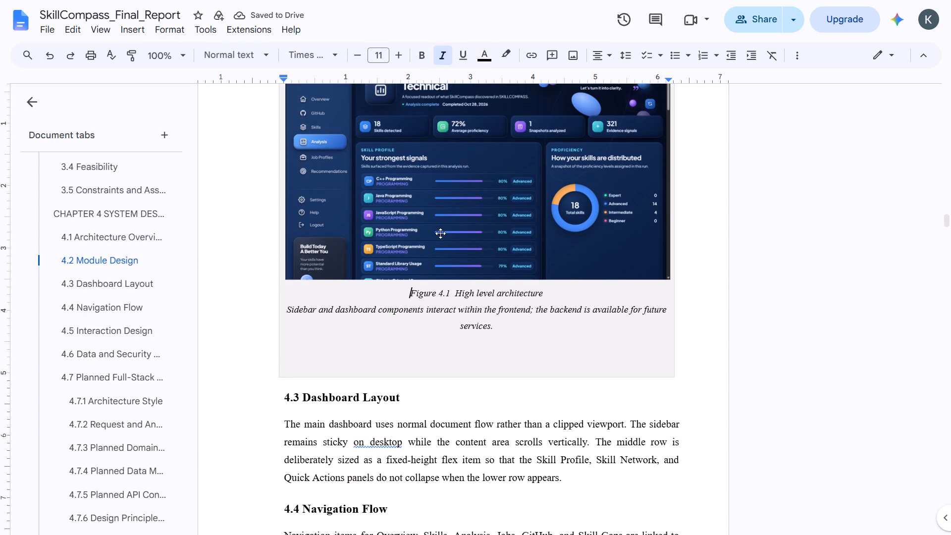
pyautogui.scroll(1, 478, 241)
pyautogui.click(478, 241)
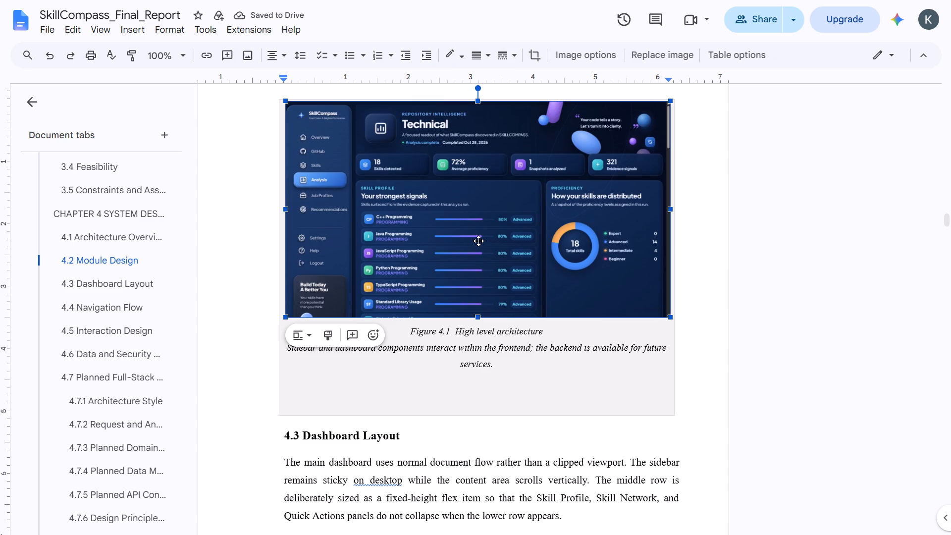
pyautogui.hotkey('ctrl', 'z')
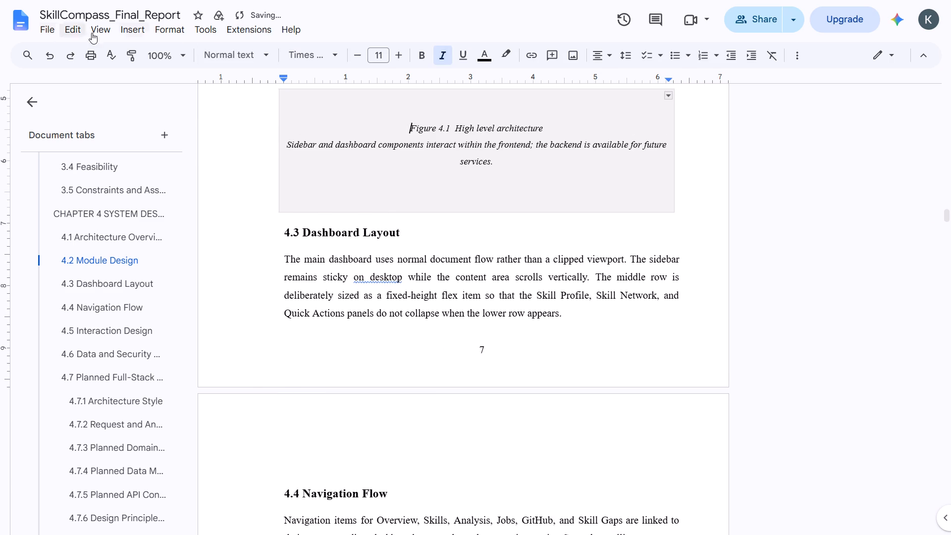
# Upload a WhatsApp image dated 2026-10-28 from the computer's Downloads folder into the Figure 4.1 box.
pyautogui.click(137, 29)
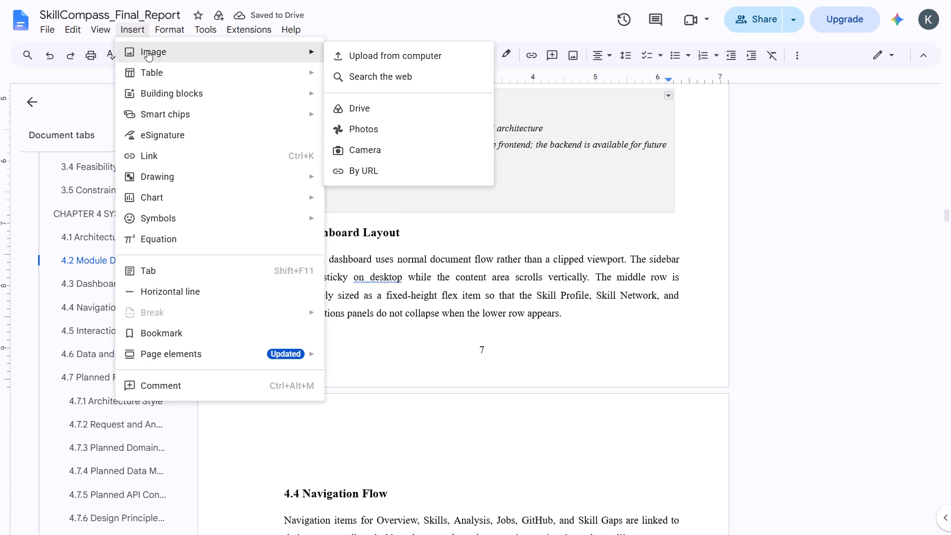
pyautogui.click(147, 51)
pyautogui.click(378, 59)
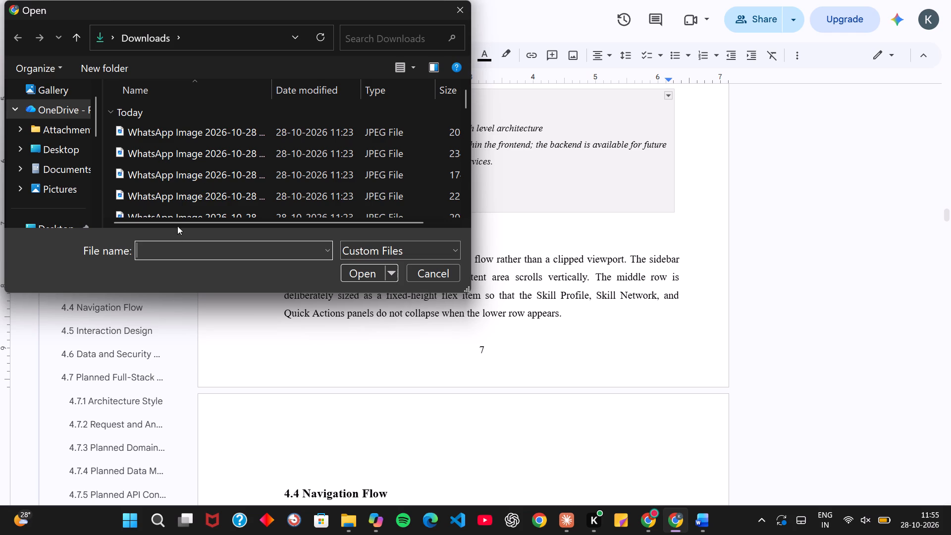
pyautogui.scroll(-1, 176, 209)
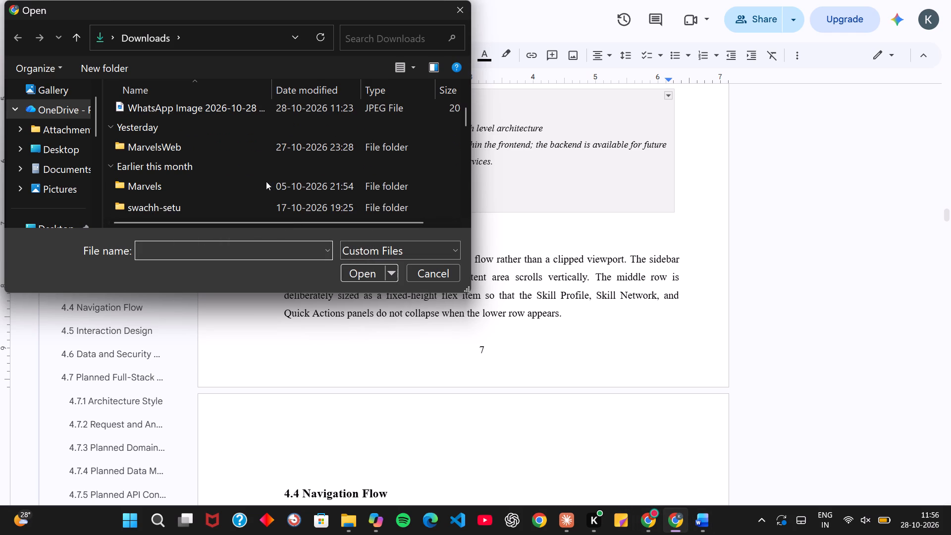
pyautogui.scroll(1, 265, 181)
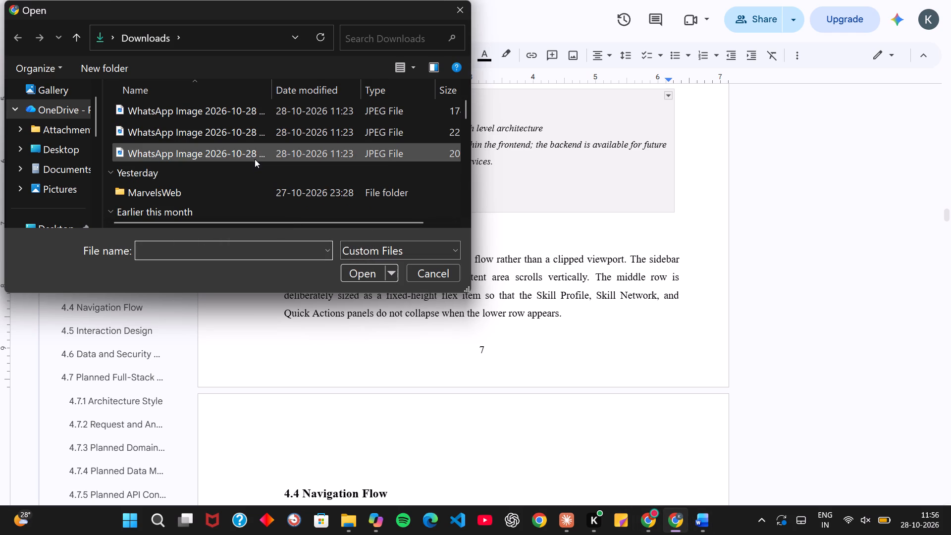
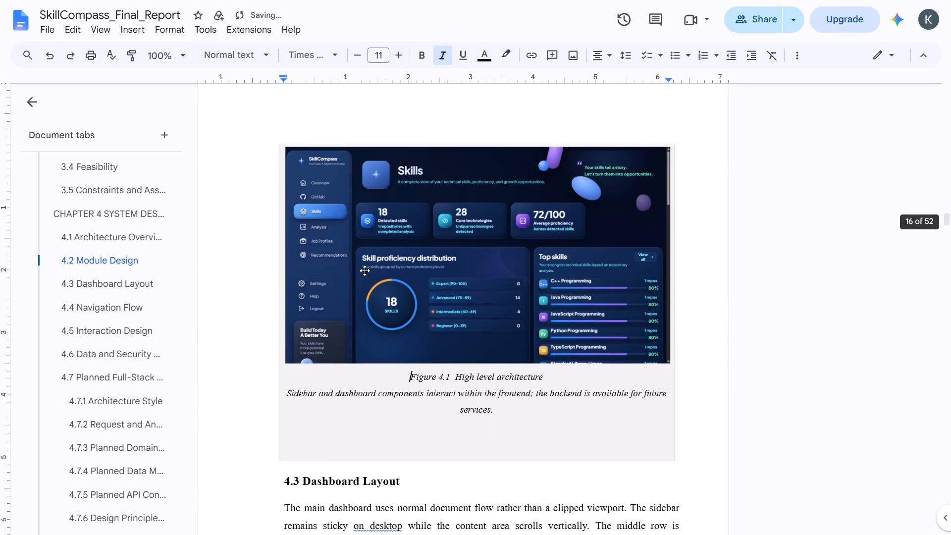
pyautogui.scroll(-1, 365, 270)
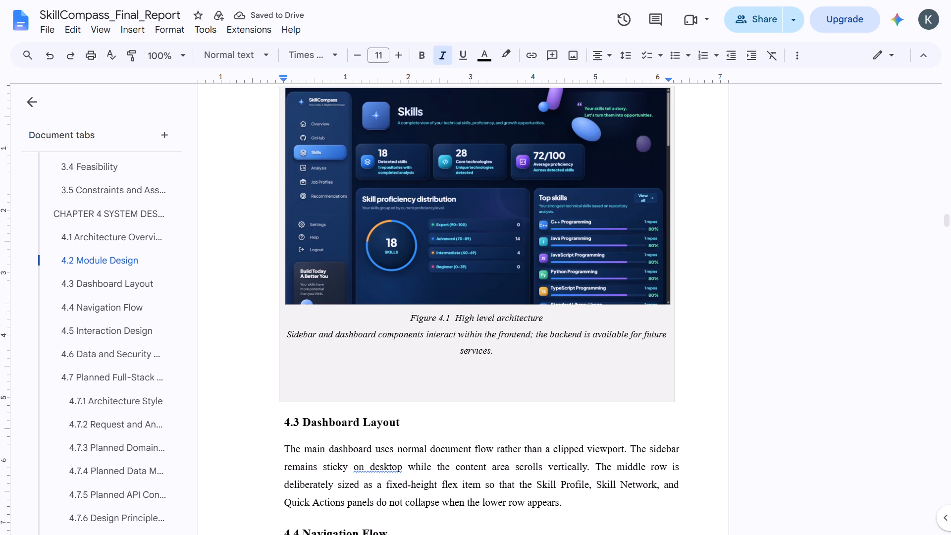
# Delete the Figure 4.1 caption and the description text beneath the Skills dashboard screenshot.
pyautogui.moveTo(411, 317); pyautogui.dragTo(490, 364)
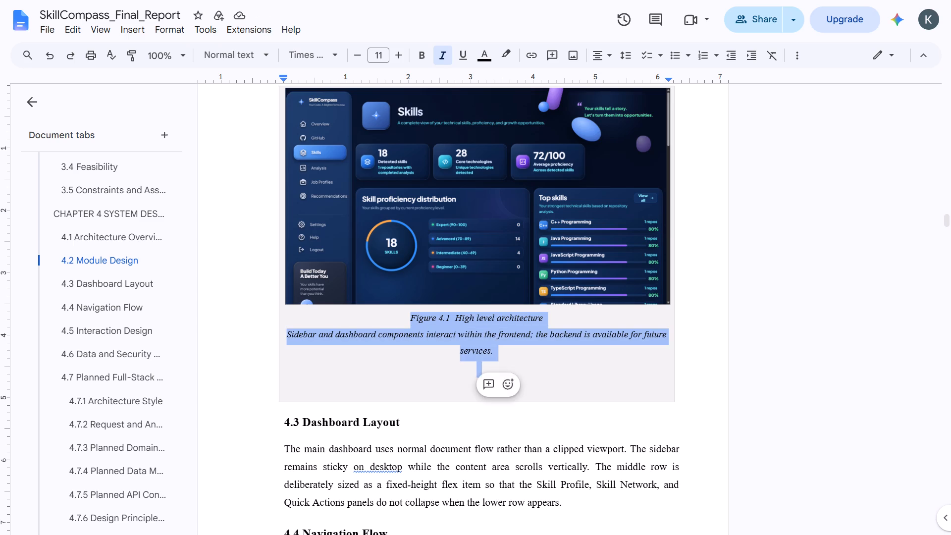
pyautogui.press('BackSpace')
# Stretch the Skills dashboard screenshot slightly taller by extending its bottom edge within the shaded figure box.
pyautogui.scroll(2, 490, 364)
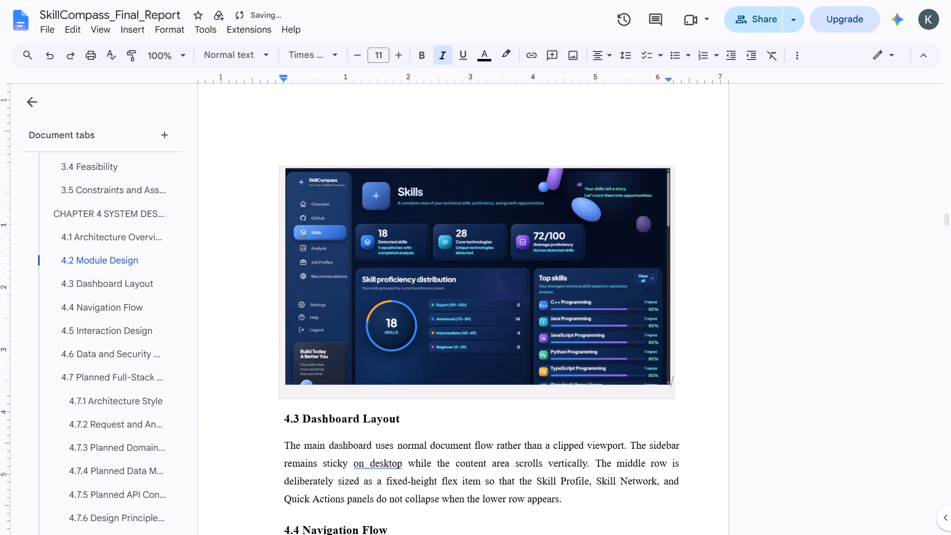
pyautogui.scroll(1, 490, 364)
pyautogui.moveTo(446, 352); pyautogui.dragTo(445, 353)
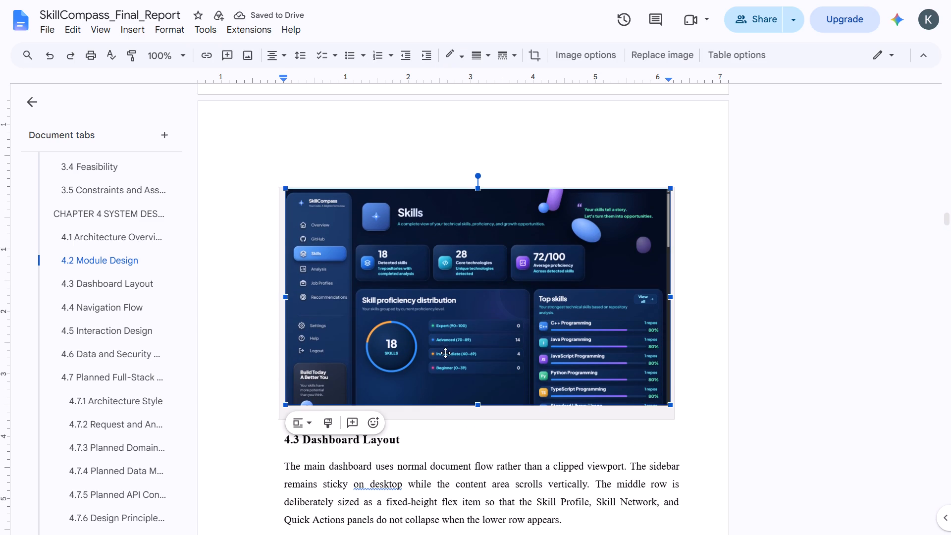
pyautogui.moveTo(445, 353); pyautogui.dragTo(435, 376)
pyautogui.moveTo(478, 406); pyautogui.dragTo(475, 419)
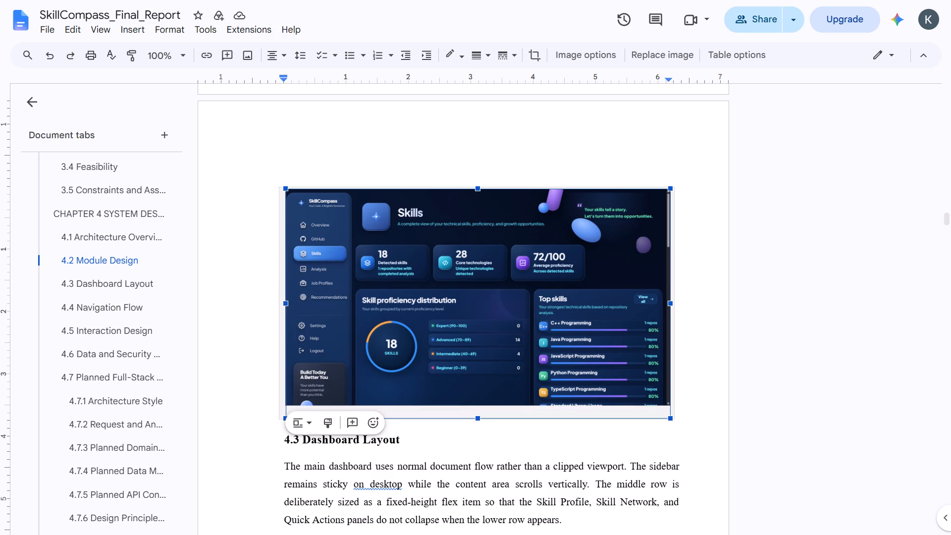
pyautogui.moveTo(475, 419); pyautogui.dragTo(468, 418)
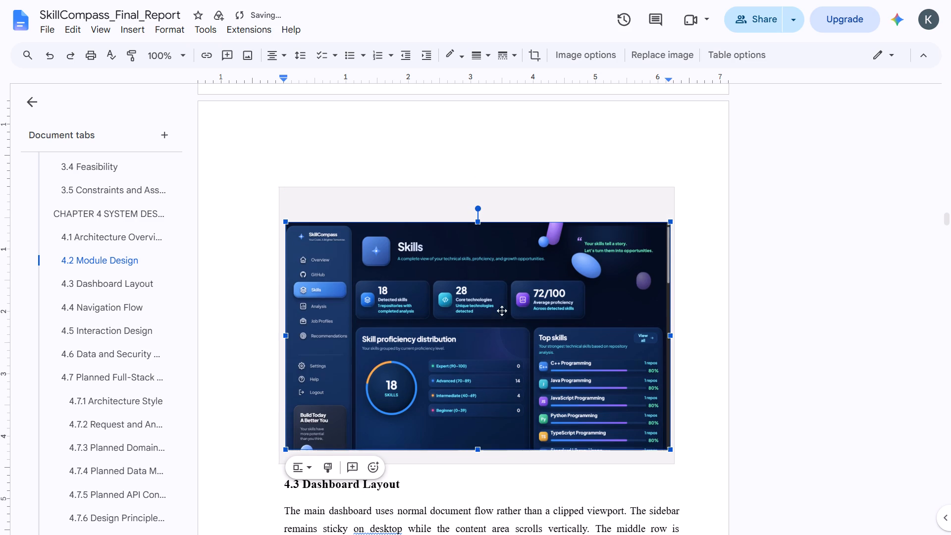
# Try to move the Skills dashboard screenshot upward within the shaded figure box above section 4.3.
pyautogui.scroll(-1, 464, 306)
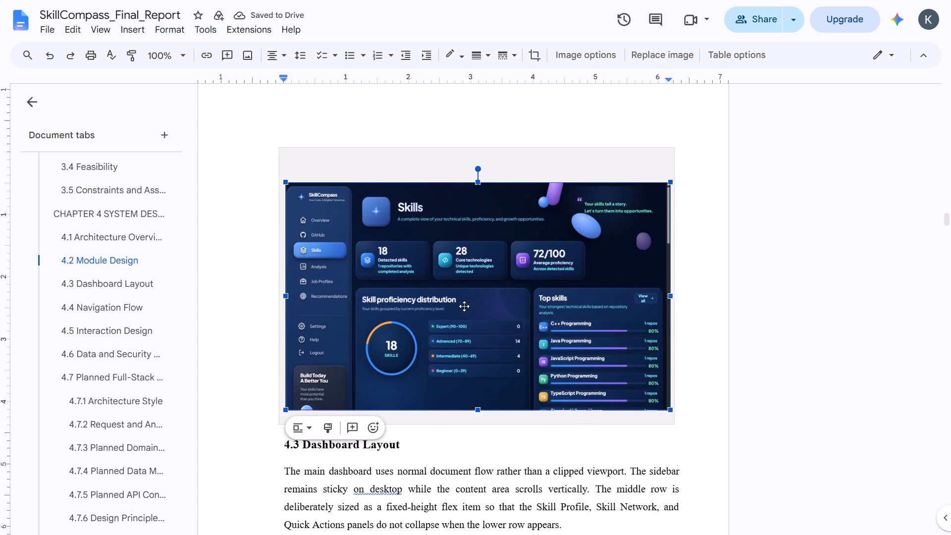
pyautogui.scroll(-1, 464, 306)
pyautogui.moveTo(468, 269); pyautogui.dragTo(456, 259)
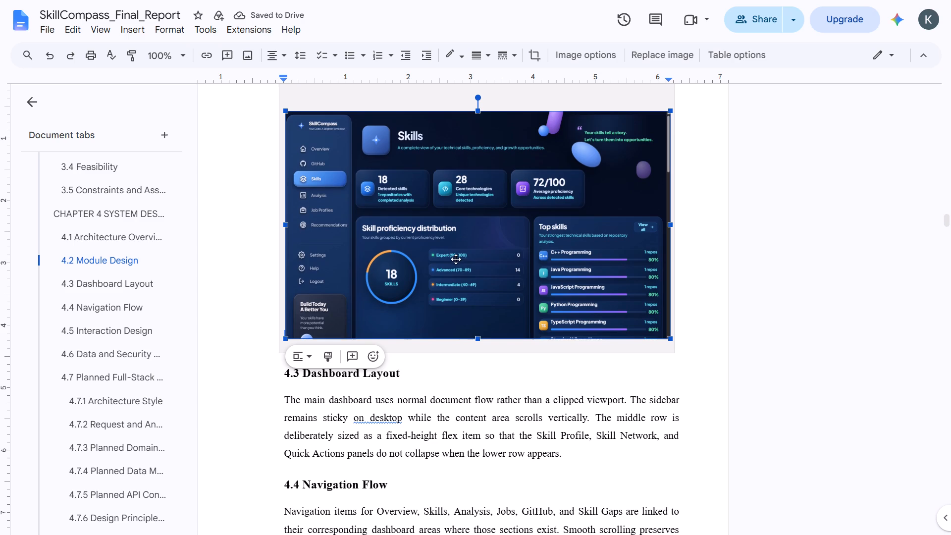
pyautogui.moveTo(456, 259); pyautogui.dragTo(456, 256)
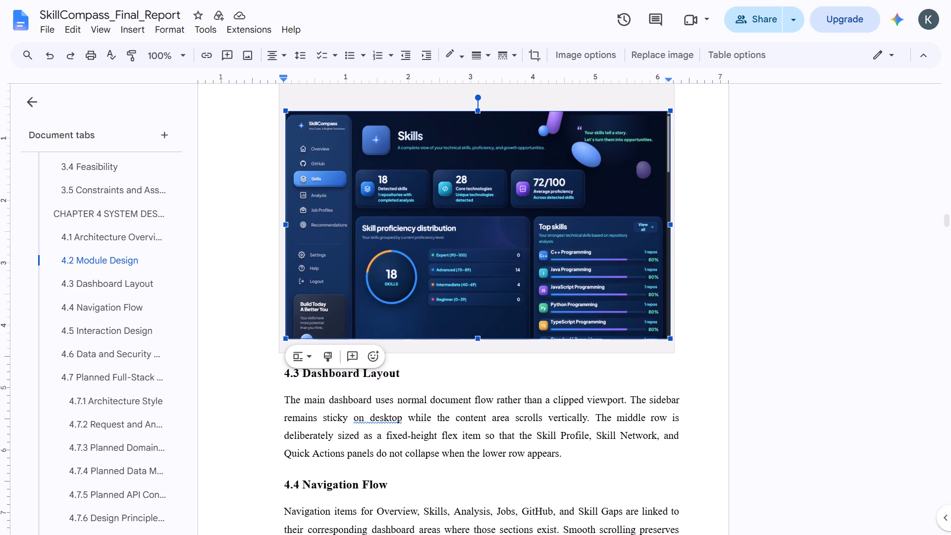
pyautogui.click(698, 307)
# Examine page layout and empty space from the section 4.2 module table through section 4.7.3 Planned Domain Modules.
pyautogui.scroll(5, 698, 307)
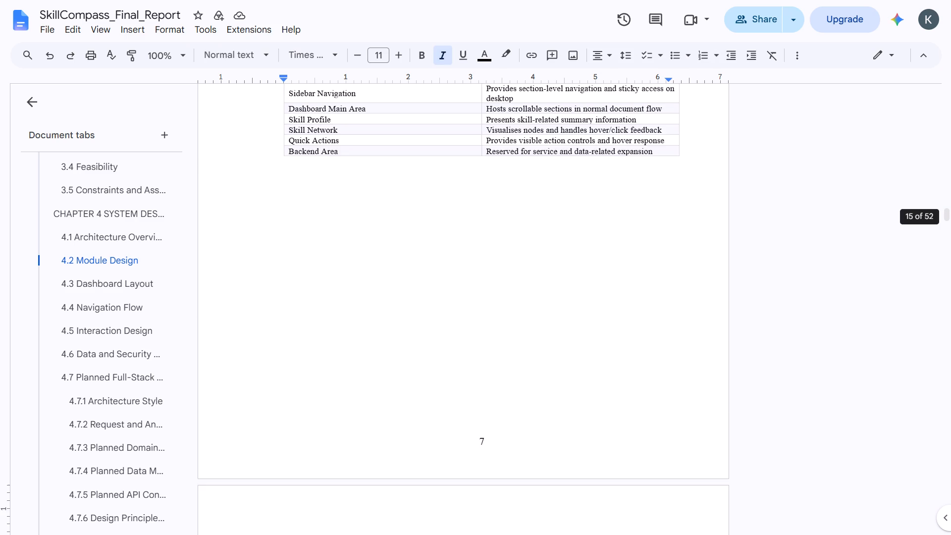
pyautogui.scroll(2, 698, 307)
pyautogui.scroll(-3, 698, 307)
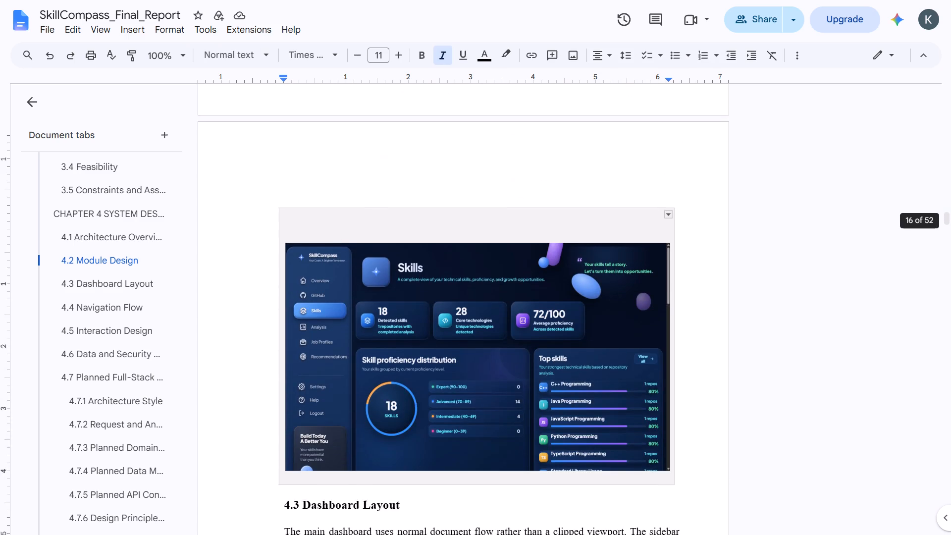
pyautogui.scroll(-4, 698, 307)
pyautogui.scroll(4, 698, 307)
pyautogui.scroll(-1, 698, 307)
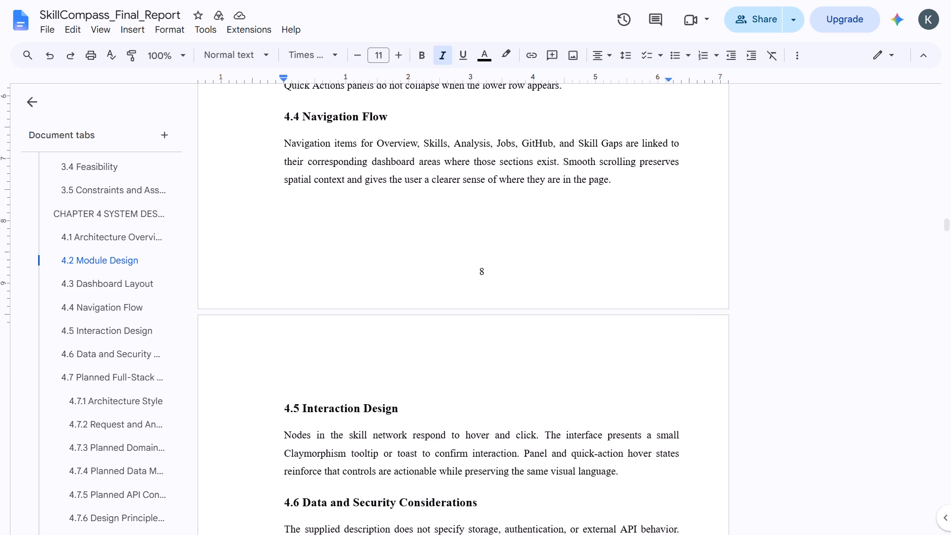
pyautogui.scroll(-1, 698, 307)
pyautogui.scroll(5, 698, 307)
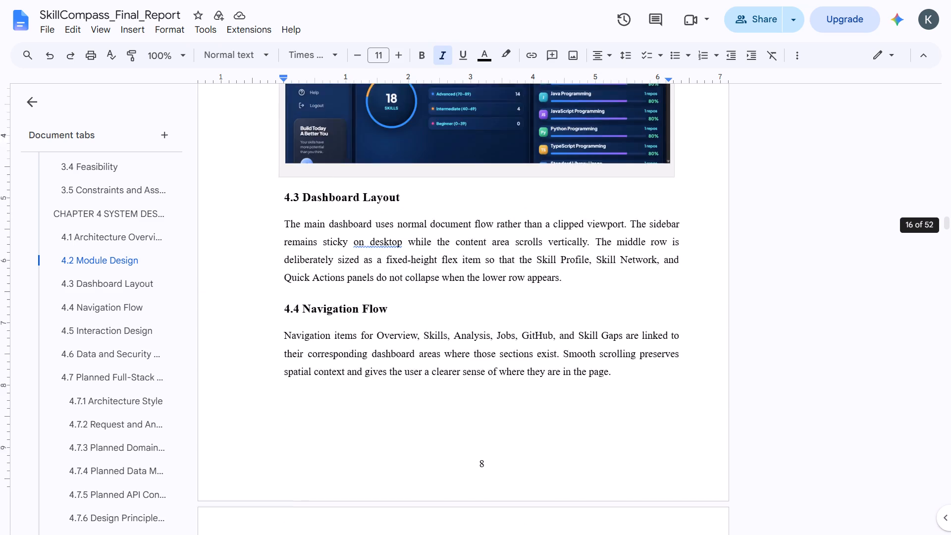
pyautogui.scroll(-4, 698, 307)
pyautogui.scroll(1, 698, 307)
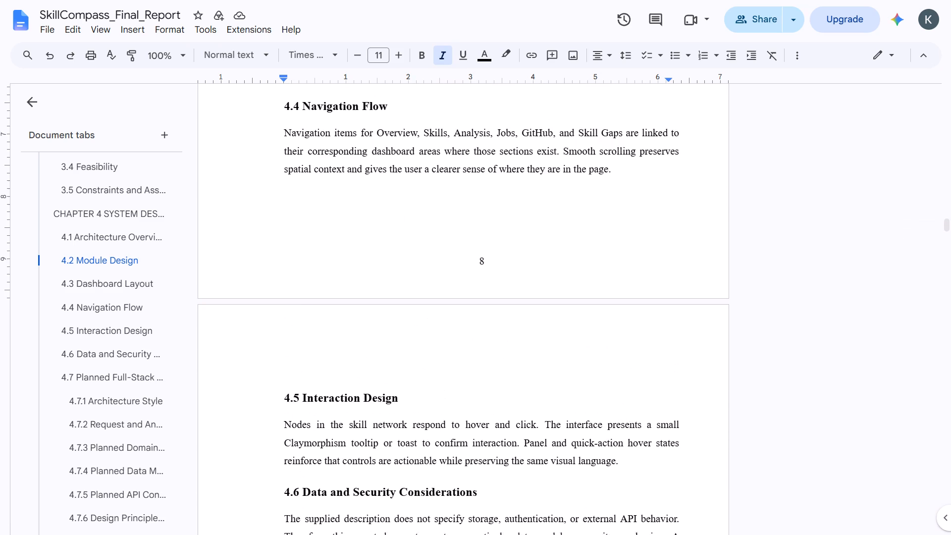
pyautogui.scroll(1, 698, 307)
pyautogui.scroll(-5, 698, 307)
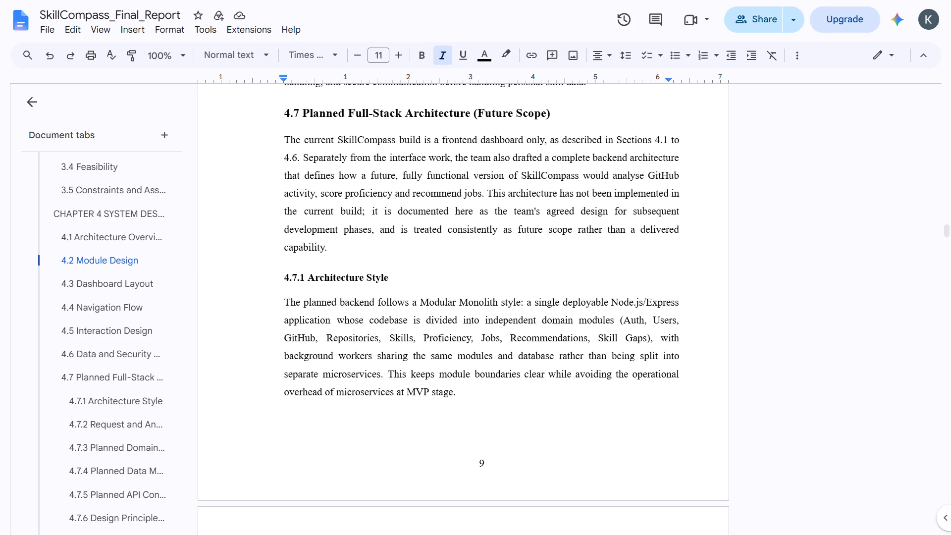
pyautogui.scroll(-3, 698, 307)
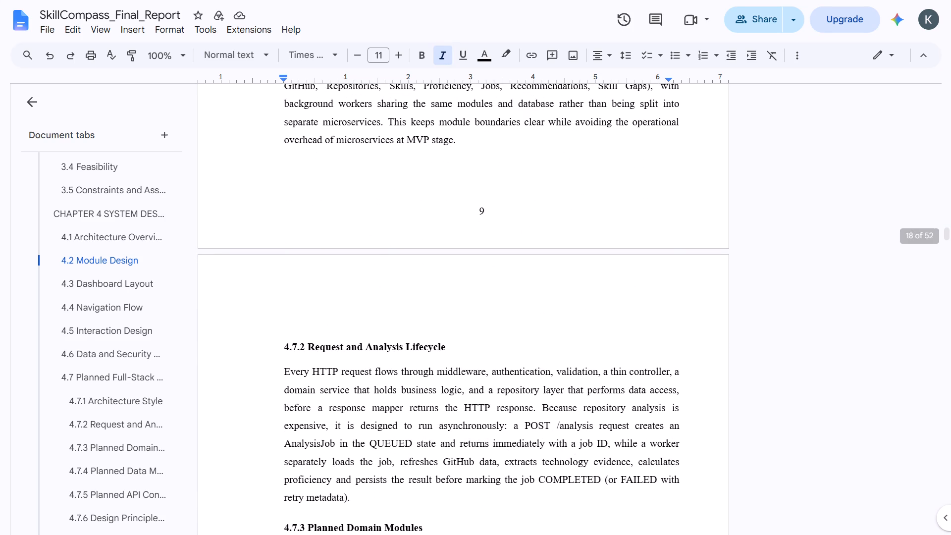
pyautogui.scroll(-2, 407, 231)
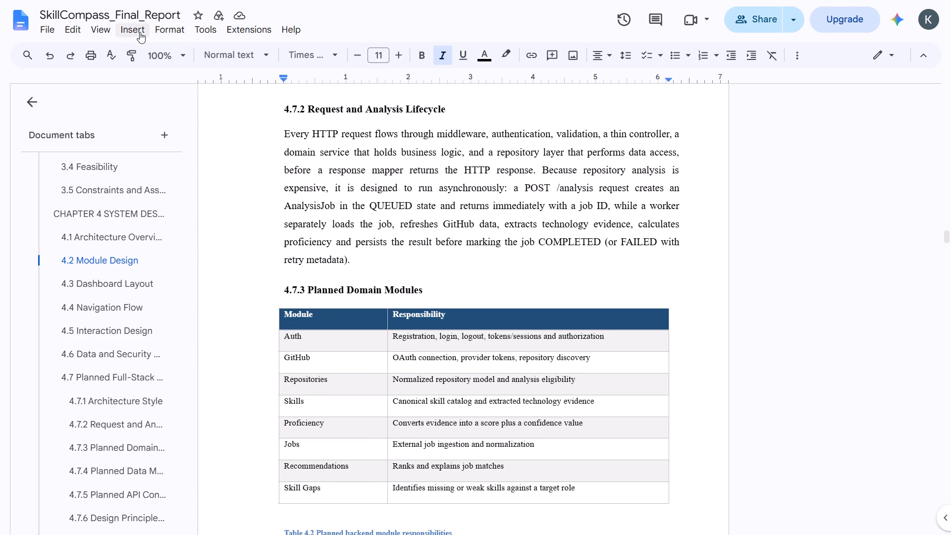
pyautogui.scroll(9, 486, 243)
pyautogui.scroll(-5, 486, 243)
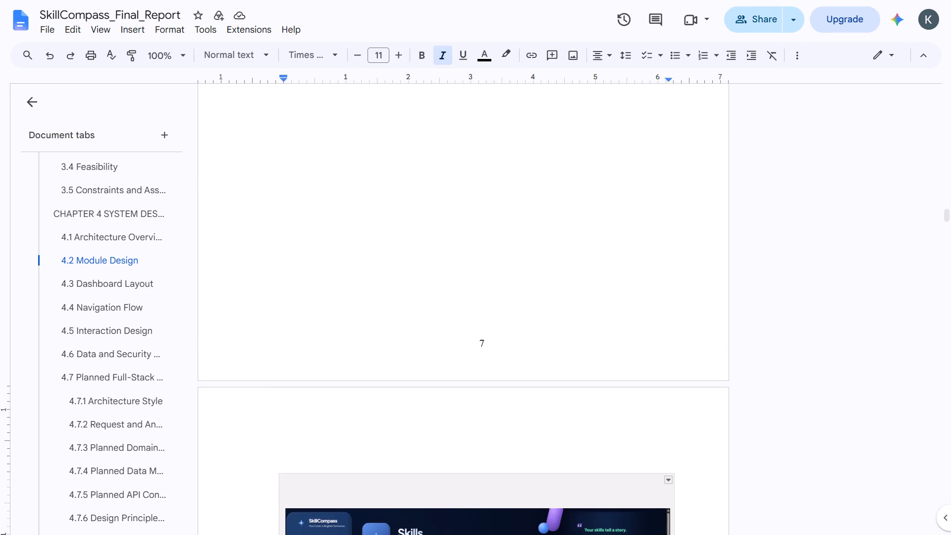
# Insert the Technical repository analysis and Analysis History screenshots before section 4.3 Dashboard Layout.
pyautogui.scroll(-4, 486, 243)
pyautogui.click(503, 311)
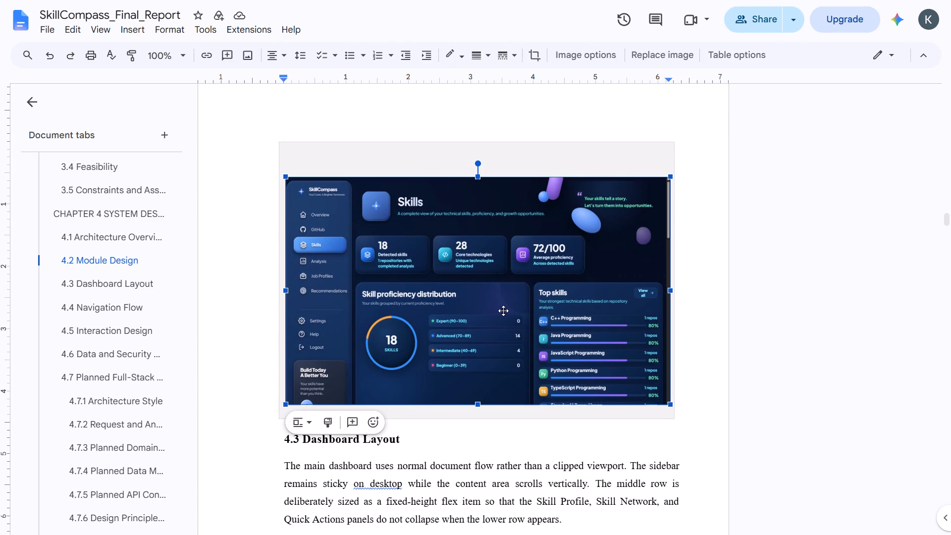
# Insert the Technical repository intelligence screenshot from Downloads directly before the 4.3 Dashboard Layout heading.
pyautogui.scroll(-2, 503, 311)
pyautogui.click(478, 308)
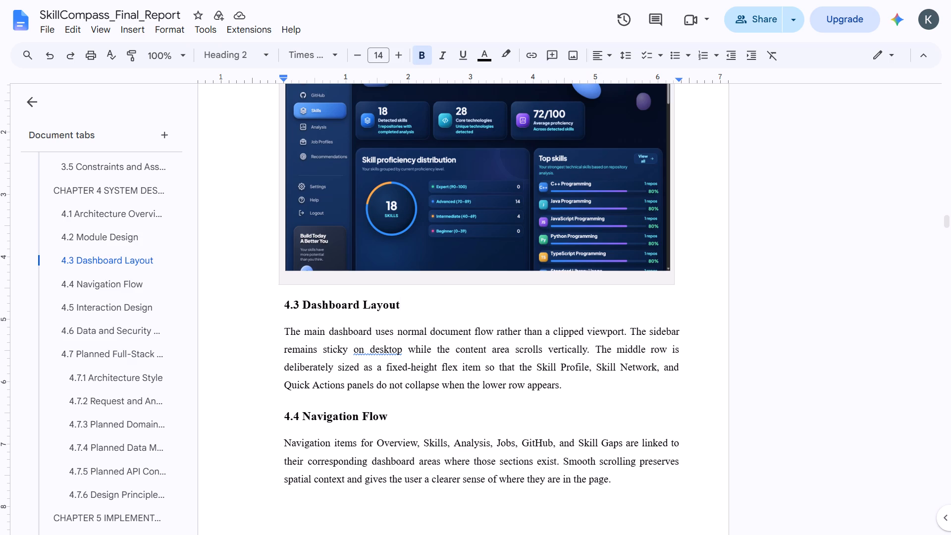
pyautogui.click(284, 302)
pyautogui.click(125, 28)
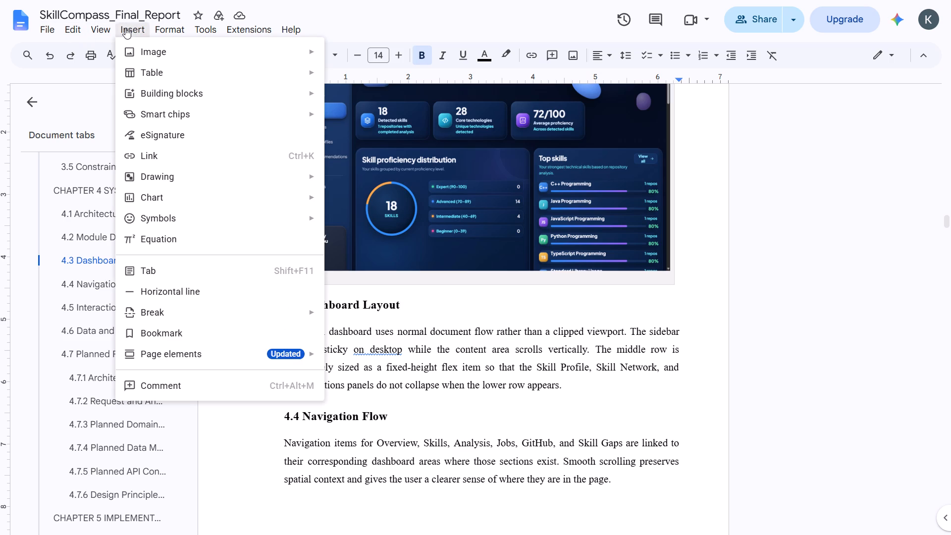
pyautogui.click(156, 56)
pyautogui.click(362, 62)
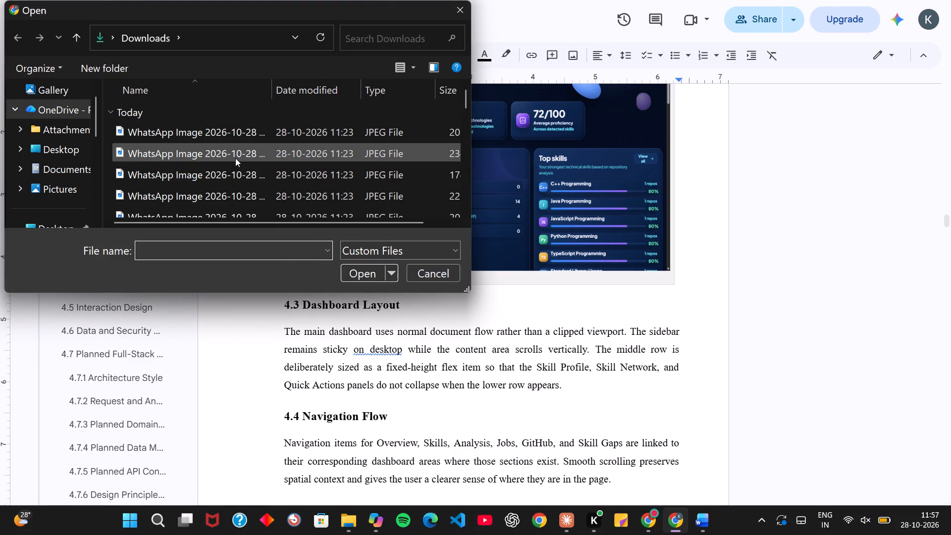
pyautogui.scroll(-1, 235, 158)
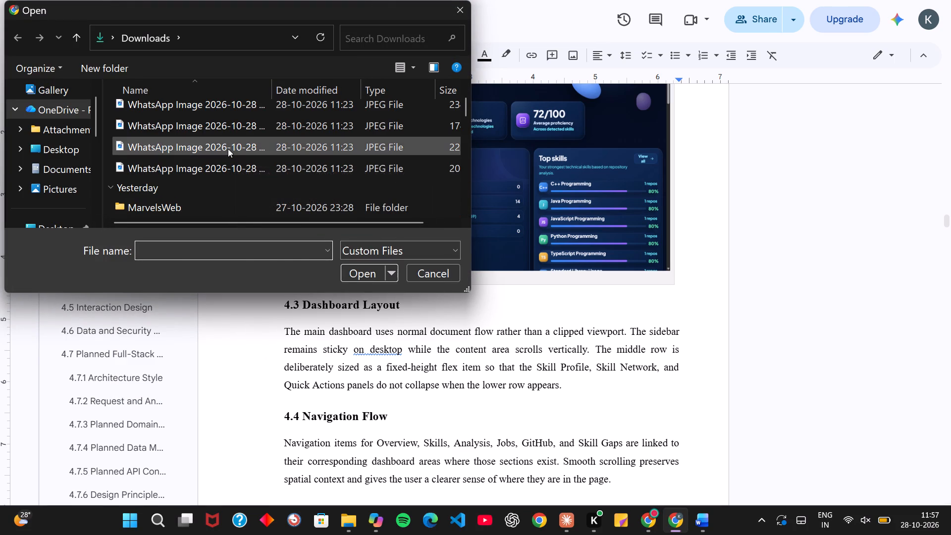
pyautogui.click(228, 149)
pyautogui.click(350, 275)
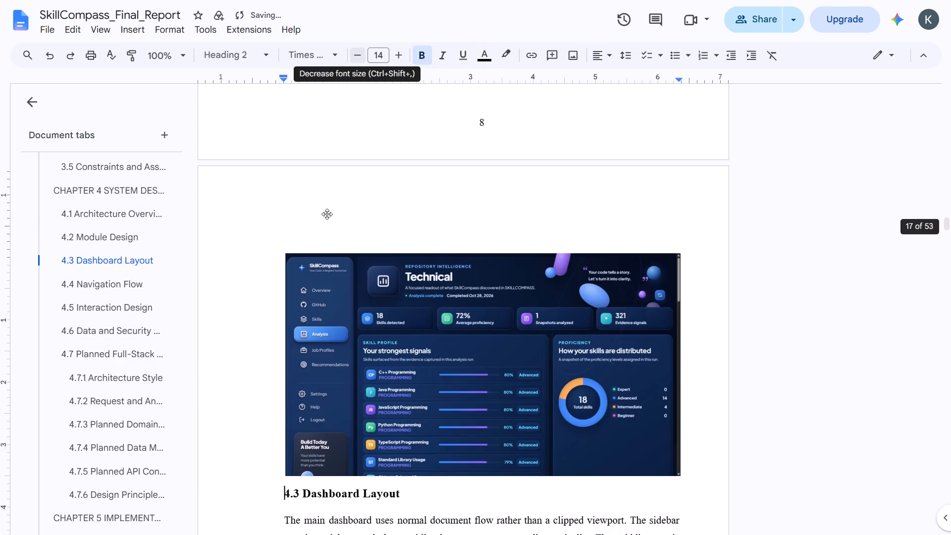
# Insert the Analysis History screenshot from Downloads below the Technical screenshot, before the 4.3 Dashboard Layout heading.
pyautogui.click(138, 31)
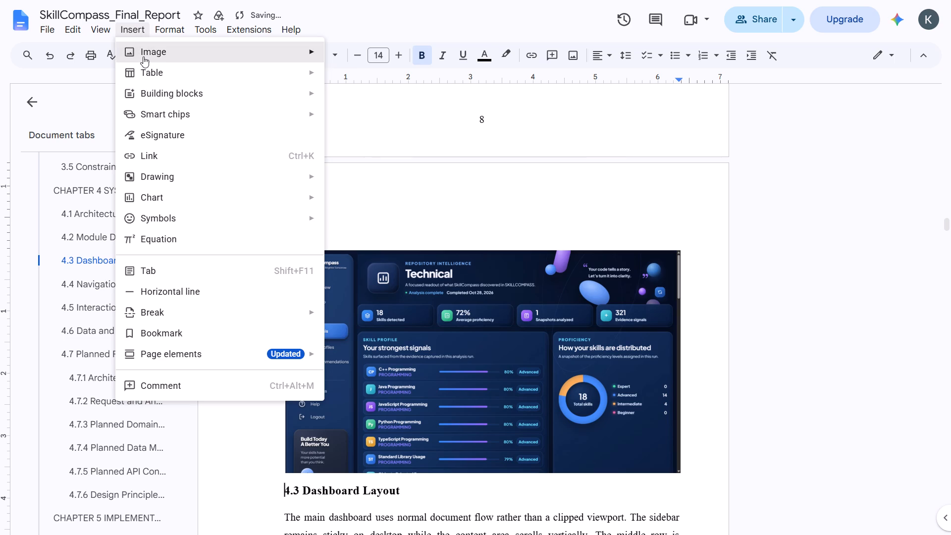
pyautogui.click(143, 56)
pyautogui.click(393, 54)
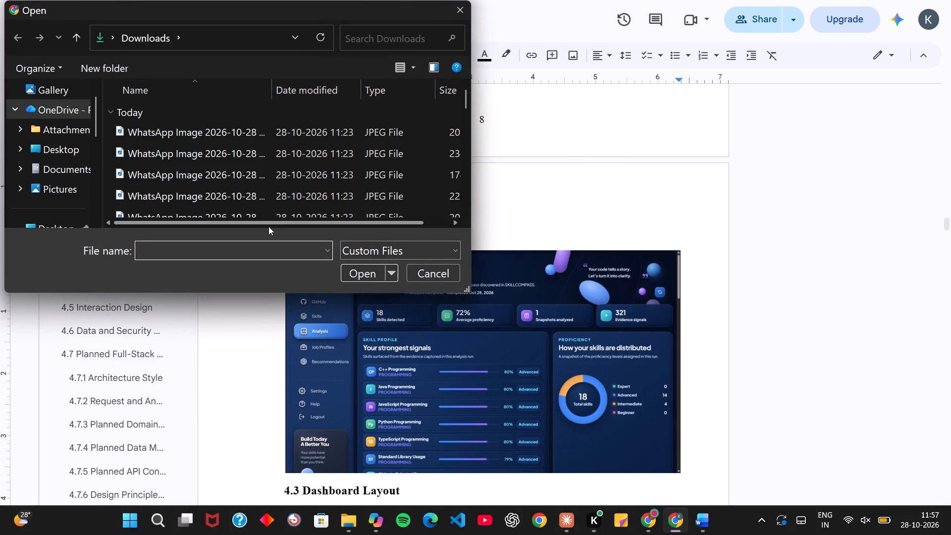
pyautogui.click(256, 180)
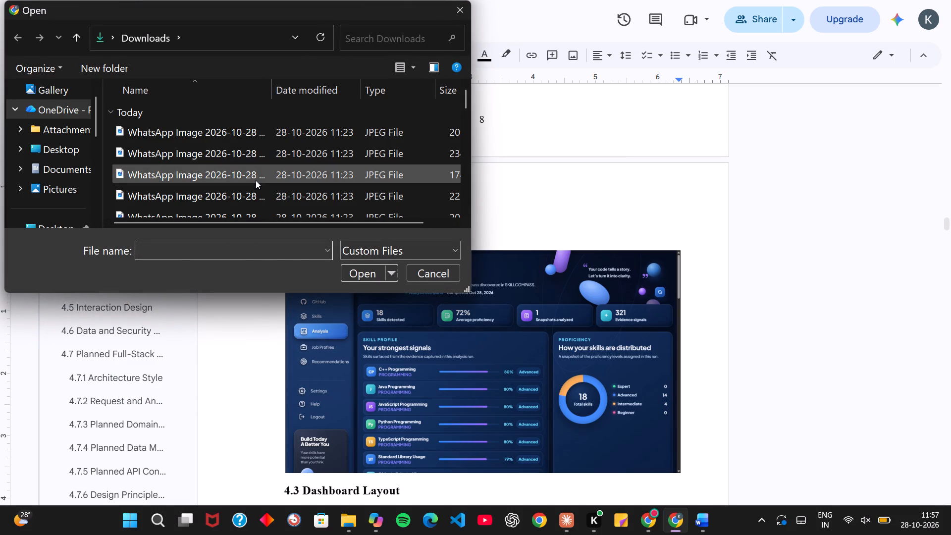
pyautogui.click(358, 274)
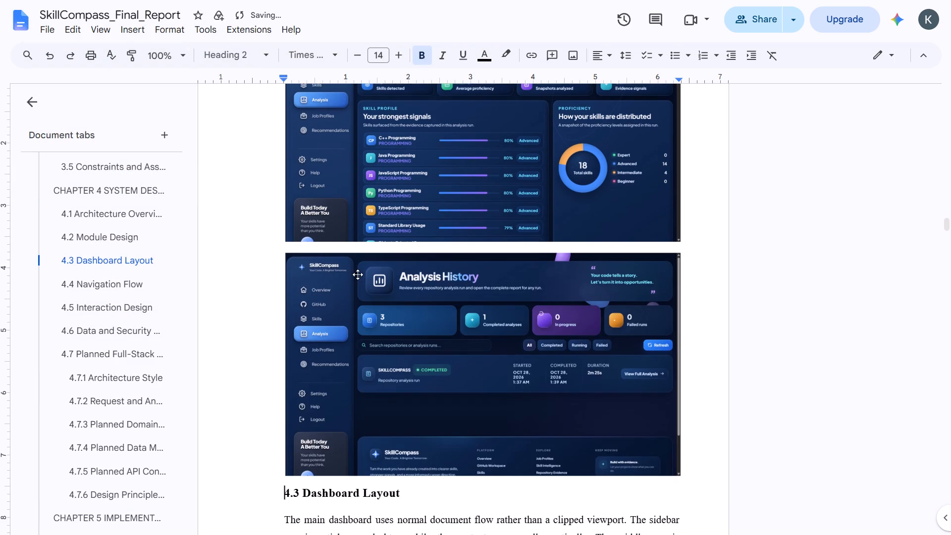
# Insert the SkillCompass Overview dashboard screenshot from Downloads after the Analysis History screenshot, before the 4.3 Dashboard Layout heading.
pyautogui.click(135, 34)
pyautogui.click(147, 56)
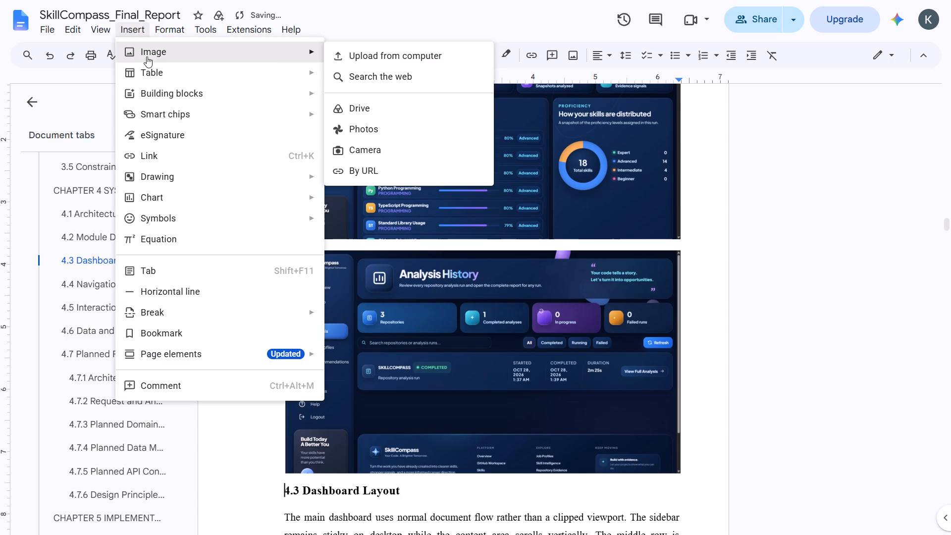
pyautogui.click(362, 59)
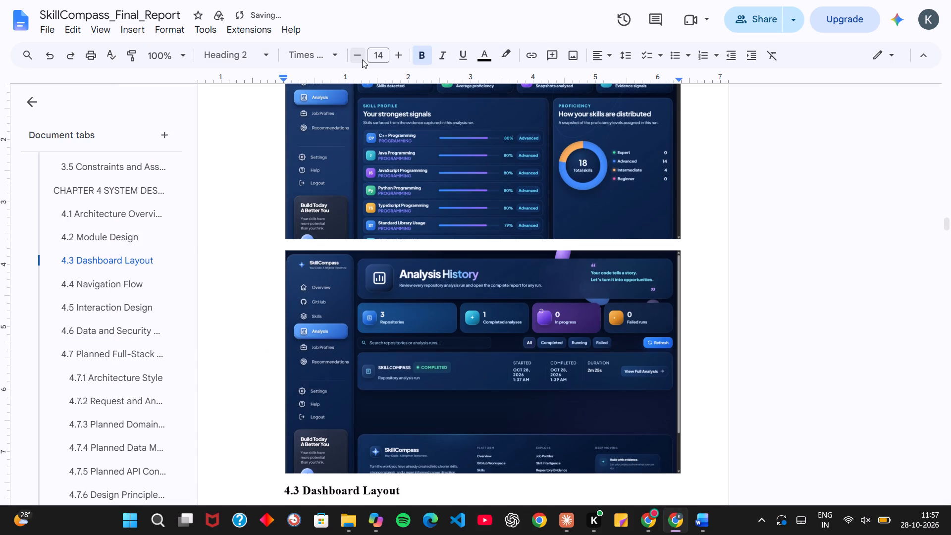
pyautogui.click(193, 162)
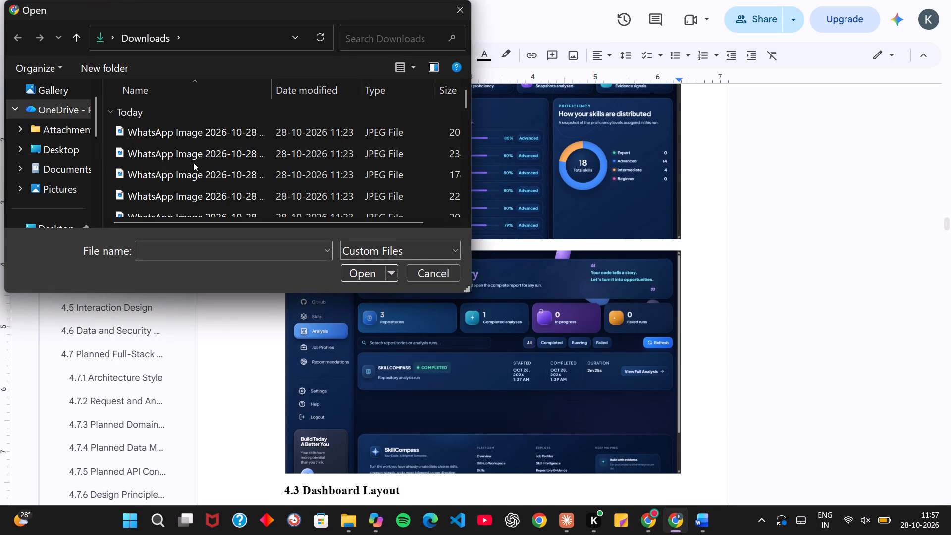
pyautogui.click(196, 160)
pyautogui.click(364, 280)
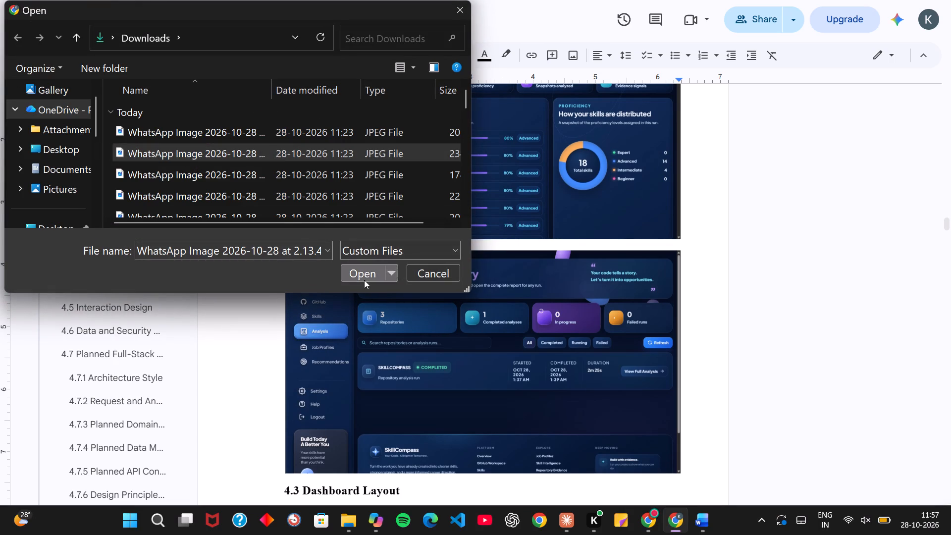
# Insert the GitHub Workspace screenshot from Downloads below the Overview screenshot, before the 4.3 Dashboard Layout heading.
pyautogui.click(146, 42)
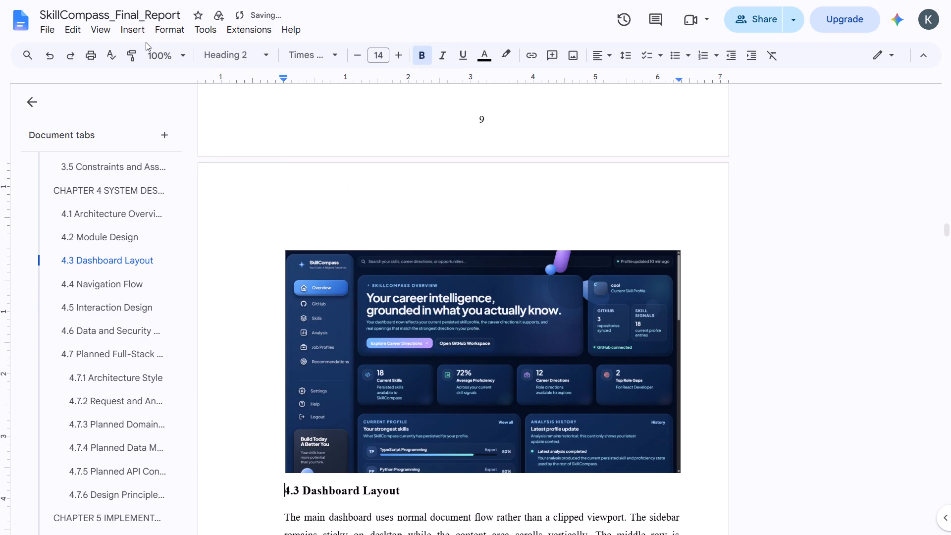
pyautogui.click(137, 32)
pyautogui.click(145, 54)
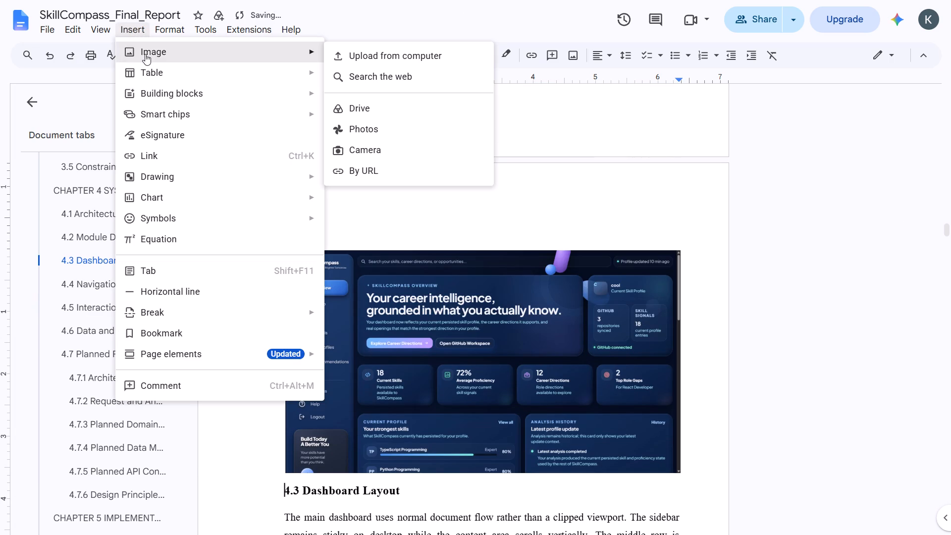
pyautogui.click(353, 61)
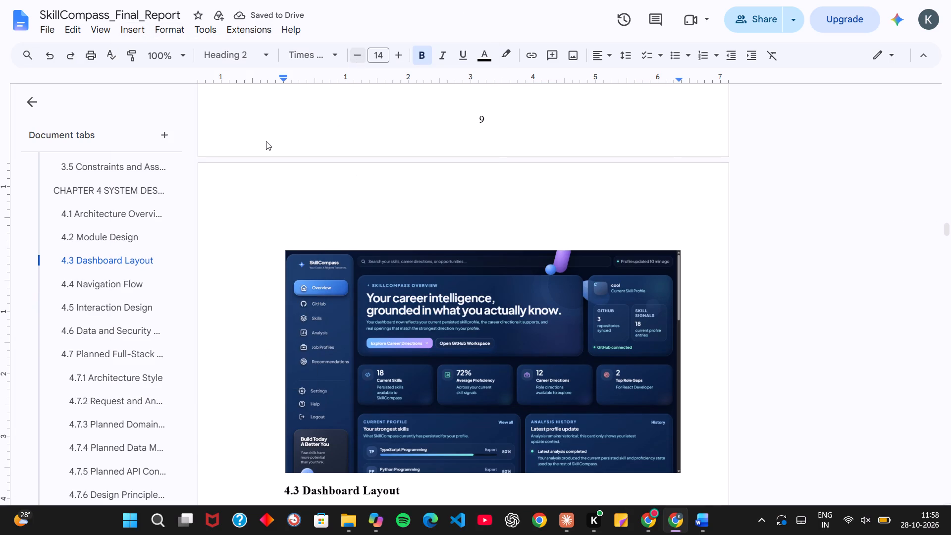
pyautogui.click(211, 139)
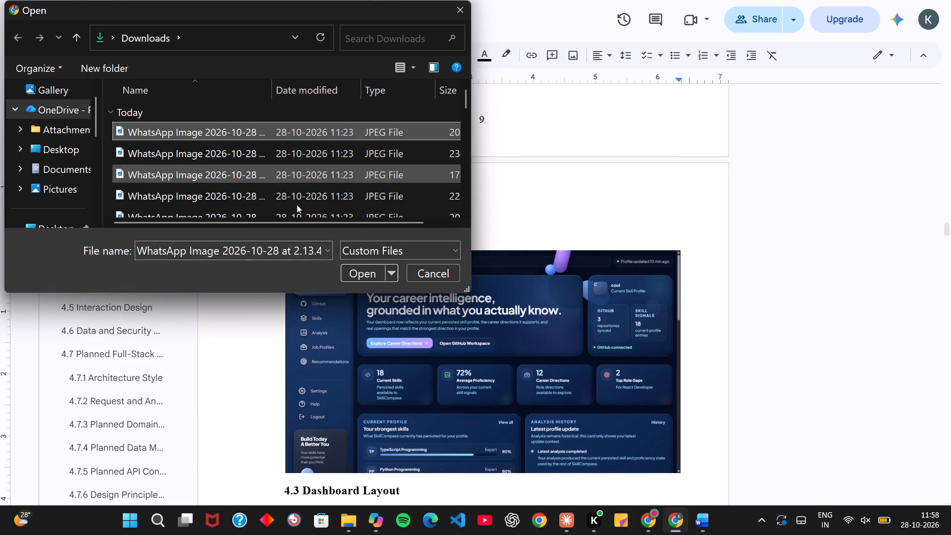
pyautogui.click(353, 273)
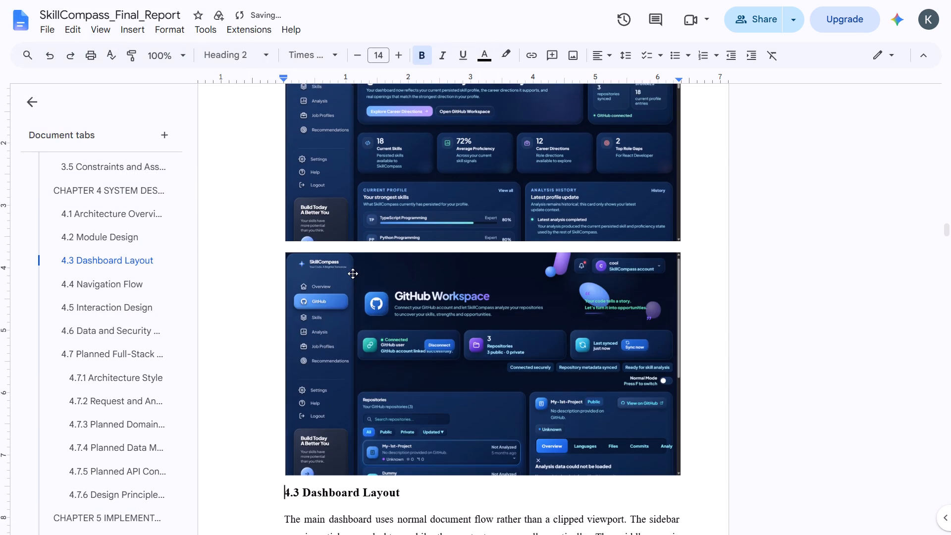
# Examine the page layout of the inserted application screenshots and the text of sections 4.3 to 4.5 that follows them.
pyautogui.scroll(-4, 353, 273)
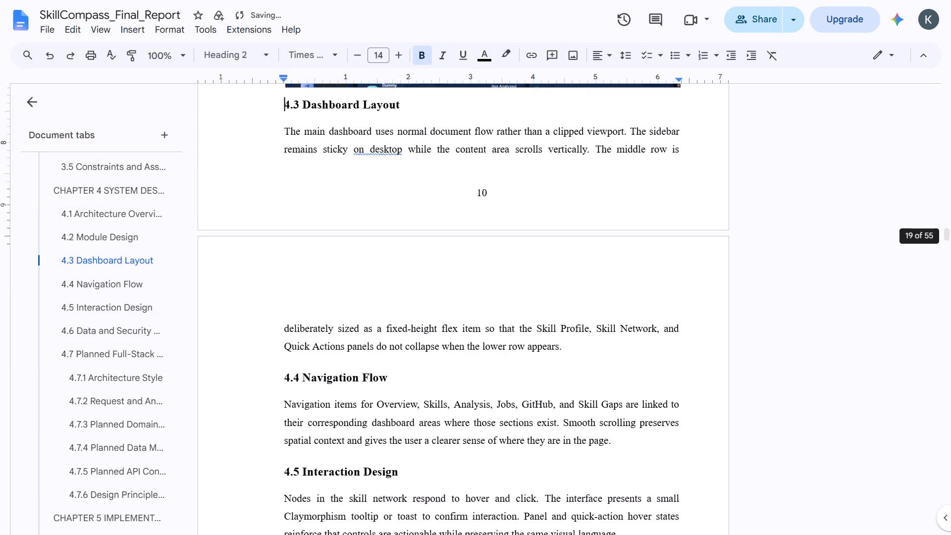
pyautogui.scroll(-2, 353, 273)
pyautogui.scroll(1, 353, 273)
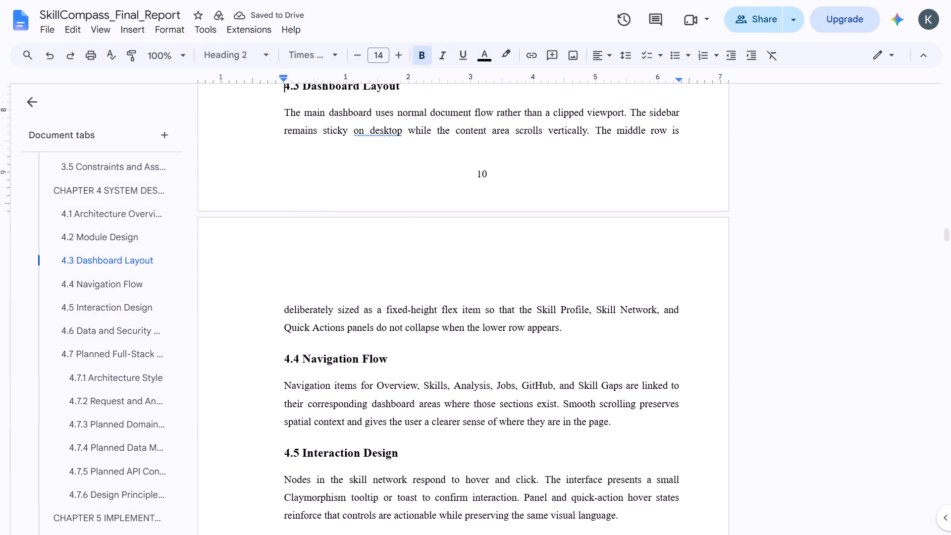
pyautogui.scroll(2, 353, 273)
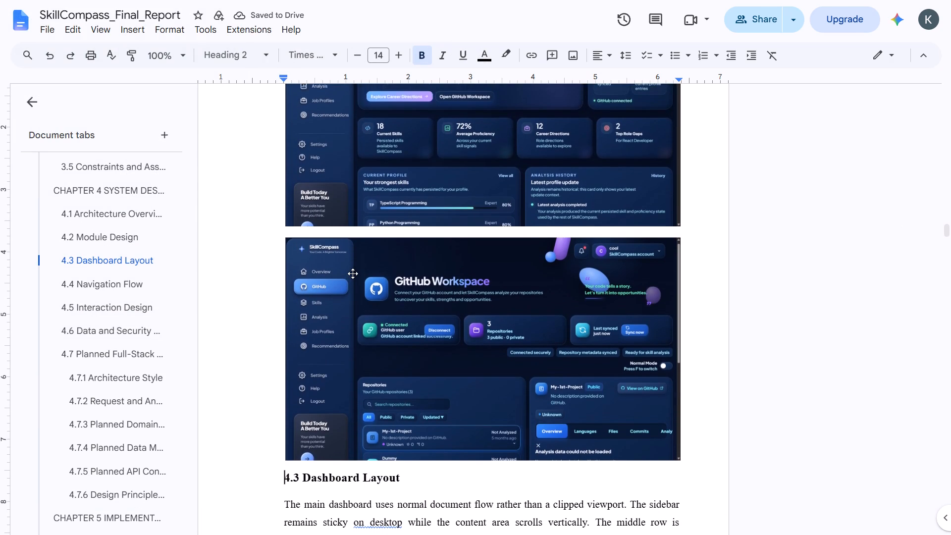
pyautogui.scroll(4, 353, 273)
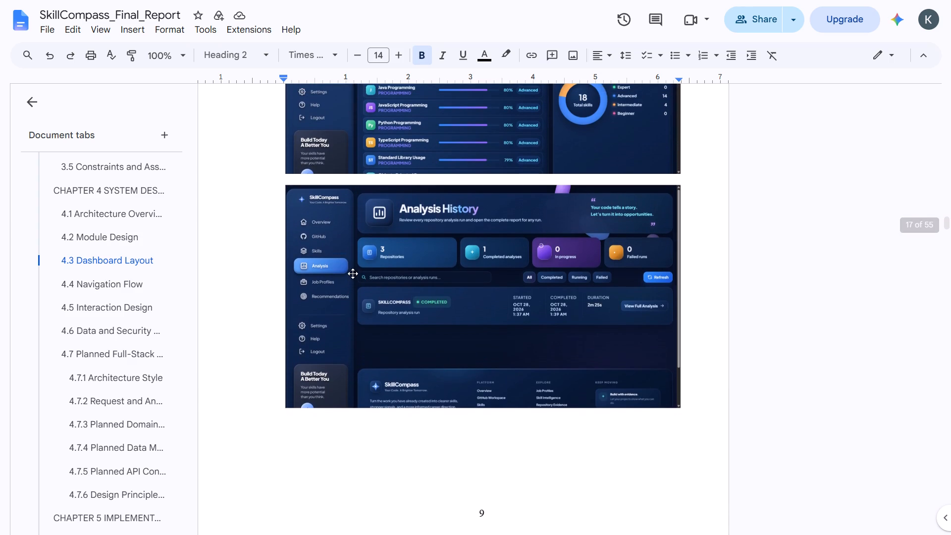
pyautogui.scroll(1, 353, 273)
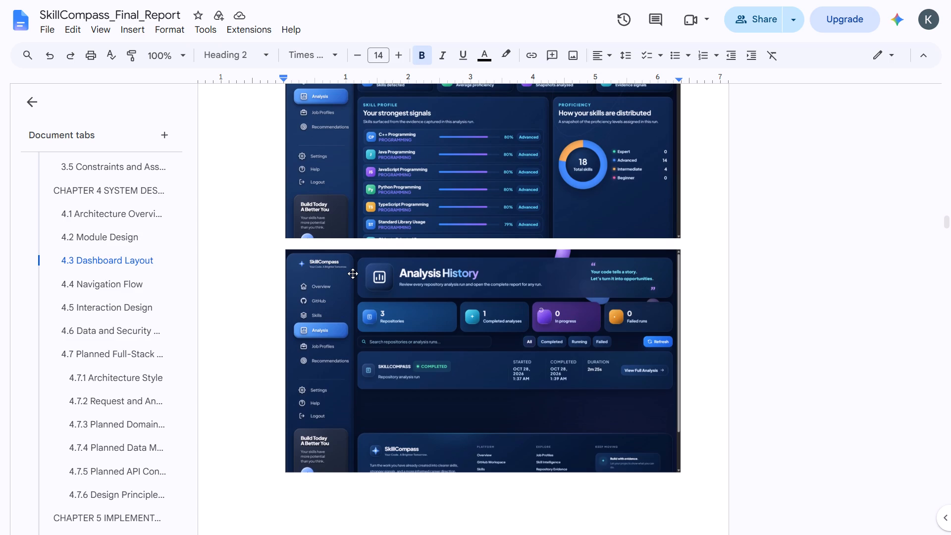
# Examine the report from the Analysis History screenshot through the section 7.4 Screenshot Evidence placeholders, checking layout and missing figures.
pyautogui.scroll(-1, 353, 273)
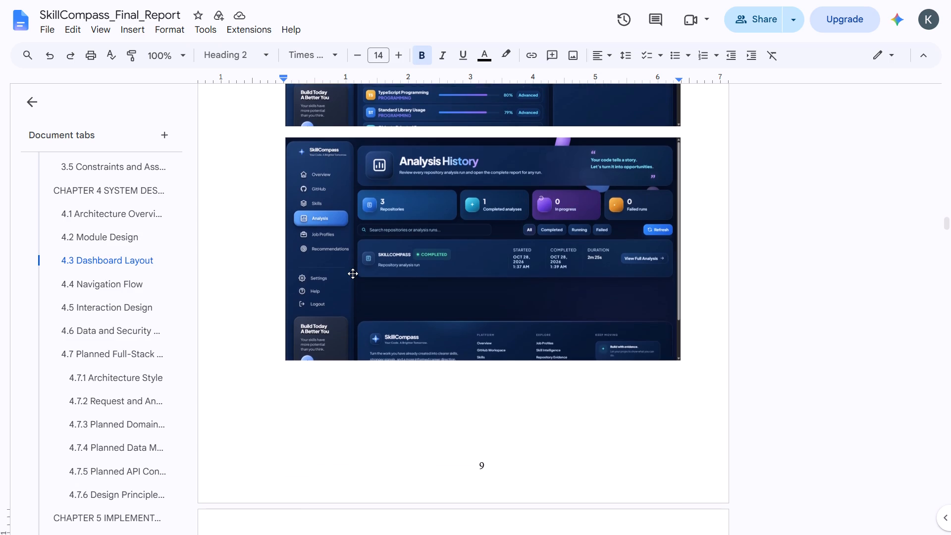
pyautogui.scroll(-10, 353, 273)
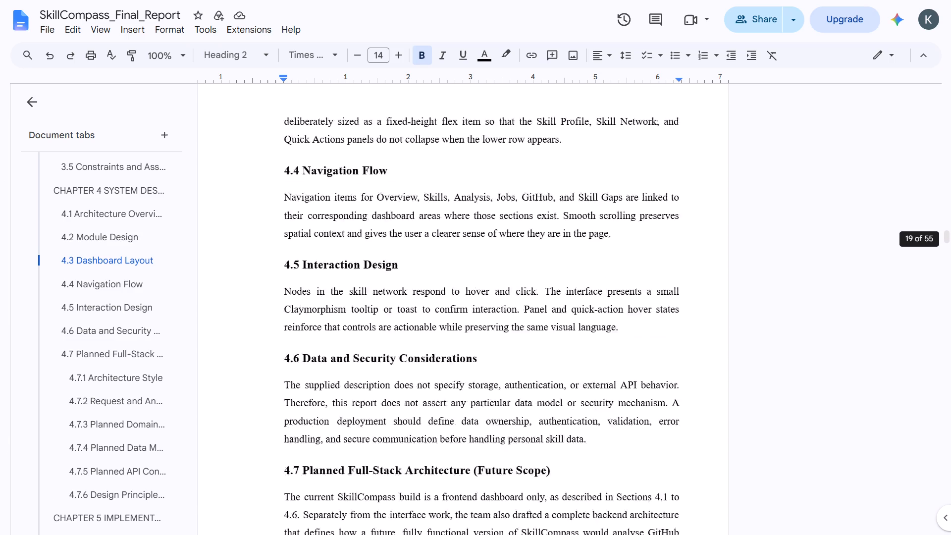
pyautogui.scroll(-11, 353, 273)
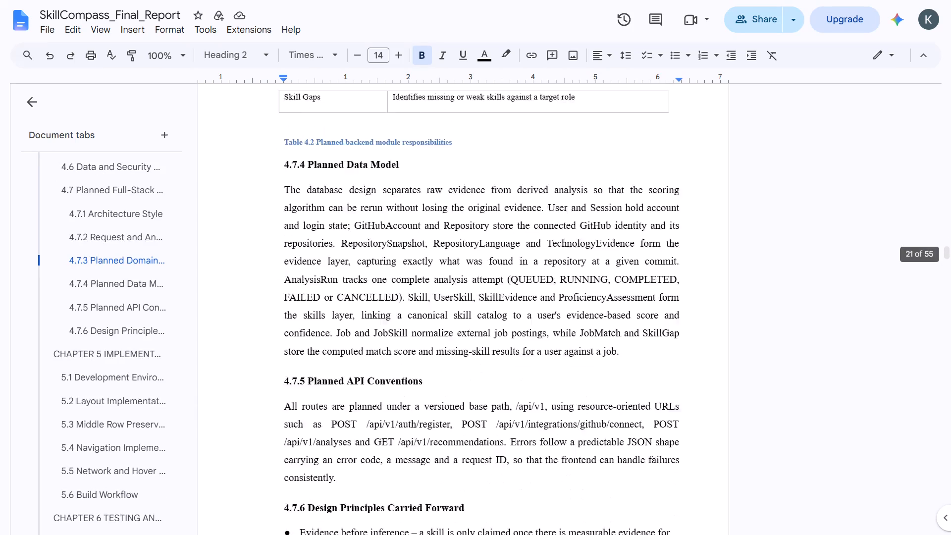
pyautogui.scroll(-10, 353, 273)
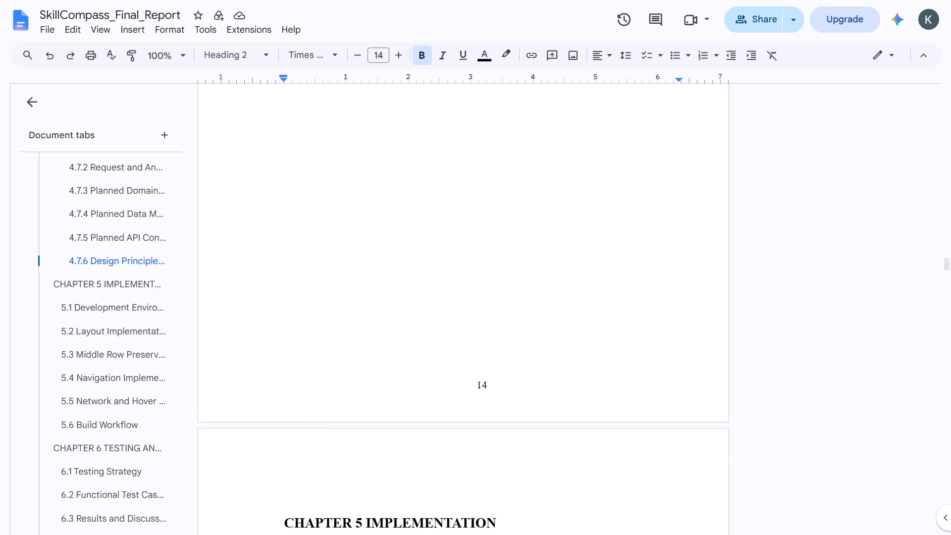
pyautogui.scroll(-7, 353, 273)
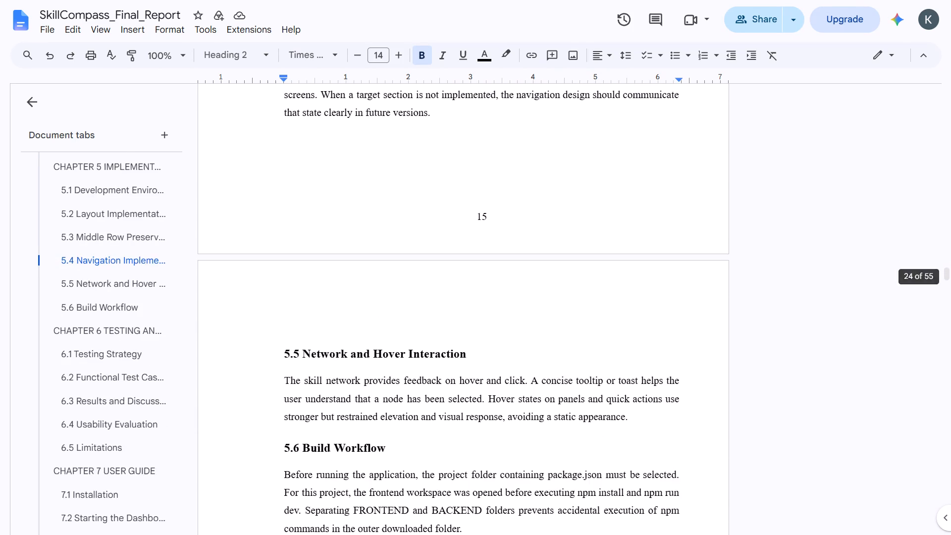
pyautogui.scroll(-8, 353, 273)
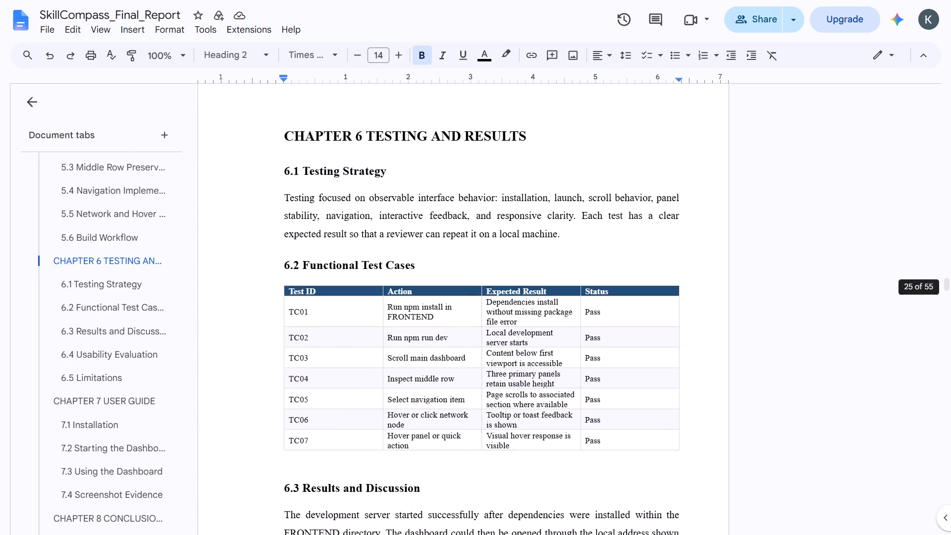
pyautogui.scroll(-8, 353, 273)
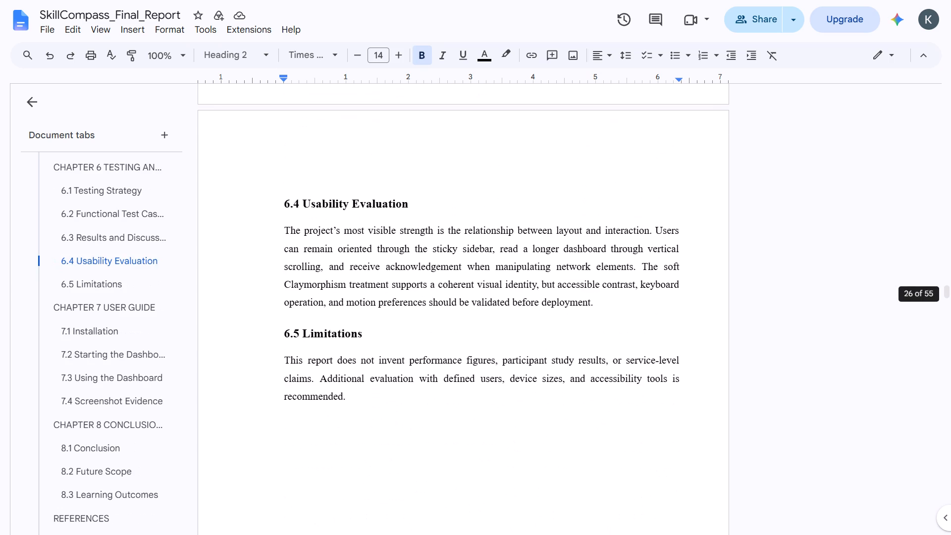
pyautogui.scroll(-2, 353, 273)
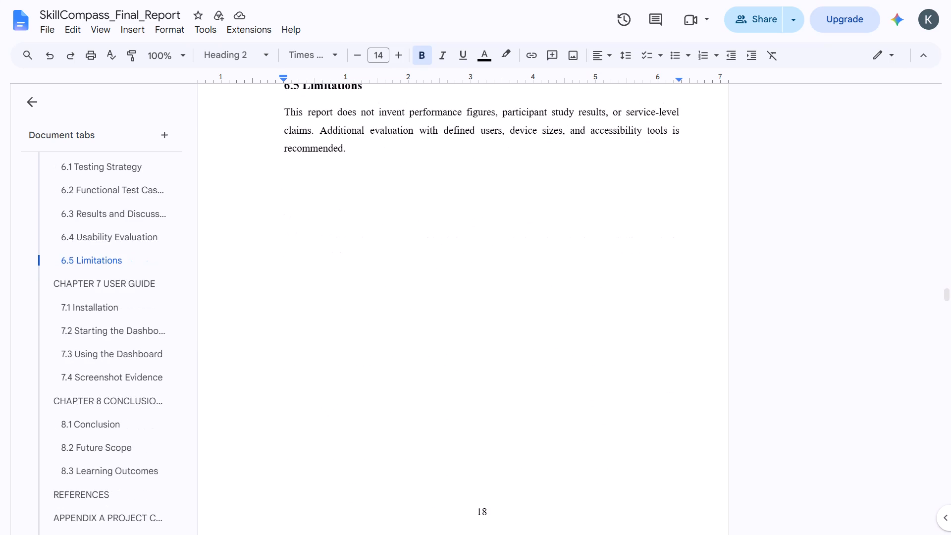
pyautogui.scroll(-7, 353, 273)
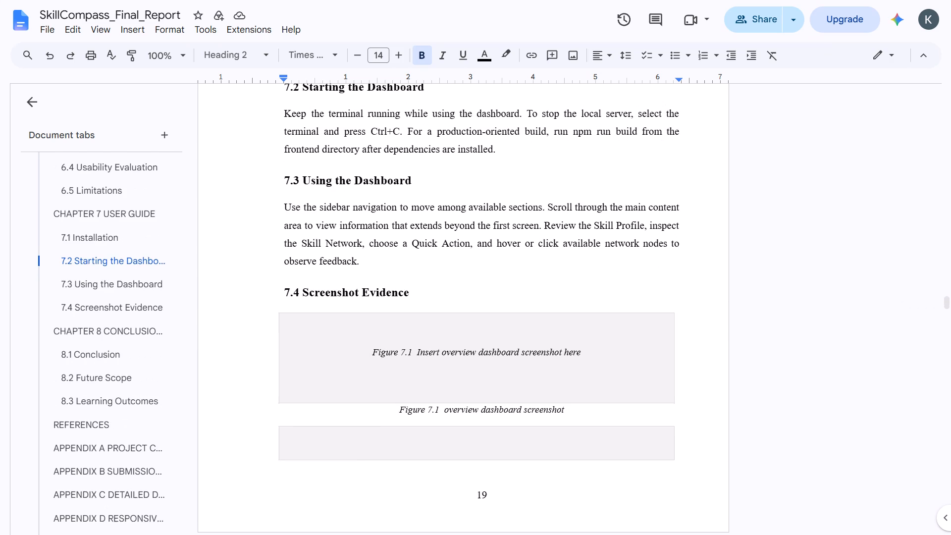
pyautogui.scroll(-1, 353, 273)
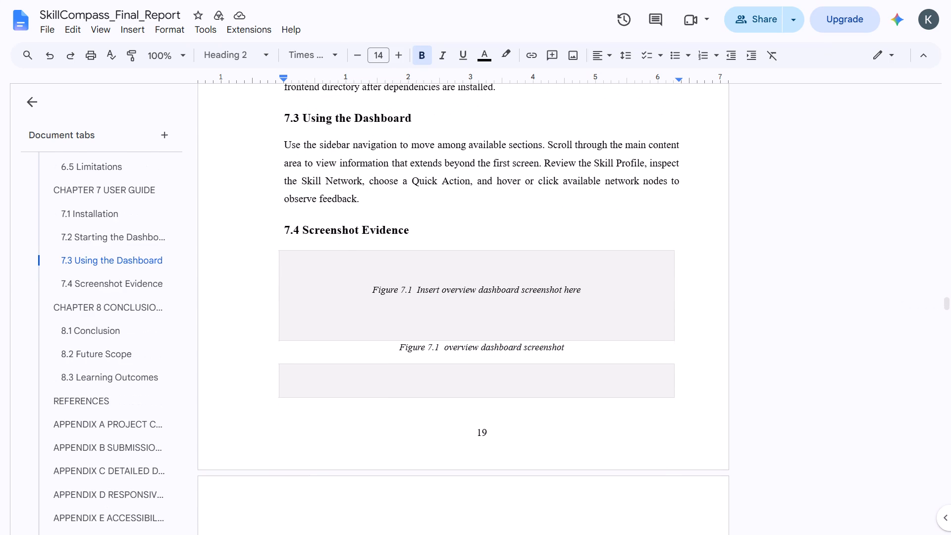
pyautogui.scroll(-1, 353, 273)
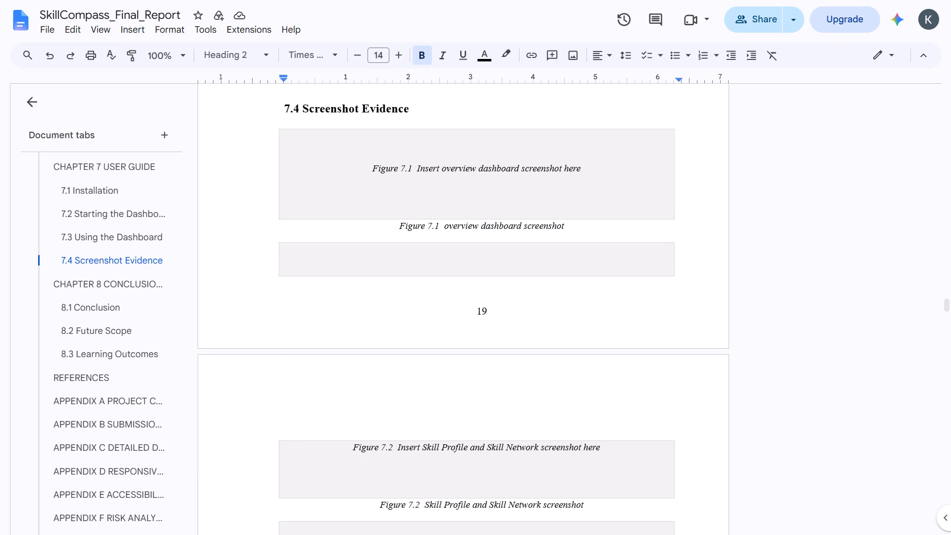
pyautogui.scroll(-1, 353, 273)
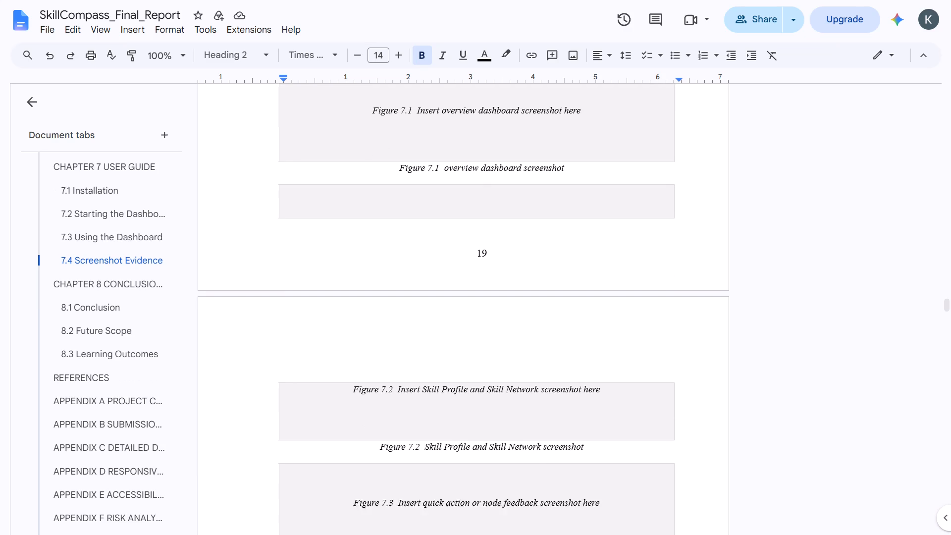
pyautogui.scroll(-1, 353, 273)
# Undo the screenshot insertions before section 4.3 Dashboard Layout and the latest changes to the Skills screenshot above that heading.
pyautogui.scroll(6, 353, 273)
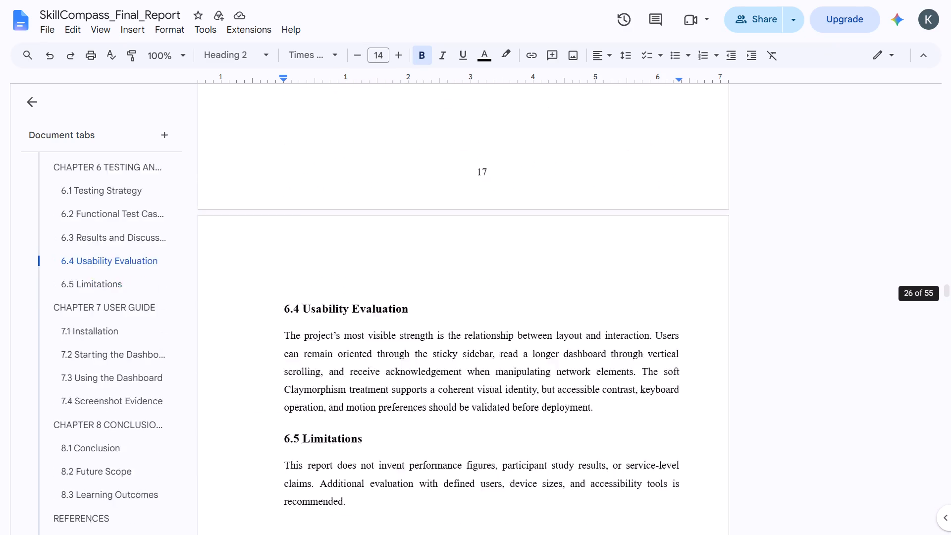
pyautogui.scroll(8, 353, 273)
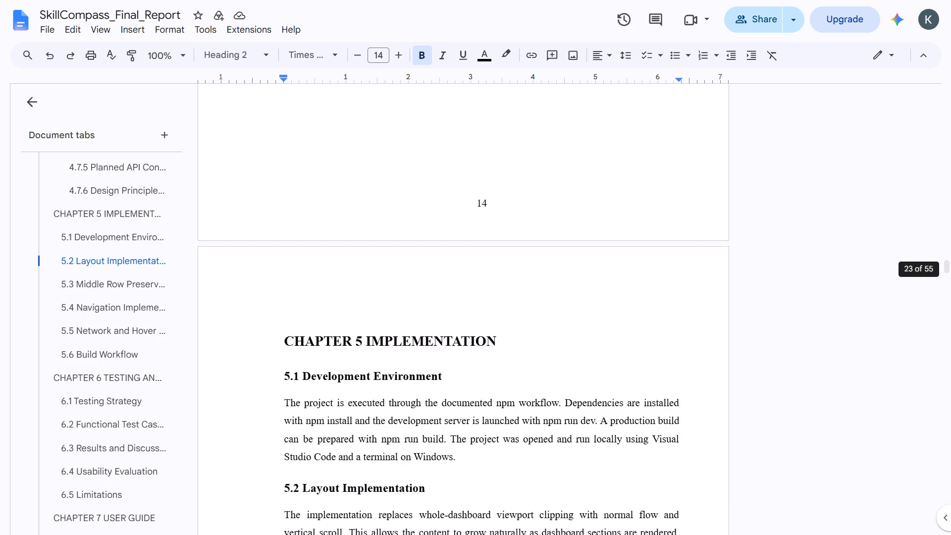
pyautogui.scroll(-2, 353, 273)
pyautogui.scroll(4, 353, 273)
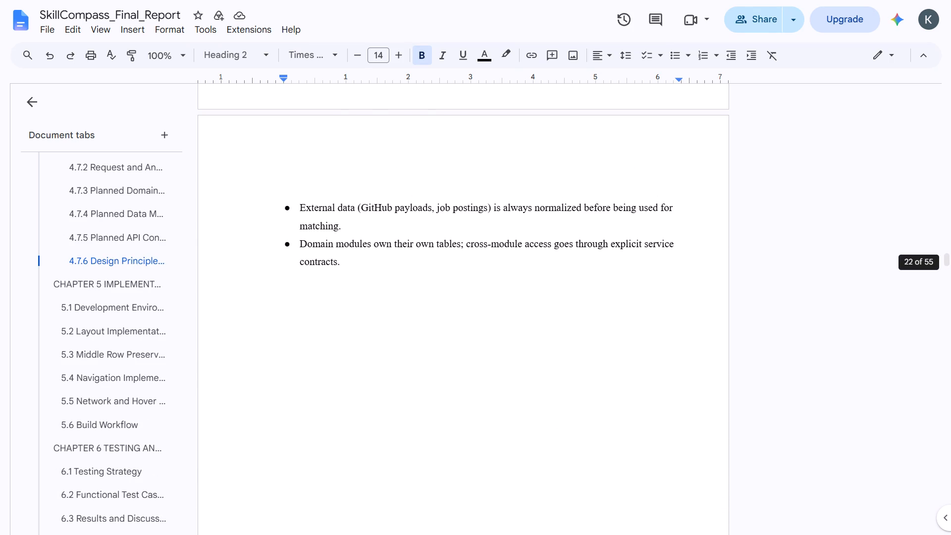
pyautogui.scroll(7, 353, 273)
pyautogui.scroll(-1, 353, 273)
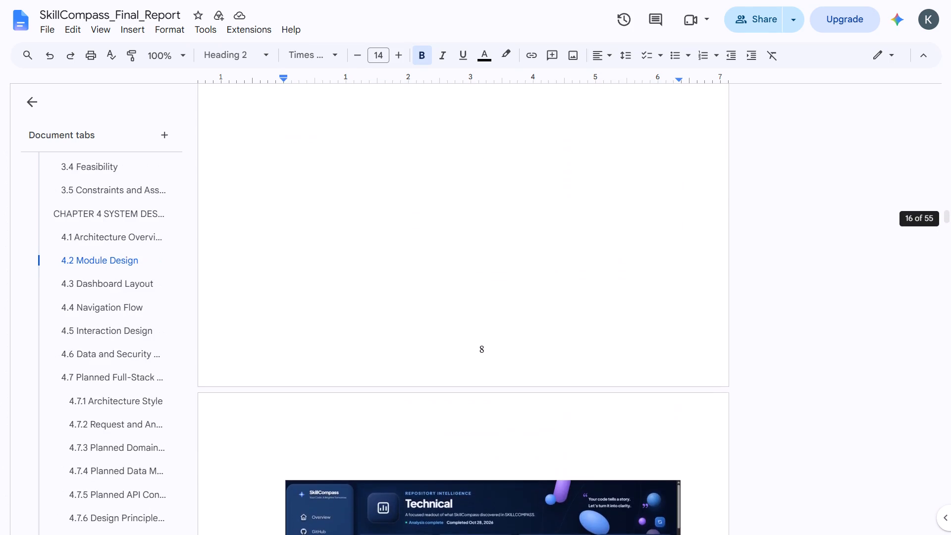
pyautogui.scroll(-1, 353, 273)
pyautogui.hotkey('ctrl', 'z')
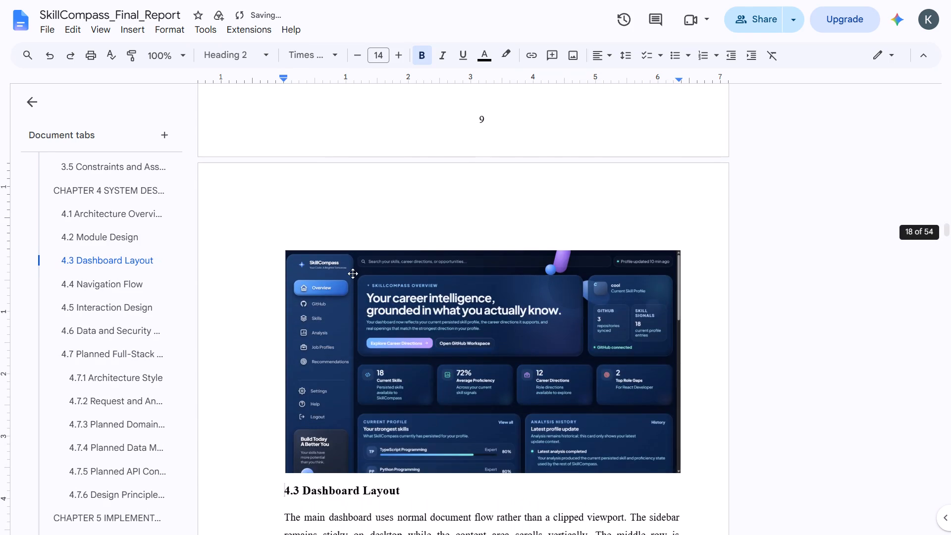
pyautogui.hotkey('ctrl', 'z')
pyautogui.hotkey('ctrl', 'z')
pyautogui.hotkey('ctrl', 'z')
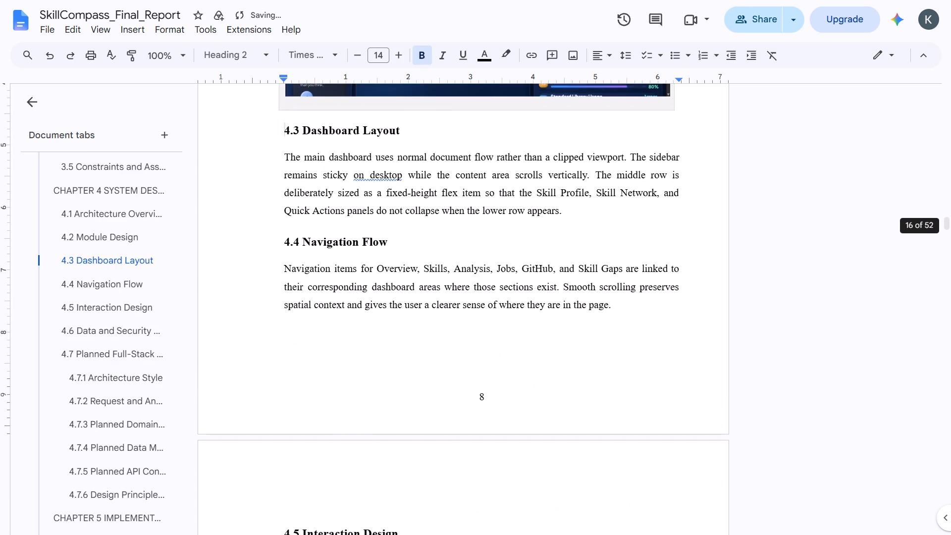
pyautogui.scroll(4, 353, 273)
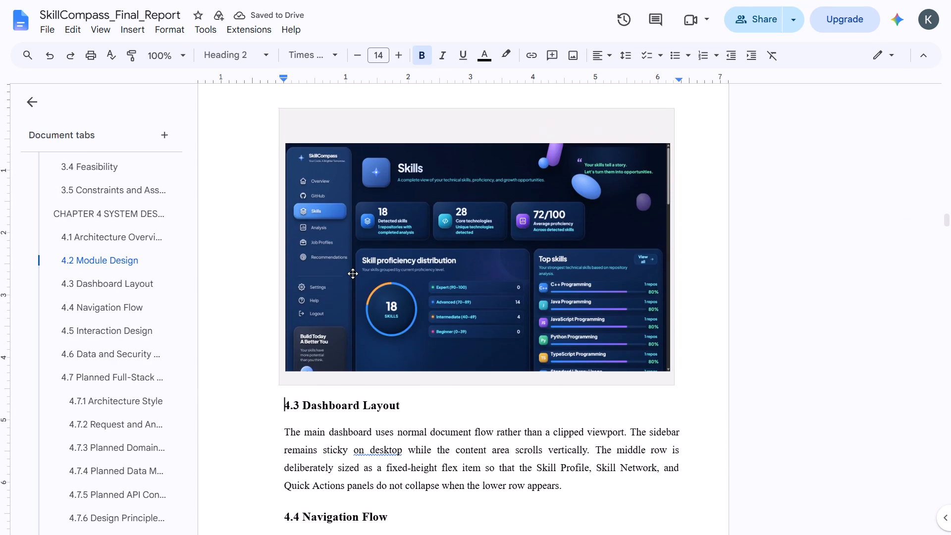
pyautogui.scroll(2, 353, 273)
pyautogui.hotkey('ctrl', 'z')
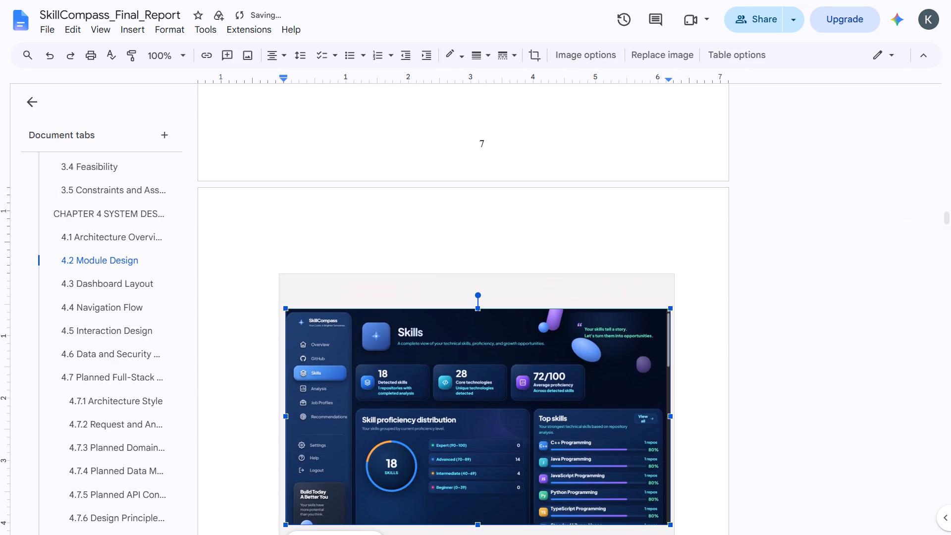
pyautogui.hotkey('ctrl', 'z')
pyautogui.hotkey('ctrl', 'z')
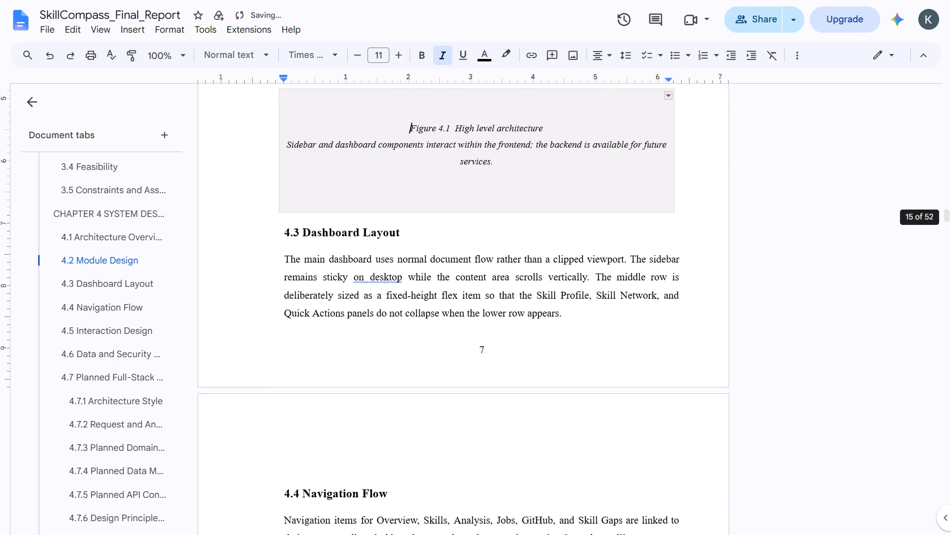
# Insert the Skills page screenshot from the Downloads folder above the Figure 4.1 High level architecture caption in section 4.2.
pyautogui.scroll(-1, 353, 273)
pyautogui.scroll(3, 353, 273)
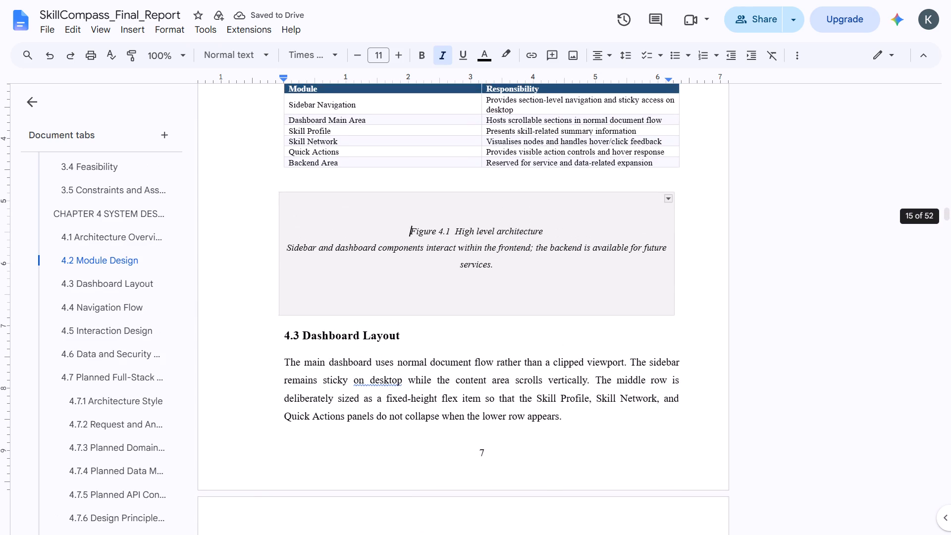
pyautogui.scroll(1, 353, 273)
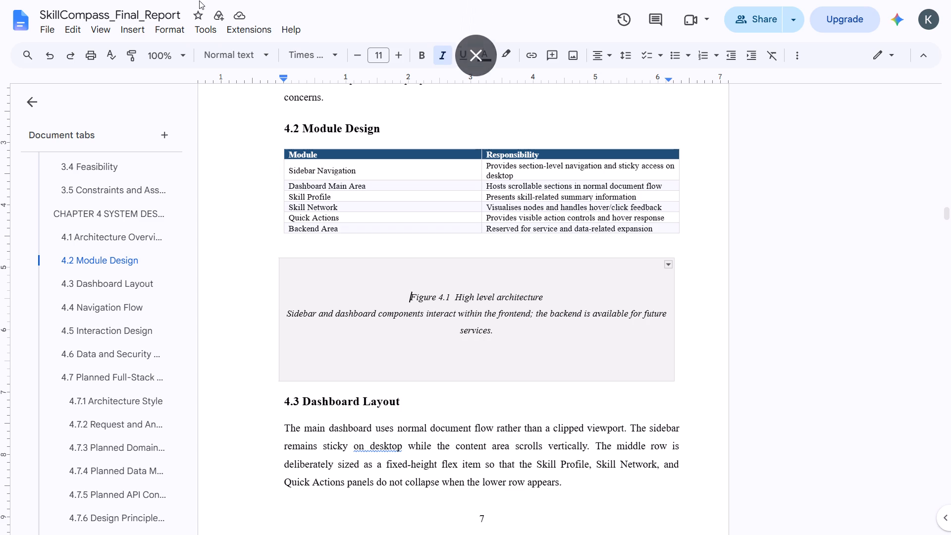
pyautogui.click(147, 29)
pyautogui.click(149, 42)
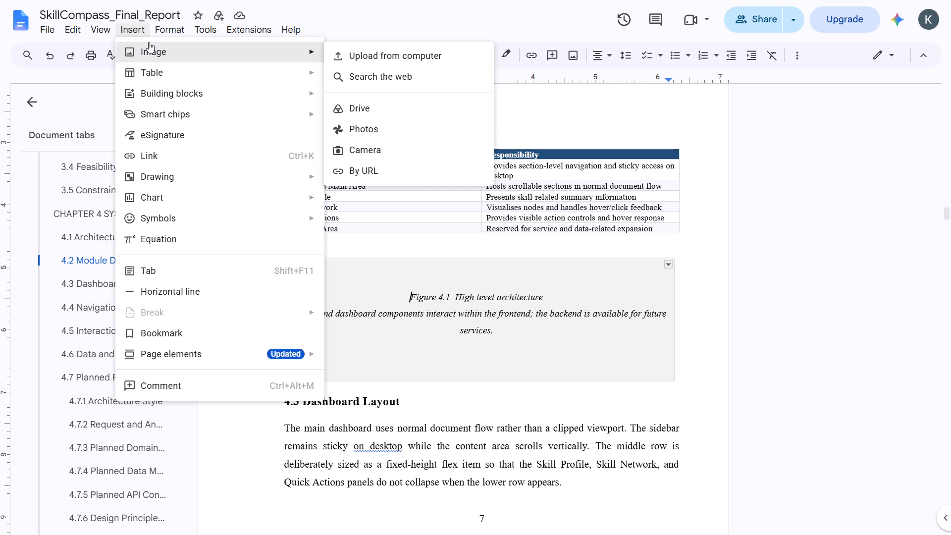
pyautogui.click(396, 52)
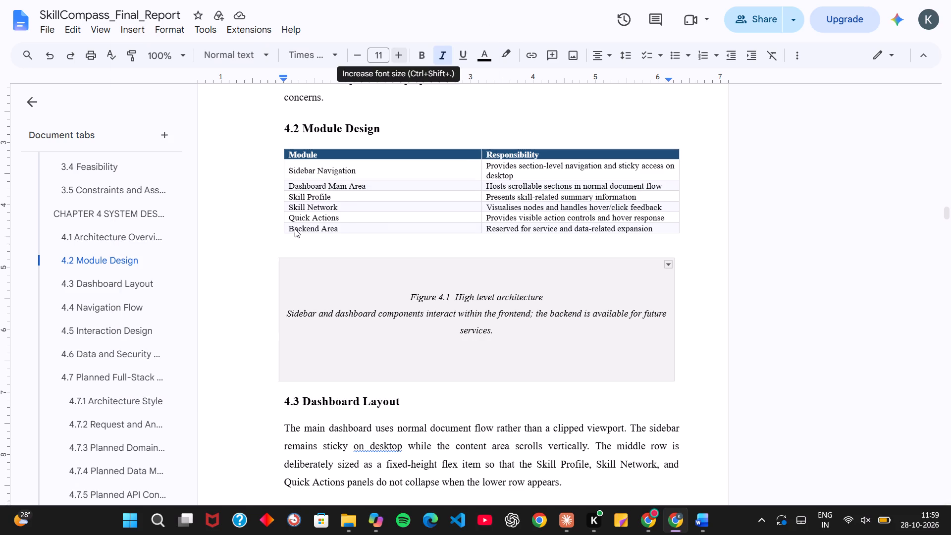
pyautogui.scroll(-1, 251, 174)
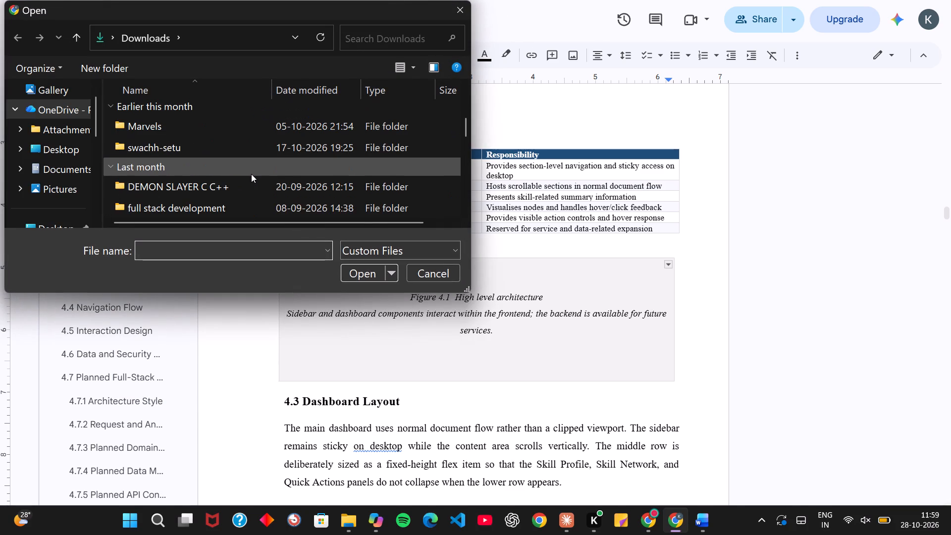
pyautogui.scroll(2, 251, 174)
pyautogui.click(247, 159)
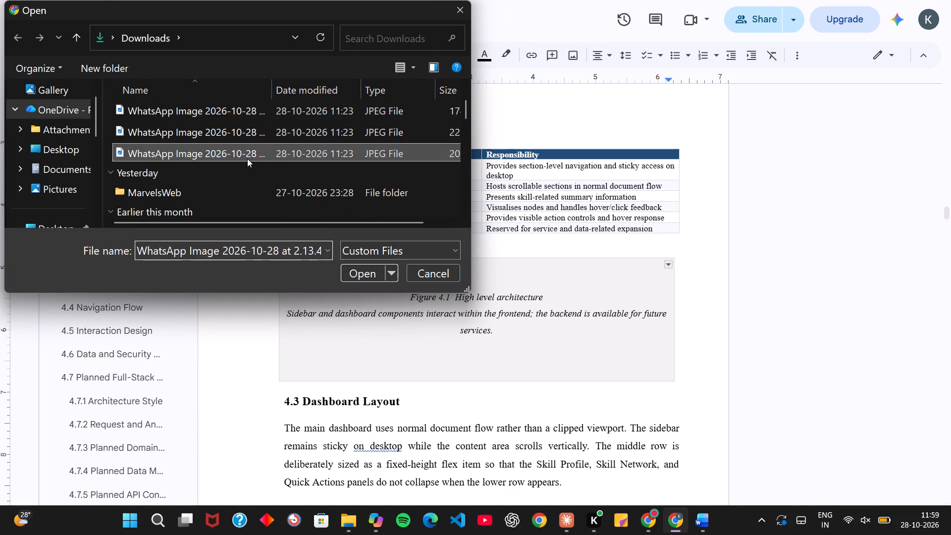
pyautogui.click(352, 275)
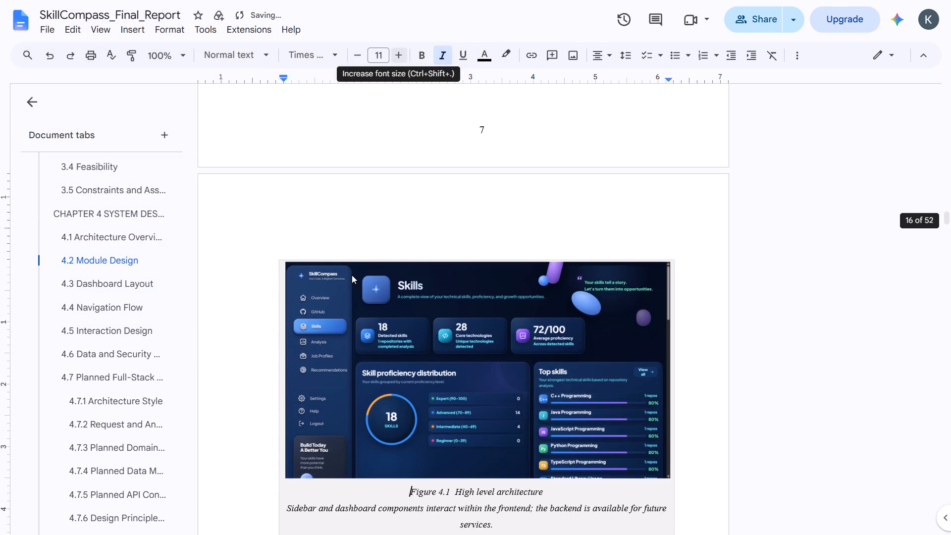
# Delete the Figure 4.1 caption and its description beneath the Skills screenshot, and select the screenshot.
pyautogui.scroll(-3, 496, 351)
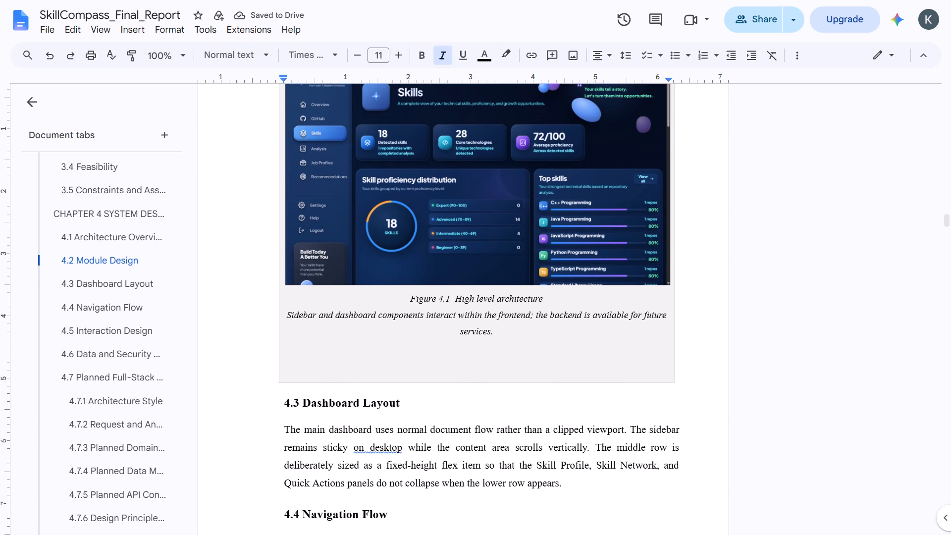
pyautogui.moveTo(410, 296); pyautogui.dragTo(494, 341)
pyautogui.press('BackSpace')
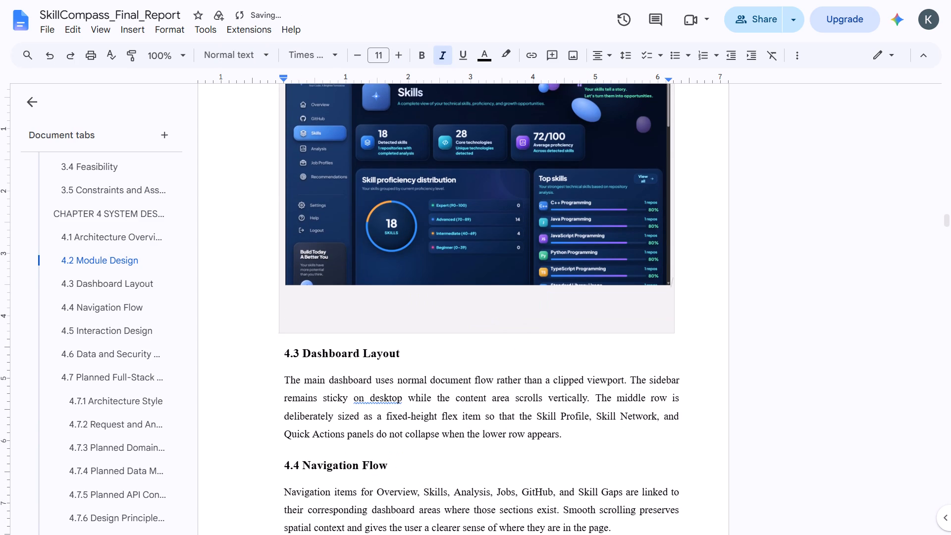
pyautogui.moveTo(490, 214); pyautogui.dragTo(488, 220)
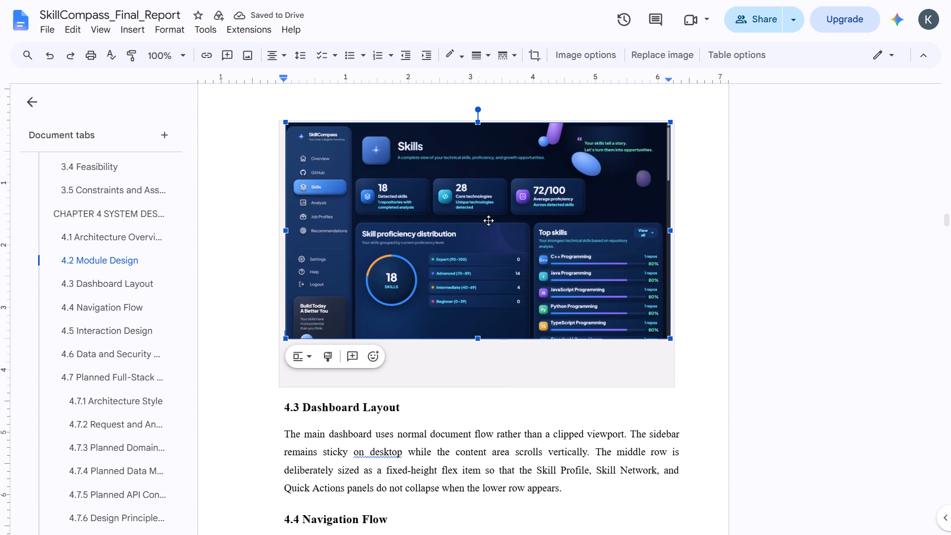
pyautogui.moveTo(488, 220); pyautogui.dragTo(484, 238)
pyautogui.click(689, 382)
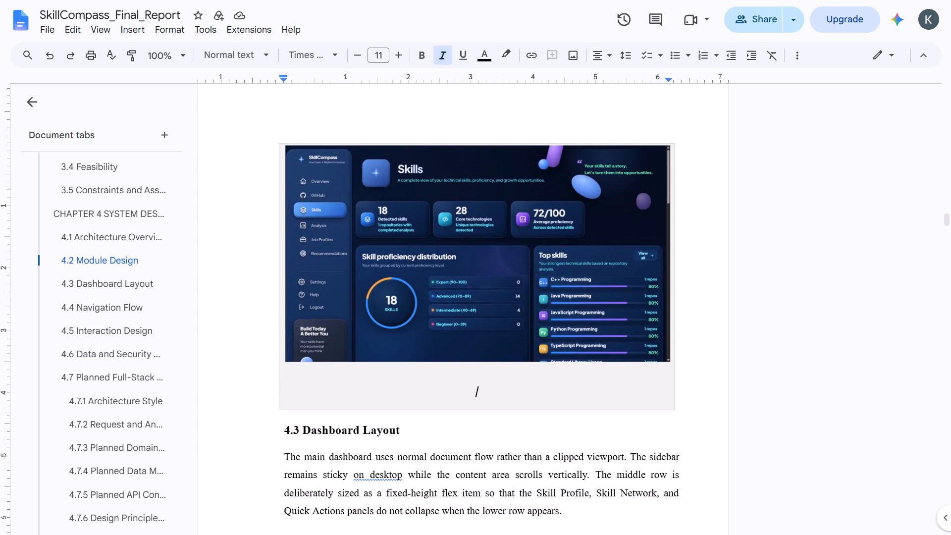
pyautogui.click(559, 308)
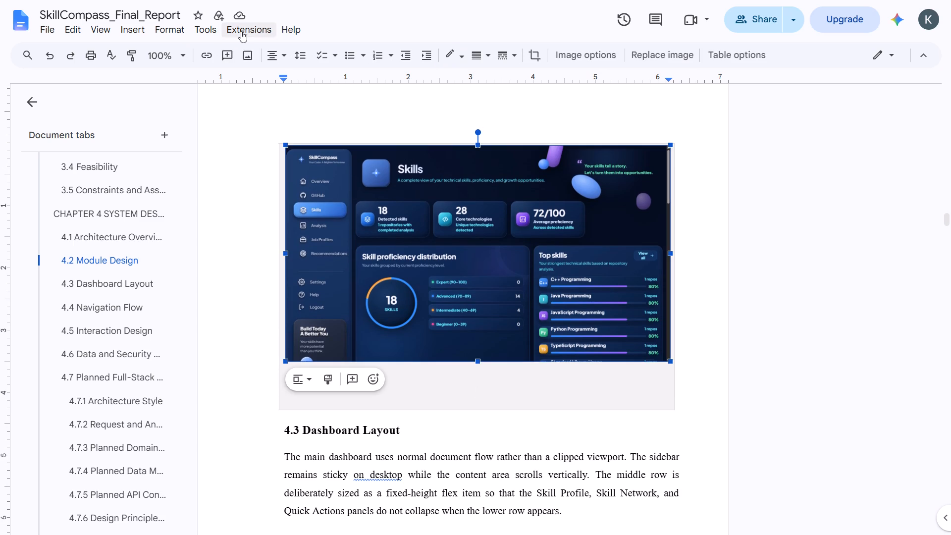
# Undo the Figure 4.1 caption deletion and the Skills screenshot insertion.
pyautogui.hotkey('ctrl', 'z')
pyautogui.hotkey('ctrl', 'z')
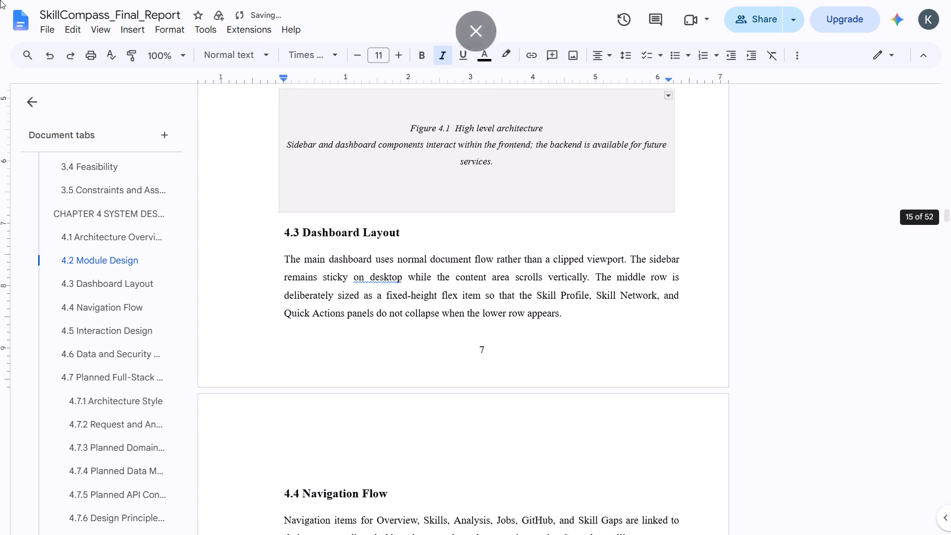
# Insert the SkillCompass Overview page screenshot from the Gallery above the Figure 4.1 High level architecture caption.
pyautogui.click(130, 23)
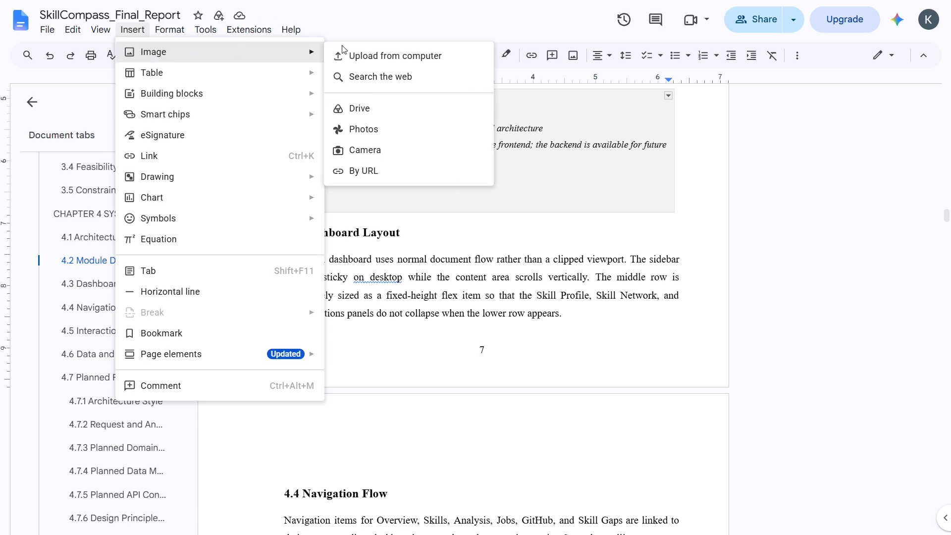
pyautogui.click(342, 46)
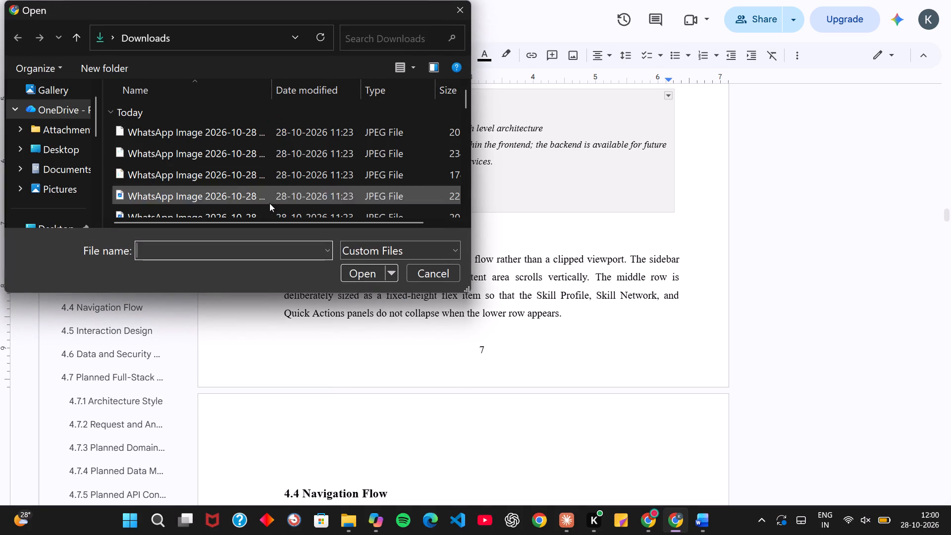
pyautogui.scroll(-1, 189, 149)
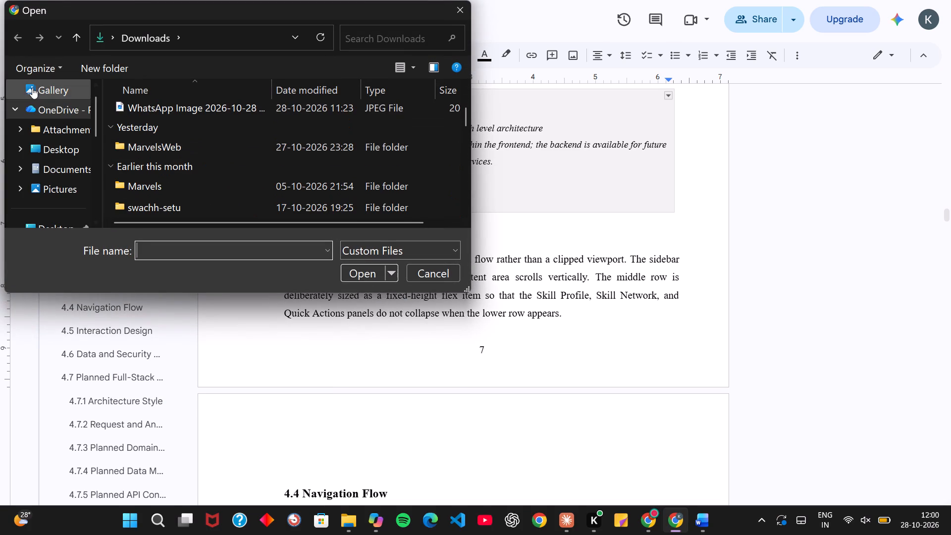
pyautogui.click(32, 86)
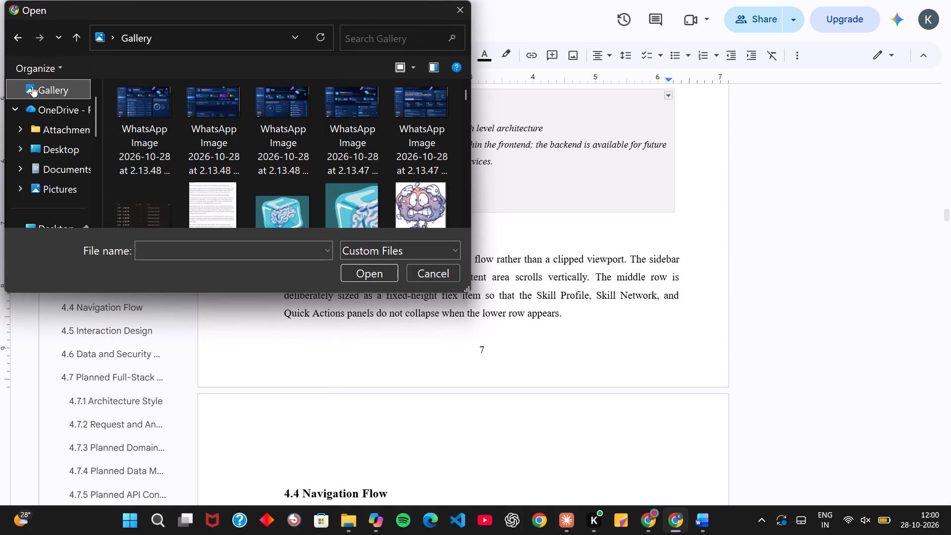
pyautogui.click(412, 113)
pyautogui.click(366, 265)
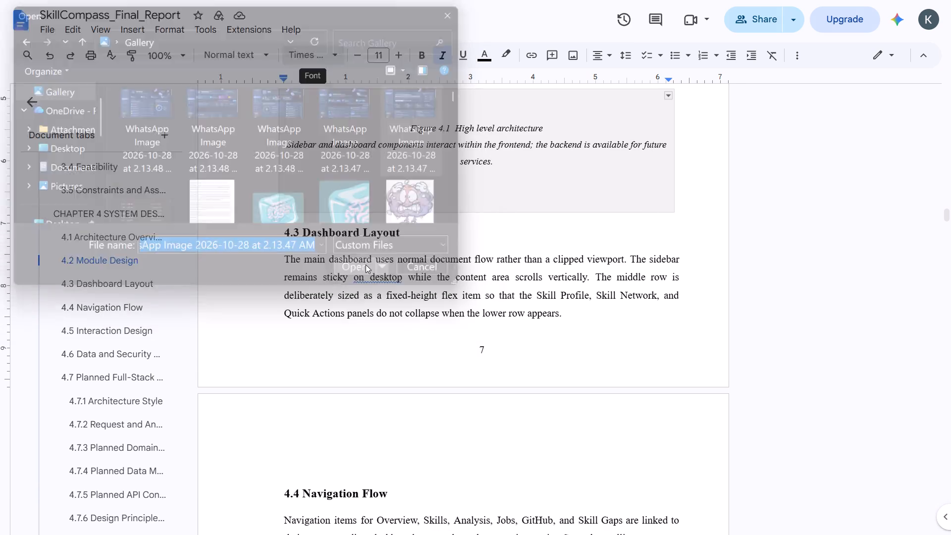
pyautogui.scroll(-1, 366, 265)
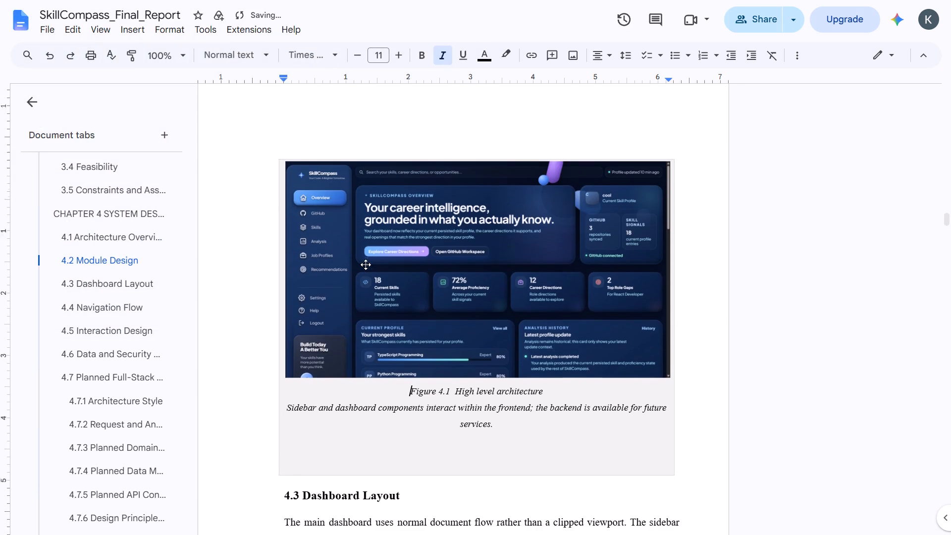
pyautogui.scroll(-1, 366, 265)
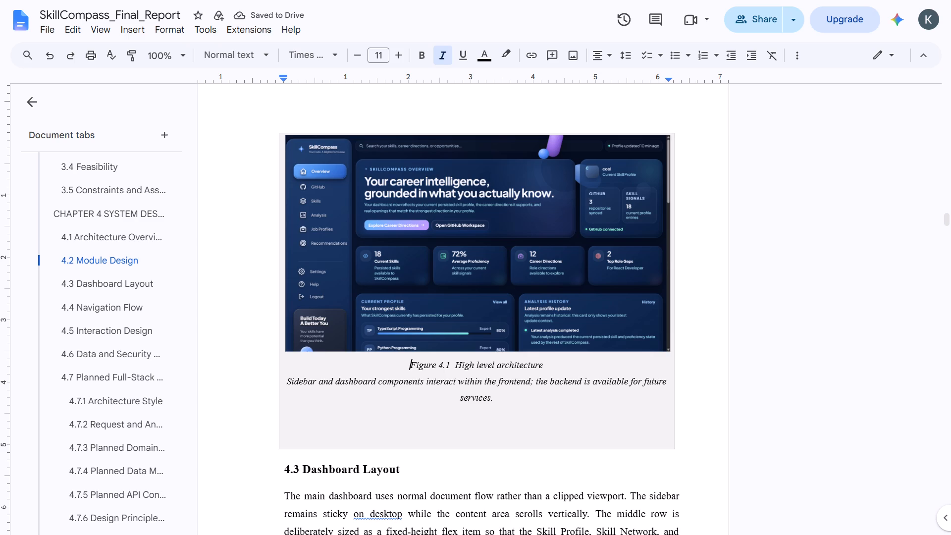
pyautogui.click(413, 363)
# Examine the report's layout from section 4.3 Dashboard Layout through section 4.7.6 Design Principles Carried Forward.
pyautogui.scroll(-10, 413, 363)
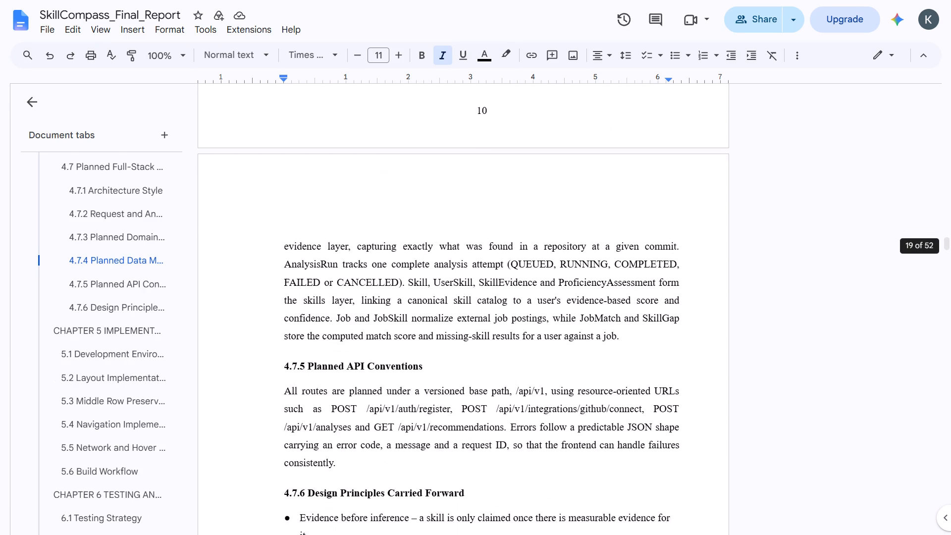
# Insert the SkillCompass overview dashboard screenshot from the Gallery into the Figure 7.1 box under 7.4 Screenshot Evidence.
pyautogui.scroll(-10, 413, 363)
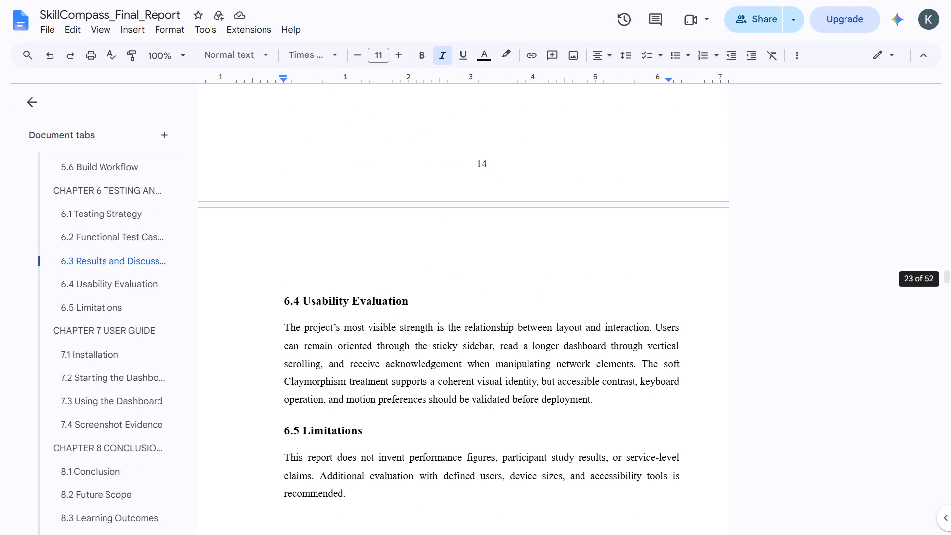
pyautogui.scroll(-8, 413, 363)
pyautogui.scroll(1, 413, 363)
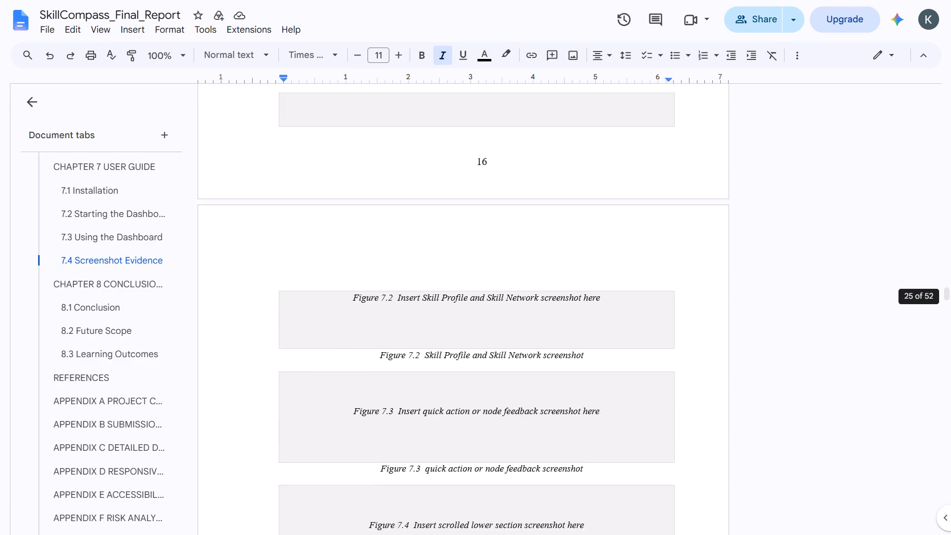
pyautogui.scroll(1, 413, 363)
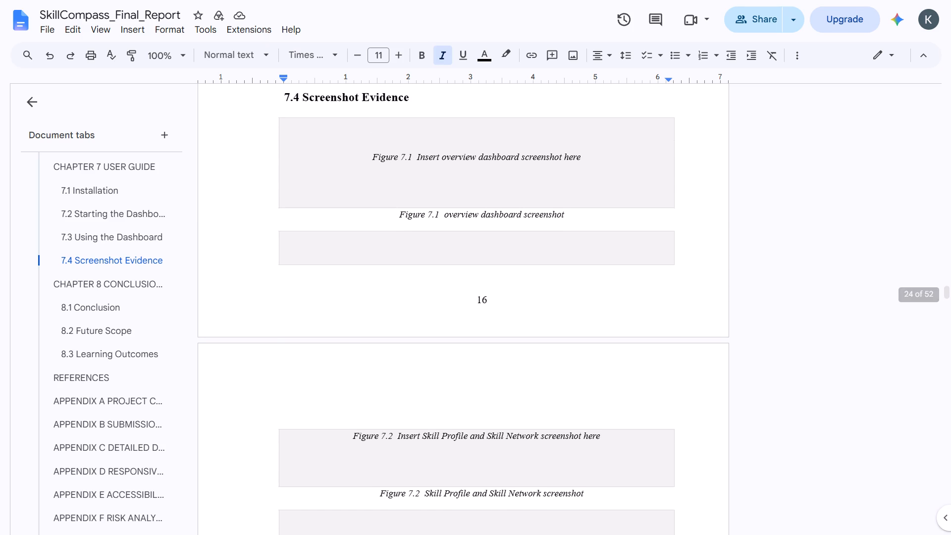
pyautogui.click(479, 185)
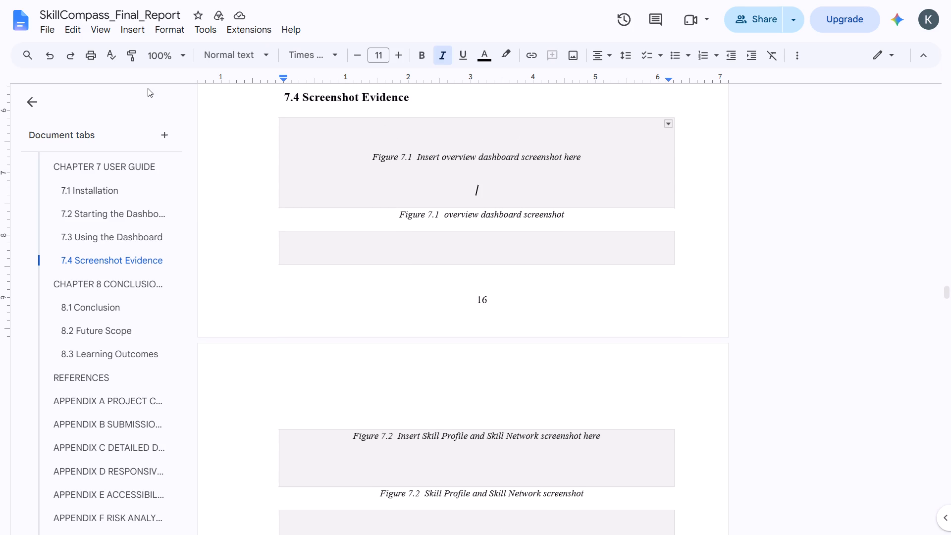
pyautogui.click(136, 31)
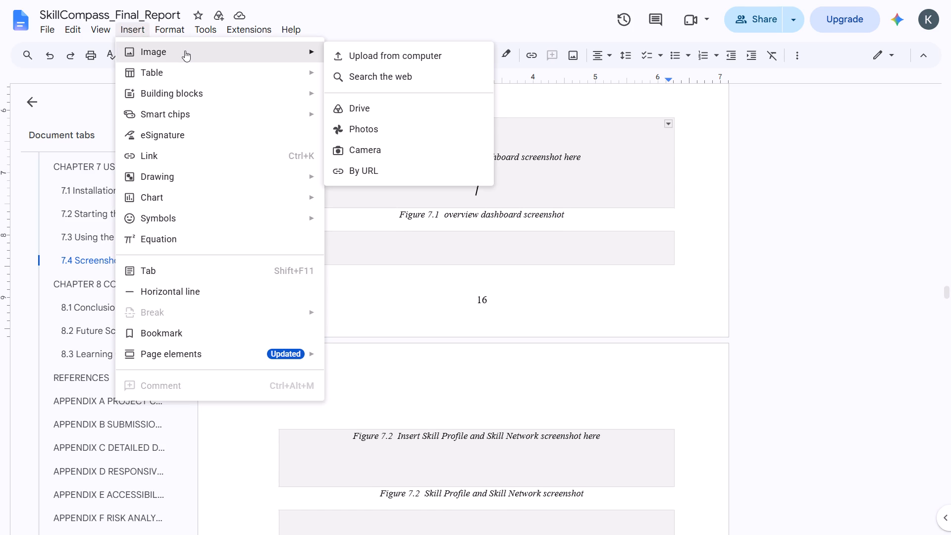
pyautogui.click(185, 51)
pyautogui.click(364, 60)
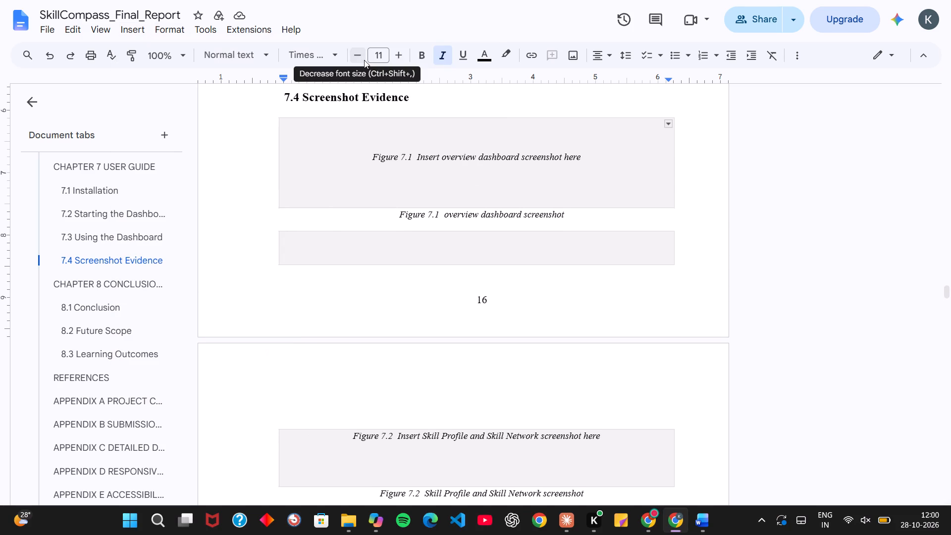
pyautogui.scroll(-1, 181, 207)
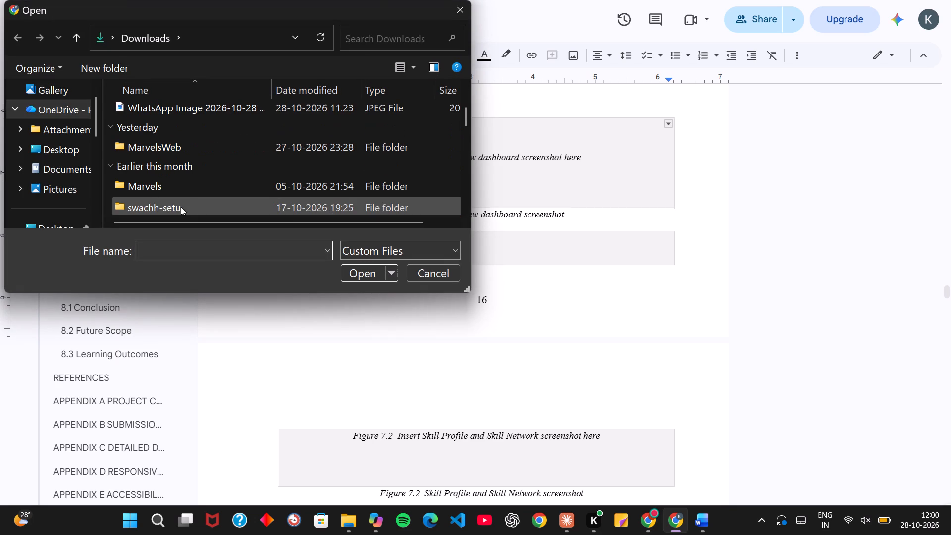
pyautogui.scroll(-1, 181, 207)
pyautogui.click(67, 95)
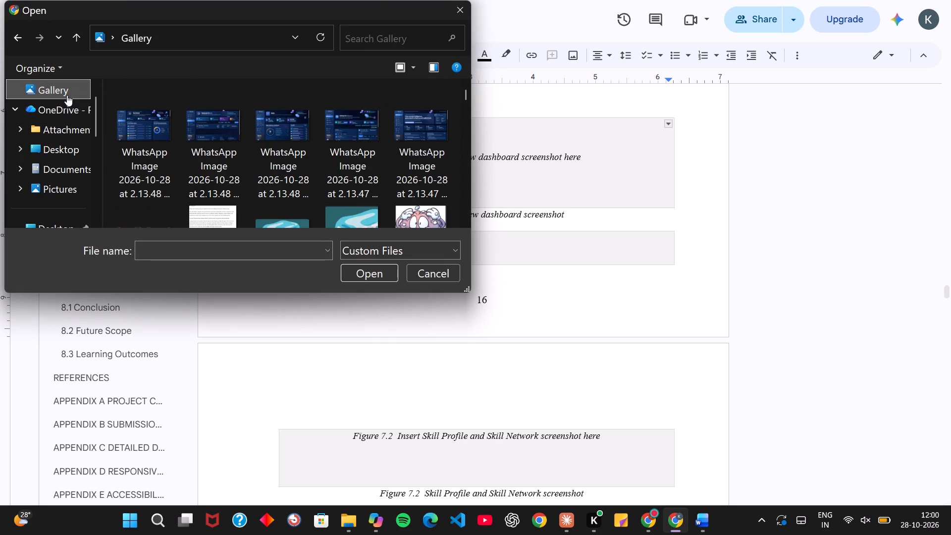
pyautogui.click(403, 139)
pyautogui.click(370, 277)
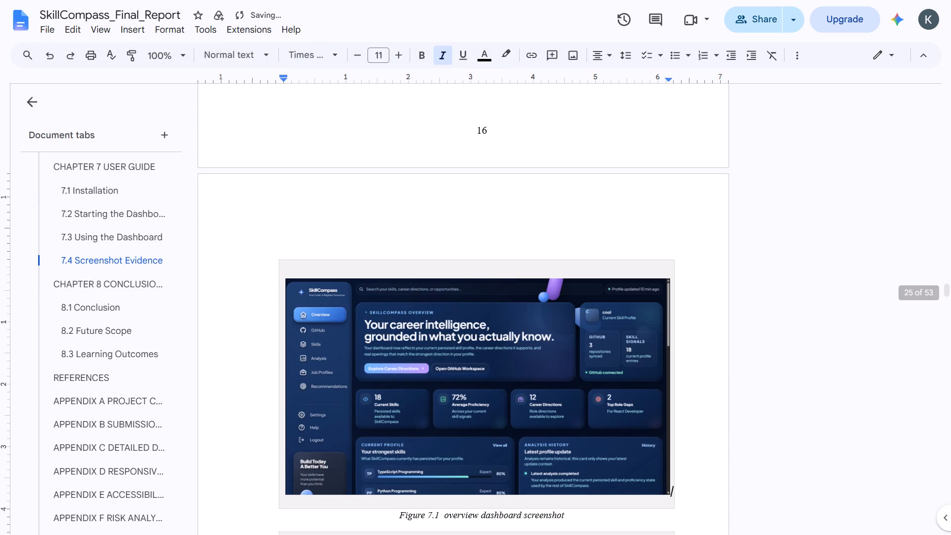
# Insert the GitHub repositories dashboard screenshot from the Gallery below the overview screenshot in the Figure 7.1 box.
pyautogui.scroll(-2, 386, 234)
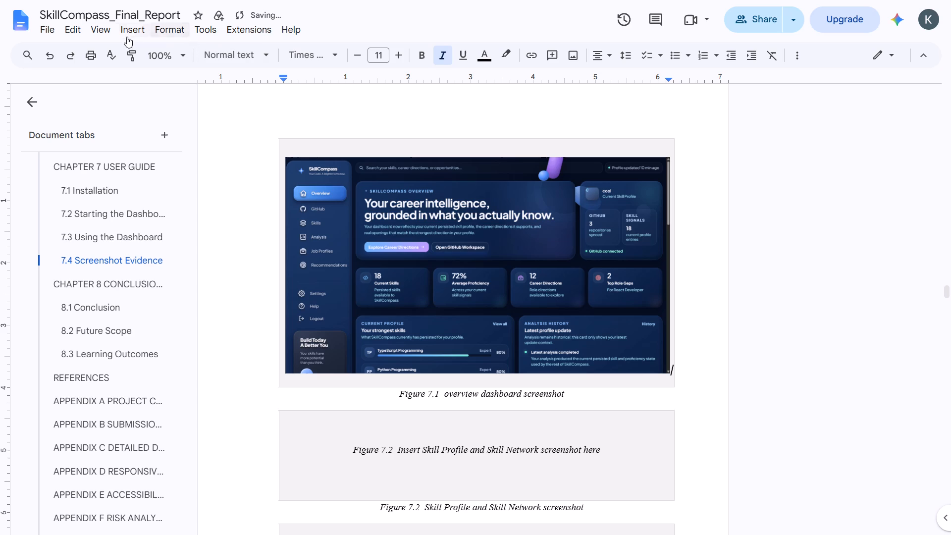
pyautogui.click(127, 33)
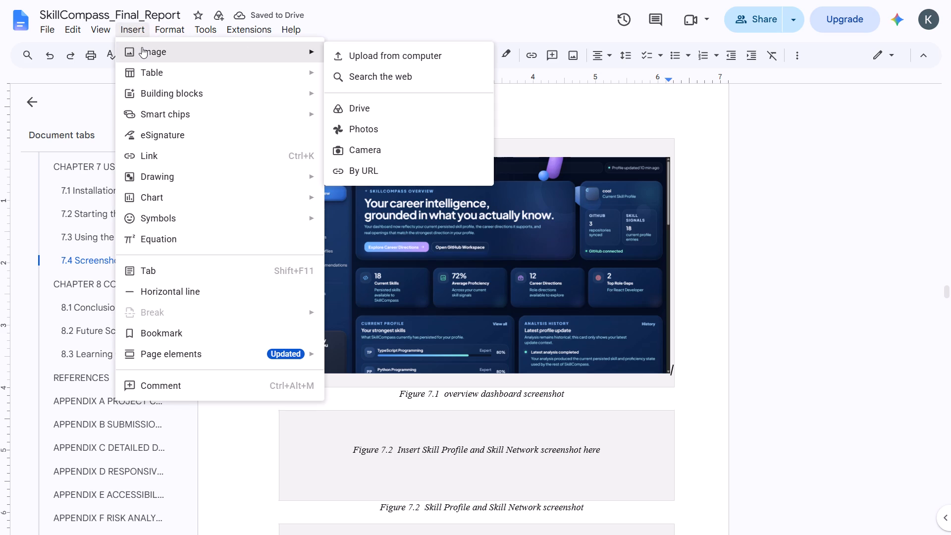
pyautogui.click(352, 52)
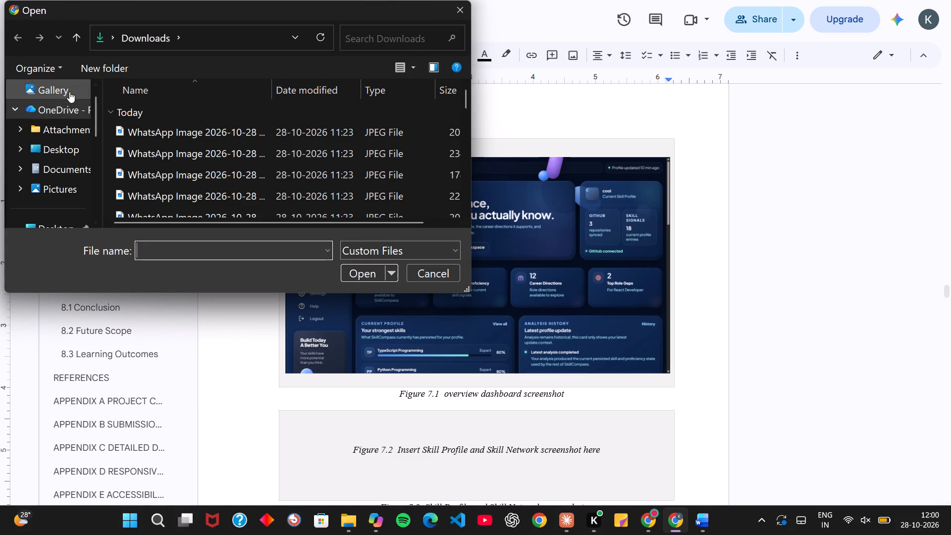
pyautogui.click(69, 92)
pyautogui.click(370, 133)
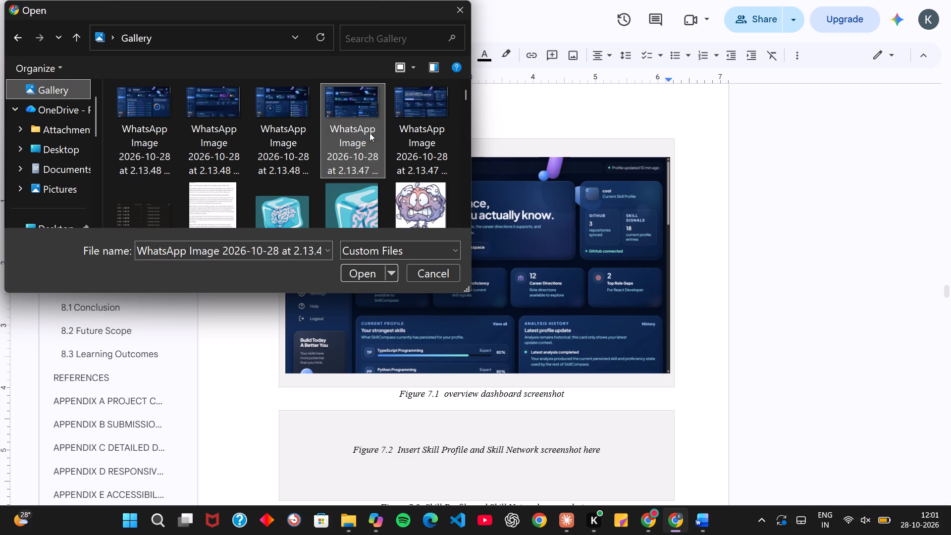
pyautogui.click(370, 133)
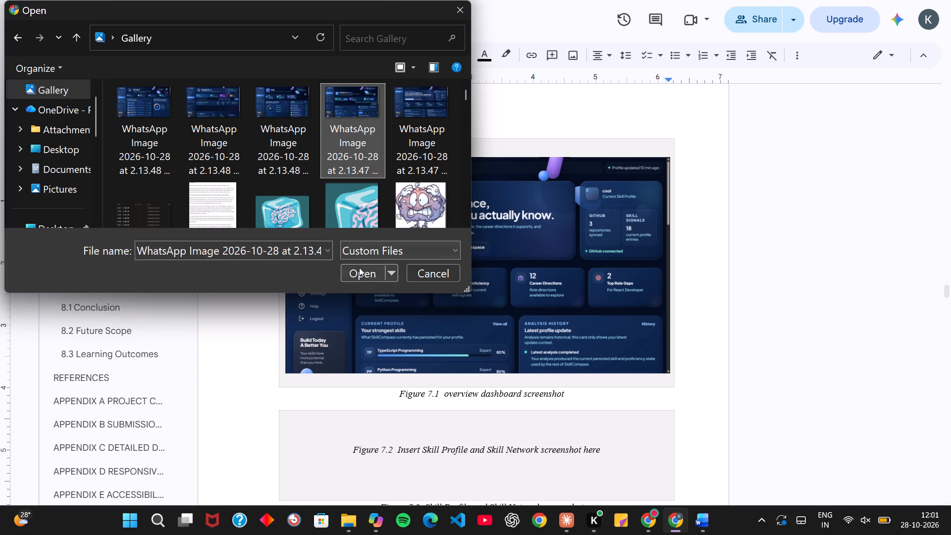
pyautogui.click(359, 267)
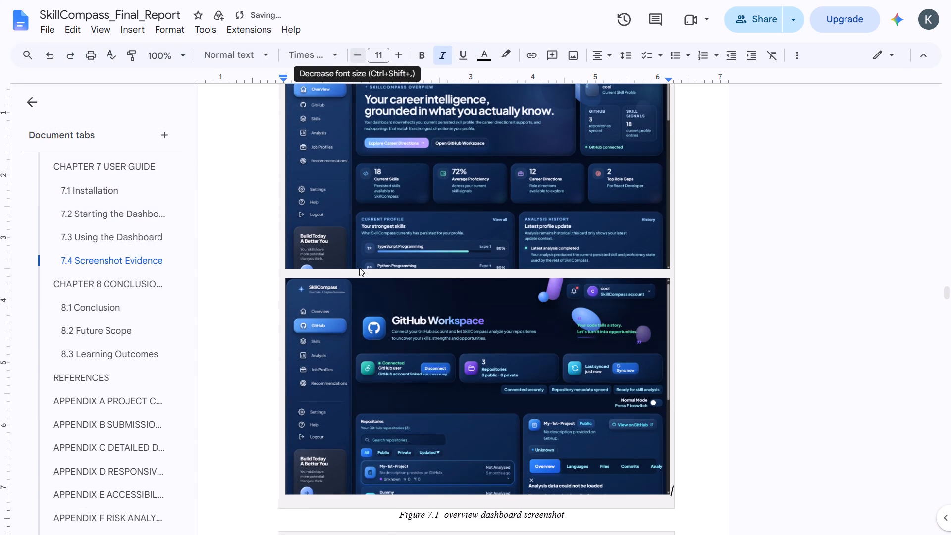
# Insert the Skills page screenshot from the Gallery below the GitHub Workspace screenshot in the Figure 7.1 box.
pyautogui.click(137, 25)
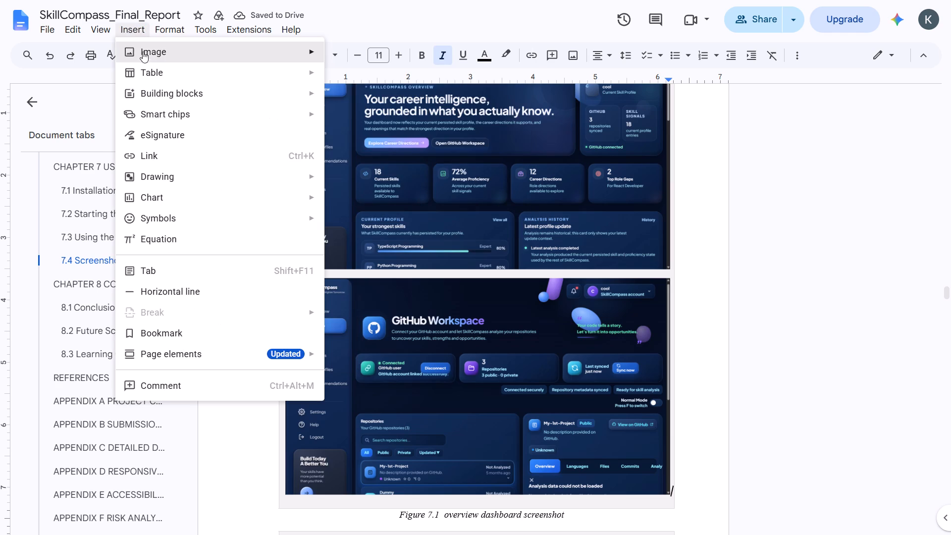
pyautogui.click(342, 55)
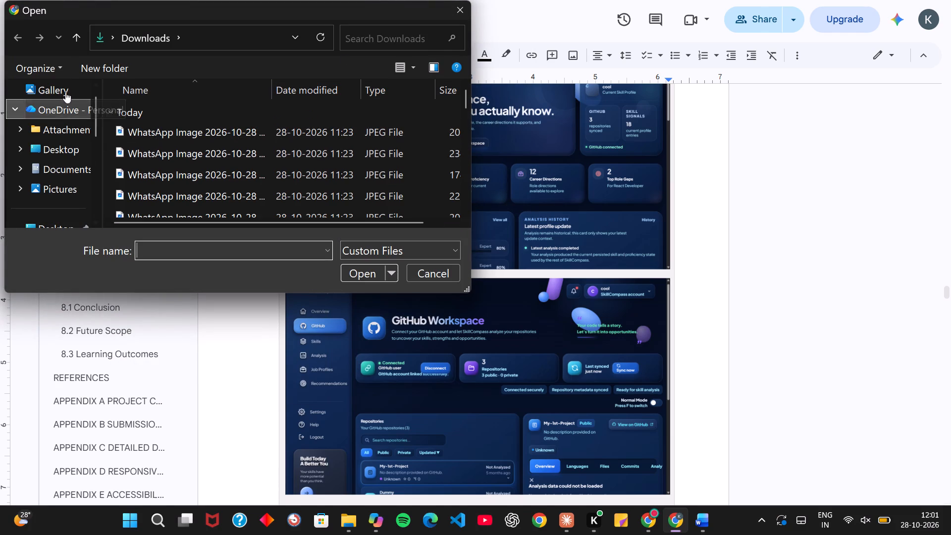
pyautogui.click(60, 84)
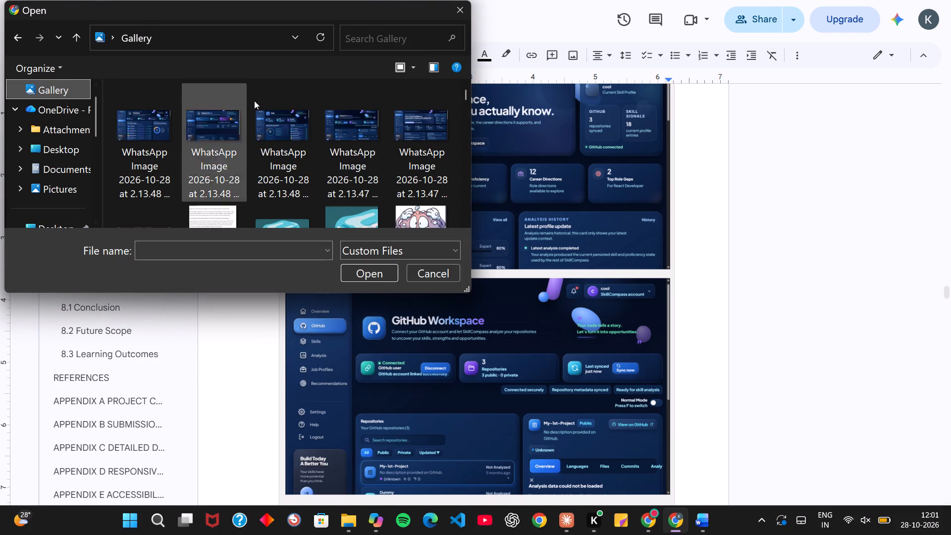
pyautogui.click(287, 141)
pyautogui.click(361, 274)
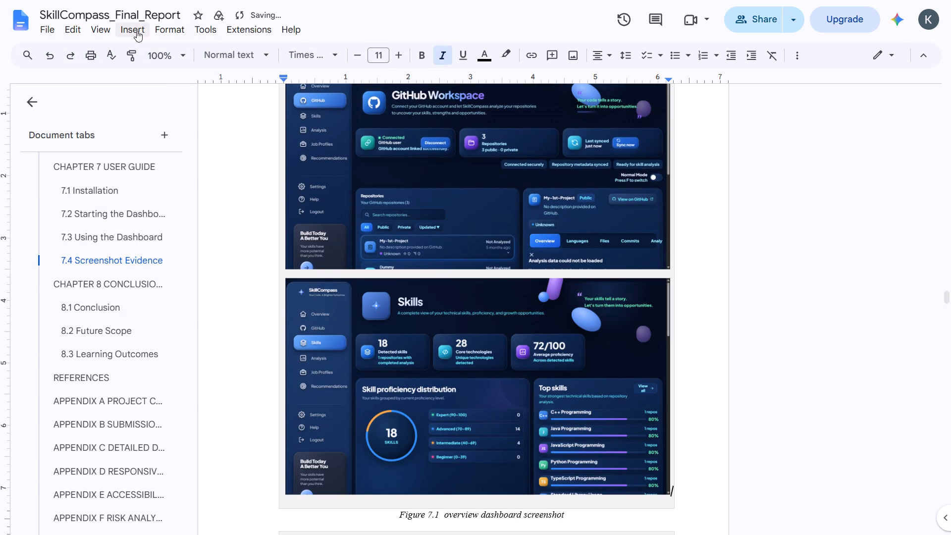
# Insert another application screenshot from the computer below the Skills screenshot in the Figure 7.1 box.
pyautogui.click(137, 31)
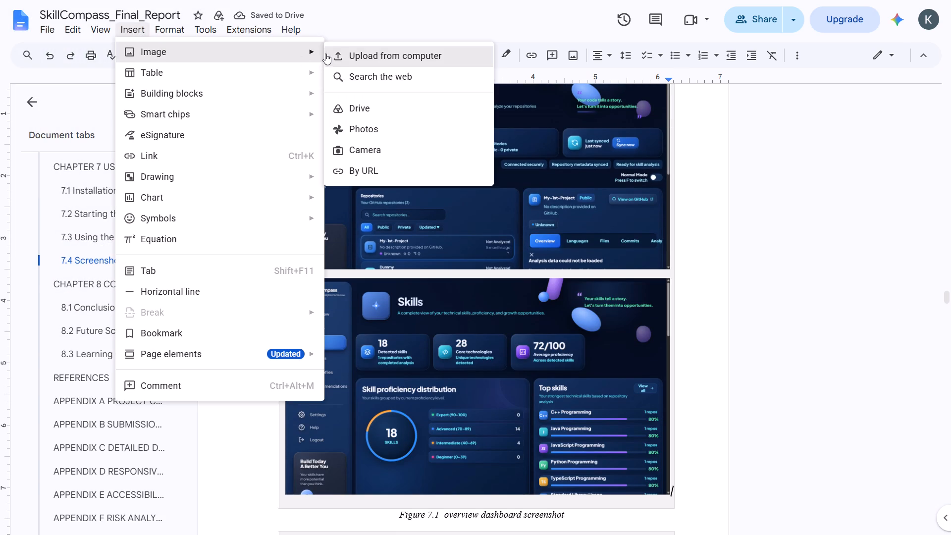
pyautogui.click(345, 57)
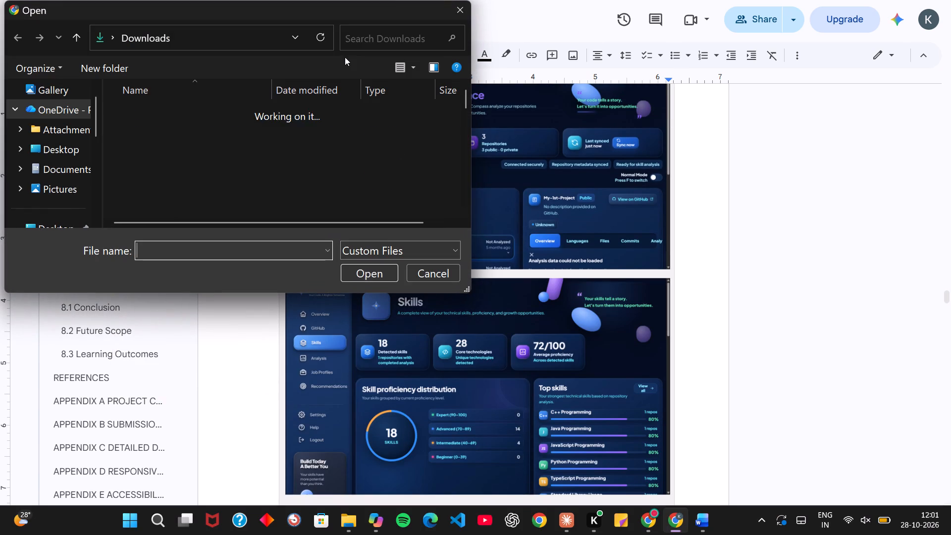
# Insert another dashboard screenshot from the Gallery below the Skills screenshot in the section 7.4 figure box.
pyautogui.click(70, 95)
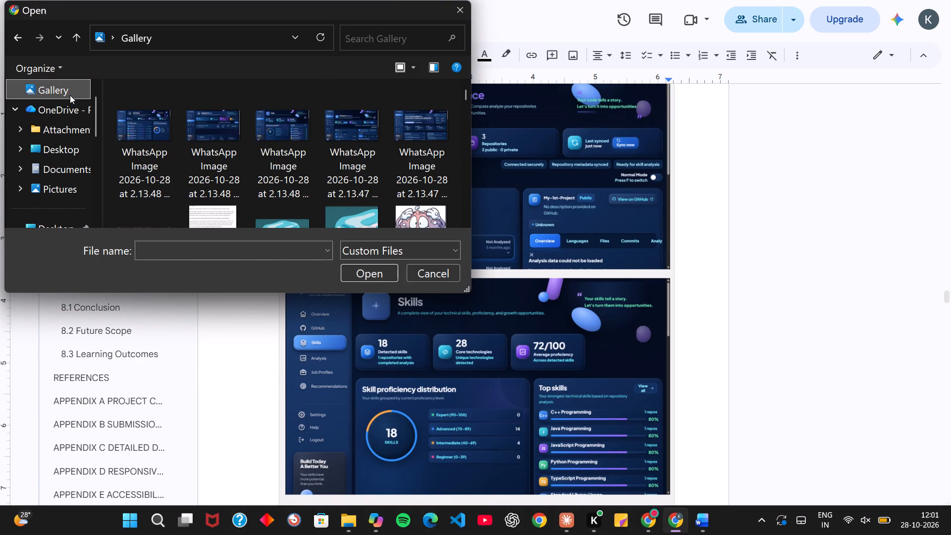
pyautogui.click(199, 126)
pyautogui.click(378, 267)
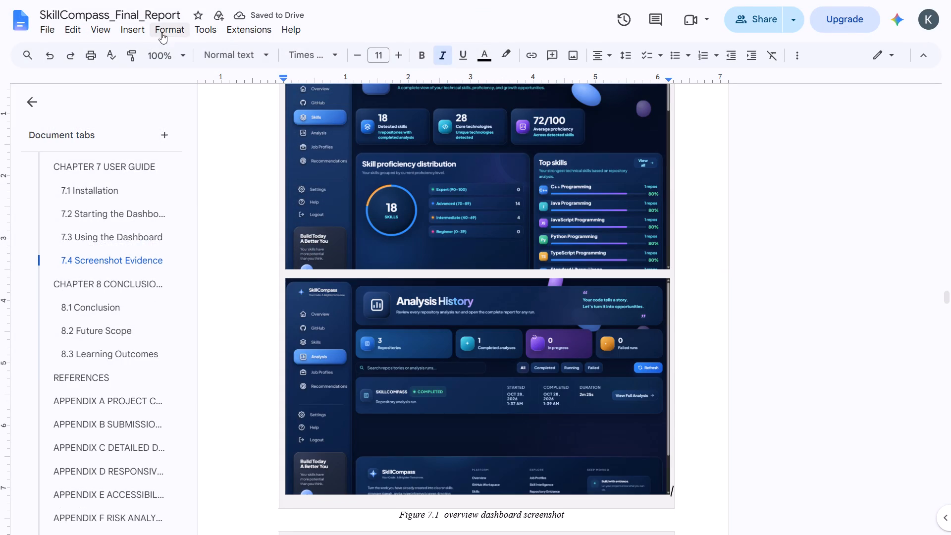
# Insert the Technical repository intelligence screenshot from the Gallery below the Analysis History screenshot in the Figure 7.1 box.
pyautogui.click(137, 28)
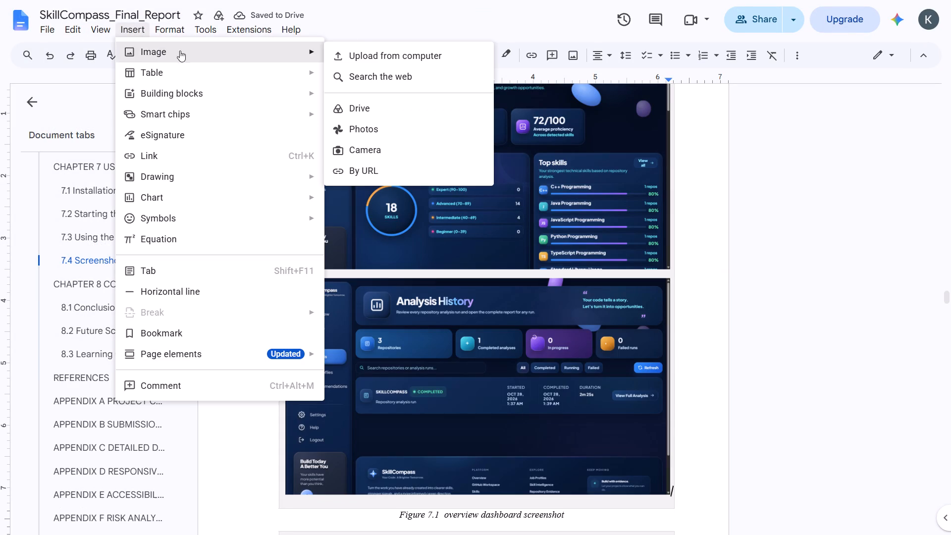
pyautogui.click(347, 54)
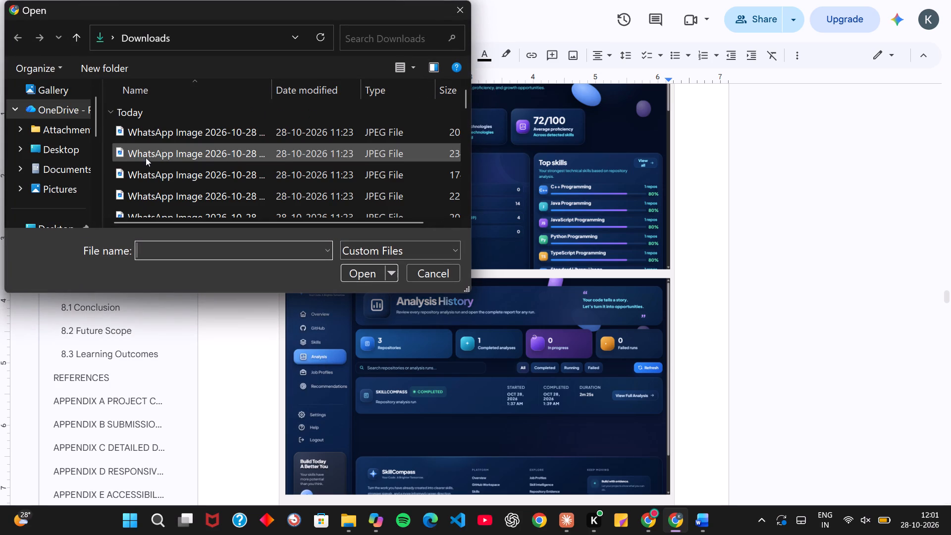
pyautogui.click(58, 88)
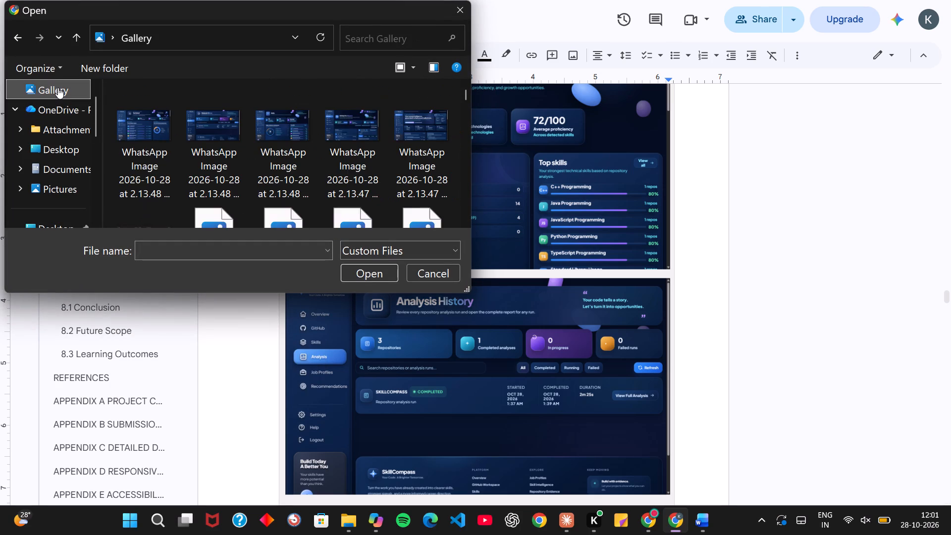
pyautogui.click(140, 141)
pyautogui.click(350, 263)
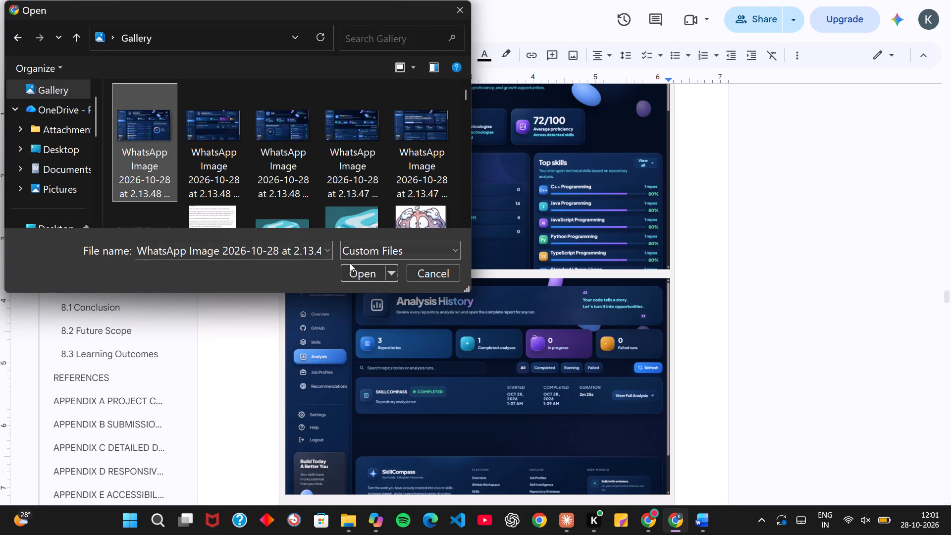
pyautogui.click(350, 269)
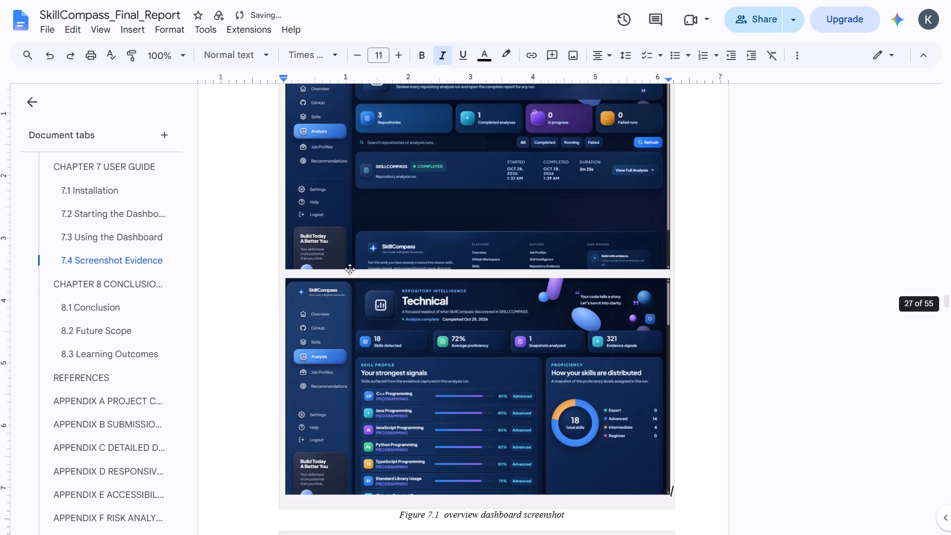
# Review the Figure 7.1 to 7.4 boxes and captions under 7.4 Screenshot Evidence, including the overview dashboard caption.
pyautogui.scroll(-5, 350, 269)
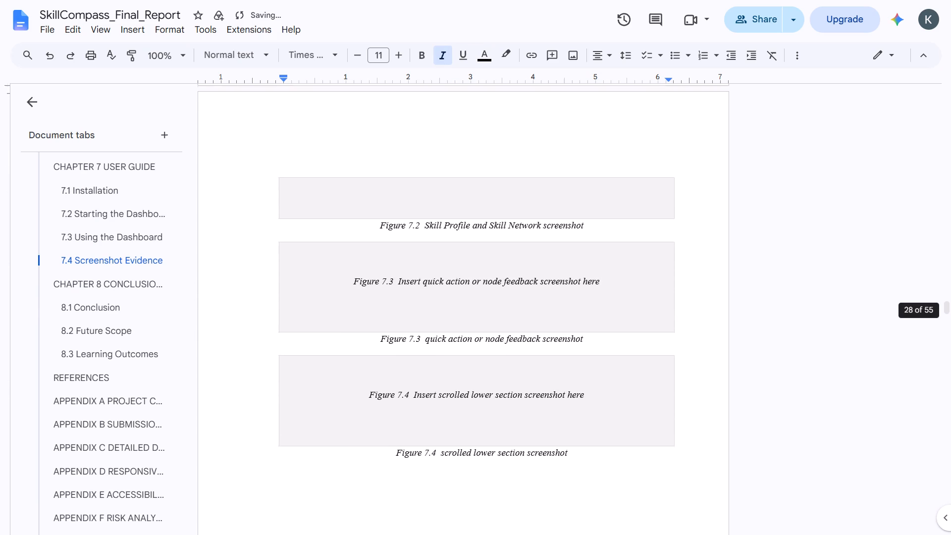
pyautogui.scroll(-2, 350, 269)
pyautogui.scroll(2, 350, 269)
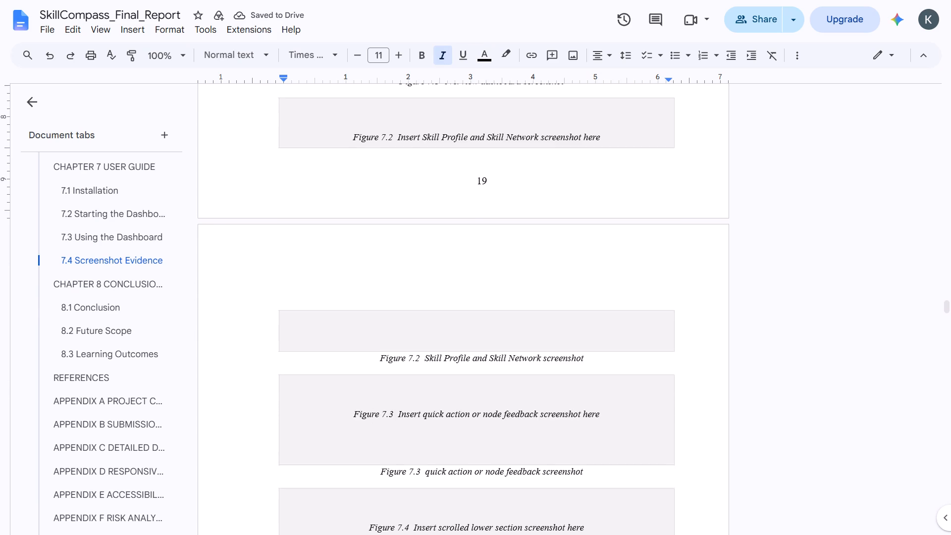
pyautogui.scroll(1, 350, 269)
pyautogui.scroll(1, 498, 226)
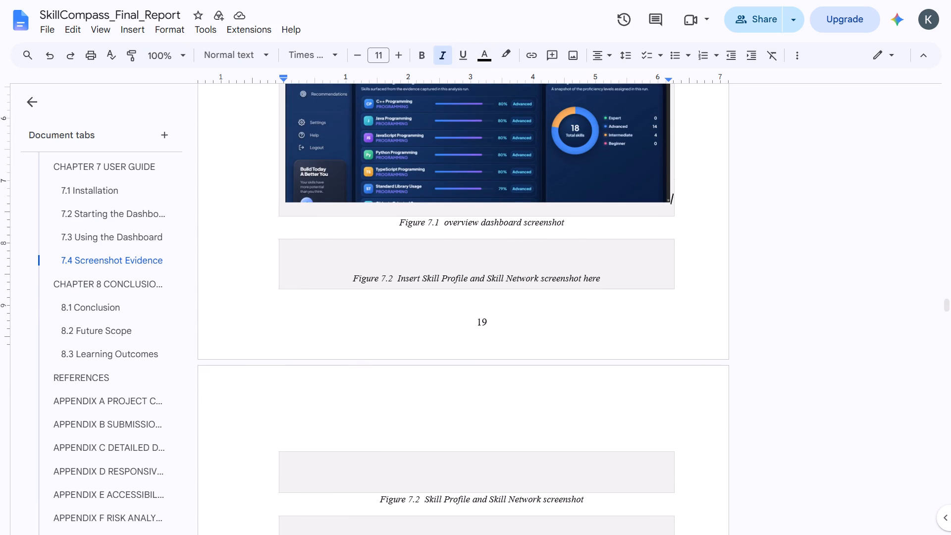
pyautogui.scroll(1, 498, 226)
pyautogui.moveTo(398, 260); pyautogui.dragTo(486, 260)
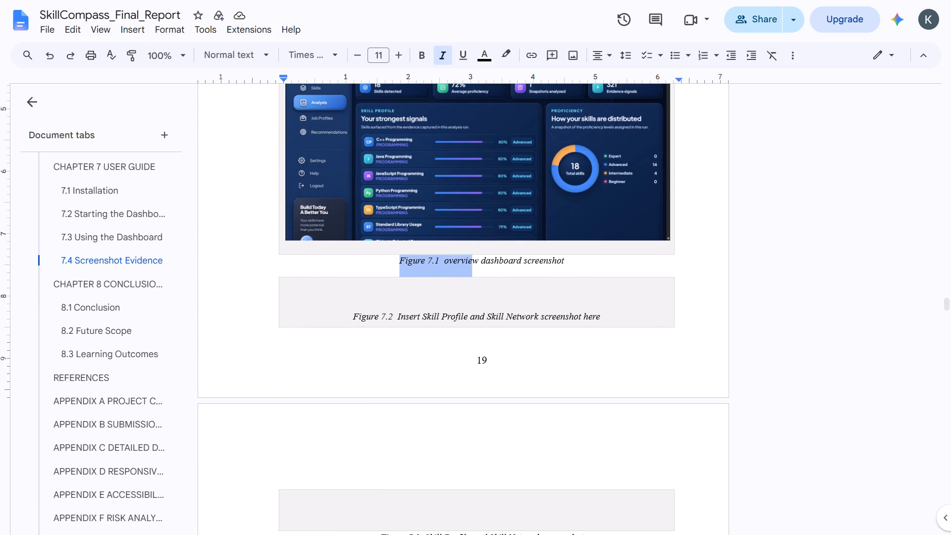
pyautogui.moveTo(486, 260); pyautogui.dragTo(571, 262)
pyautogui.click(564, 280)
pyautogui.scroll(-3, 564, 280)
pyautogui.scroll(3, 564, 280)
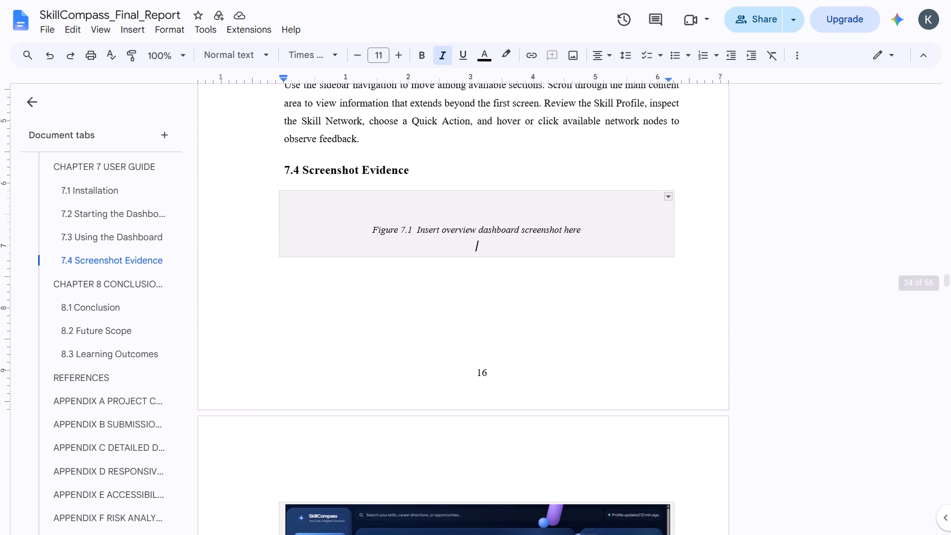
# Delete the placeholder text "Figure 7.1 Insert overview dashboard screenshot here" from the shaded box under 7.4 Screenshot Evidence.
pyautogui.moveTo(372, 228); pyautogui.dragTo(577, 244)
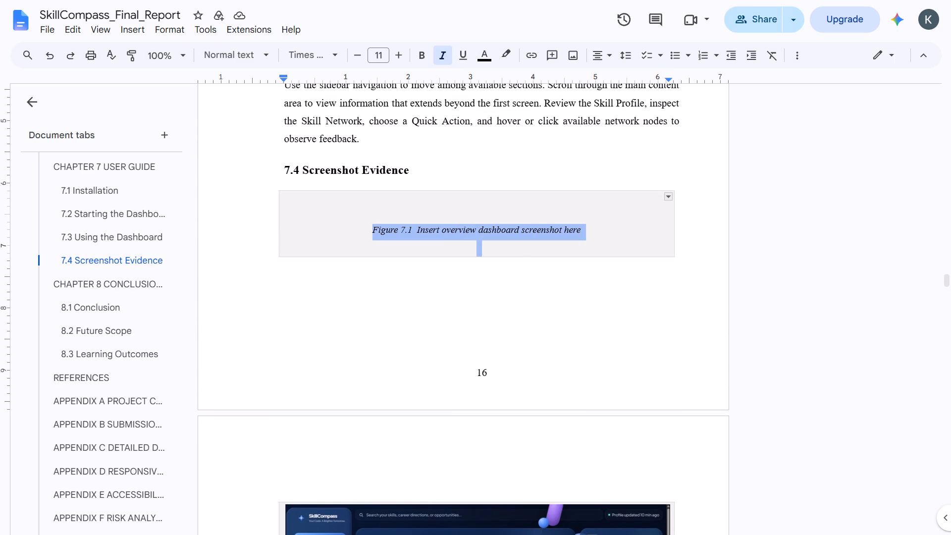
pyautogui.hotkey('ctrl', 'c')
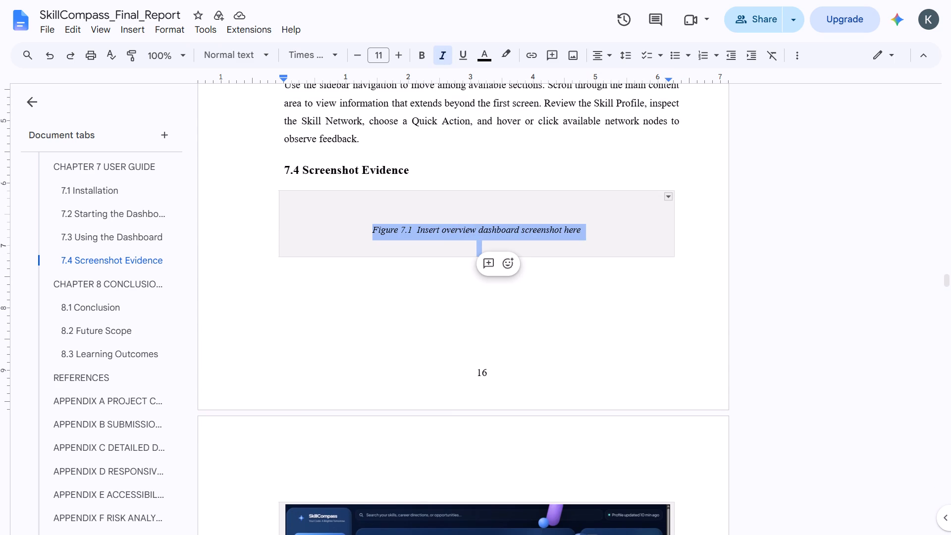
pyautogui.press('BackSpace')
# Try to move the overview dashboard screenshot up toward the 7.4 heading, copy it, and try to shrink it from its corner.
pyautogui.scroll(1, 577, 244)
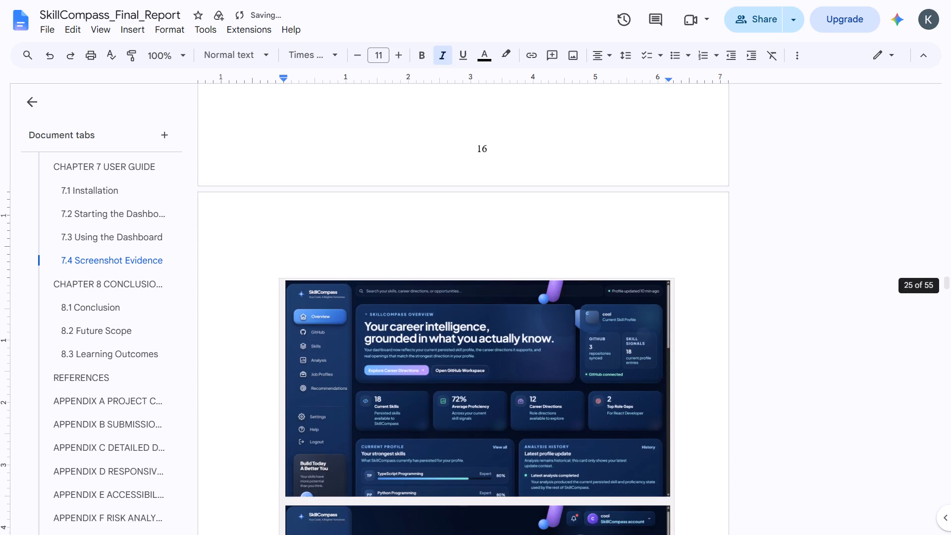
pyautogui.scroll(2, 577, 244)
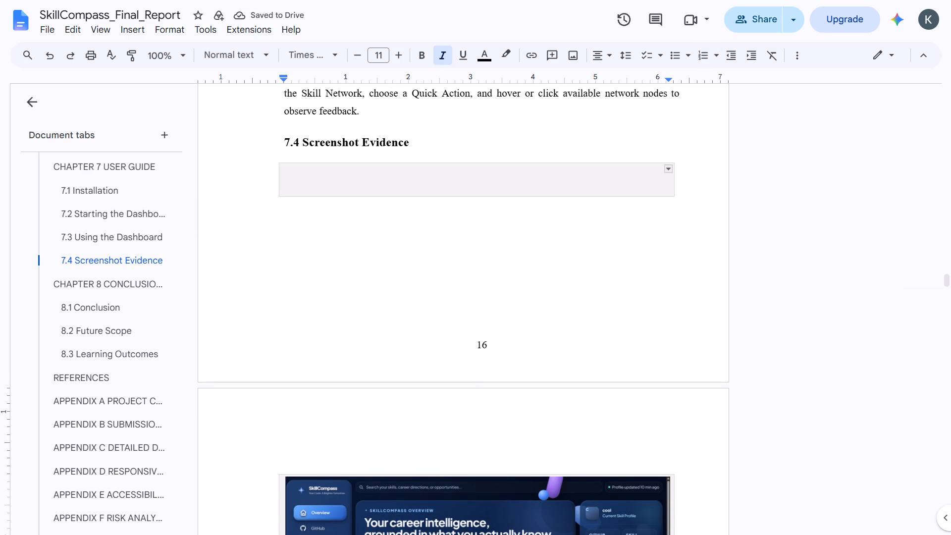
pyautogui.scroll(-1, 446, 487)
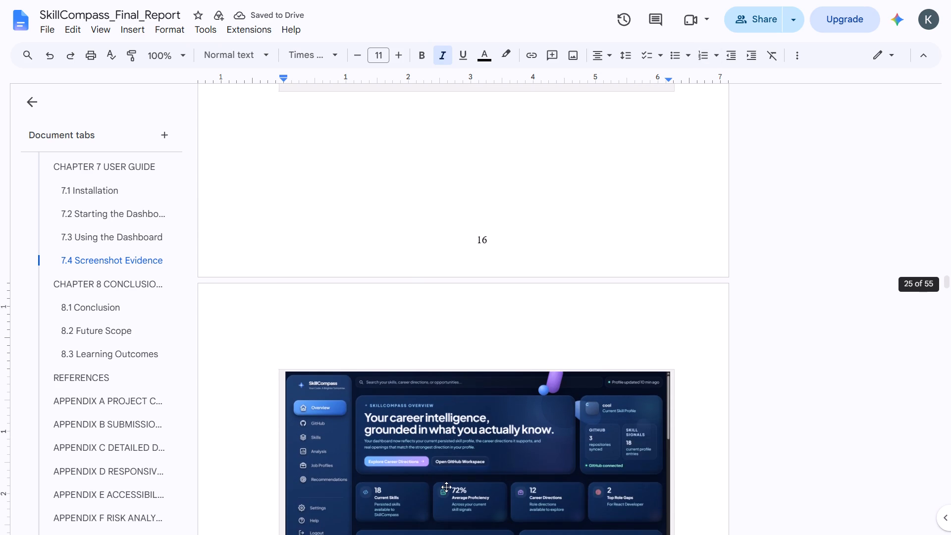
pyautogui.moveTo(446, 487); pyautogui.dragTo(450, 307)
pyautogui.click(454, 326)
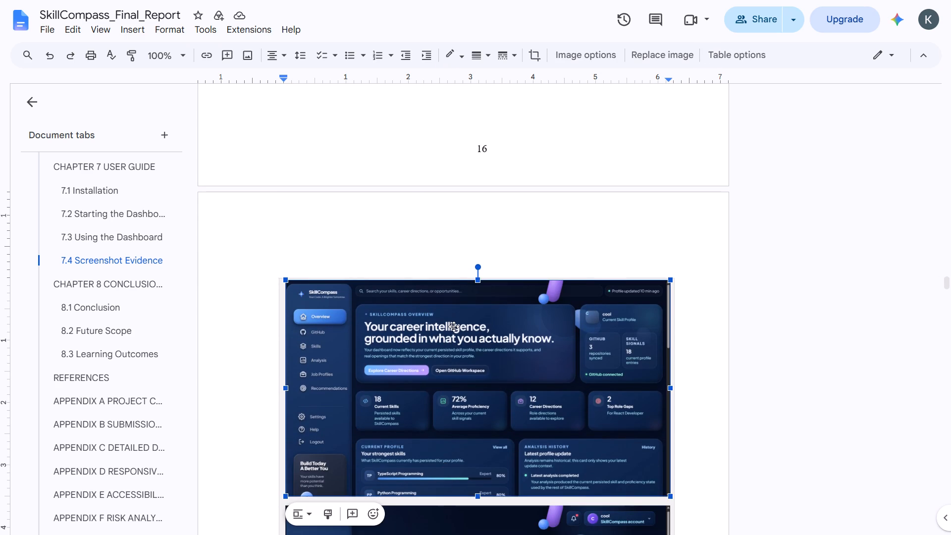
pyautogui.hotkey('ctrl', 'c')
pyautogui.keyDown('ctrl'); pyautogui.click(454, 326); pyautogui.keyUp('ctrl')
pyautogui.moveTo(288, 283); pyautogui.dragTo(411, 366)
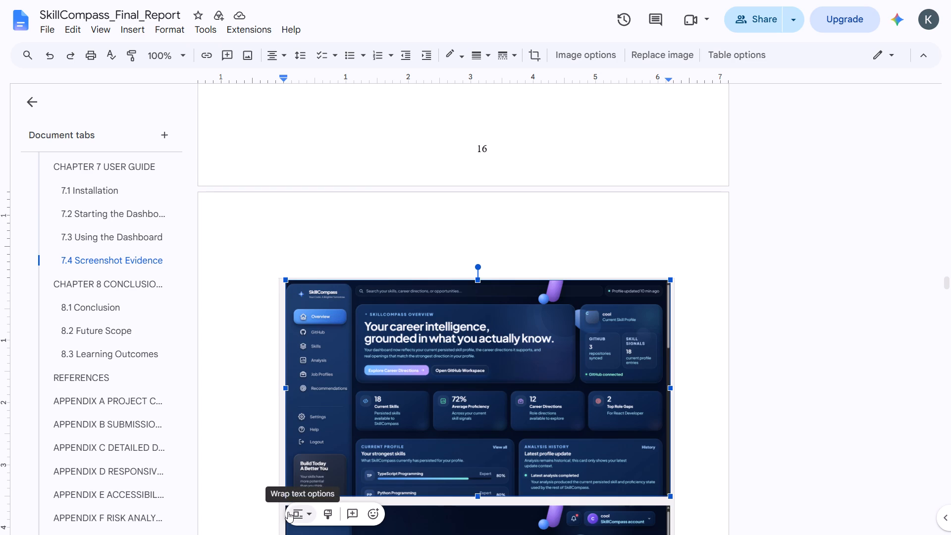
# Open the image options for the overview dashboard screenshot under section 7.4.
pyautogui.click(331, 514)
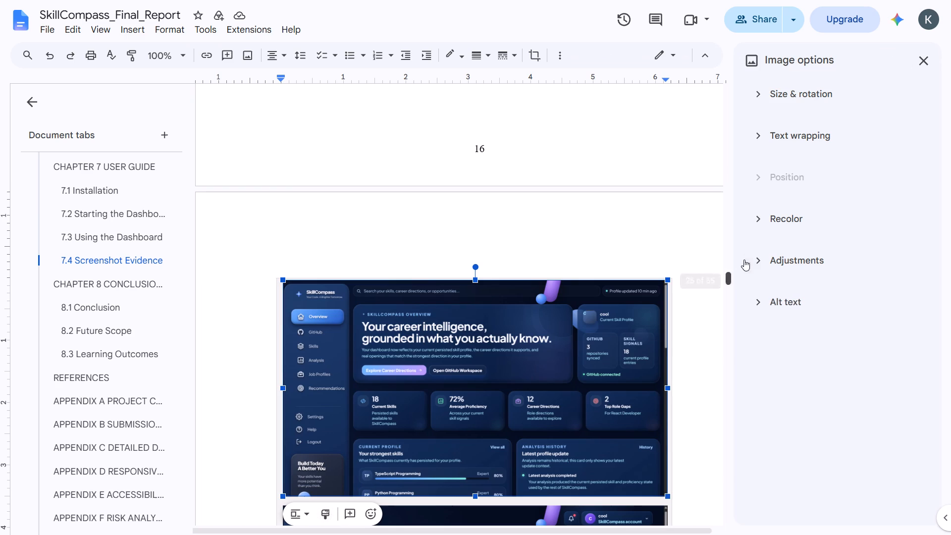
pyautogui.click(677, 236)
pyautogui.click(682, 211)
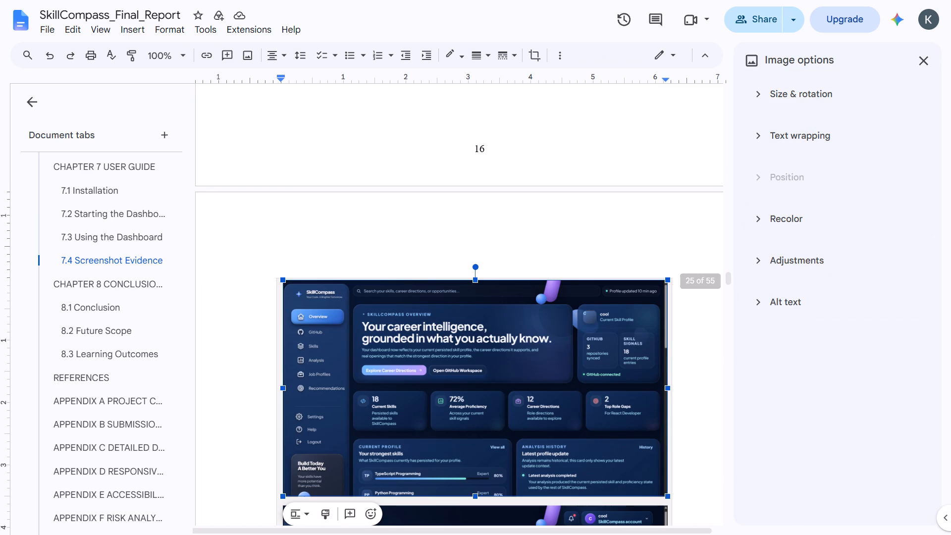
# Copy the "7.4 Screenshot Evidence" heading from the body of page 16.
pyautogui.scroll(4, 682, 211)
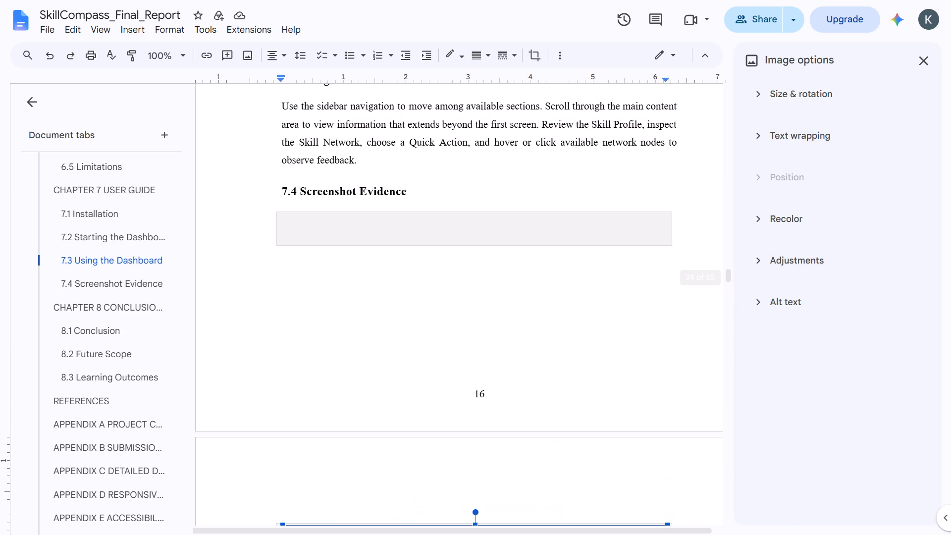
pyautogui.scroll(3, 360, 214)
pyautogui.scroll(-1, 360, 214)
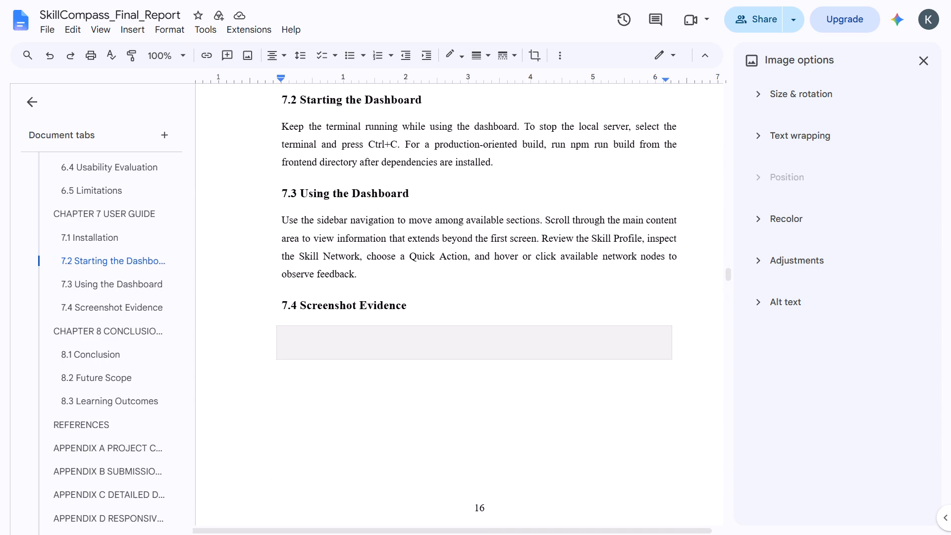
pyautogui.scroll(-1, 360, 214)
pyautogui.moveTo(282, 303); pyautogui.dragTo(414, 308)
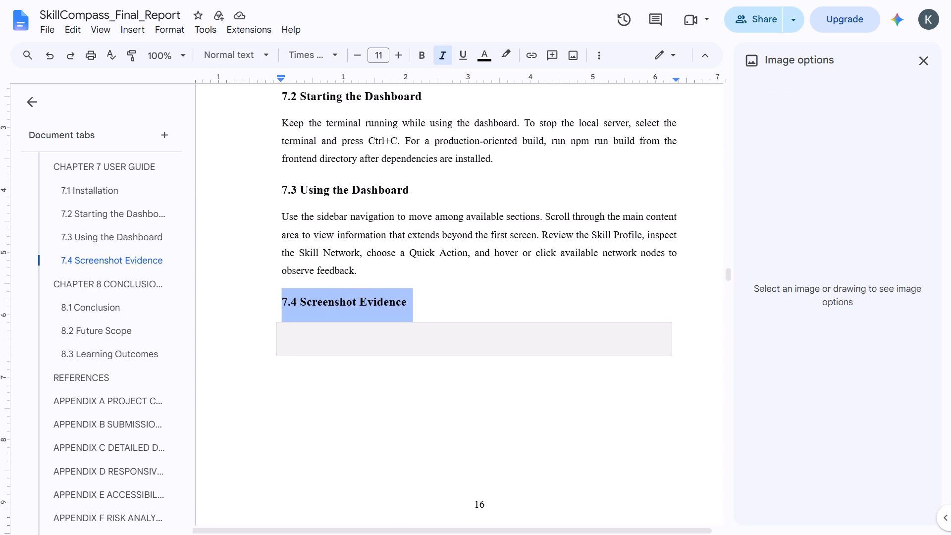
pyautogui.moveTo(414, 308); pyautogui.dragTo(418, 308)
pyautogui.hotkey('ctrl', 'c')
# Unlink the Section 3 page header from the previous section and paste the "7.4 Screenshot Evidence" heading into it.
pyautogui.scroll(-1, 418, 308)
pyautogui.click(418, 308)
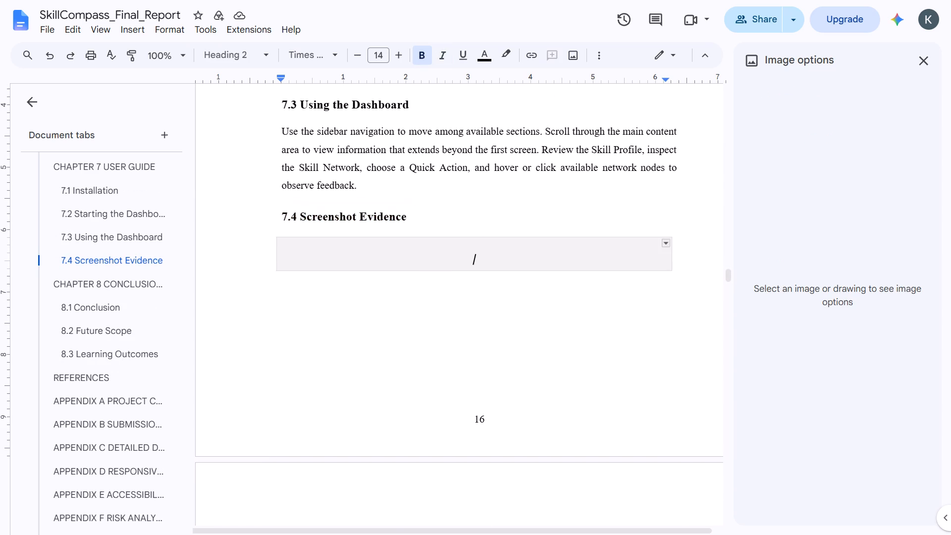
pyautogui.scroll(-2, 418, 308)
pyautogui.click(343, 290)
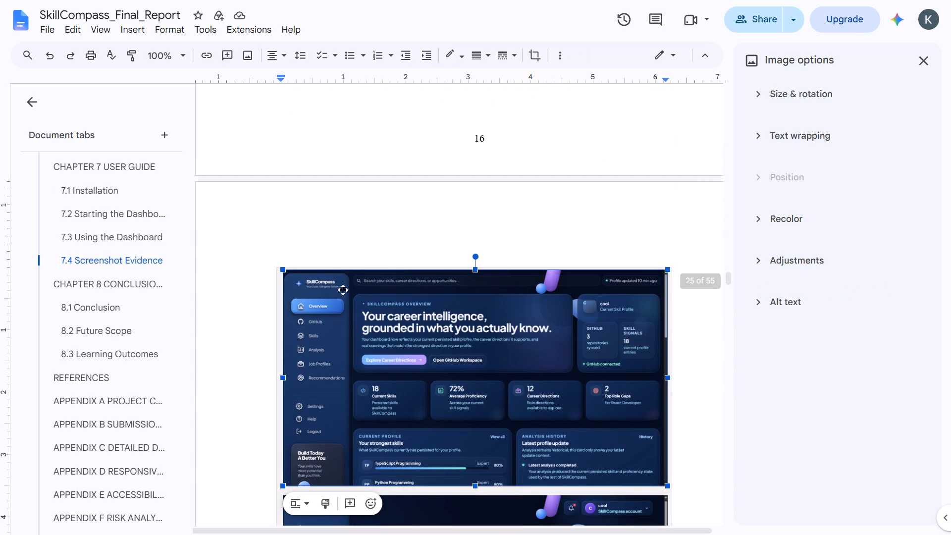
pyautogui.click(285, 234)
pyautogui.click(285, 234)
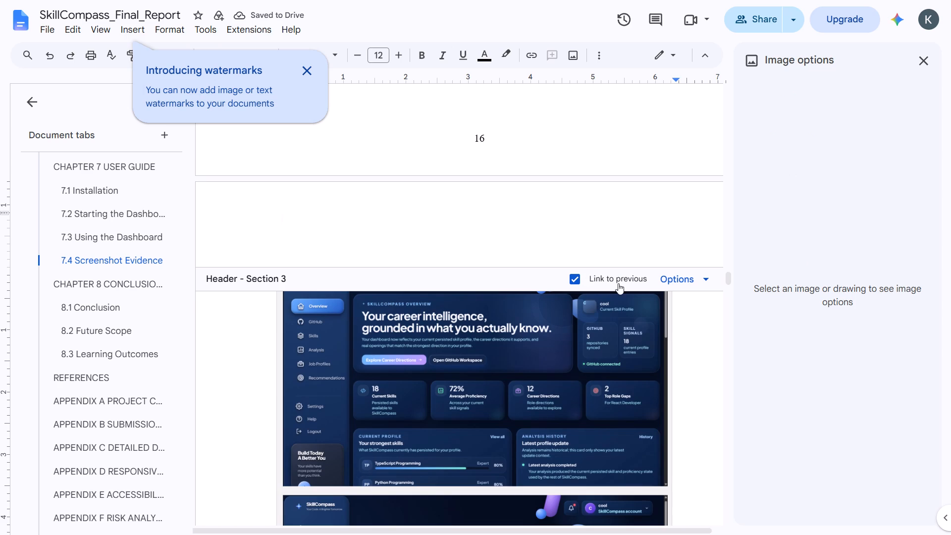
pyautogui.click(575, 282)
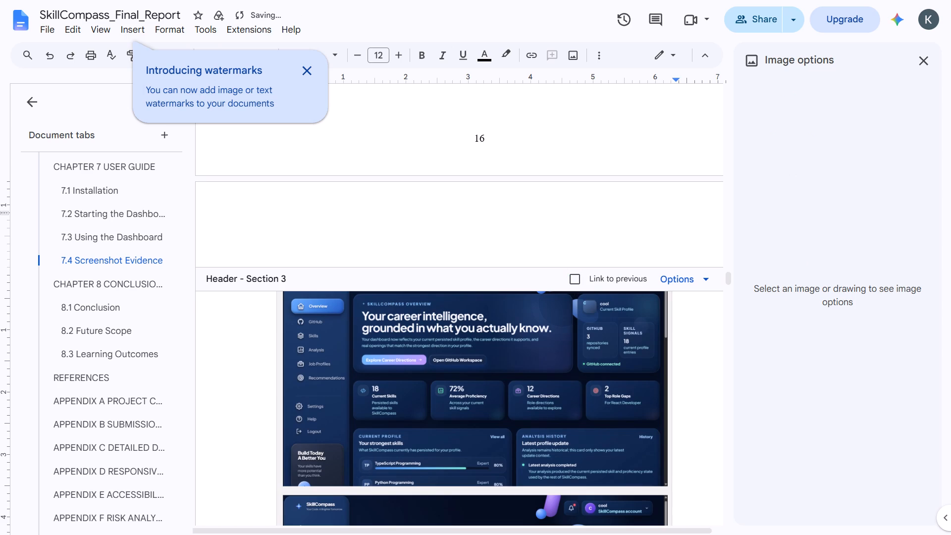
pyautogui.hotkey('ctrl', 'v')
pyautogui.scroll(2, 388, 205)
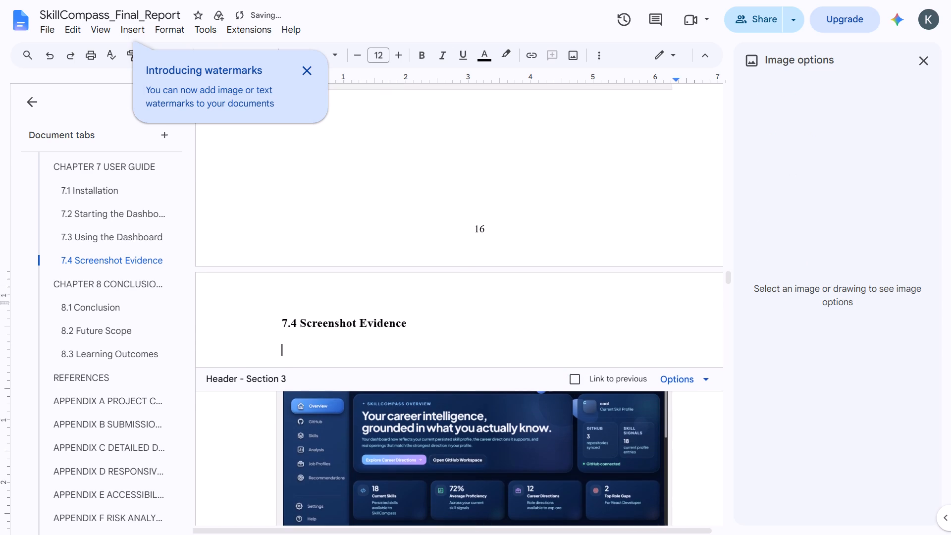
pyautogui.scroll(2, 388, 205)
pyautogui.scroll(-1, 388, 205)
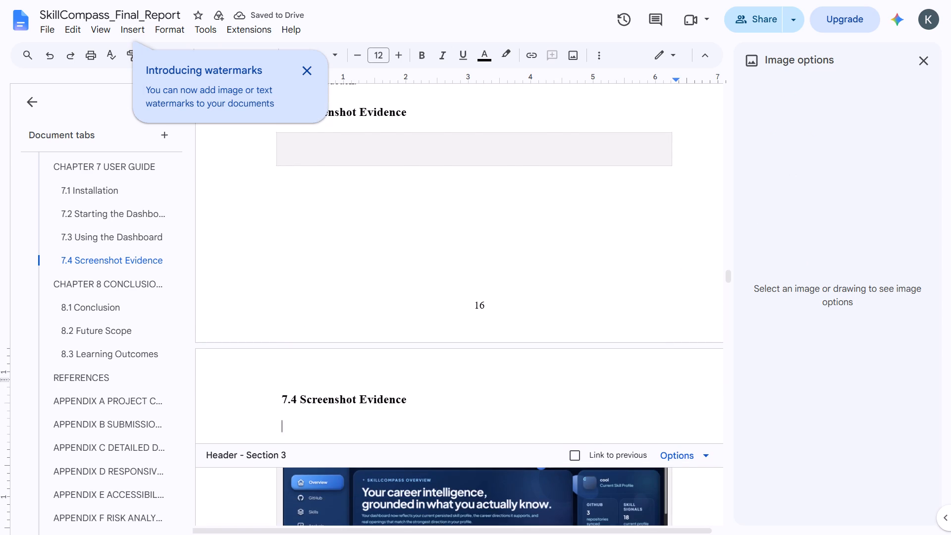
# Delete the original "7.4 Screenshot Evidence" heading text above the empty shaded box on page 16.
pyautogui.scroll(1, 290, 139)
pyautogui.moveTo(280, 218); pyautogui.dragTo(395, 239)
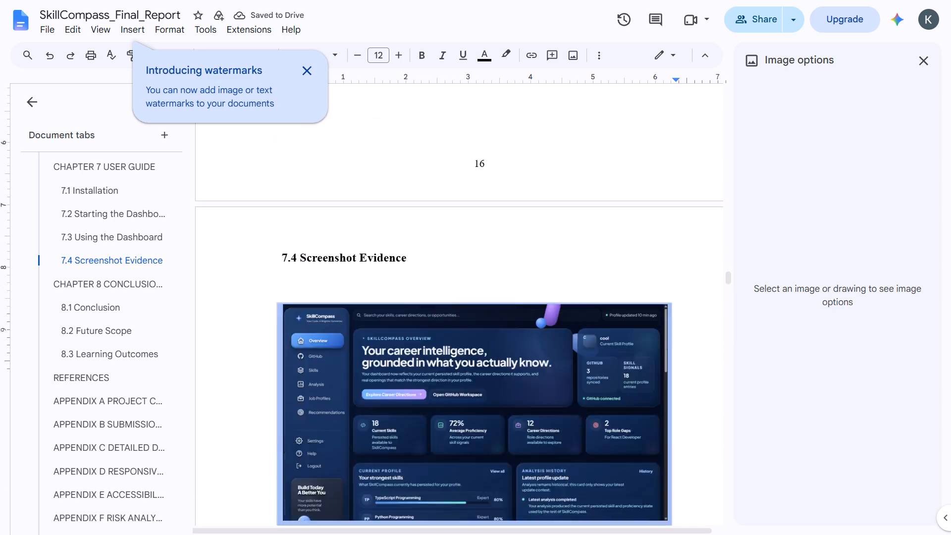
pyautogui.moveTo(395, 239); pyautogui.dragTo(423, 239)
pyautogui.click(207, 278)
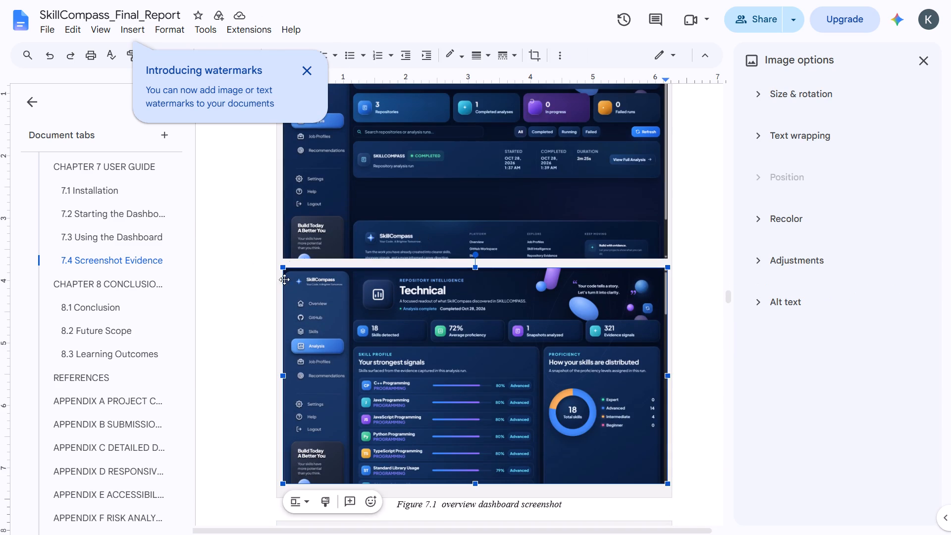
pyautogui.click(306, 65)
pyautogui.scroll(2, 355, 213)
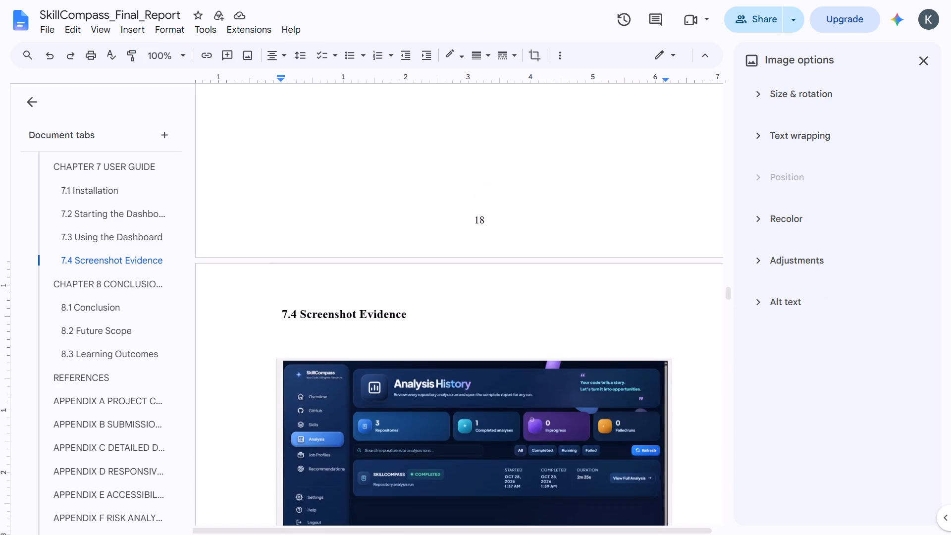
pyautogui.scroll(7, 355, 213)
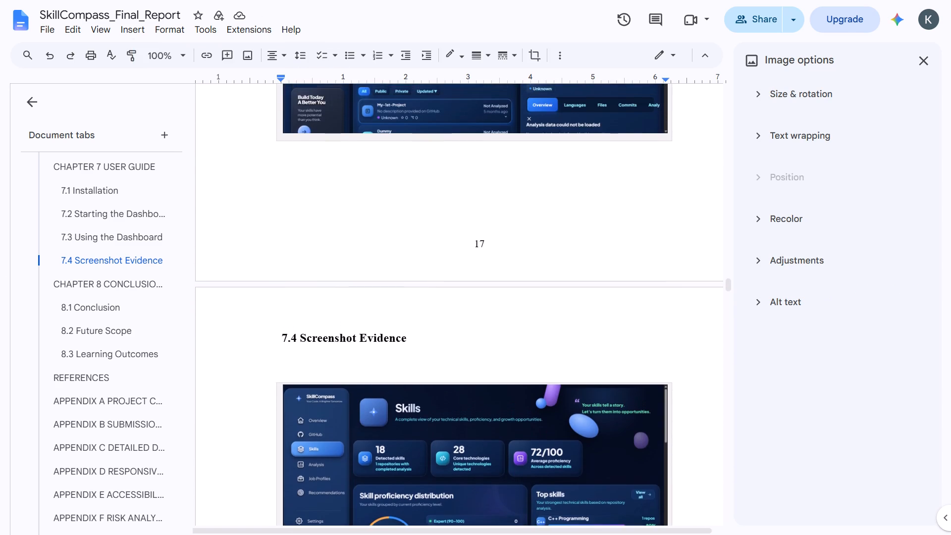
pyautogui.scroll(5, 355, 213)
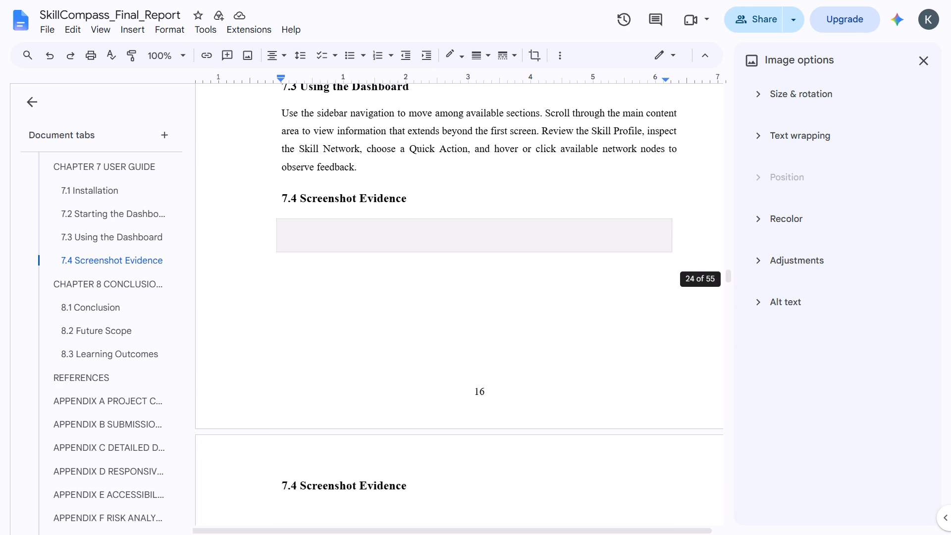
pyautogui.scroll(1, 355, 213)
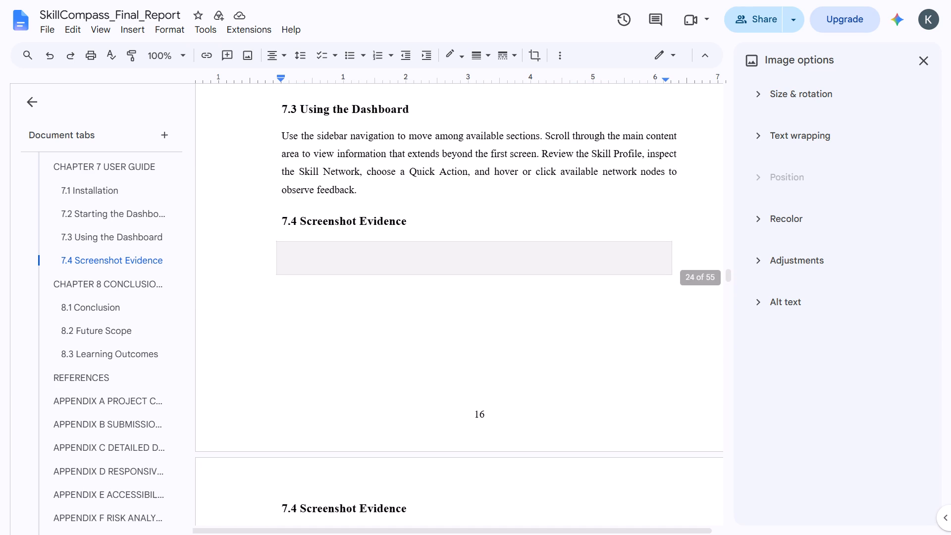
pyautogui.moveTo(282, 223); pyautogui.dragTo(415, 238)
pyautogui.press('BackSpace')
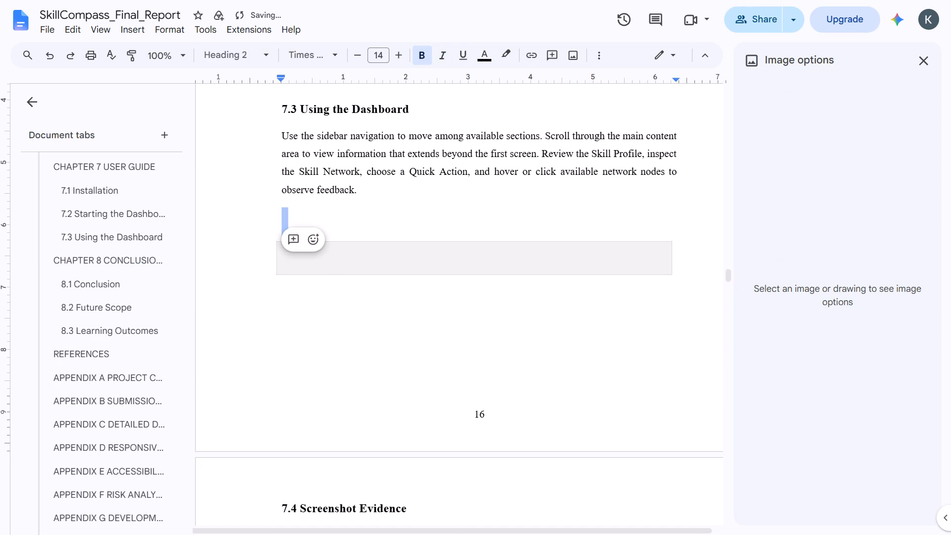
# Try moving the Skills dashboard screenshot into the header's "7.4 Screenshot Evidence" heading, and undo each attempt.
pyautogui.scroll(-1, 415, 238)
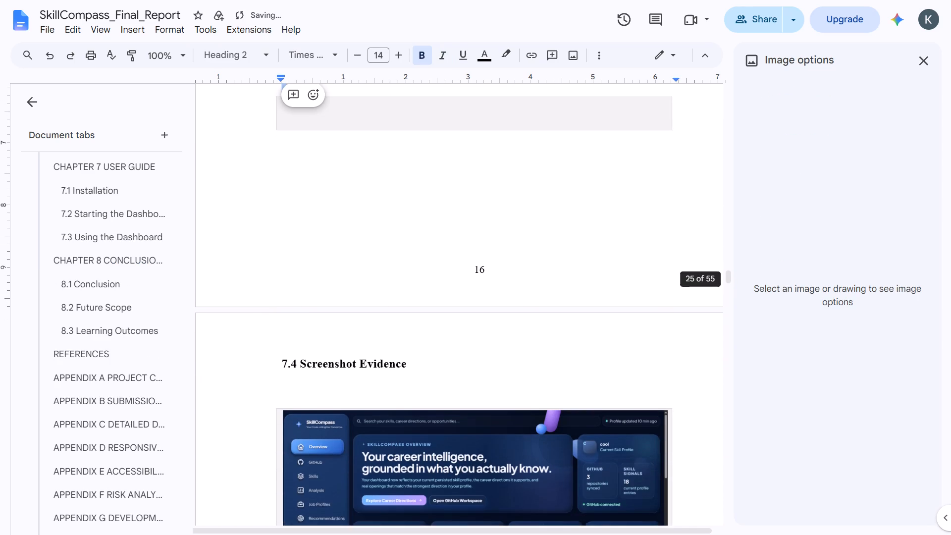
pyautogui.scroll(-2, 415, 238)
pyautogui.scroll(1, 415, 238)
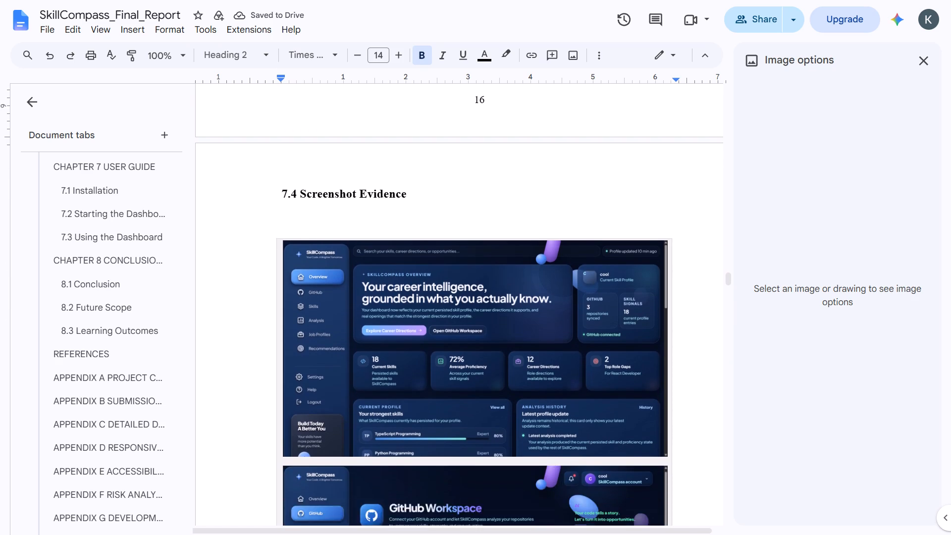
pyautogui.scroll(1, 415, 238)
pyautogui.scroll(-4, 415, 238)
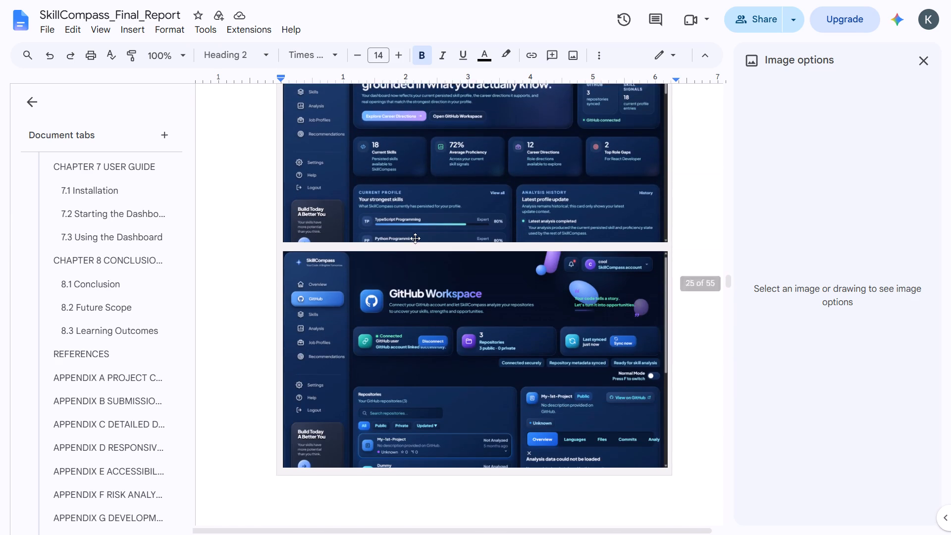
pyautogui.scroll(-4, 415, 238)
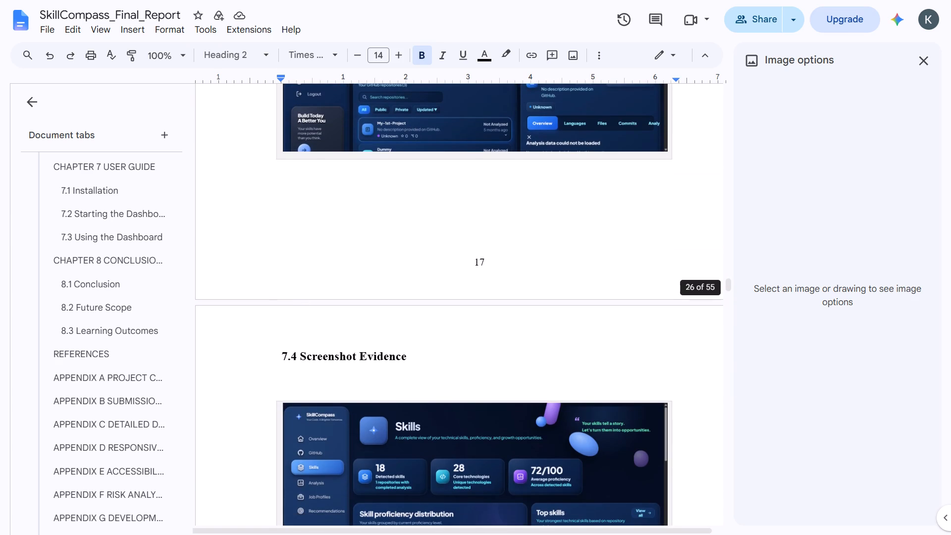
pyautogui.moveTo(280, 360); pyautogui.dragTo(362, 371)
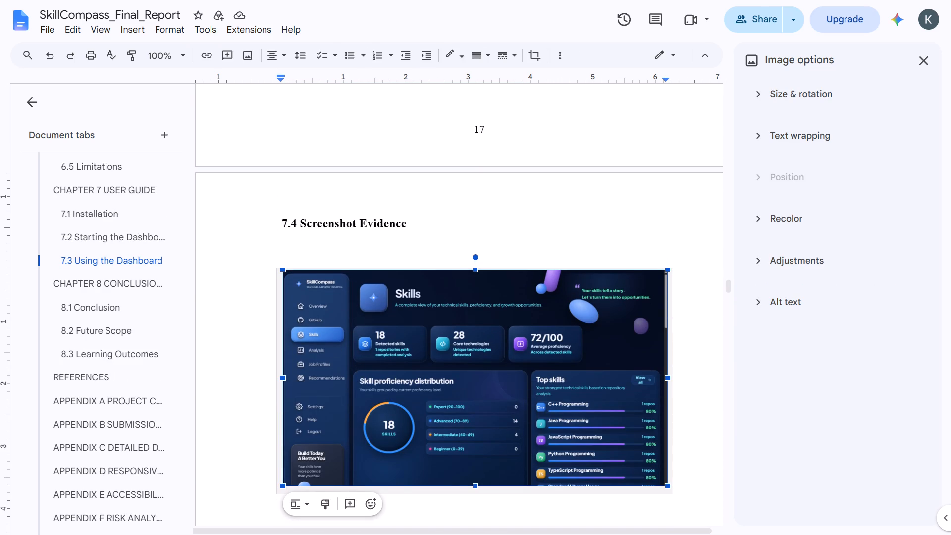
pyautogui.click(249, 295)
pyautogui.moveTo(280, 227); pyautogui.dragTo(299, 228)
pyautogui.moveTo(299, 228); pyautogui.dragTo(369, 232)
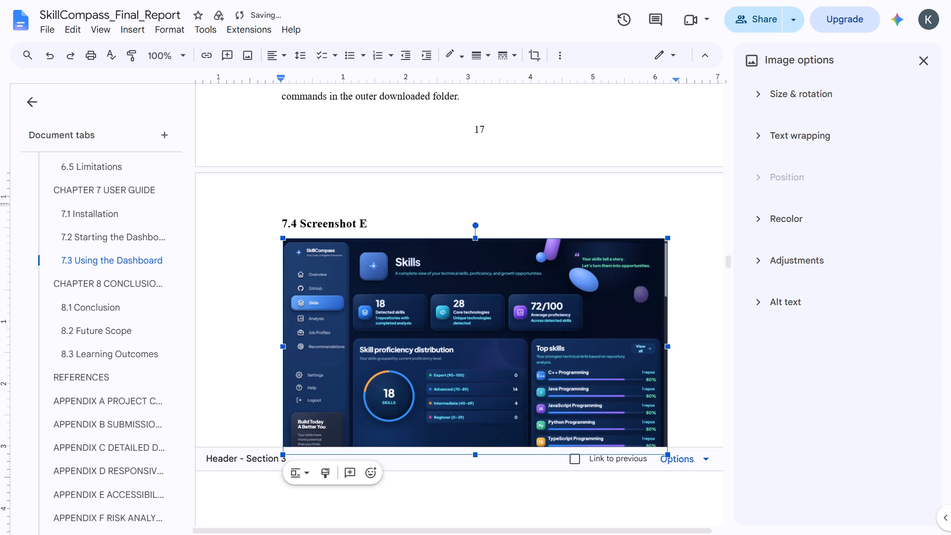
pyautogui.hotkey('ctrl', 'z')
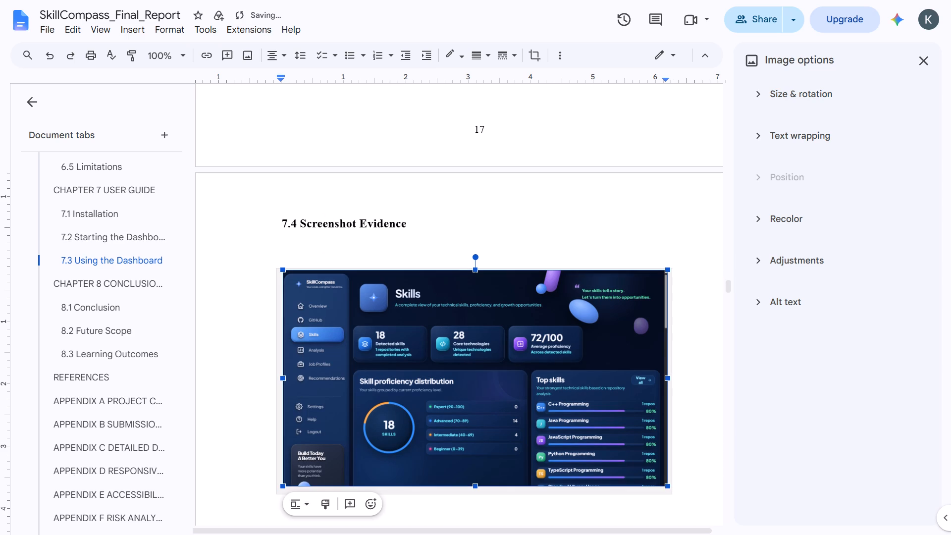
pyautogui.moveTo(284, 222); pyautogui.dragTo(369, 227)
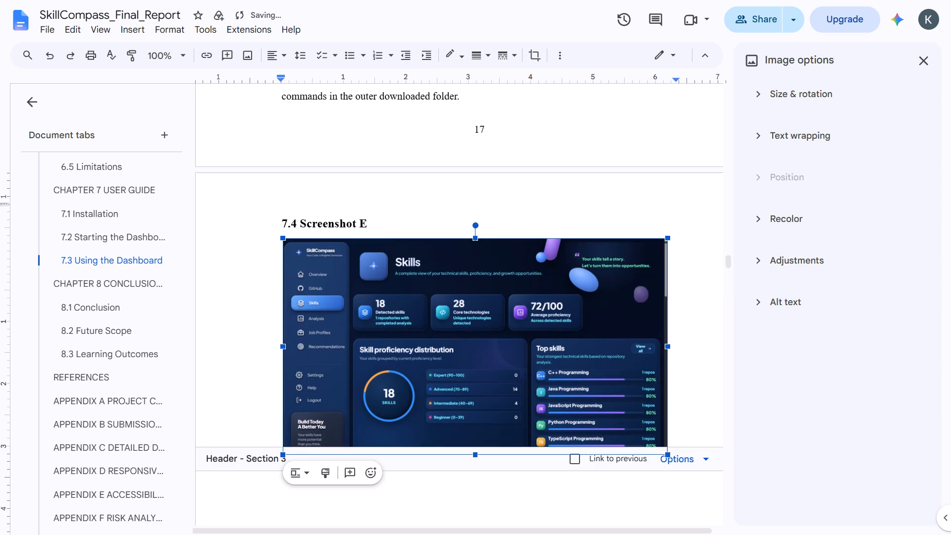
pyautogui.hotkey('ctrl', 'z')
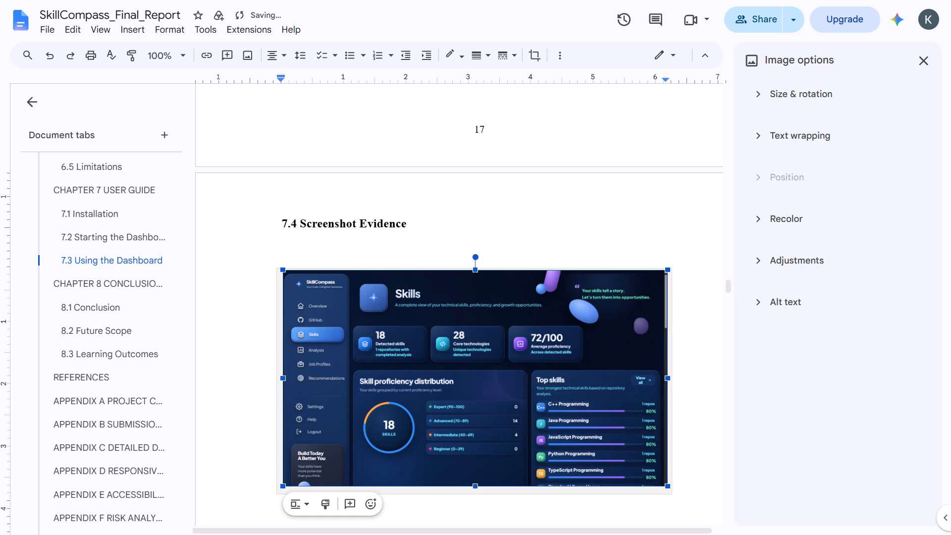
# Delete the overview, GitHub Workspace and Skills dashboard screenshots that precede the Analysis History screenshot in section 7.4.
pyautogui.click(407, 223)
pyautogui.press('BackSpace')
pyautogui.press('BackSpace')
pyautogui.press('BackSpace')
pyautogui.press('BackSpace')
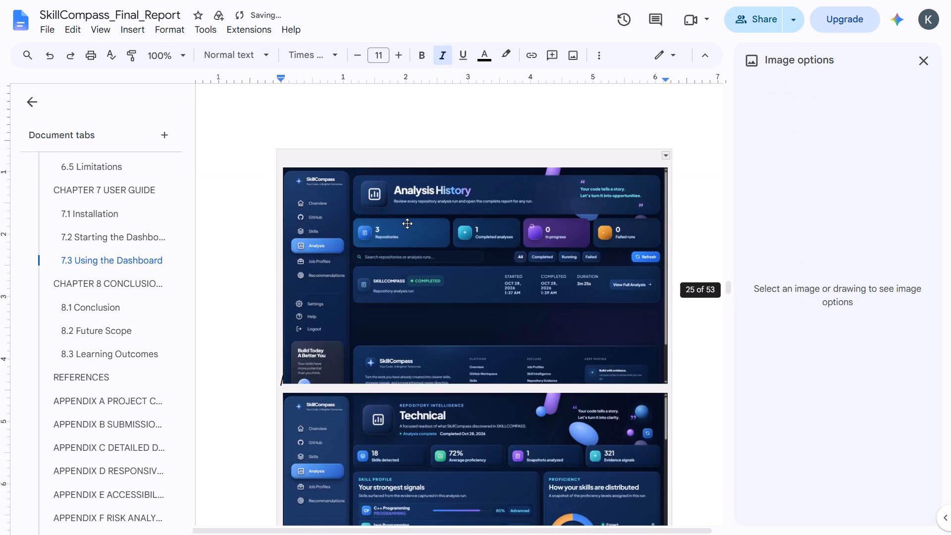
# Review the pages from section 7.1 through the Figure 7.2 placeholder to check the remaining screenshots and page layout.
pyautogui.scroll(7, 407, 223)
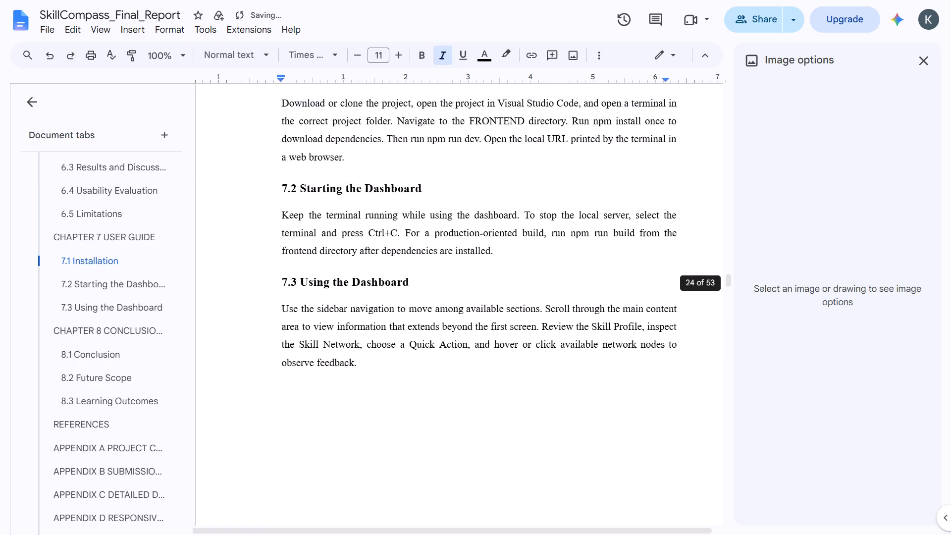
pyautogui.scroll(-6, 407, 223)
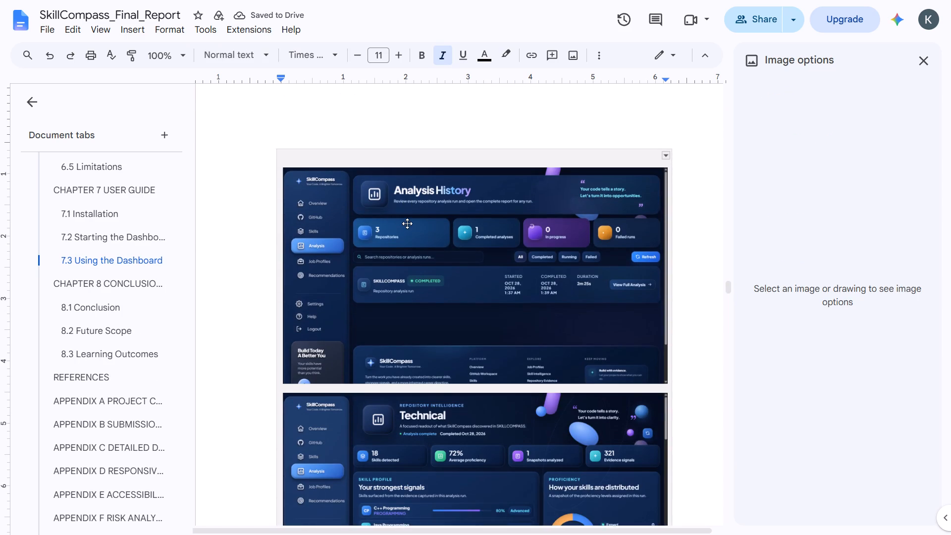
pyautogui.scroll(-2, 407, 223)
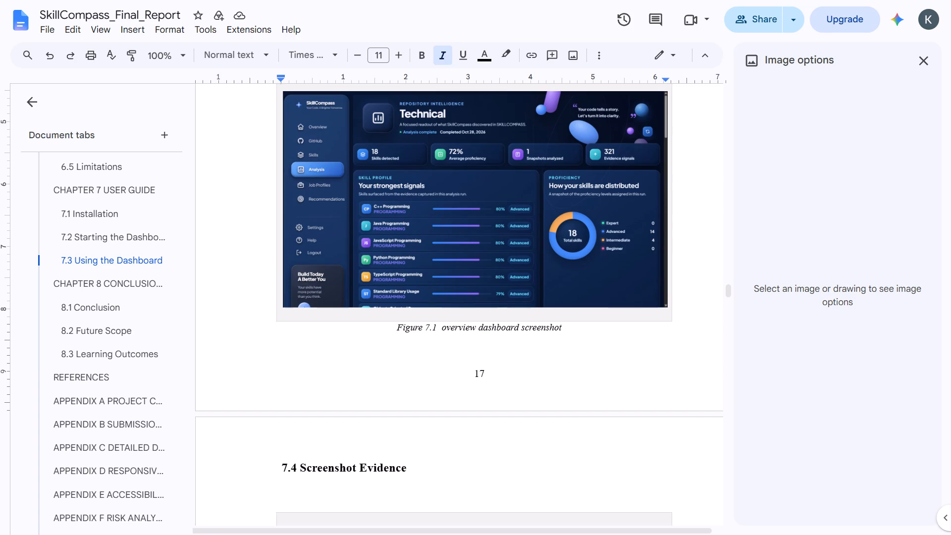
pyautogui.moveTo(487, 197); pyautogui.dragTo(484, 291)
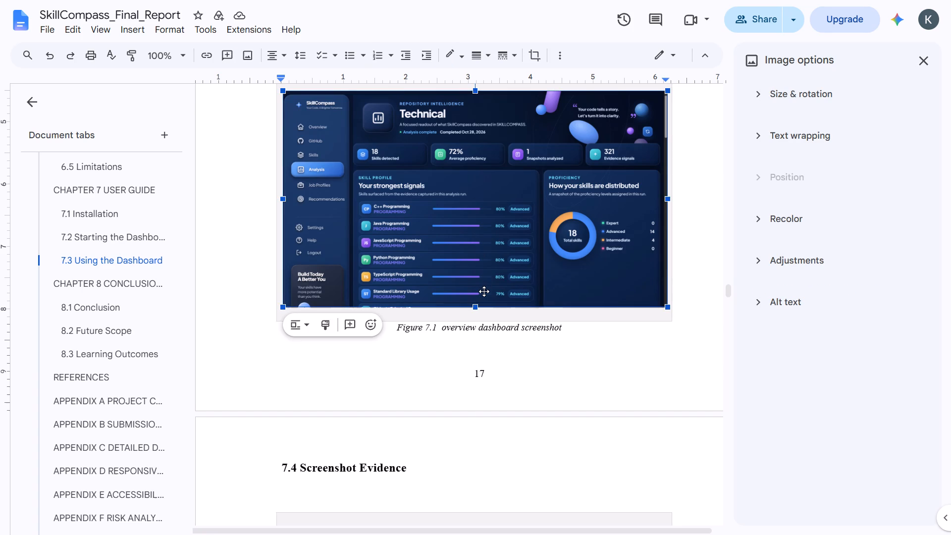
pyautogui.scroll(-1, 484, 291)
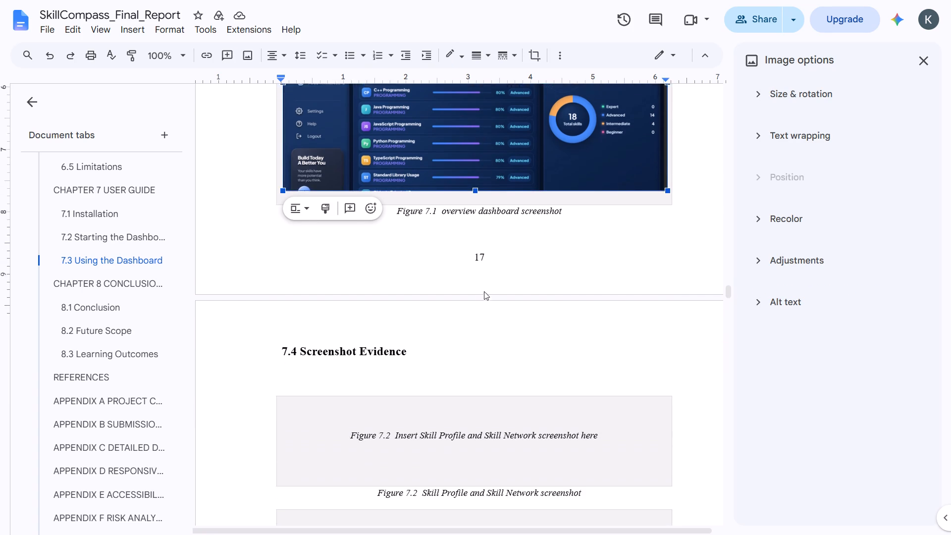
# Review the pages from the Figure 7.2 placeholder through Chapter 8 to References, checking where the "7.4 Screenshot Evidence" header heading repeats.
pyautogui.scroll(-5, 484, 291)
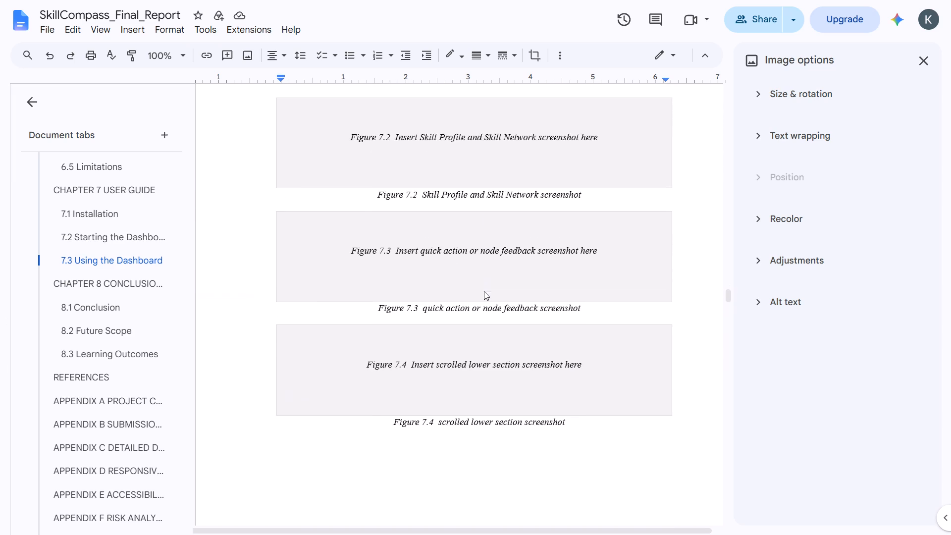
pyautogui.scroll(-6, 484, 291)
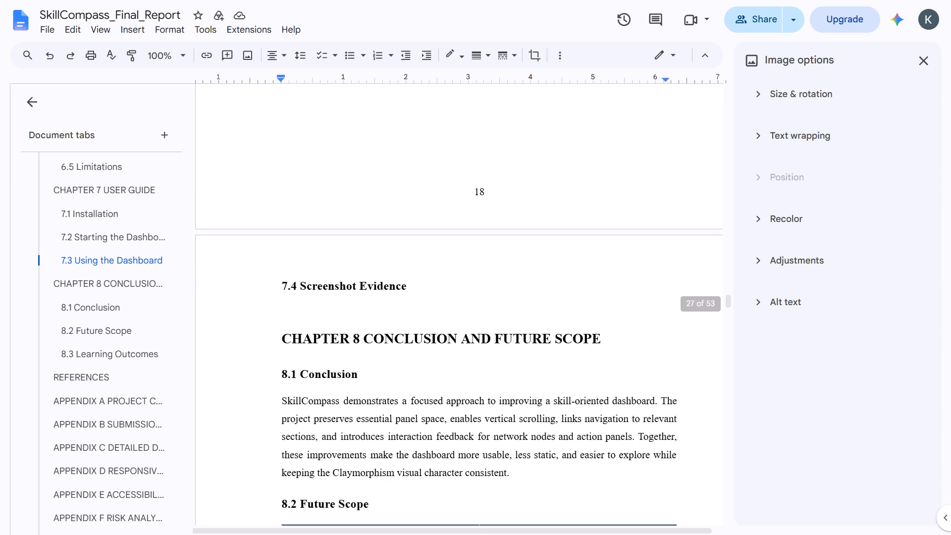
pyautogui.click(421, 291)
pyautogui.click(401, 285)
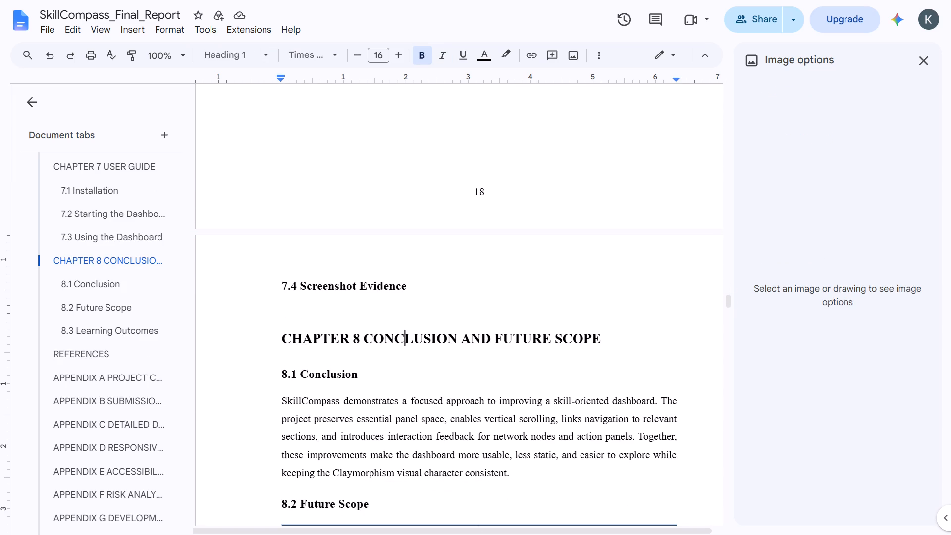
pyautogui.scroll(-4, 415, 286)
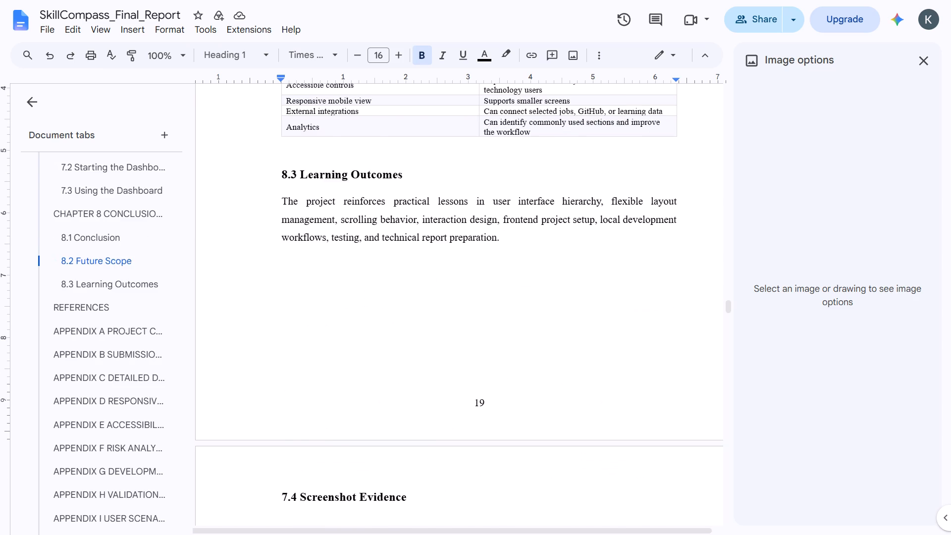
pyautogui.scroll(-2, 415, 286)
# Undo the deletions of the overview, GitHub Workspace and Skills screenshots and of the original "7.4 Screenshot Evidence" heading on page 16.
pyautogui.hotkey('ctrl', 'a')
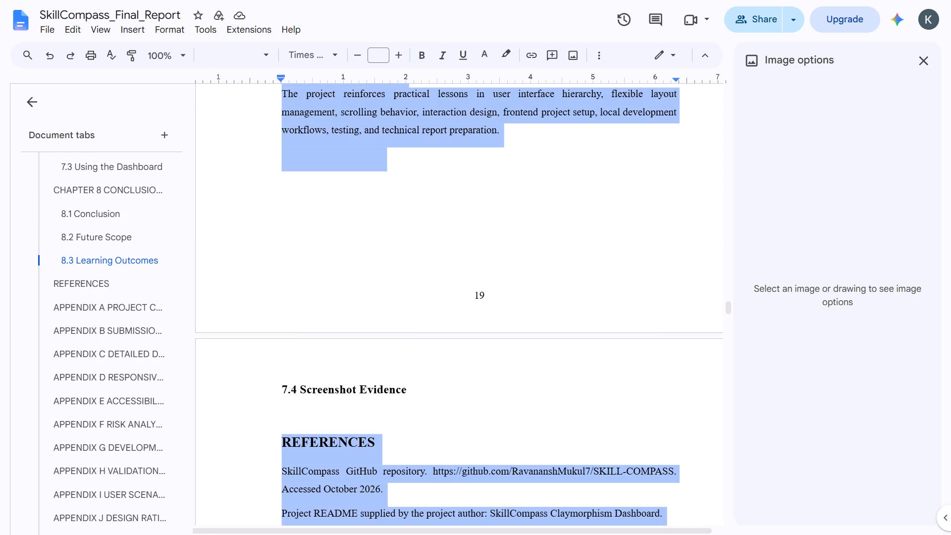
pyautogui.hotkey('ctrl', 'z')
pyautogui.scroll(2, 415, 286)
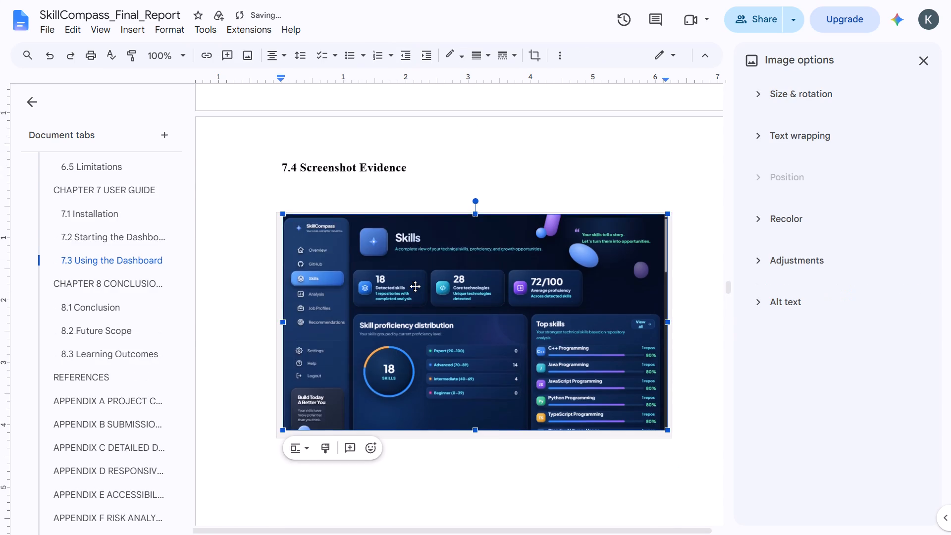
pyautogui.scroll(3, 415, 286)
pyautogui.hotkey('ctrl', 'z')
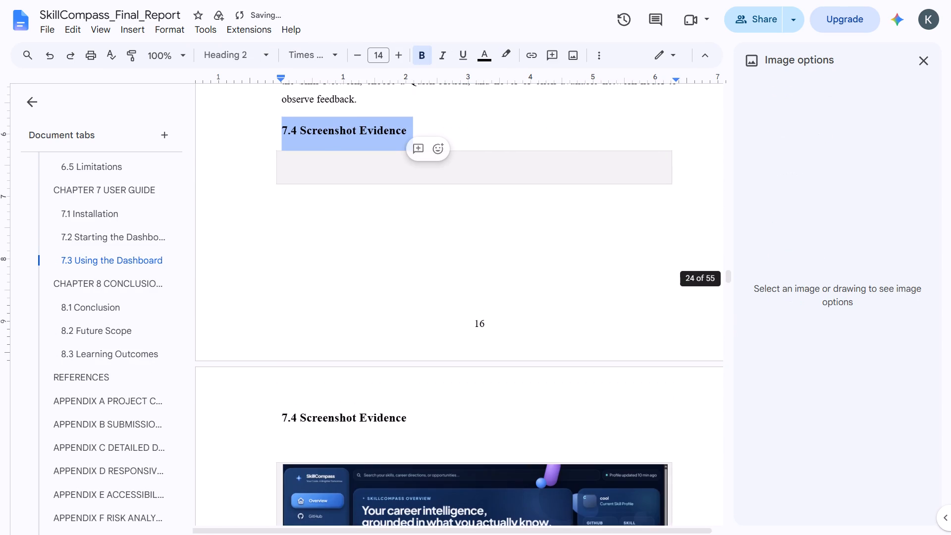
# Undo the insertion of the "7.4 Screenshot Evidence" heading in the Section 3 page header.
pyautogui.scroll(1, 415, 286)
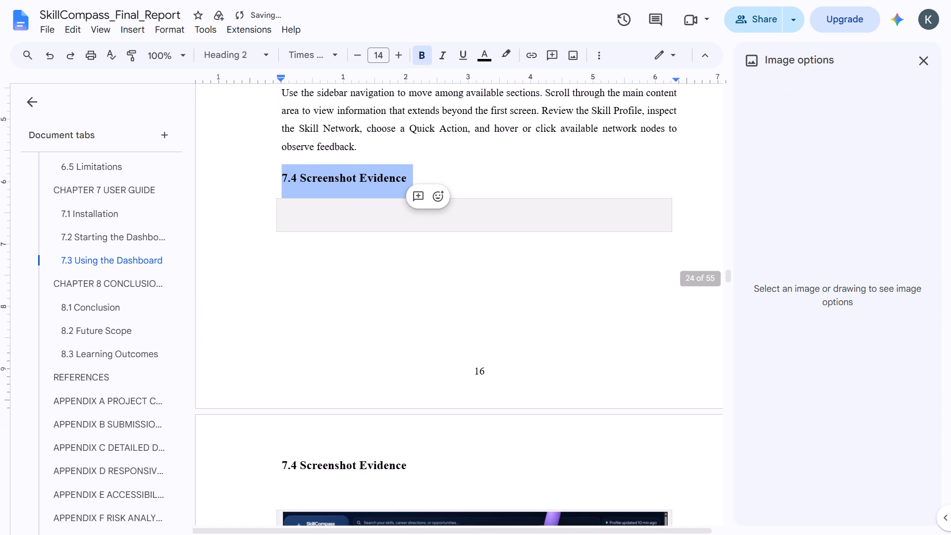
pyautogui.scroll(-14, 415, 286)
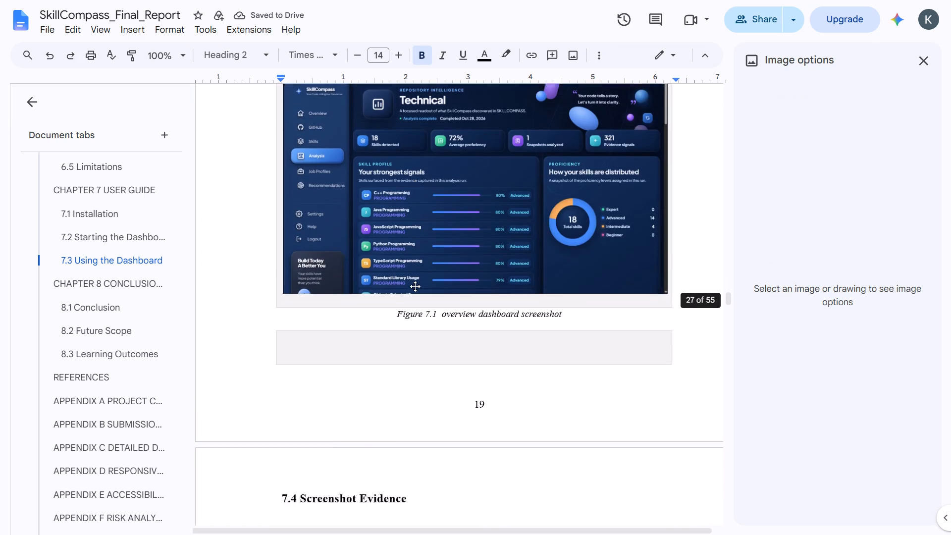
pyautogui.scroll(-8, 415, 286)
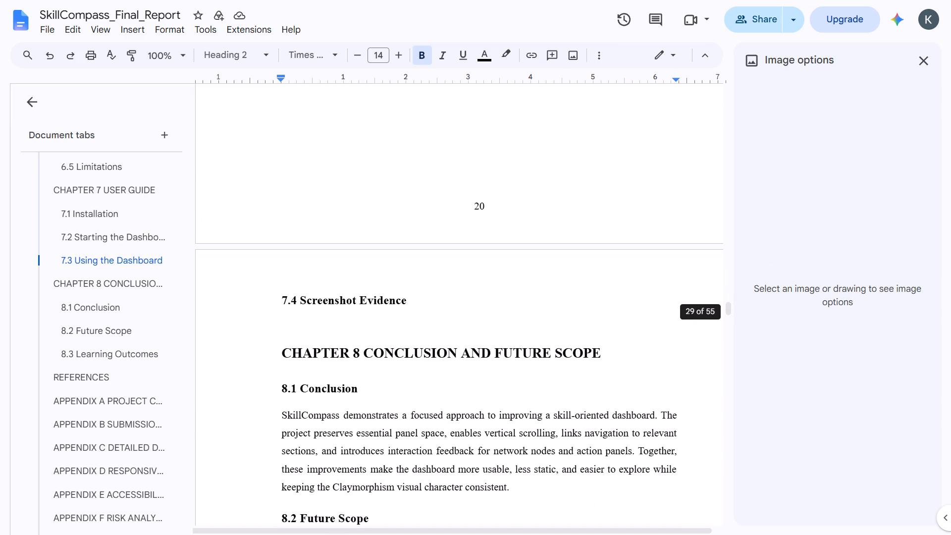
pyautogui.hotkey('ctrl', 'z')
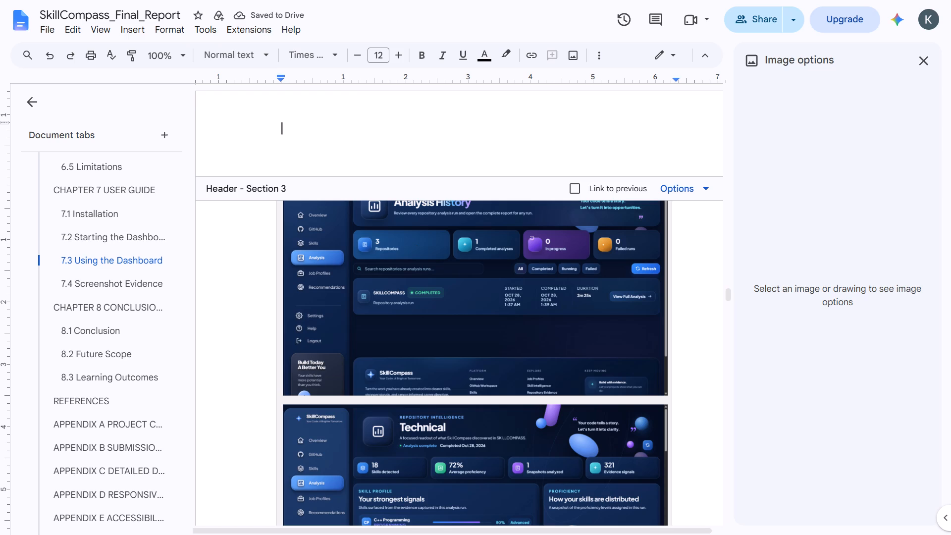
# Undo unlinking the Section 3 header from the previous section, along with the edit made before it.
pyautogui.click(688, 194)
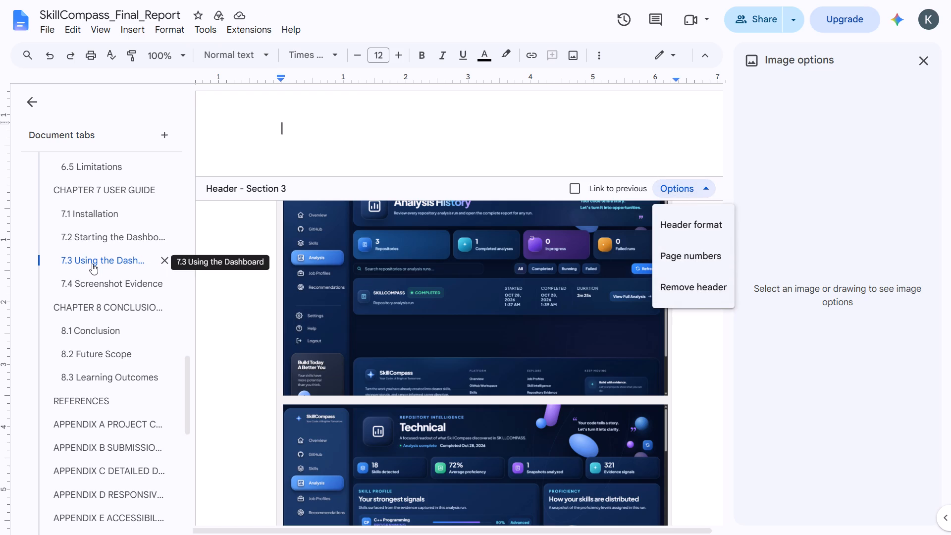
pyautogui.scroll(3, 338, 267)
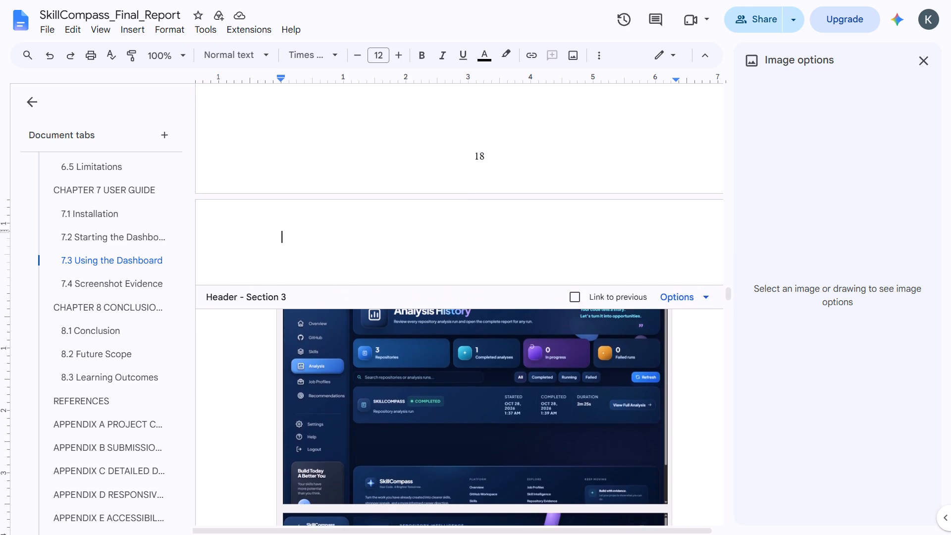
pyautogui.scroll(6, 338, 267)
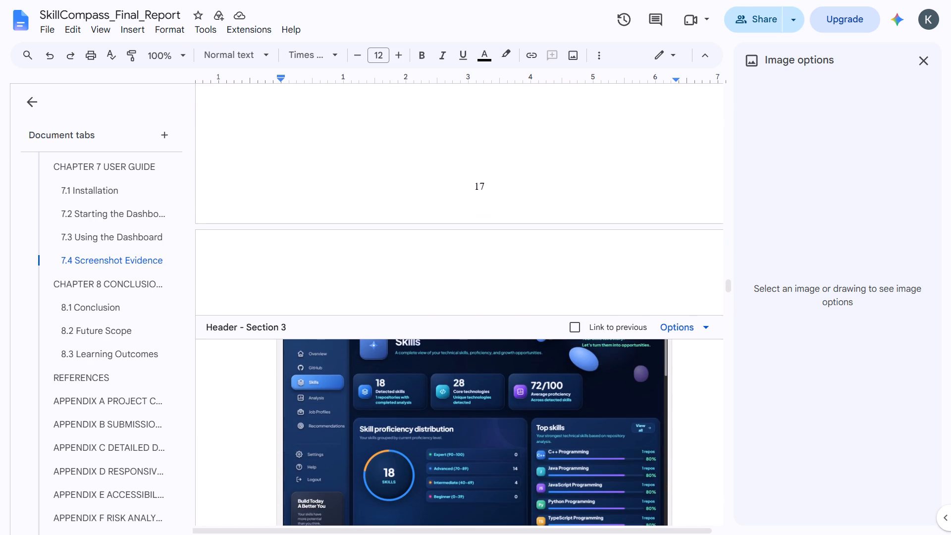
pyautogui.scroll(1, 338, 267)
pyautogui.scroll(-1, 338, 267)
pyautogui.hotkey('ctrl', 'z')
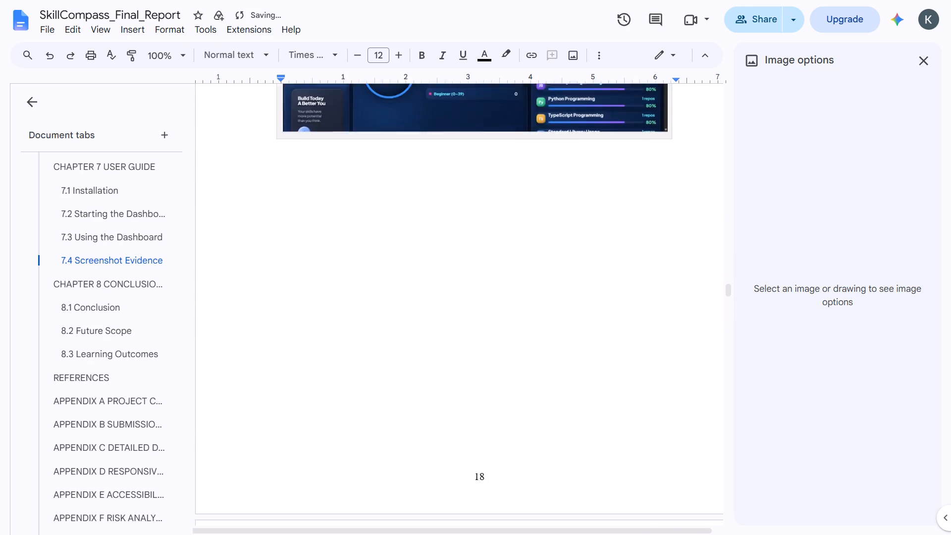
pyautogui.scroll(4, 338, 267)
pyautogui.scroll(-1, 338, 267)
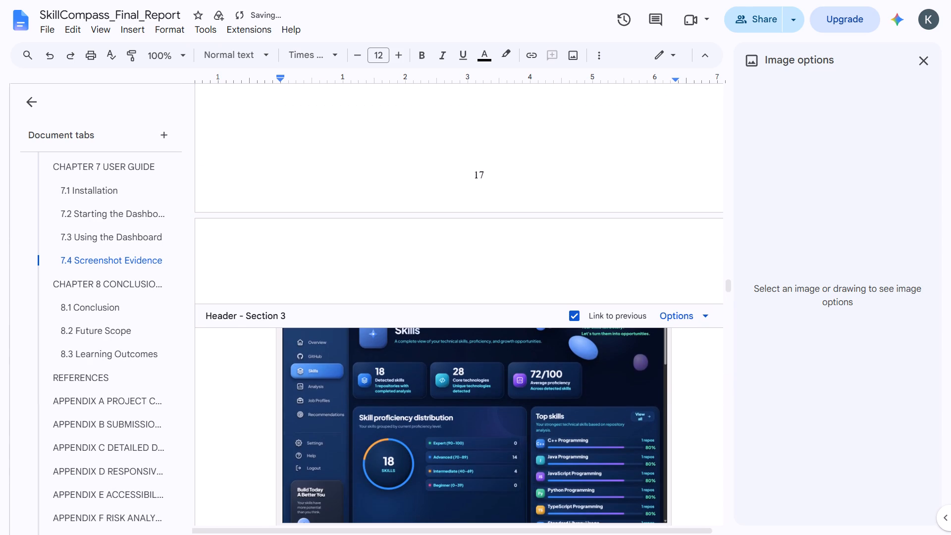
pyautogui.scroll(-1, 338, 267)
pyautogui.hotkey('ctrl', 'z')
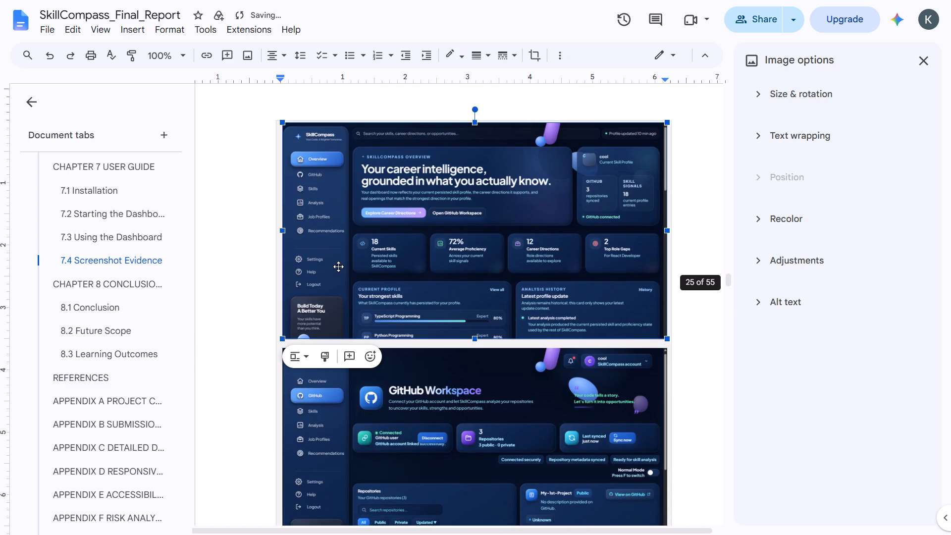
# Review the section 7.4 screenshots and placeholders through the start of Chapter 8, and return to the Chapter 7 text on page 16.
pyautogui.scroll(-4, 273, 335)
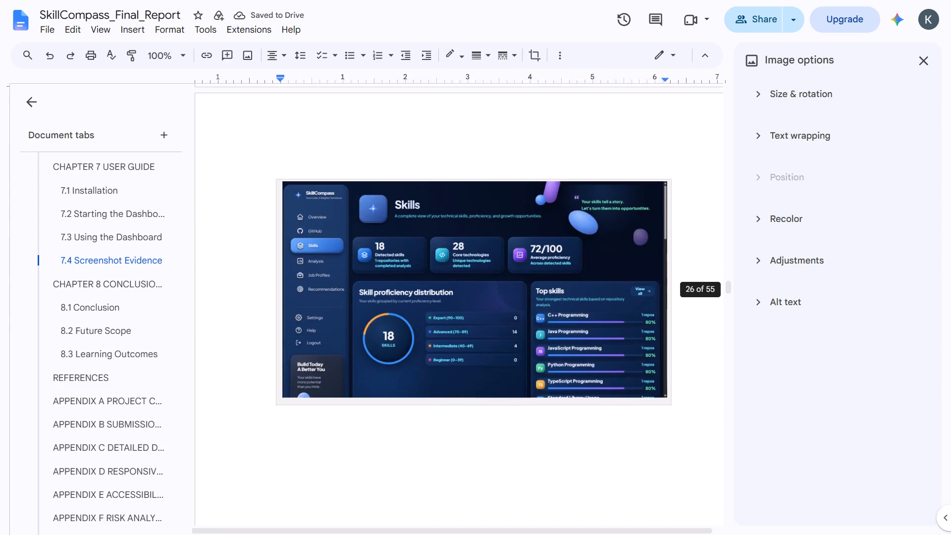
pyautogui.scroll(-8, 273, 335)
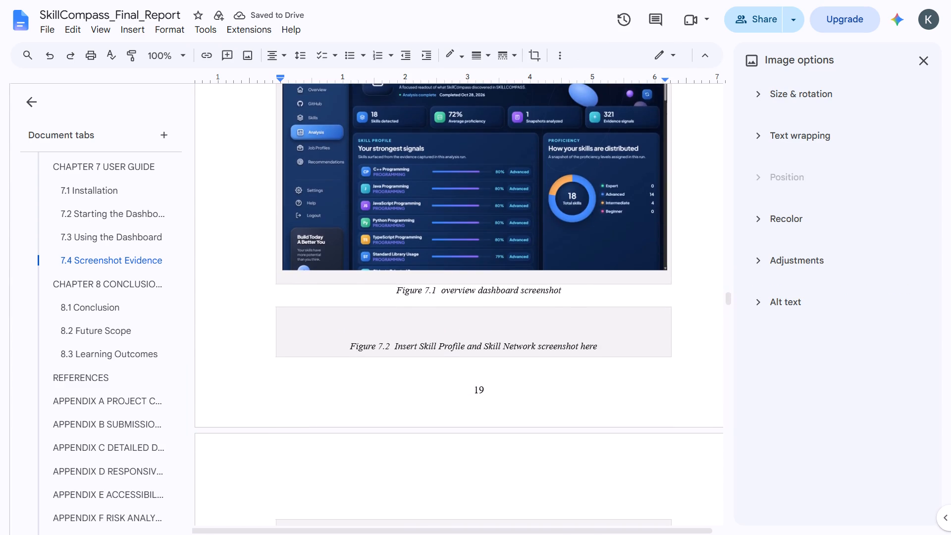
pyautogui.scroll(-5, 273, 335)
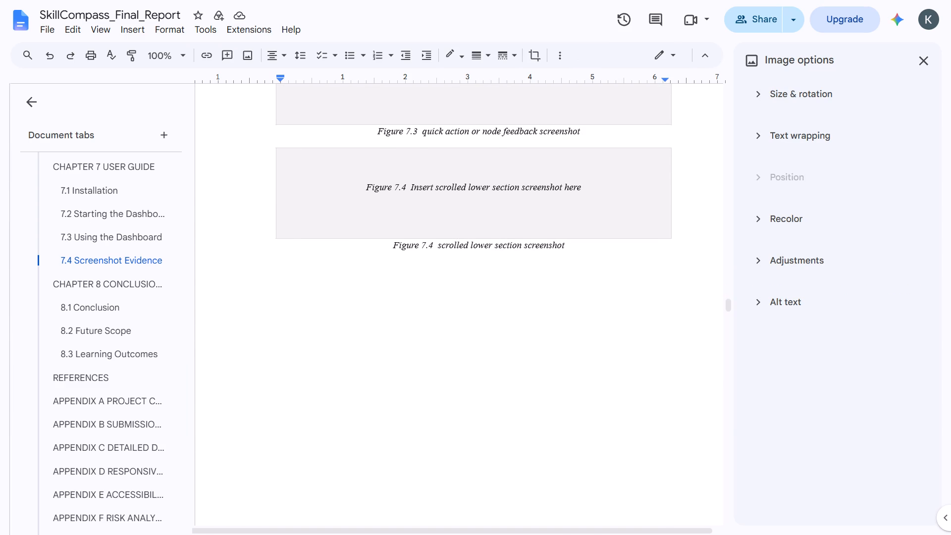
pyautogui.scroll(-4, 273, 335)
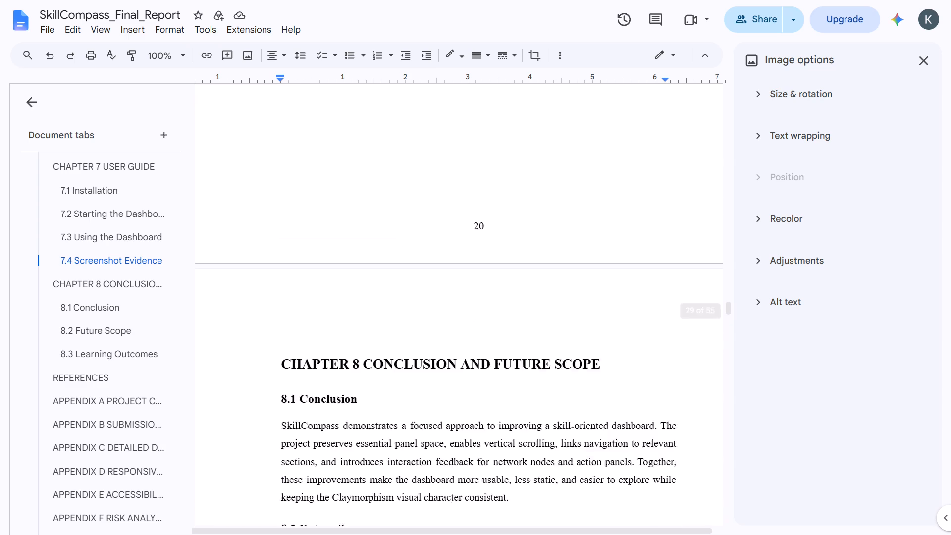
pyautogui.scroll(-2, 273, 335)
pyautogui.scroll(8, 273, 335)
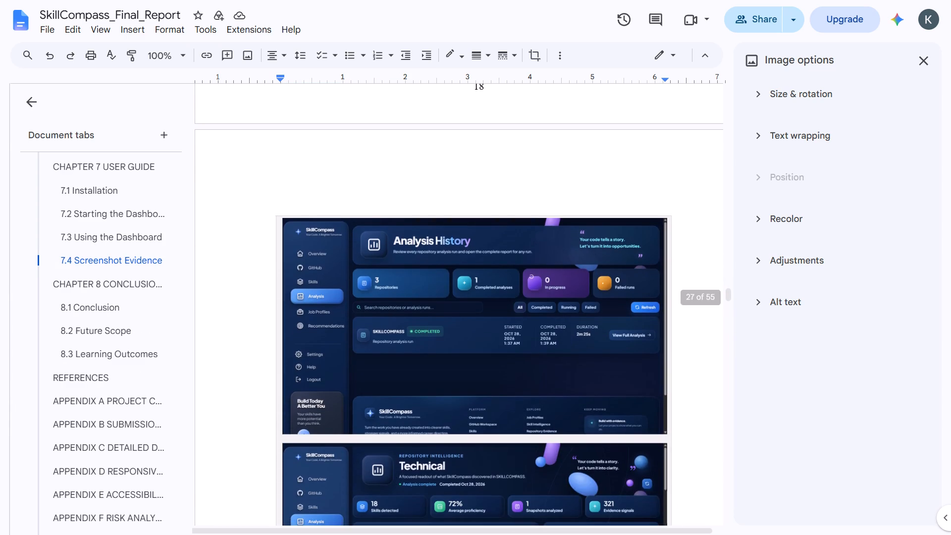
pyautogui.scroll(9, 372, 272)
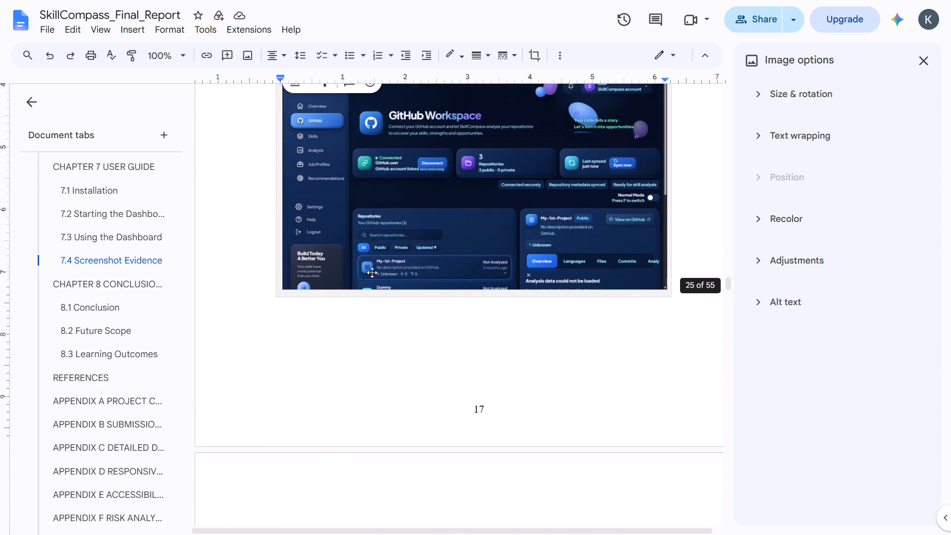
pyautogui.scroll(7, 372, 272)
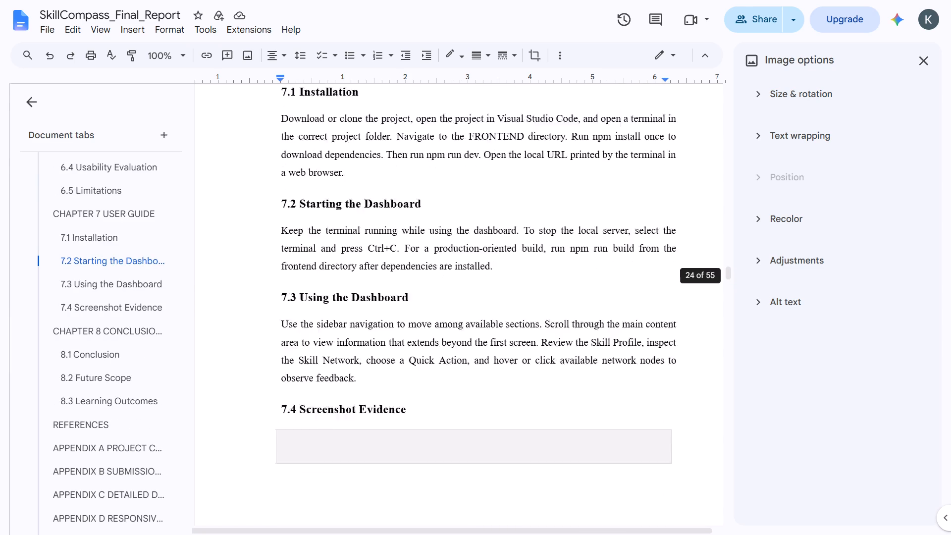
pyautogui.scroll(1, 372, 272)
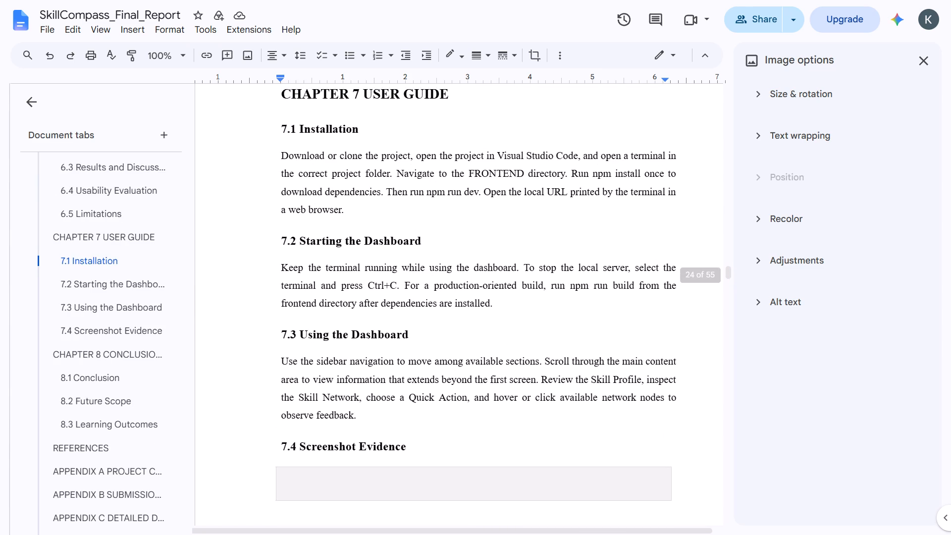
# Copy the "7.4 Screenshot Evidence" heading above the empty shaded box on page 16 and delete it there.
pyautogui.moveTo(281, 448); pyautogui.dragTo(414, 457)
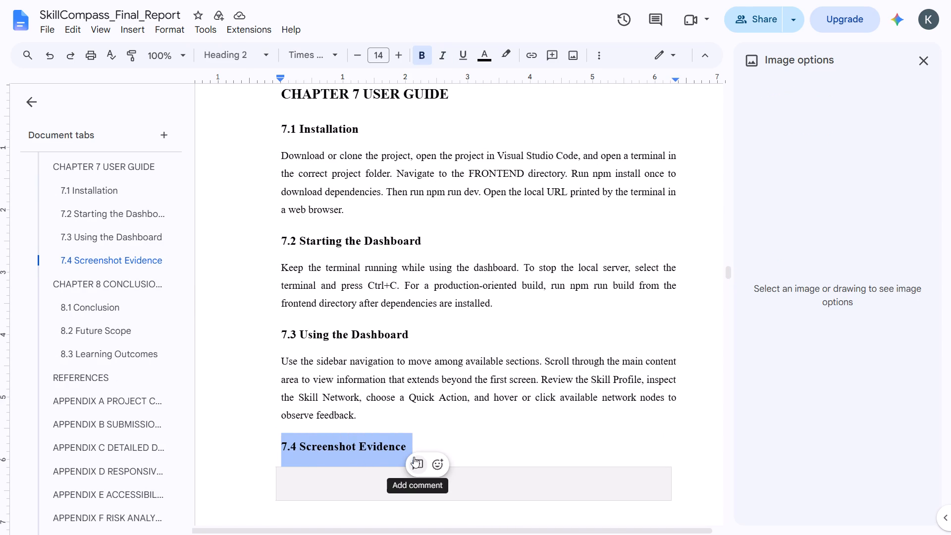
pyautogui.hotkey('ctrl', 'c')
pyautogui.press('BackSpace')
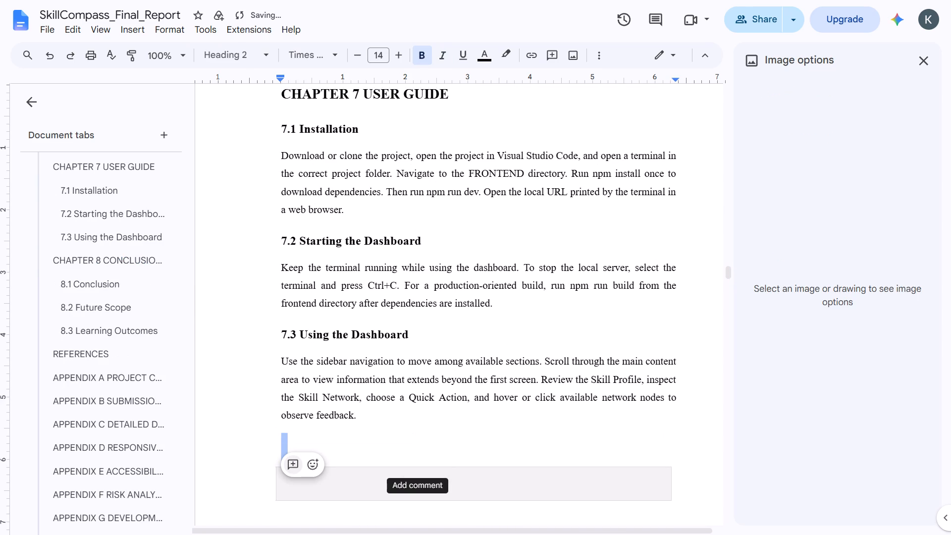
# Paste the copied "7.4 Screenshot Evidence" heading over the selected overview dashboard screenshot at the top of page 17.
pyautogui.scroll(-7, 414, 457)
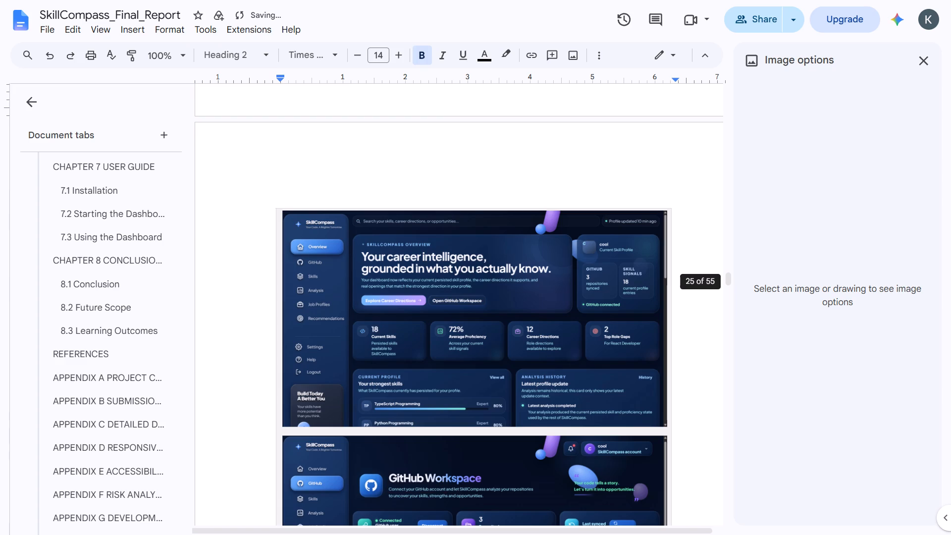
pyautogui.click(306, 182)
pyautogui.click(303, 170)
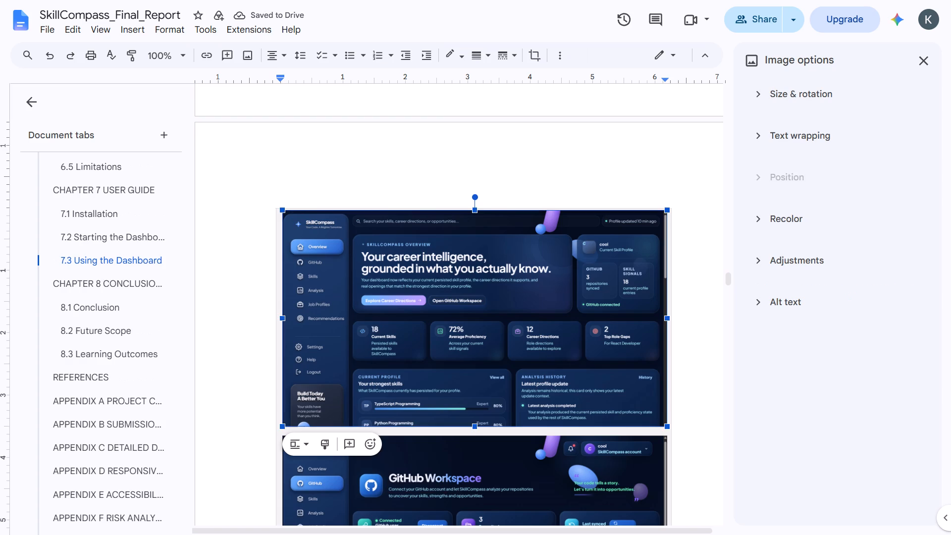
pyautogui.click(297, 158)
pyautogui.click(334, 105)
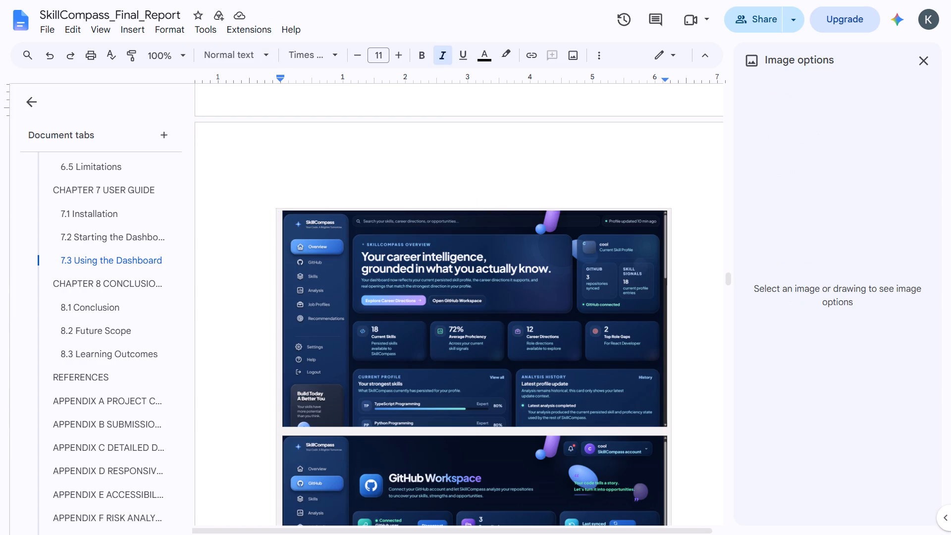
pyautogui.click(289, 155)
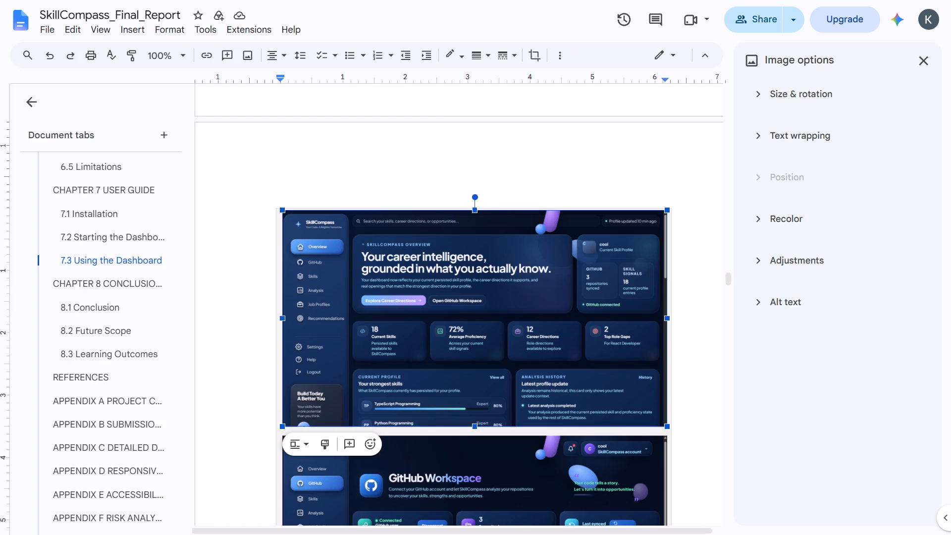
pyautogui.hotkey('ctrl', 'v')
# Paste "7.4 Screenshot Evidence" as the alt text of the Analysis History screenshot on page 18.
pyautogui.scroll(-3, 289, 155)
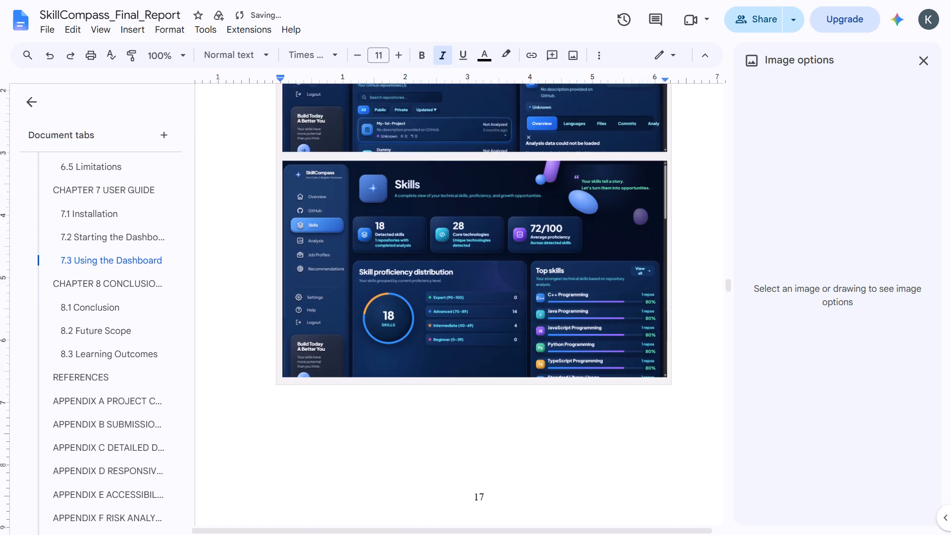
pyautogui.scroll(-8, 289, 155)
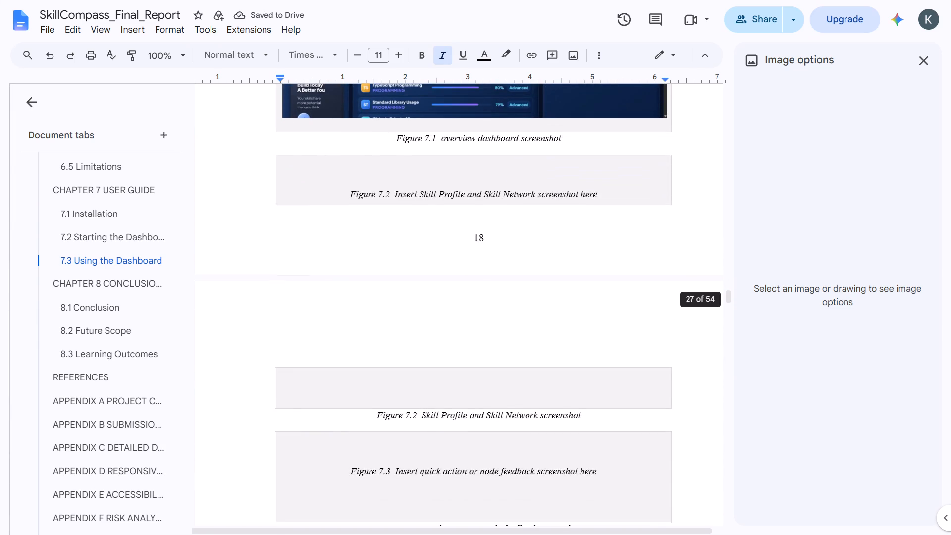
pyautogui.scroll(-1, 289, 155)
pyautogui.scroll(3, 289, 155)
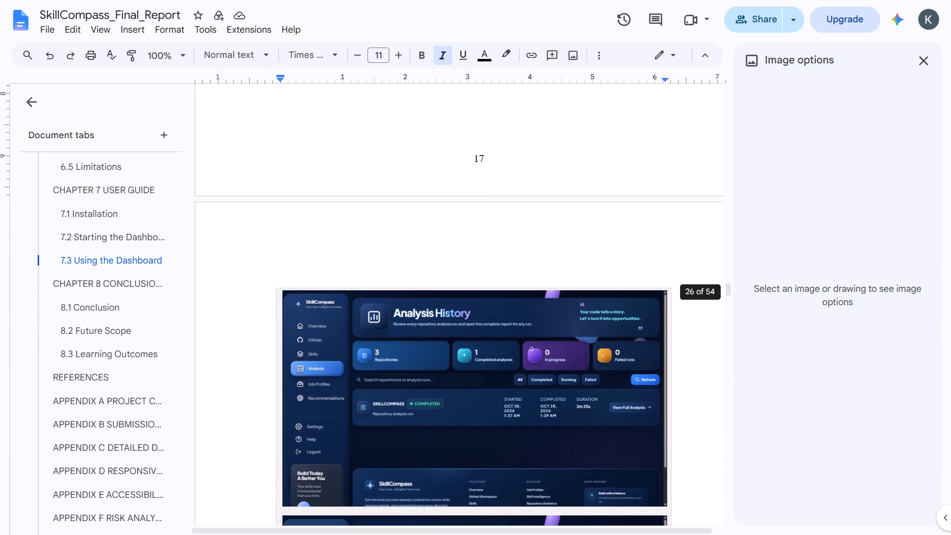
pyautogui.scroll(4, 289, 155)
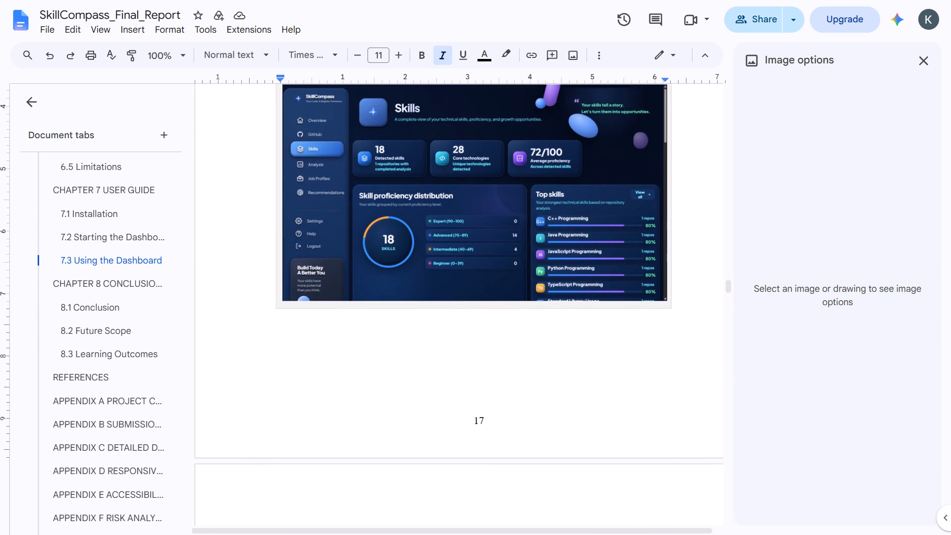
pyautogui.click(393, 475)
pyautogui.click(414, 255)
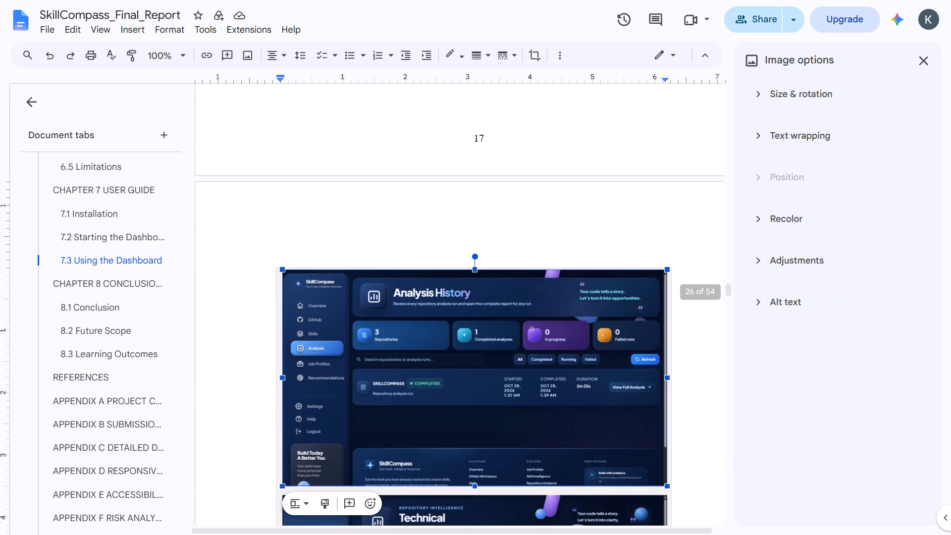
pyautogui.click(784, 304)
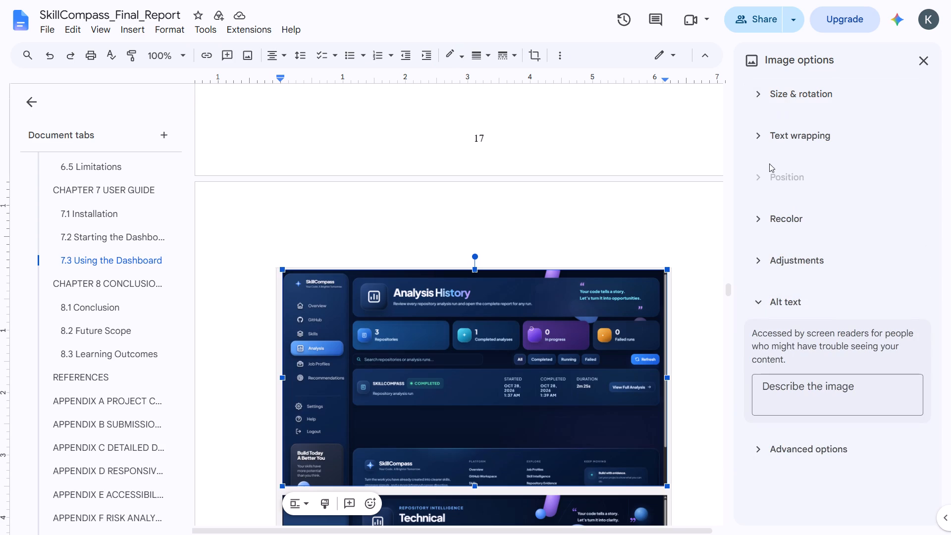
pyautogui.click(774, 135)
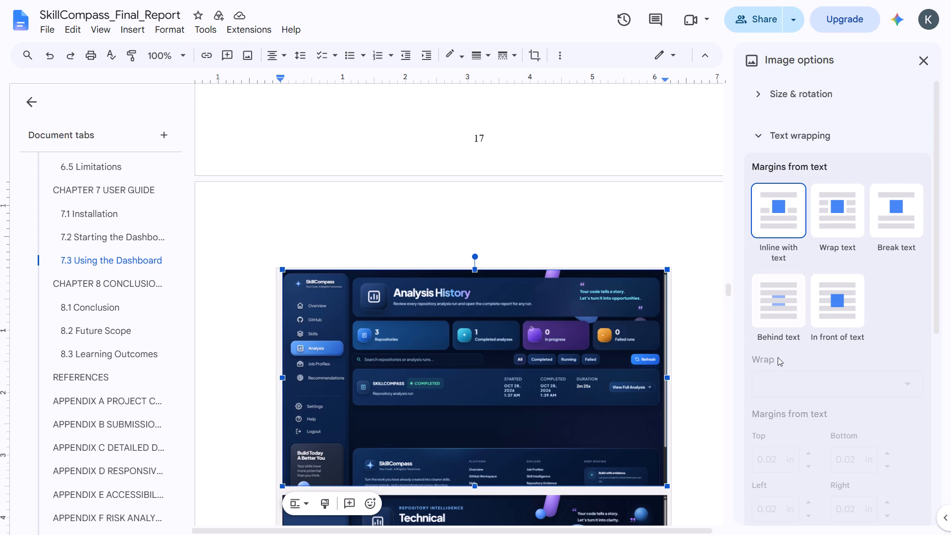
pyautogui.click(767, 371)
pyautogui.scroll(-2, 767, 371)
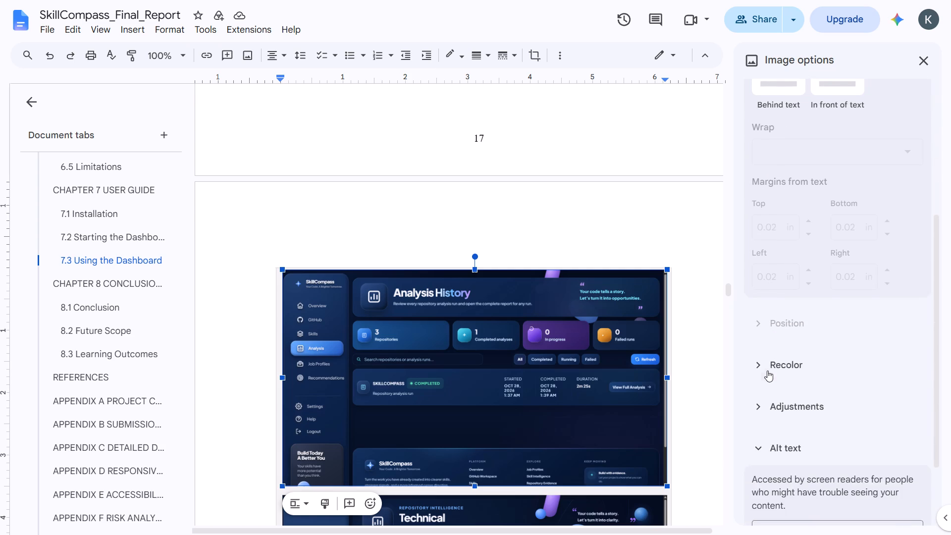
pyautogui.scroll(-2, 767, 371)
pyautogui.scroll(-1, 792, 474)
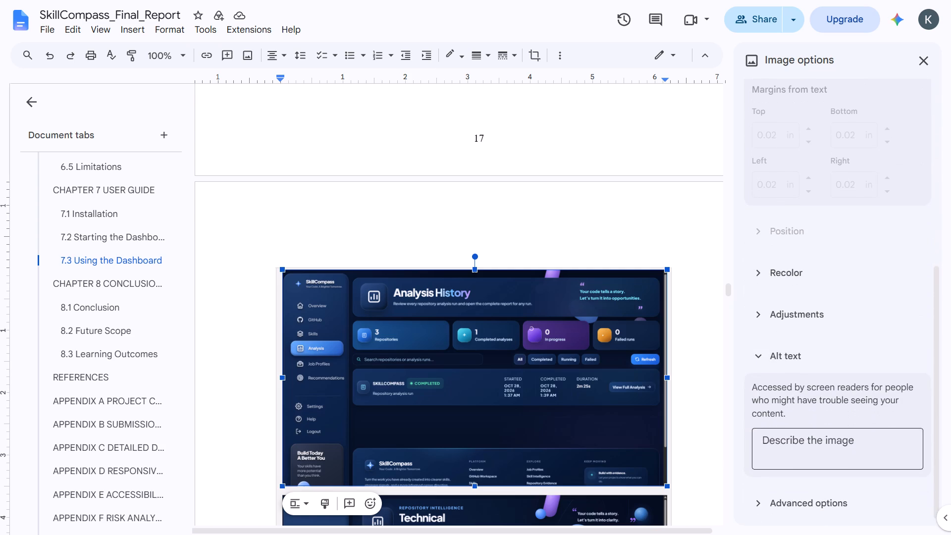
pyautogui.scroll(-1, 792, 474)
pyautogui.click(794, 451)
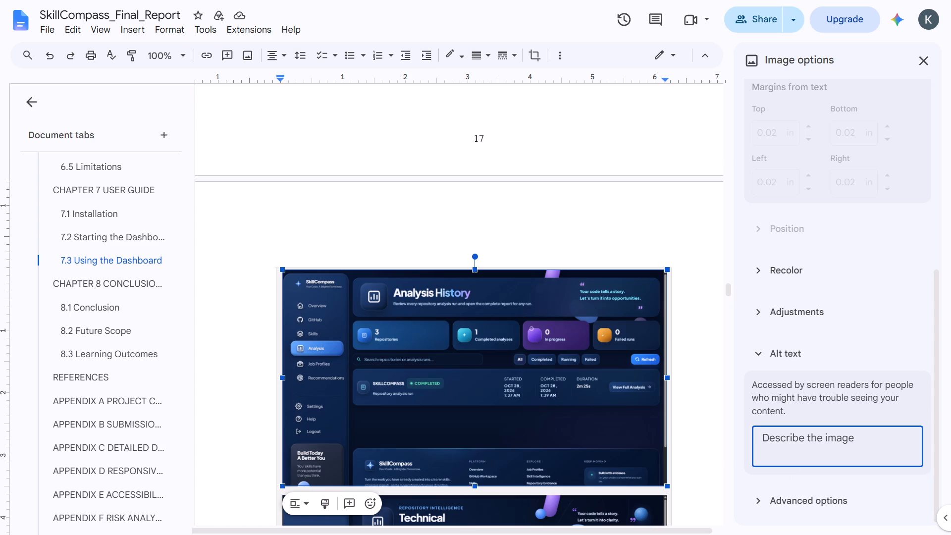
pyautogui.hotkey('ctrl', 'v')
pyautogui.press('Return')
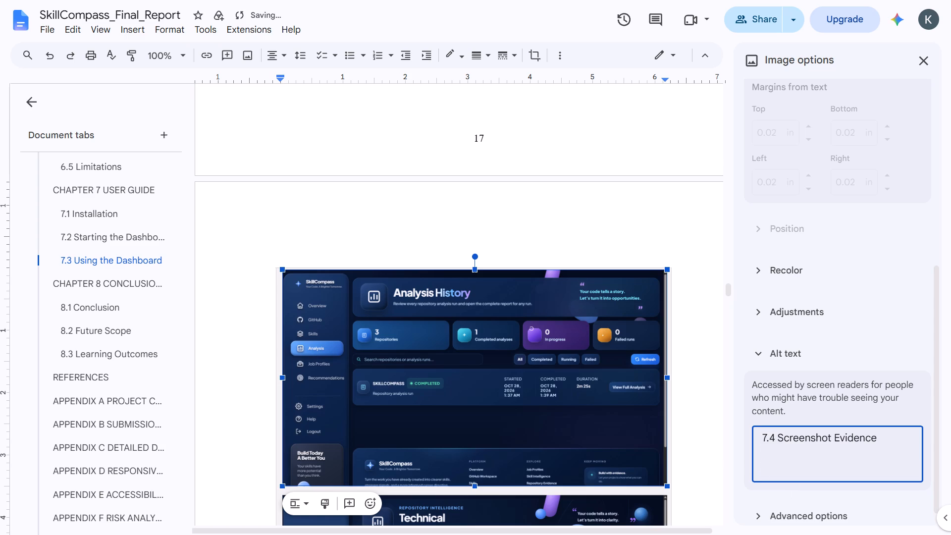
pyautogui.scroll(-1, 848, 433)
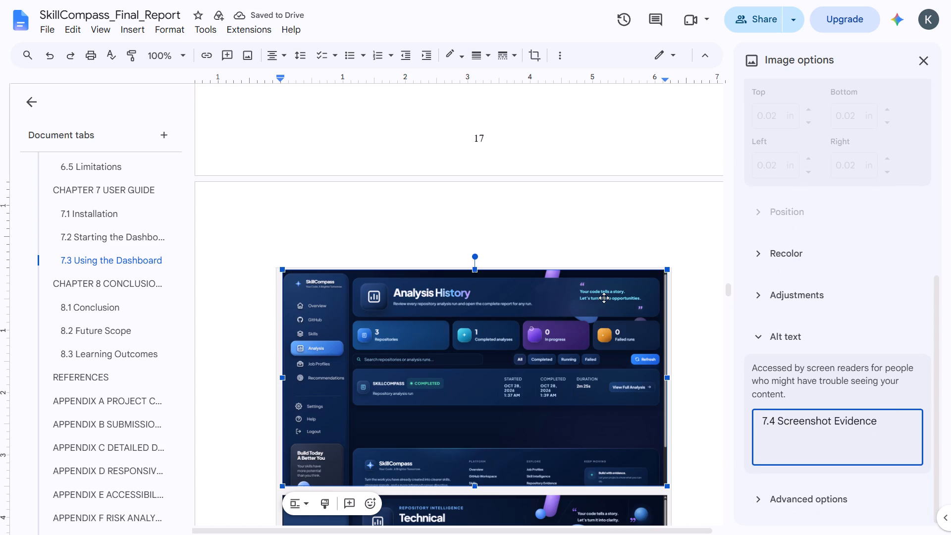
# Delete the "7.4 Screenshot Evidence" heading from the shaded box below section 7.3 on page 16 and add line breaks in its place.
pyautogui.scroll(2, 604, 298)
pyautogui.click(519, 284)
pyautogui.scroll(2, 519, 284)
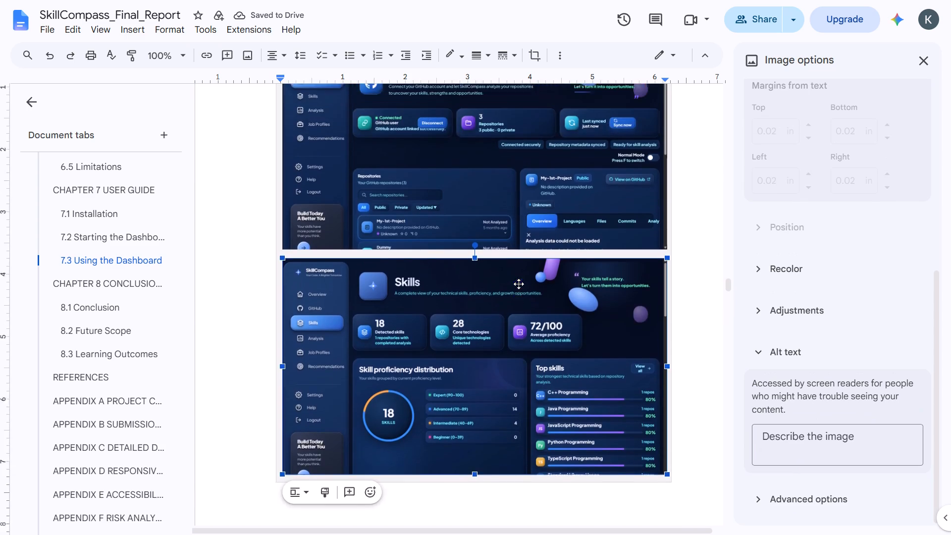
pyautogui.scroll(7, 519, 284)
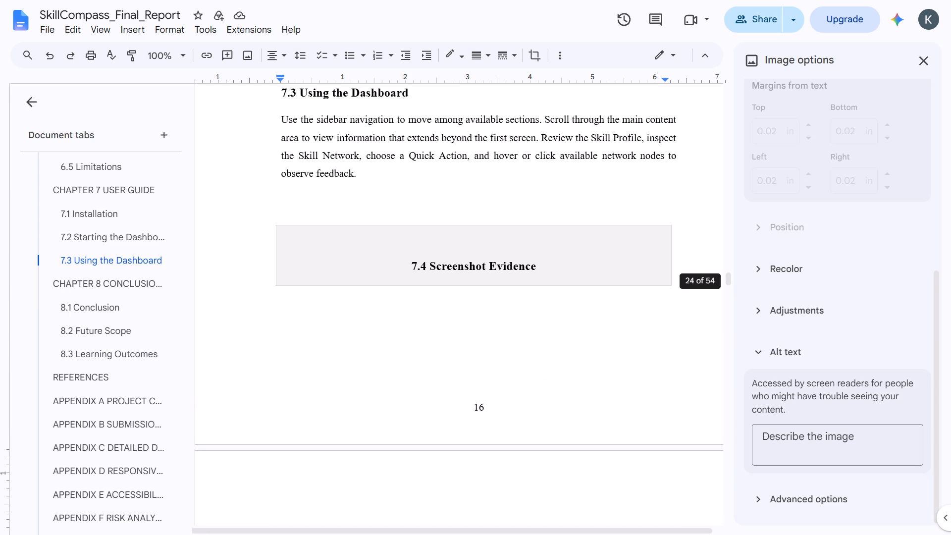
pyautogui.scroll(2, 519, 284)
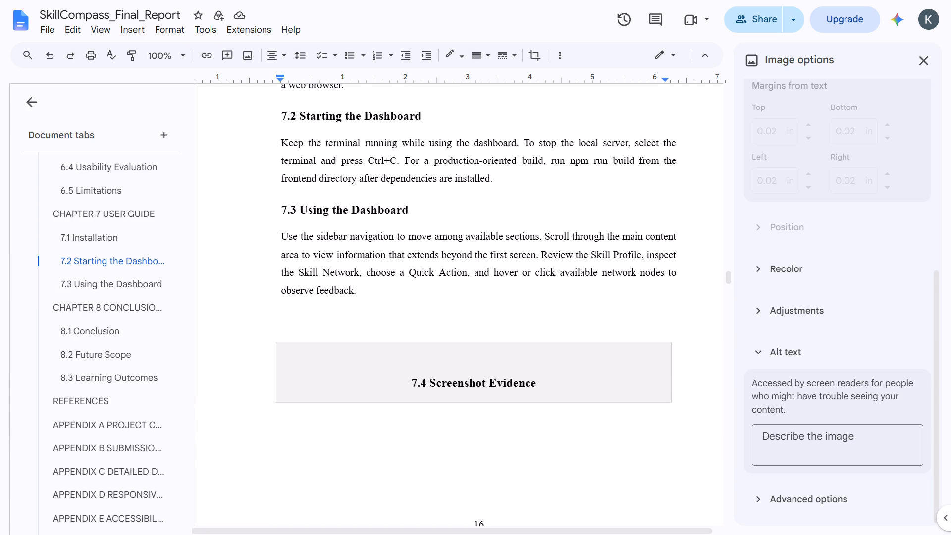
pyautogui.moveTo(407, 385); pyautogui.dragTo(583, 375)
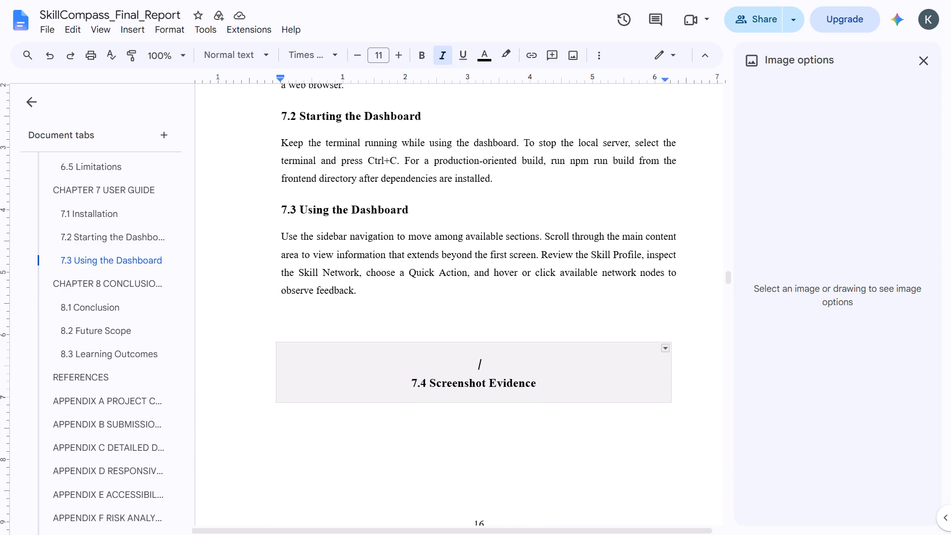
pyautogui.click(557, 380)
pyautogui.hotkey('ctrl', 'a')
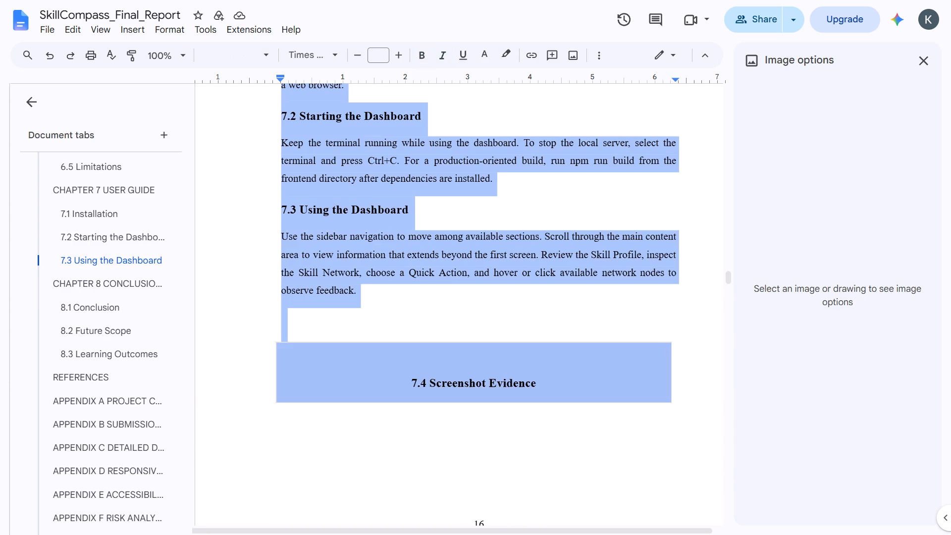
pyautogui.click(557, 380)
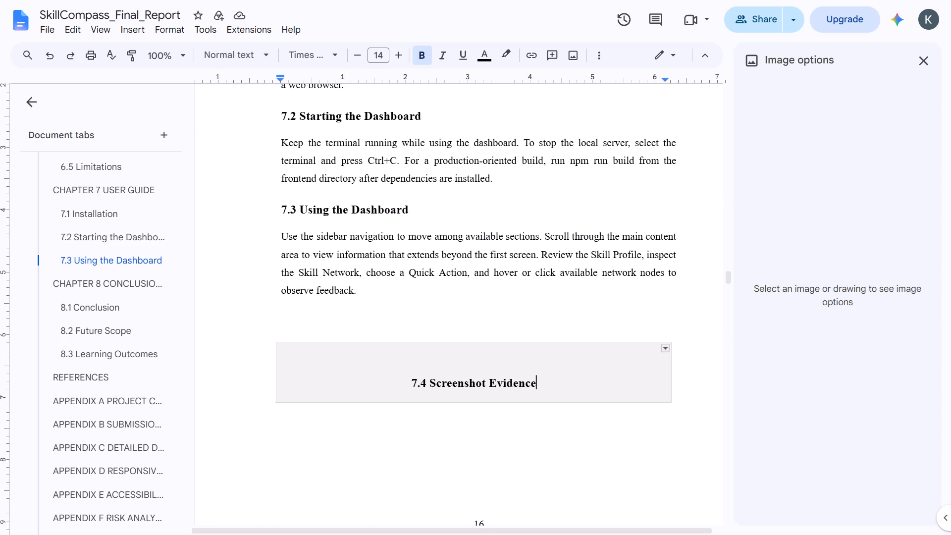
pyautogui.press('BackSpace')
pyautogui.press('BackSpace')
pyautogui.press('BackSpace')
pyautogui.press('BackSpace')
pyautogui.press('BackSpace')
pyautogui.press('BackSpace')
pyautogui.press('BackSpace')
pyautogui.press('BackSpace')
pyautogui.press('BackSpace')
pyautogui.press('BackSpace')
pyautogui.press('BackSpace')
pyautogui.press('BackSpace')
pyautogui.press('BackSpace')
pyautogui.press('BackSpace')
pyautogui.press('BackSpace')
pyautogui.press('BackSpace')
pyautogui.press('BackSpace')
pyautogui.press('BackSpace')
pyautogui.press('BackSpace')
pyautogui.press('BackSpace')
pyautogui.press('BackSpace')
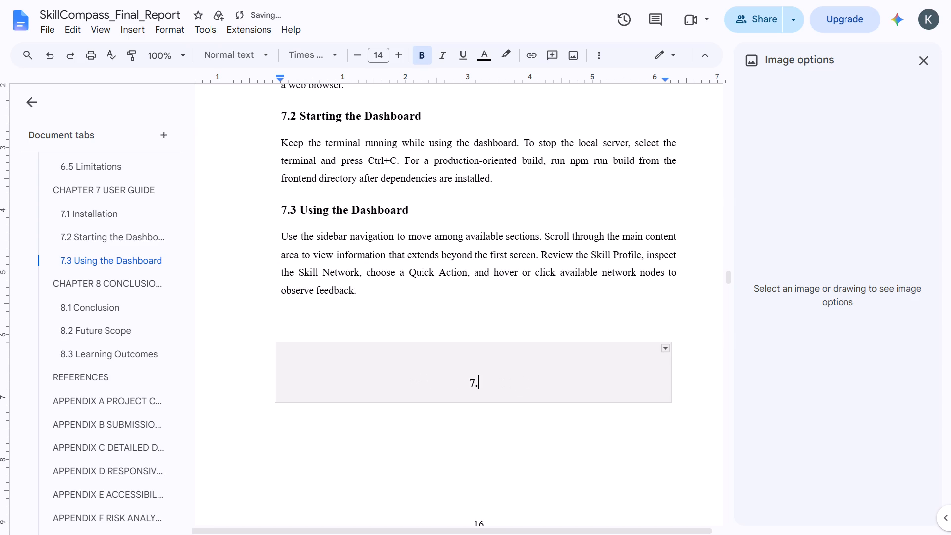
pyautogui.press('BackSpace')
pyautogui.press('BackSpace')
pyautogui.press('BackSpace')
pyautogui.hotkey('shift', 'Return')
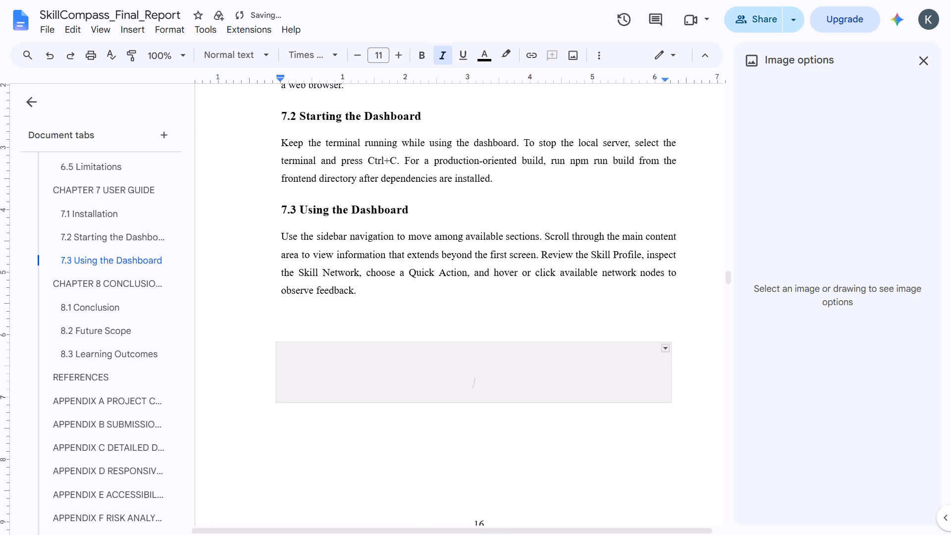
pyautogui.hotkey('shift', 'Return')
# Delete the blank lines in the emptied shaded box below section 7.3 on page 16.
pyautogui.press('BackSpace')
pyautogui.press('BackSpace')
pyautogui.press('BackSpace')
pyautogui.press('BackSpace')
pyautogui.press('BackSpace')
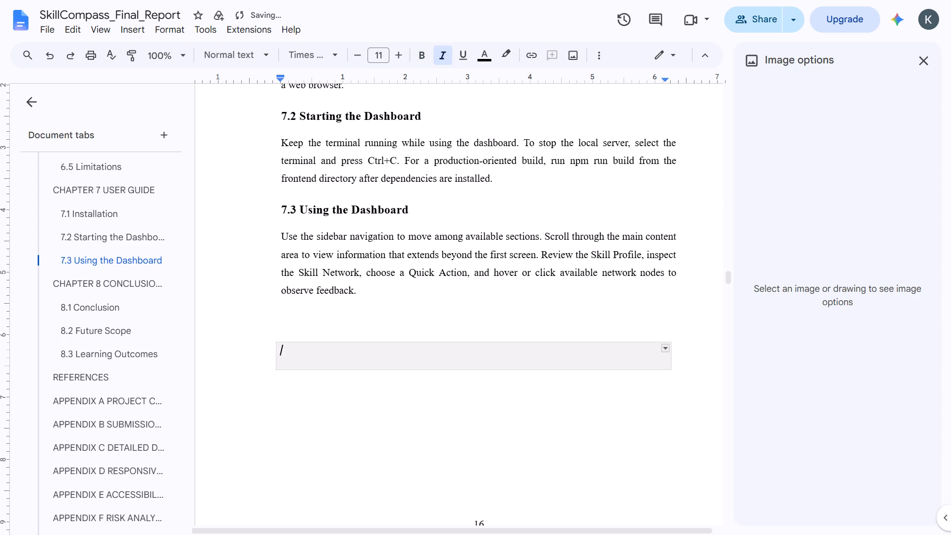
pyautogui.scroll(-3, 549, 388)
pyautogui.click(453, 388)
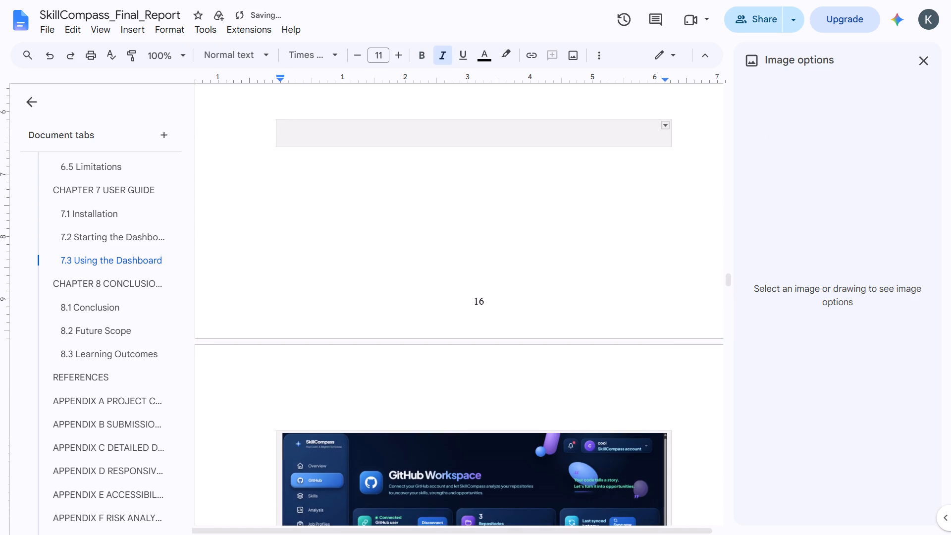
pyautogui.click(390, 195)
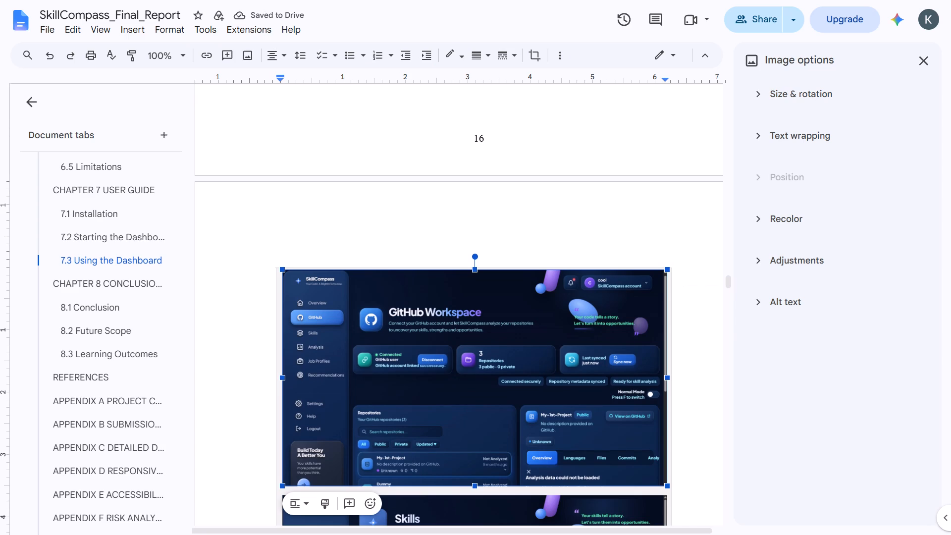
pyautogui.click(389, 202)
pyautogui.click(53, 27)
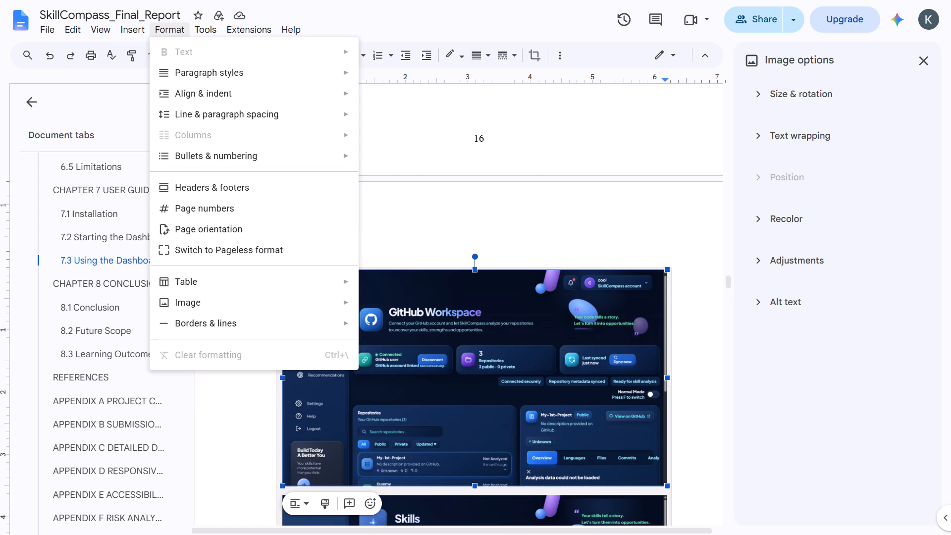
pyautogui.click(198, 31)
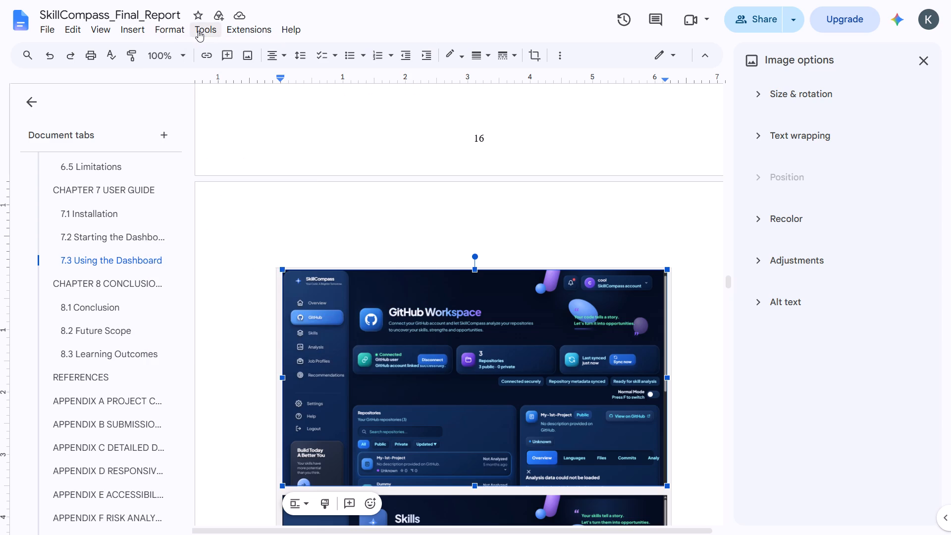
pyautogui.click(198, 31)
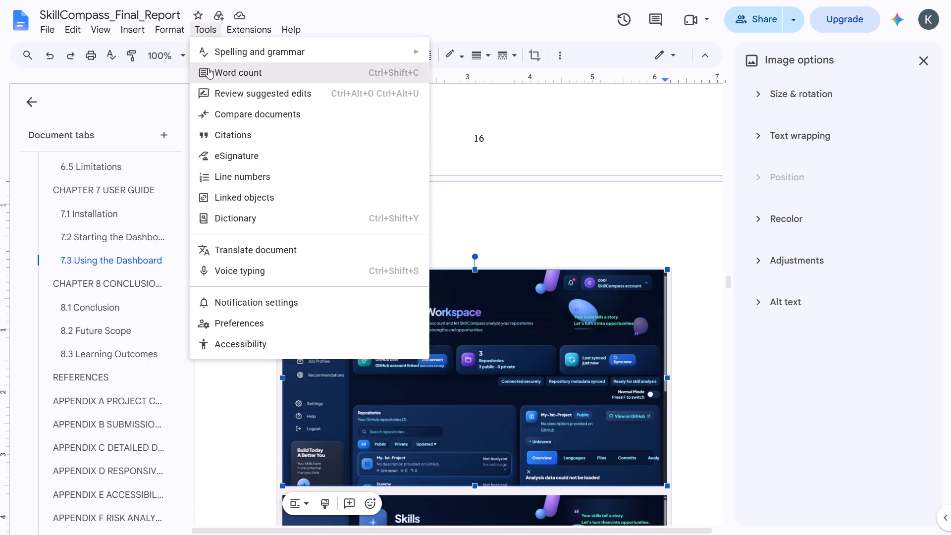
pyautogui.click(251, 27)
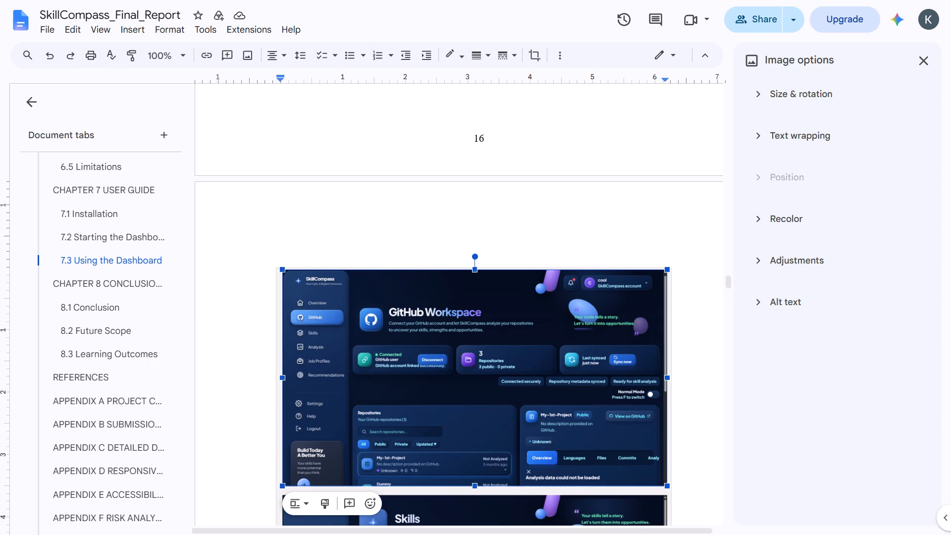
# Run the spelling and grammar check on the report.
pyautogui.click(111, 56)
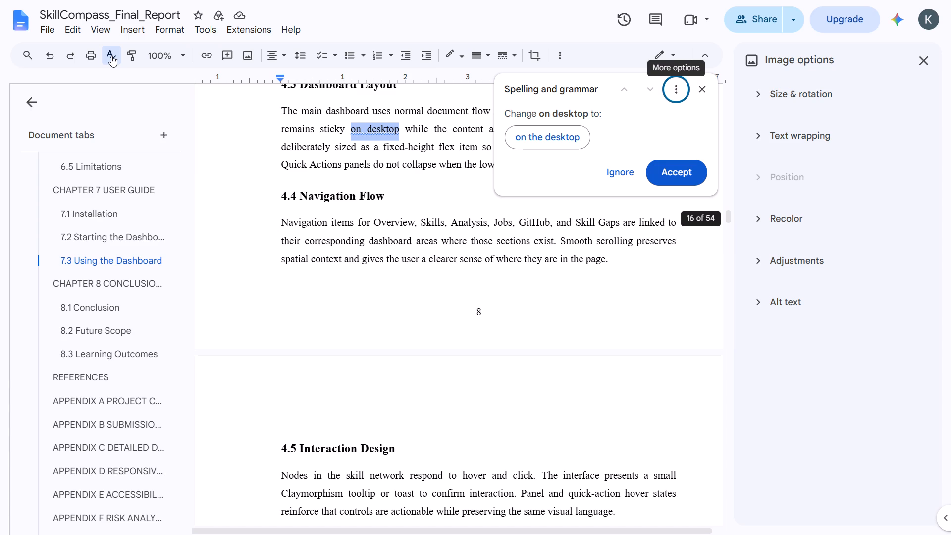
pyautogui.click(111, 56)
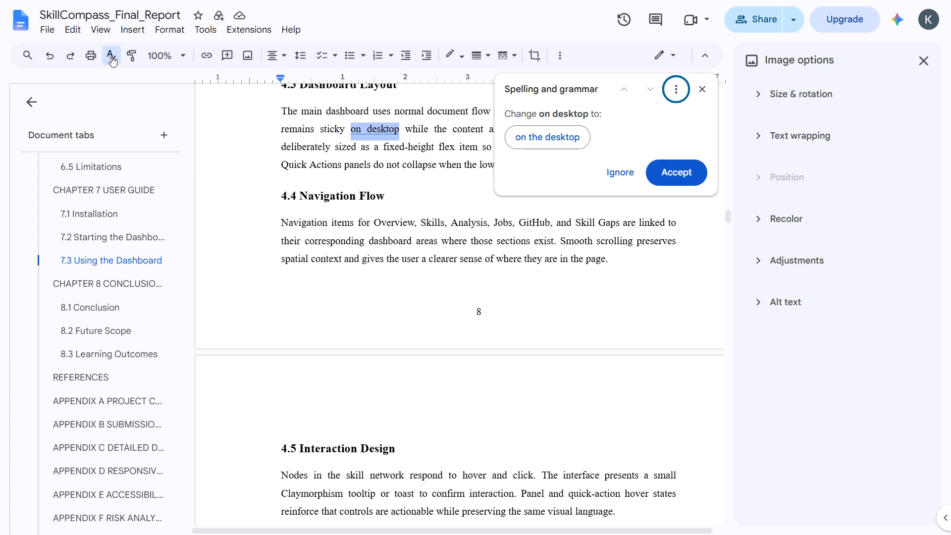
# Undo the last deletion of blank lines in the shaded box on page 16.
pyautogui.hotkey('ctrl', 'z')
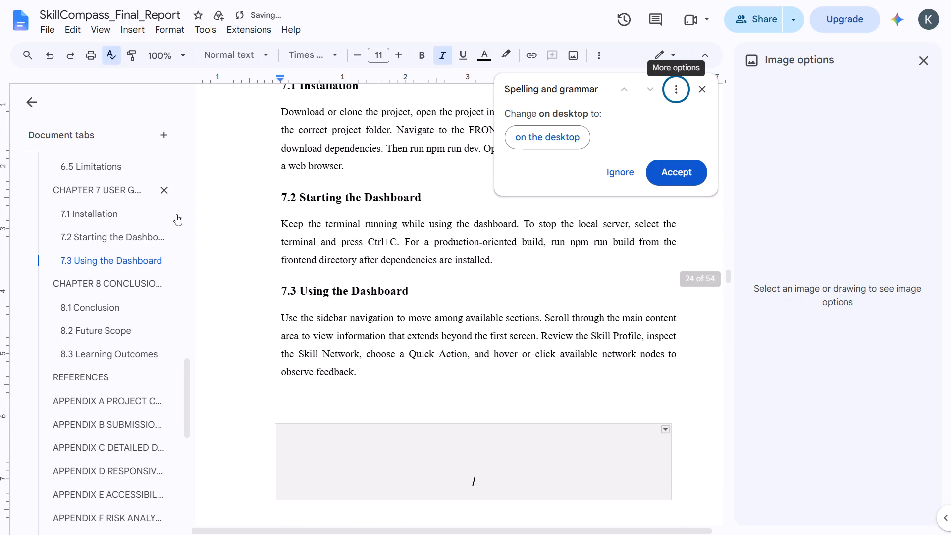
# Ignore the grammar suggestion for "on desktop" and close the spelling and grammar check.
pyautogui.scroll(-7, 288, 364)
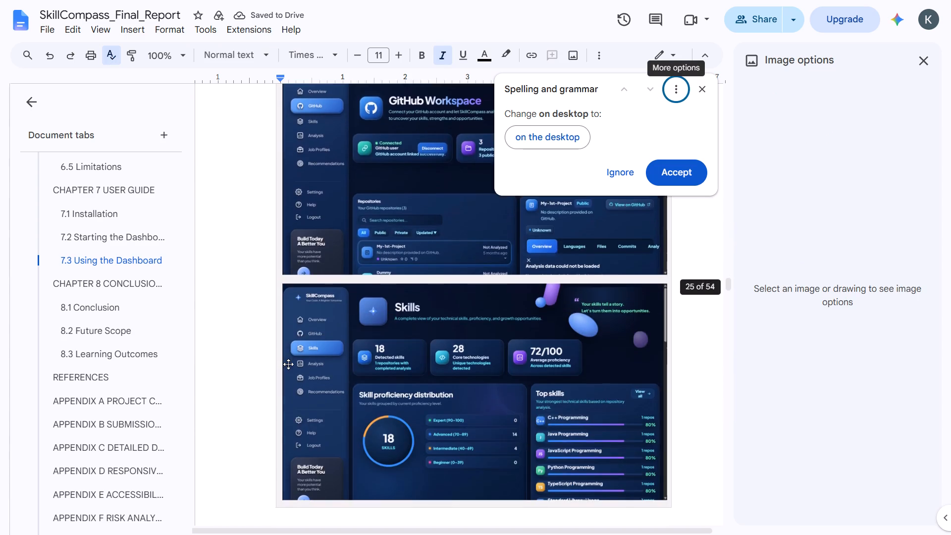
pyautogui.scroll(-7, 288, 364)
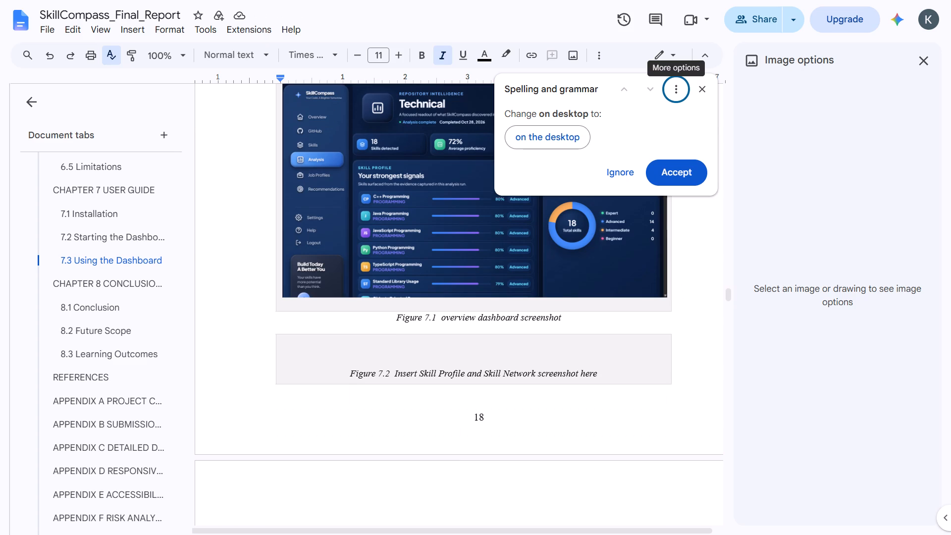
pyautogui.moveTo(394, 320); pyautogui.dragTo(523, 312)
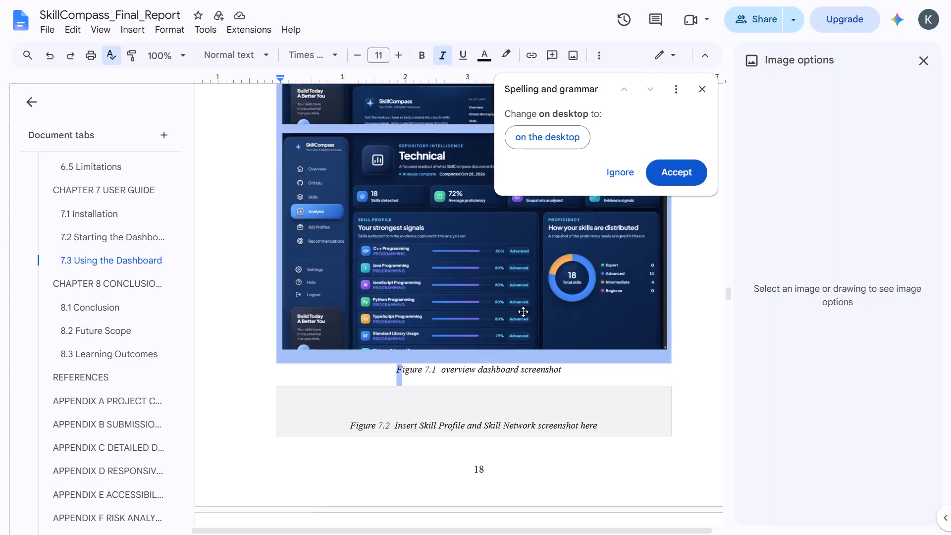
pyautogui.moveTo(523, 312); pyautogui.dragTo(546, 312)
pyautogui.click(528, 318)
pyautogui.scroll(-3, 528, 318)
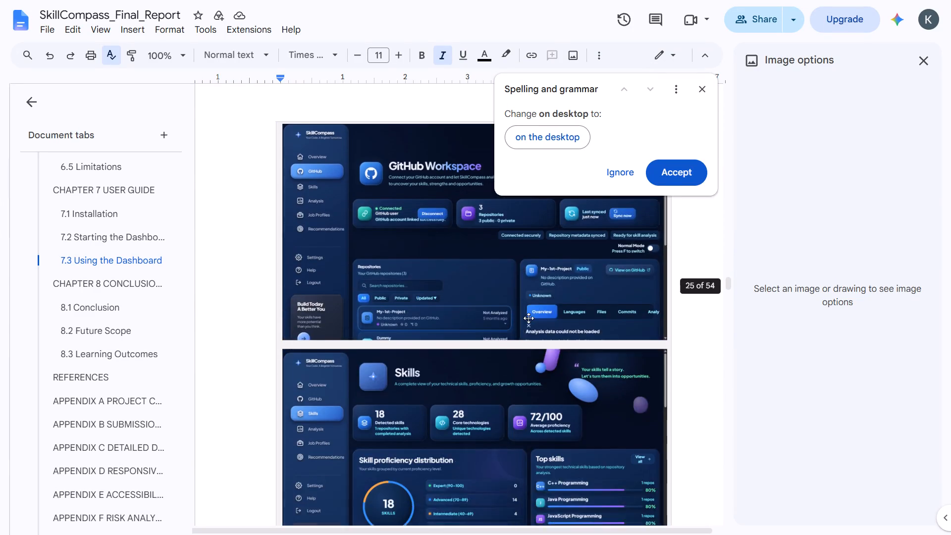
pyautogui.scroll(-8, 528, 318)
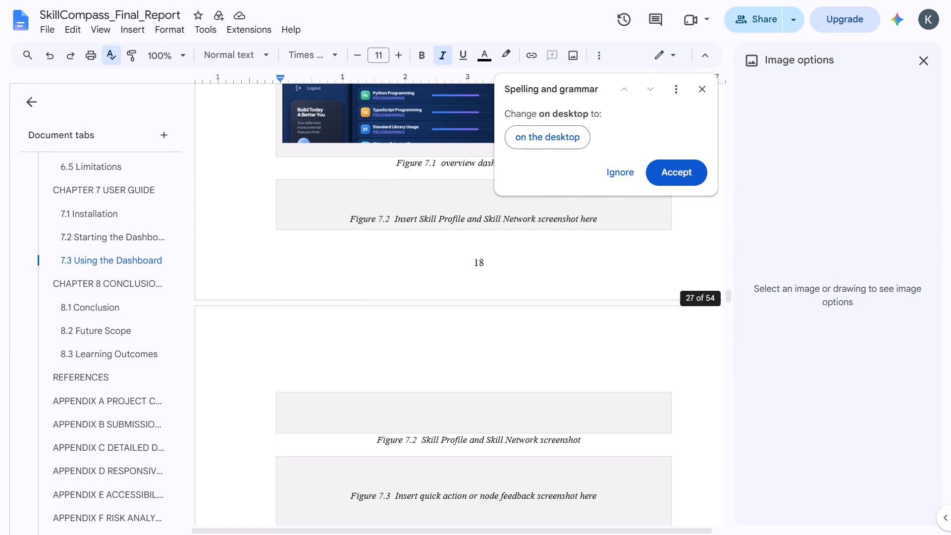
pyautogui.click(618, 180)
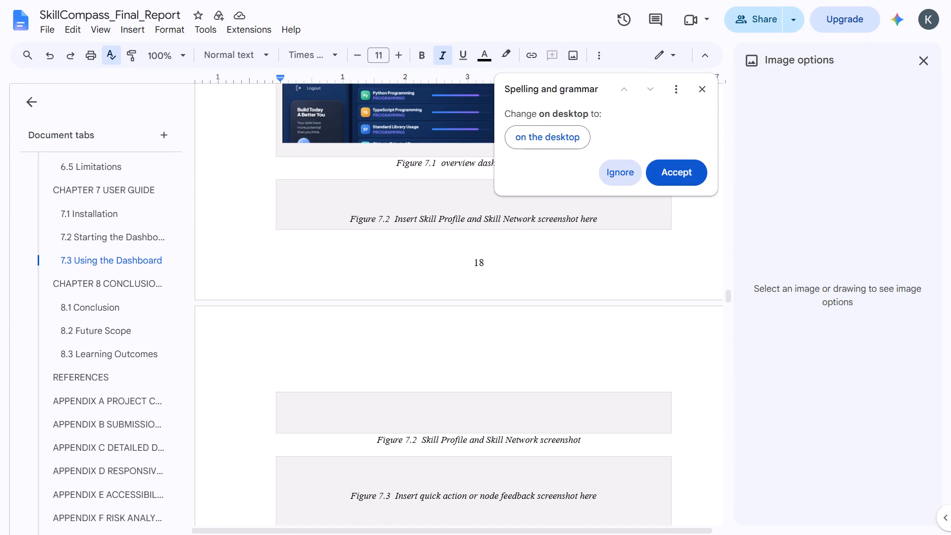
pyautogui.moveTo(397, 164); pyautogui.dragTo(462, 165)
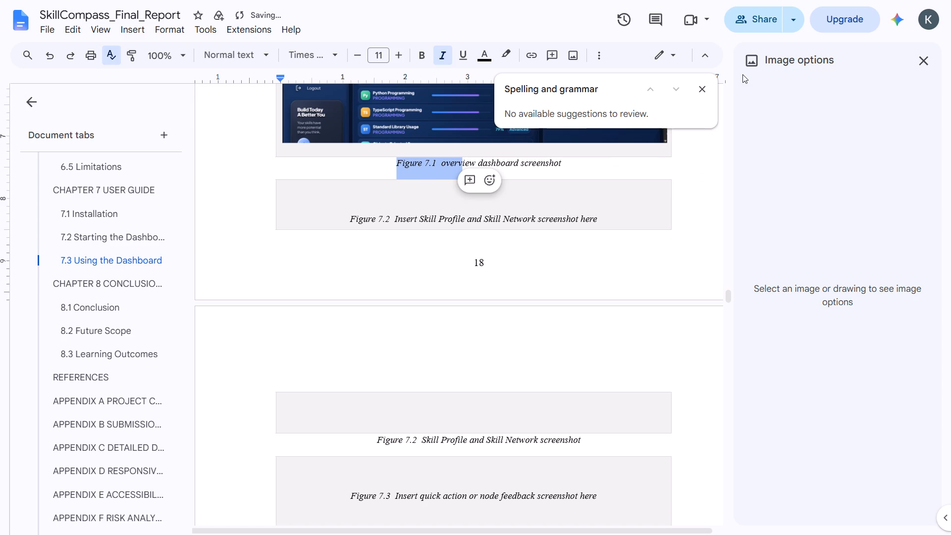
pyautogui.click(699, 91)
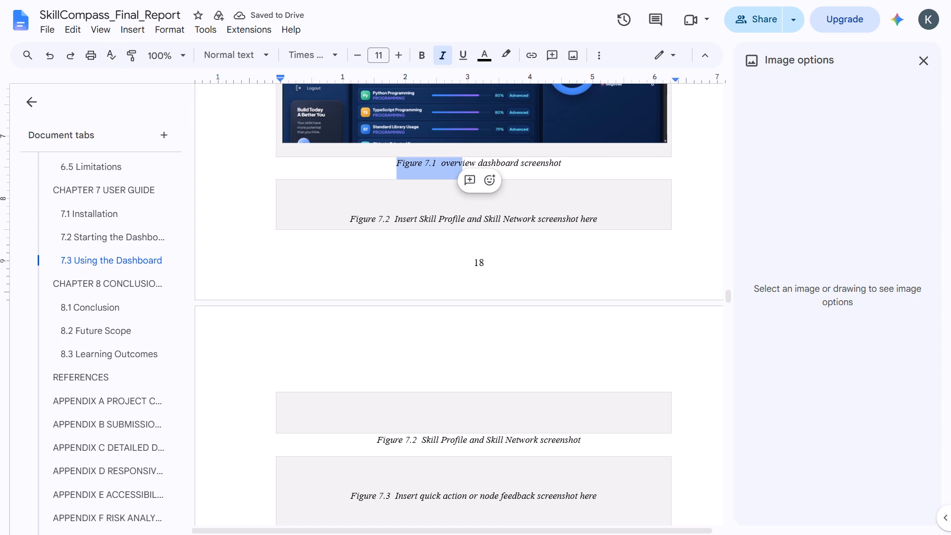
# Copy the "Figure 7.1 overview dashboard screenshot" caption from page 18 and paste it over the GitHub Workspace screenshot on page 17.
pyautogui.click(393, 168)
pyautogui.moveTo(393, 168); pyautogui.dragTo(557, 179)
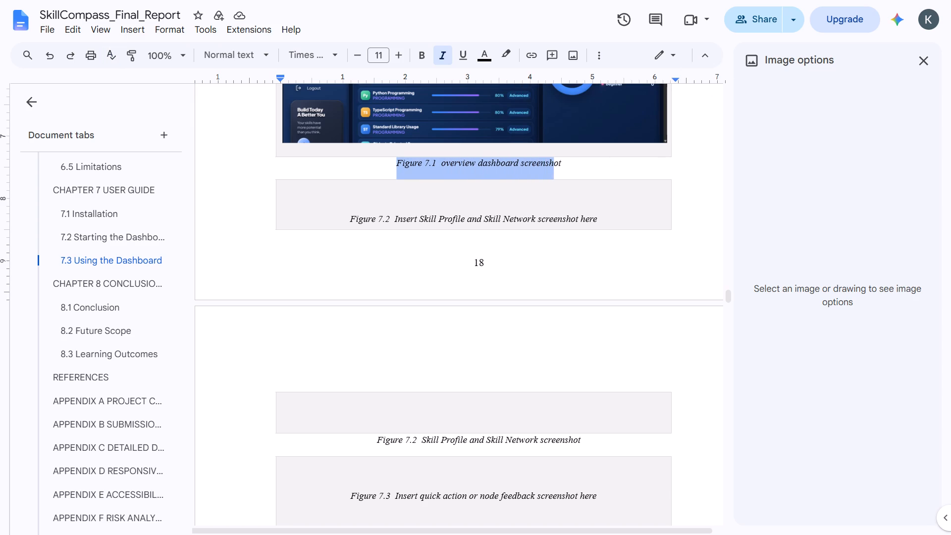
pyautogui.moveTo(557, 179); pyautogui.dragTo(563, 177)
pyautogui.hotkey('ctrl', 'c')
pyautogui.scroll(2, 563, 177)
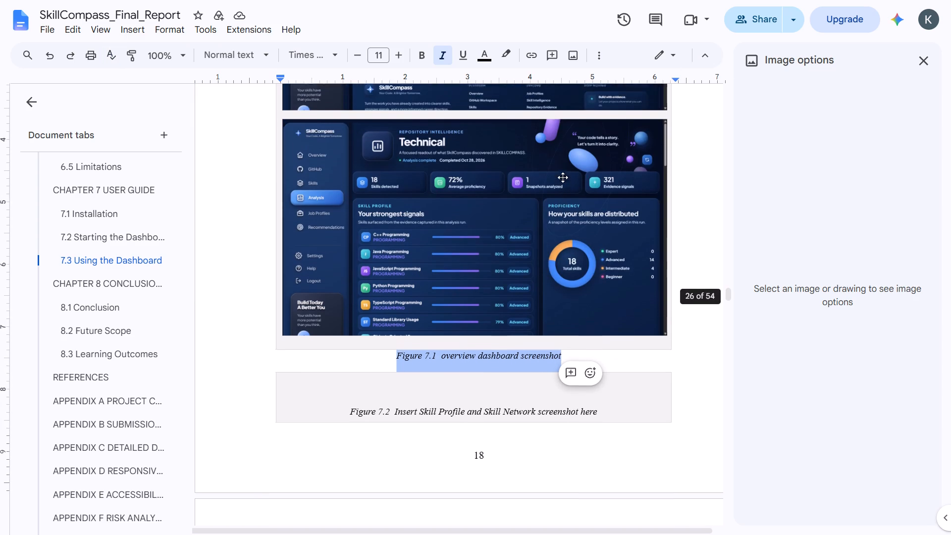
pyautogui.scroll(7, 563, 177)
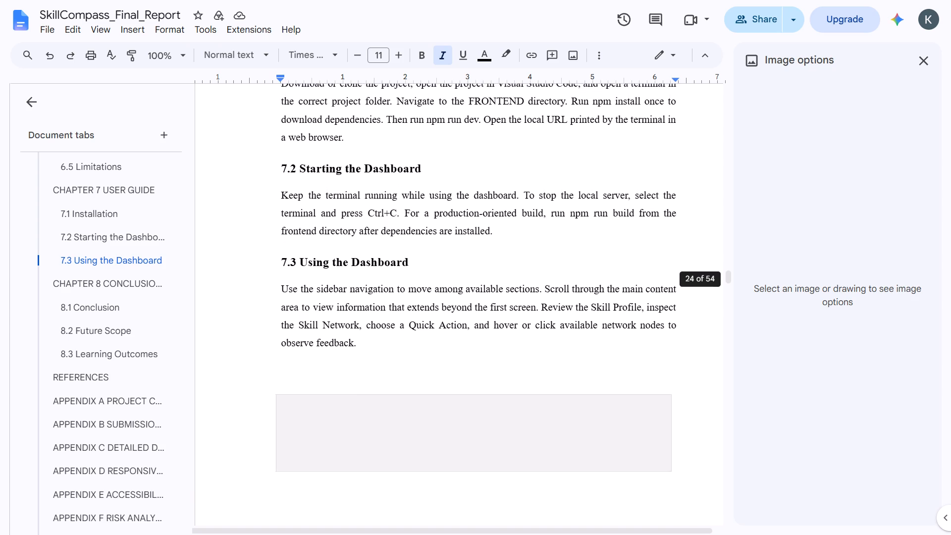
pyautogui.scroll(-6, 563, 177)
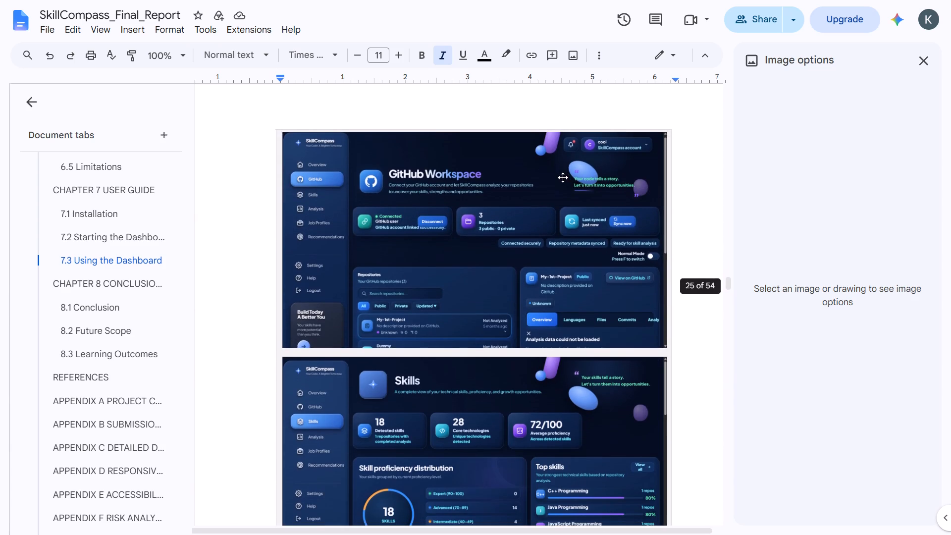
pyautogui.scroll(-2, 563, 177)
pyautogui.click(581, 336)
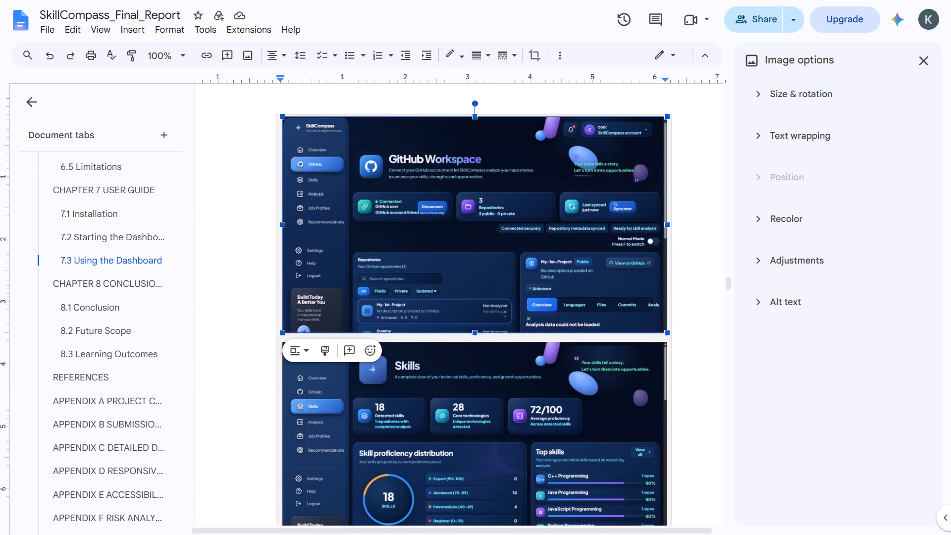
pyautogui.hotkey('ctrl', 'v')
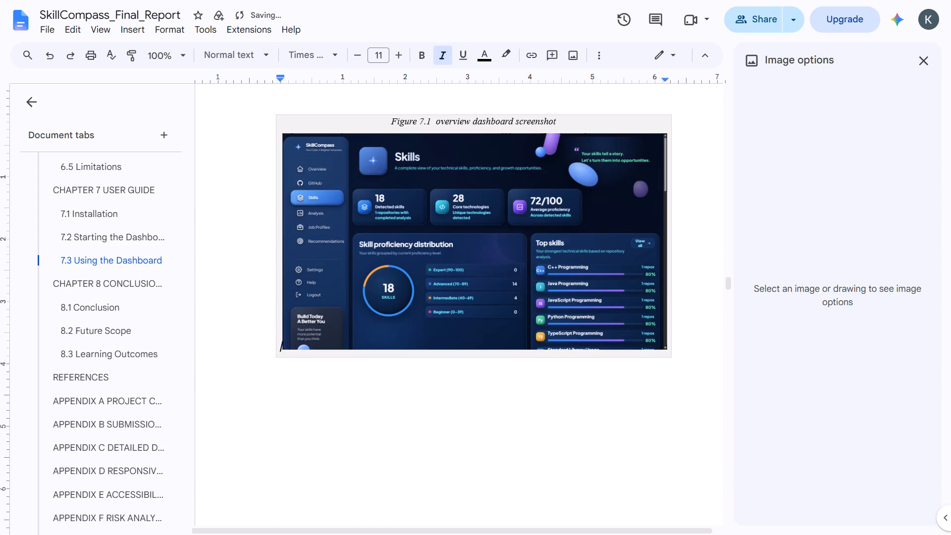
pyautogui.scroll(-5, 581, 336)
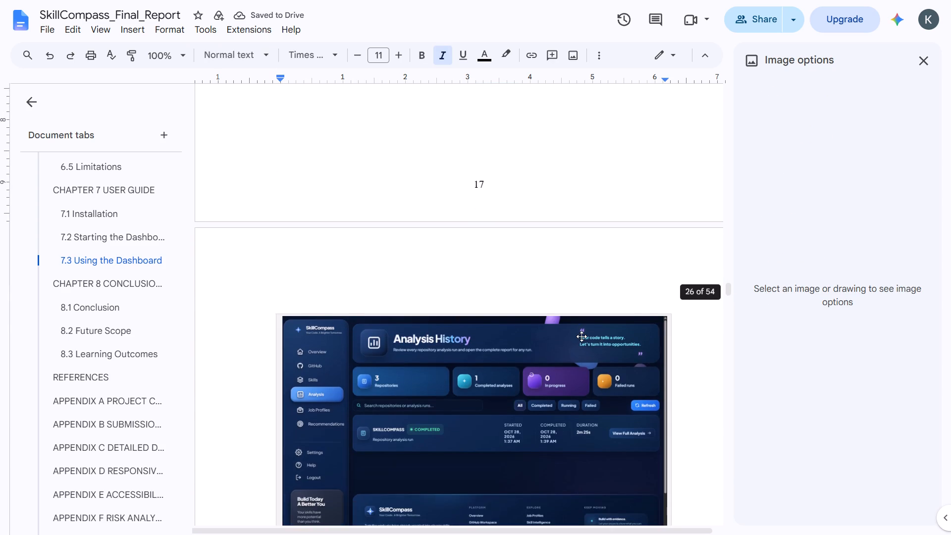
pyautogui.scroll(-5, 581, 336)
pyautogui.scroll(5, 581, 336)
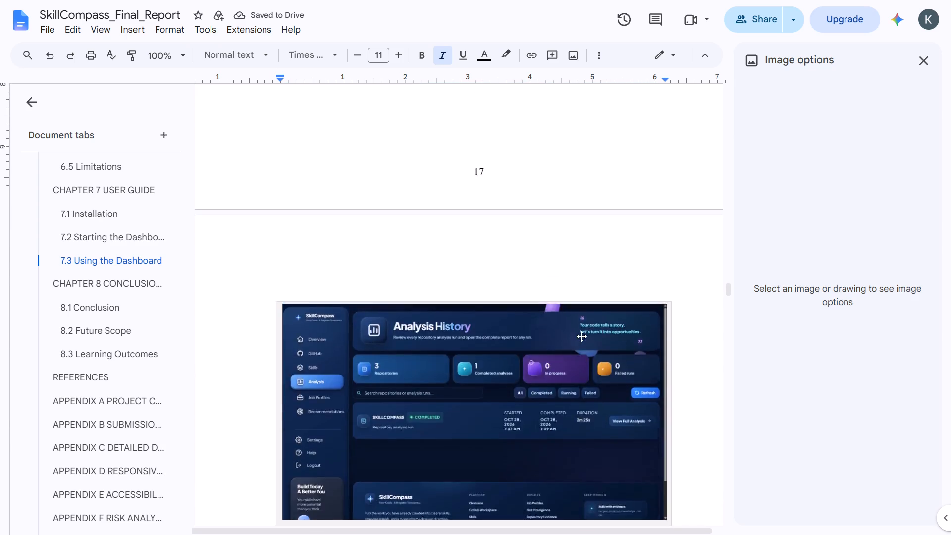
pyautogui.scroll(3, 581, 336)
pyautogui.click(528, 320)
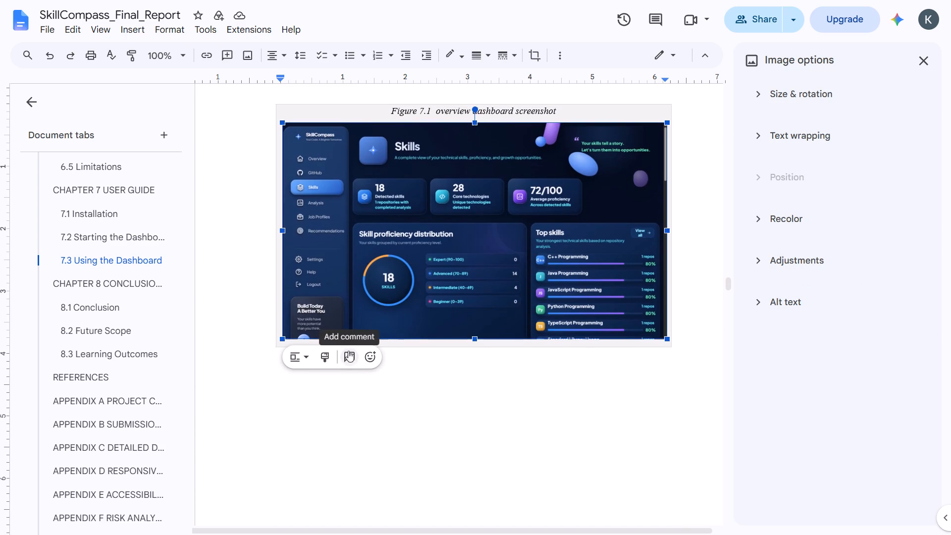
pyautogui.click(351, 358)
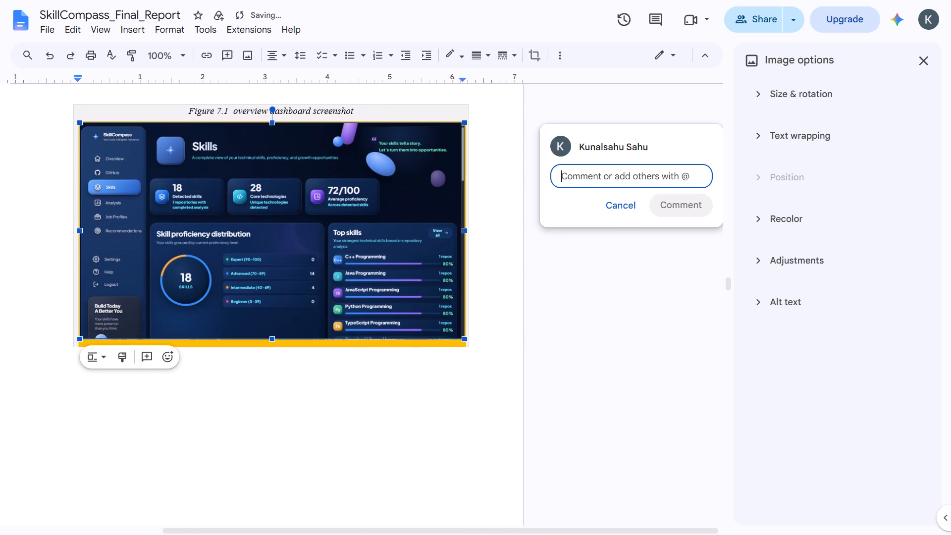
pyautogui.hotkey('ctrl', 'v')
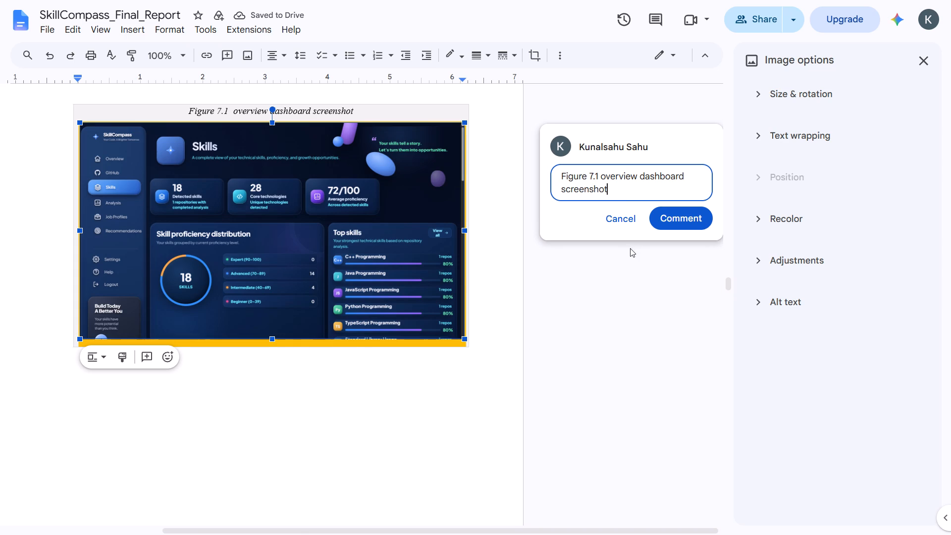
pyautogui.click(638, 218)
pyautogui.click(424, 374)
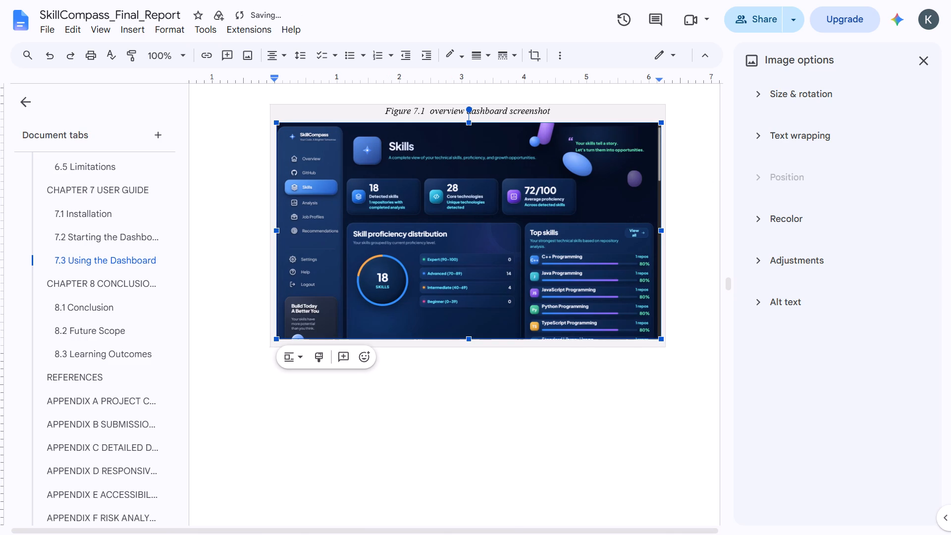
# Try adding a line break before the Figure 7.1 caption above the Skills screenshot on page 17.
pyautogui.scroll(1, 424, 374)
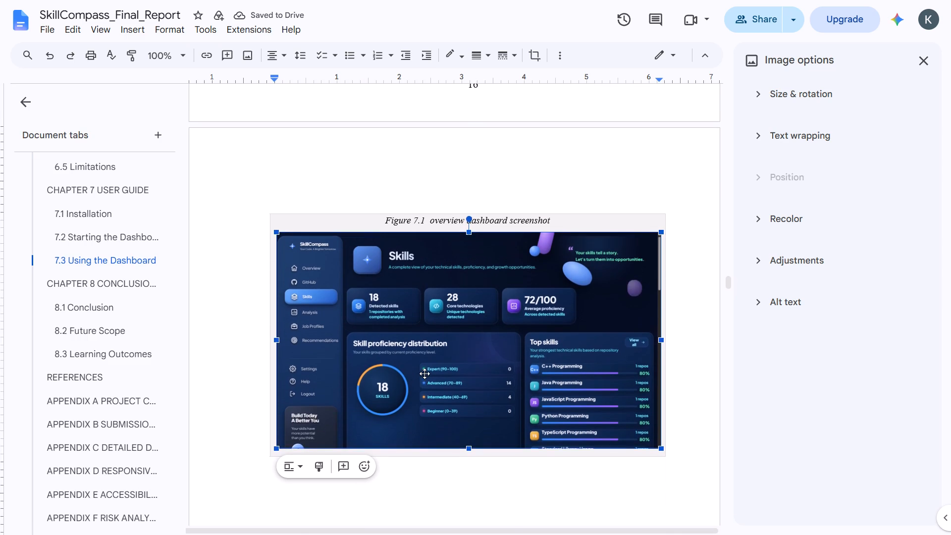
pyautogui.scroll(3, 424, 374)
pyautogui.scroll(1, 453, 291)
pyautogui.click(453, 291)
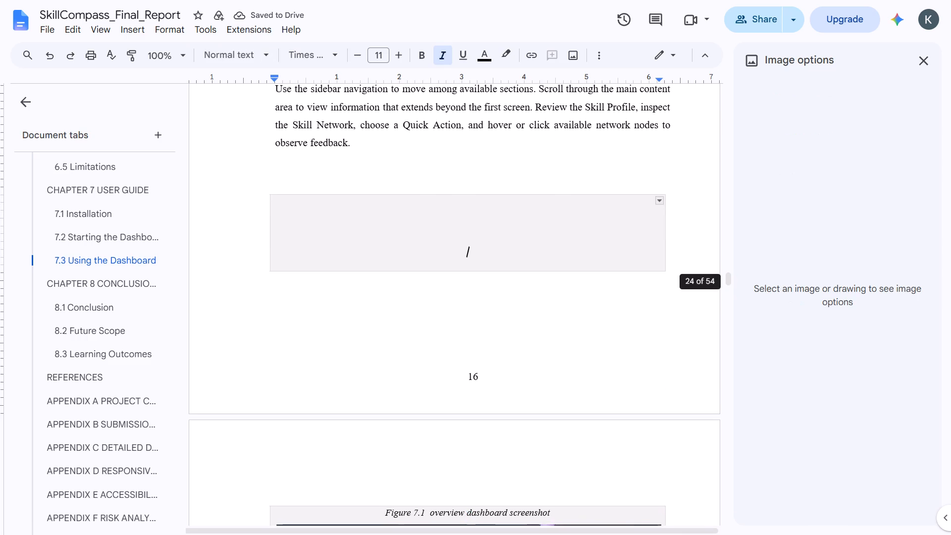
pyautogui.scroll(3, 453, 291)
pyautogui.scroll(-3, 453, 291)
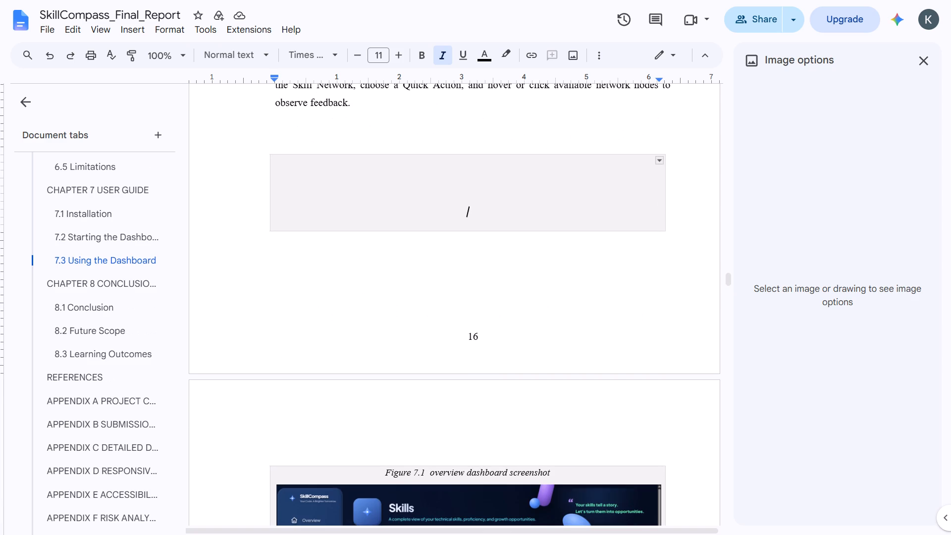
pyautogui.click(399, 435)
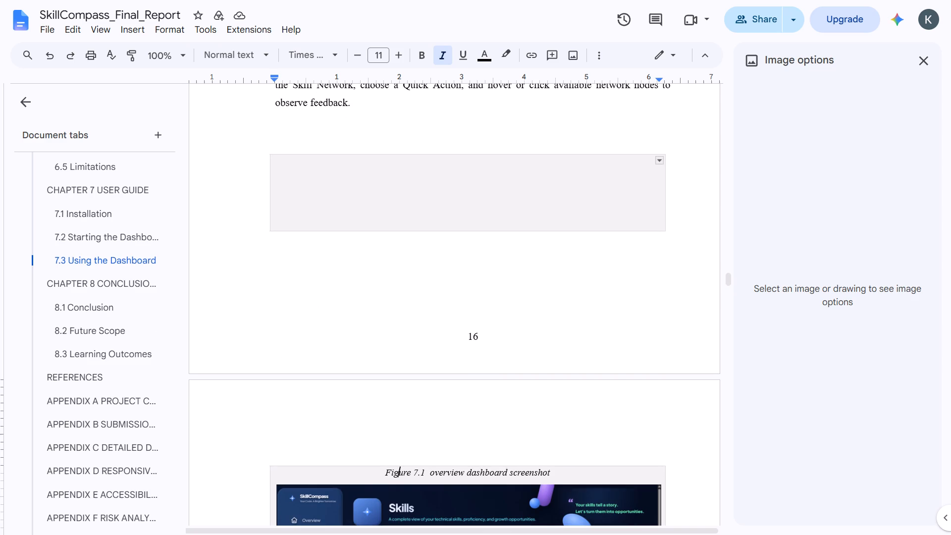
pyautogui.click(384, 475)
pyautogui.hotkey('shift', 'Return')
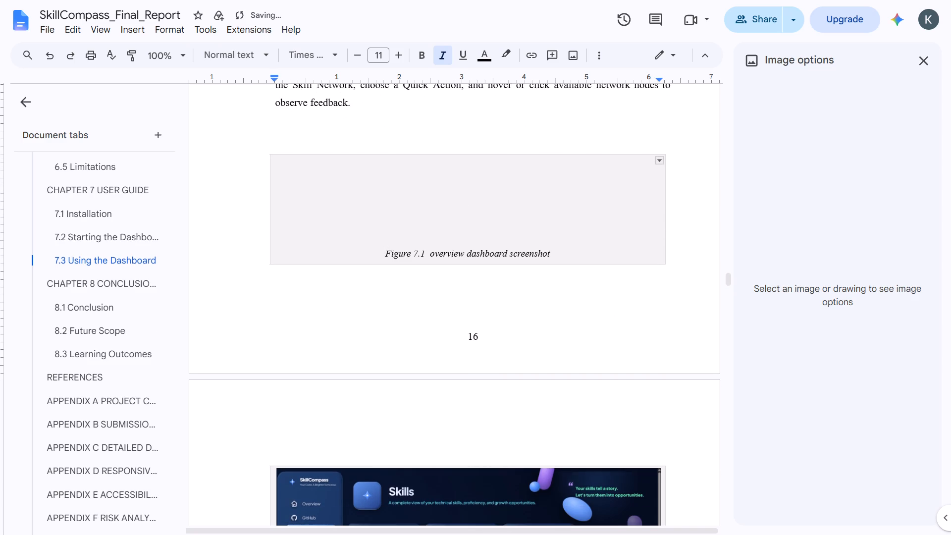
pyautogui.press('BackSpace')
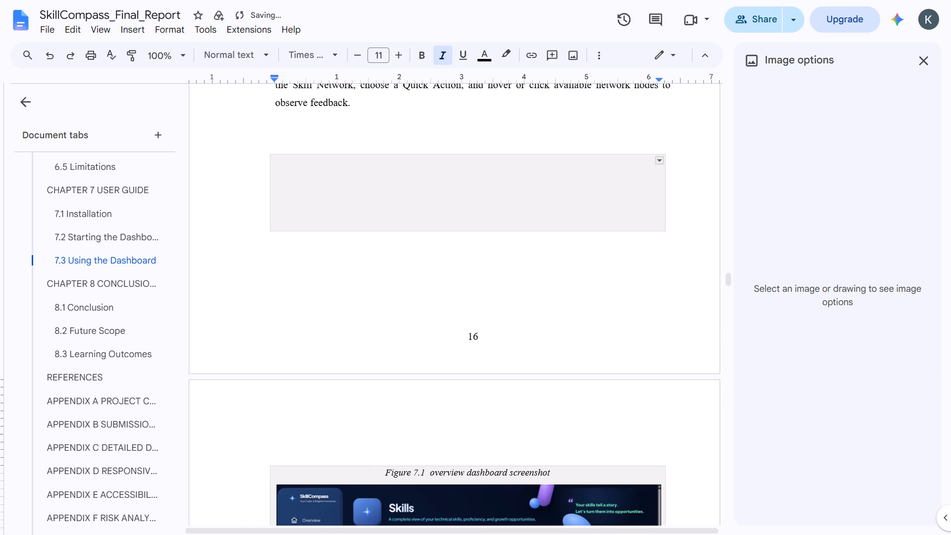
# Delete backwards from the start of the page 17 Figure 7.1 caption and insert two line breaks, bringing it into page 16's shaded box.
pyautogui.click(407, 425)
pyautogui.click(384, 477)
pyautogui.press('BackSpace')
pyautogui.press('BackSpace')
pyautogui.hotkey('shift', 'Return')
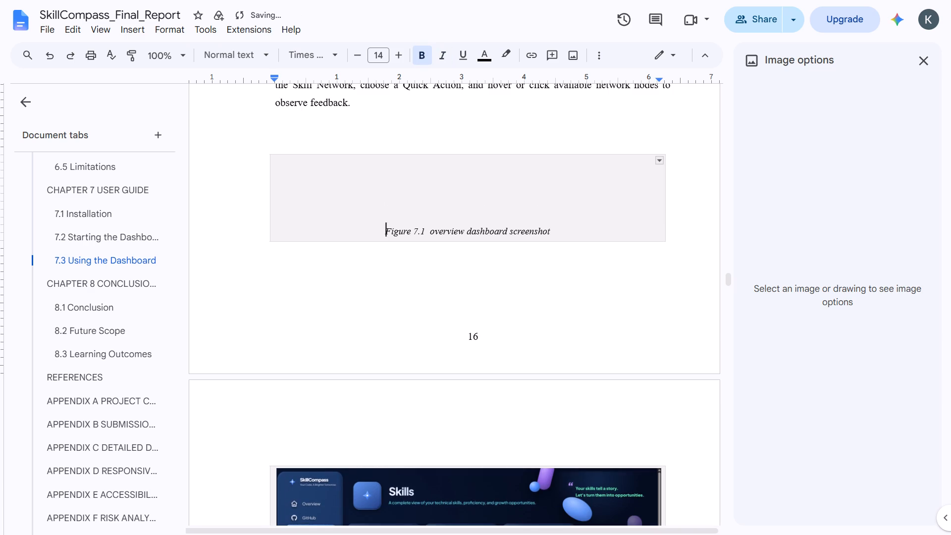
pyautogui.hotkey('shift', 'Return')
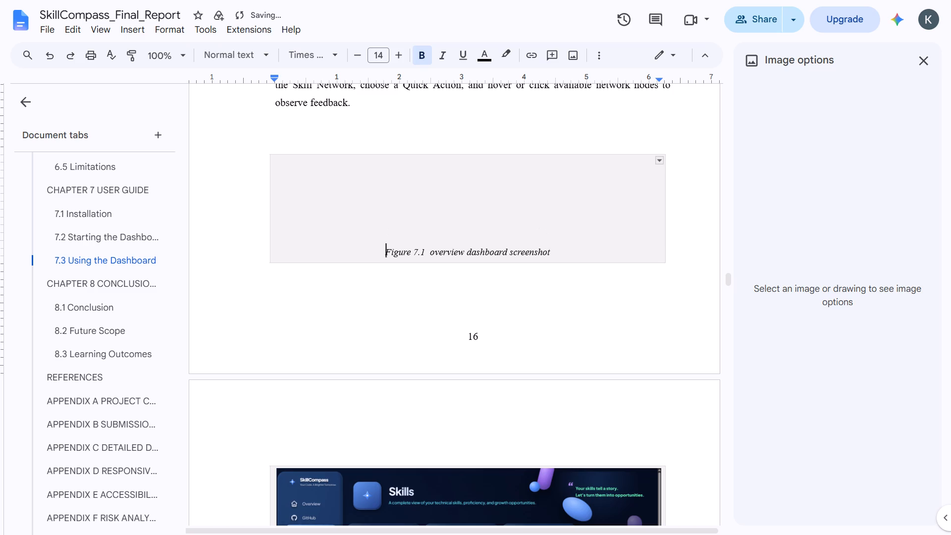
# Review the screenshots, shaded placeholder boxes and captions for Figures 7.1 to 7.4 on pages 18 and 19.
pyautogui.click(506, 430)
pyautogui.scroll(-4, 481, 279)
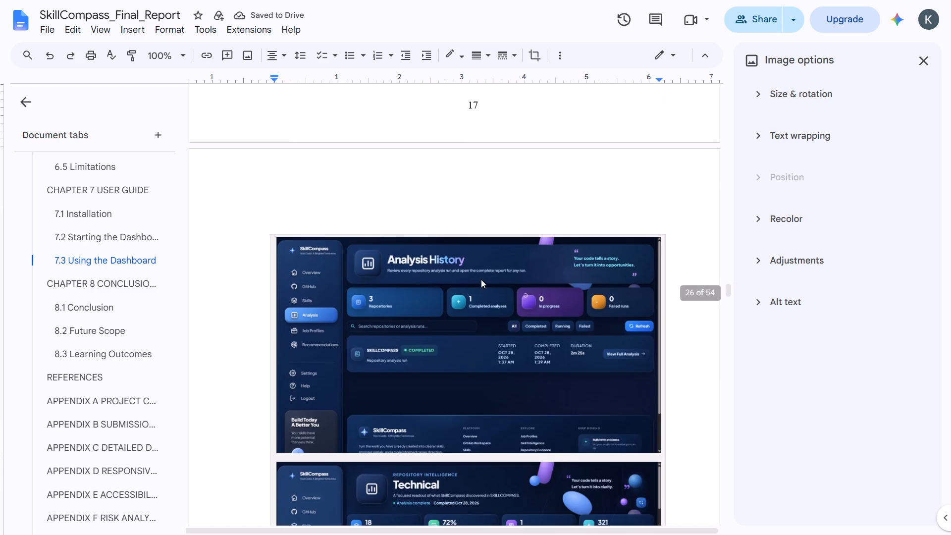
pyautogui.scroll(-4, 481, 279)
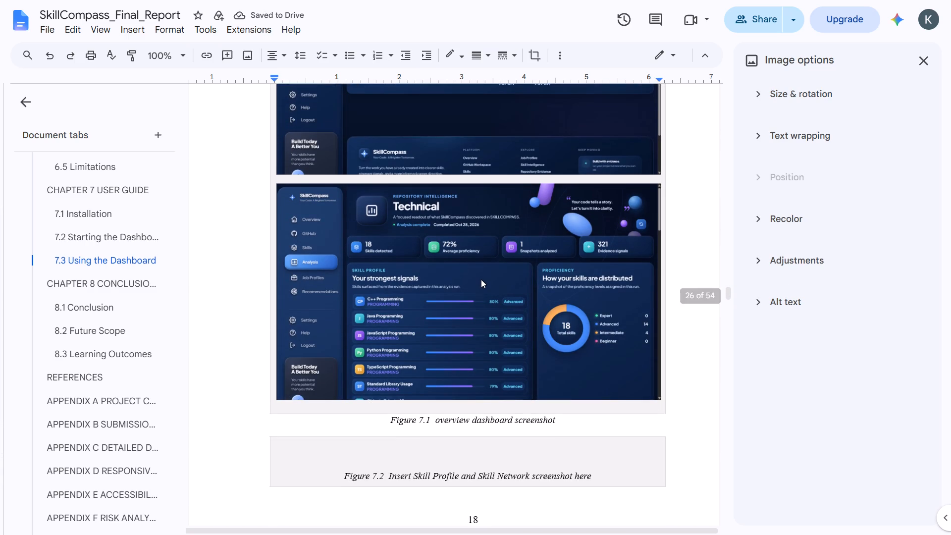
pyautogui.scroll(-6, 481, 279)
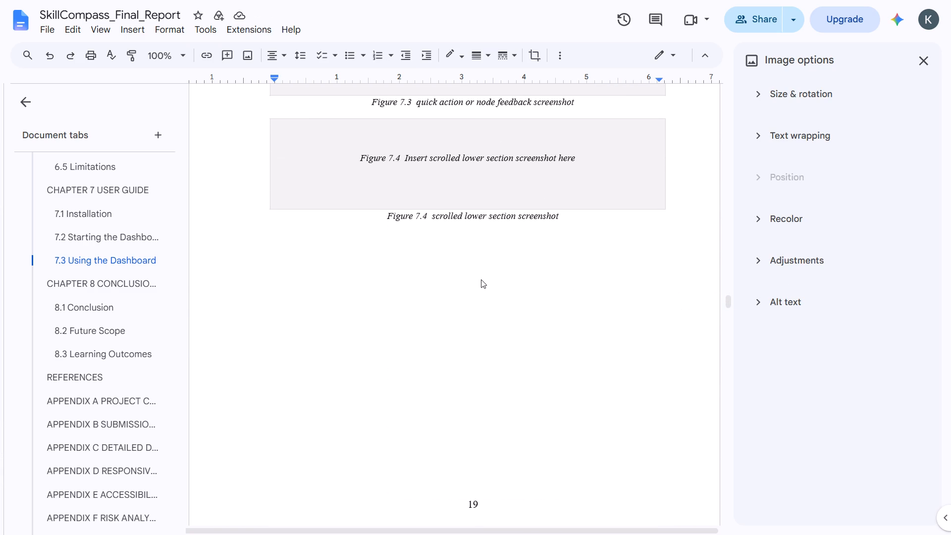
pyautogui.scroll(-1, 481, 279)
pyautogui.scroll(5, 481, 279)
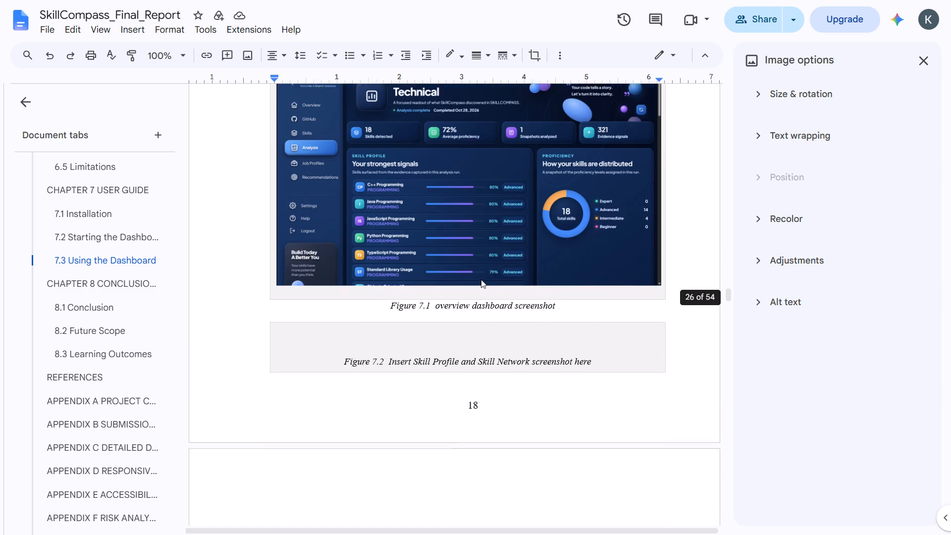
# Move the Technical analysis screenshot from the box above the Figure 7.1 caption on page 18 into the Figure 7.2 placeholder box.
pyautogui.scroll(1, 481, 279)
pyautogui.scroll(-1, 481, 279)
pyautogui.moveTo(481, 274); pyautogui.dragTo(504, 524)
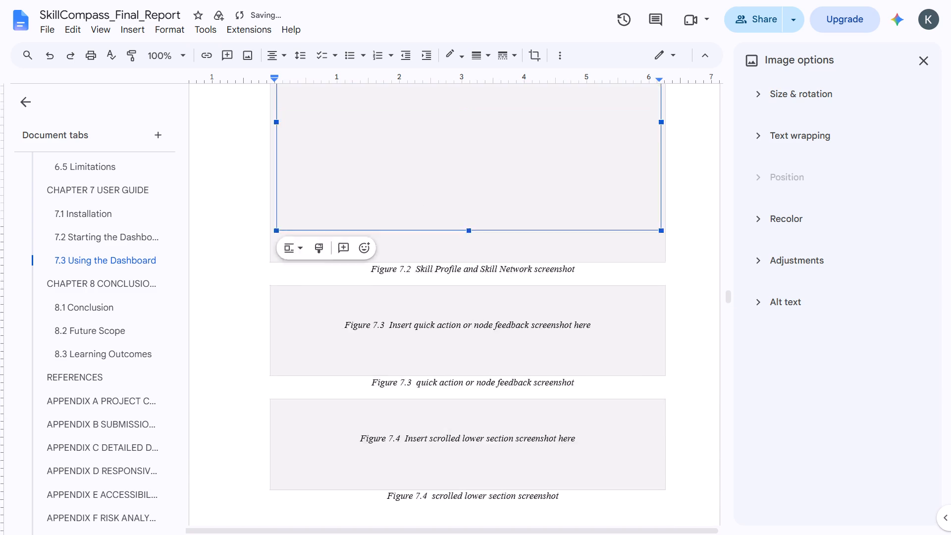
# Close the image options and review the rest of the report from Chapter 8 through the appendices to Appendix Z.
pyautogui.scroll(-5, 534, 311)
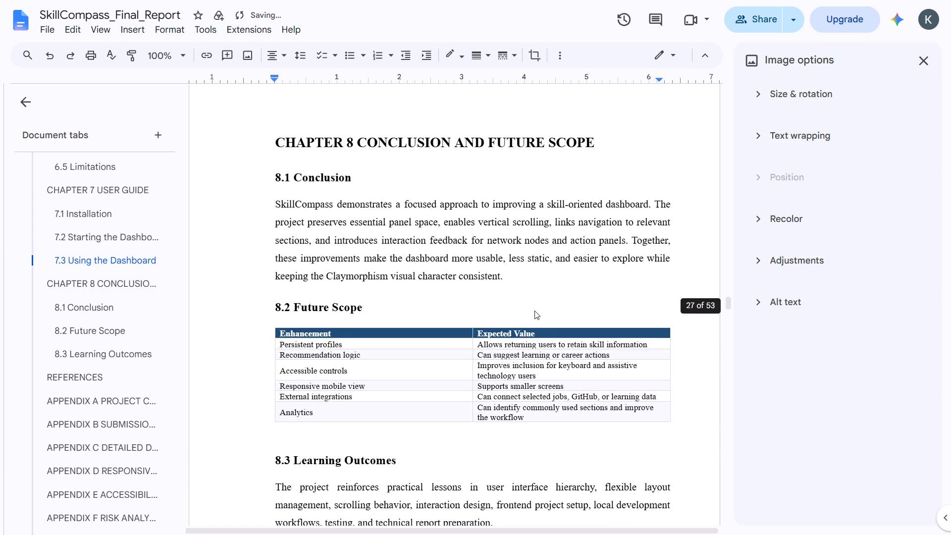
pyautogui.scroll(-11, 534, 311)
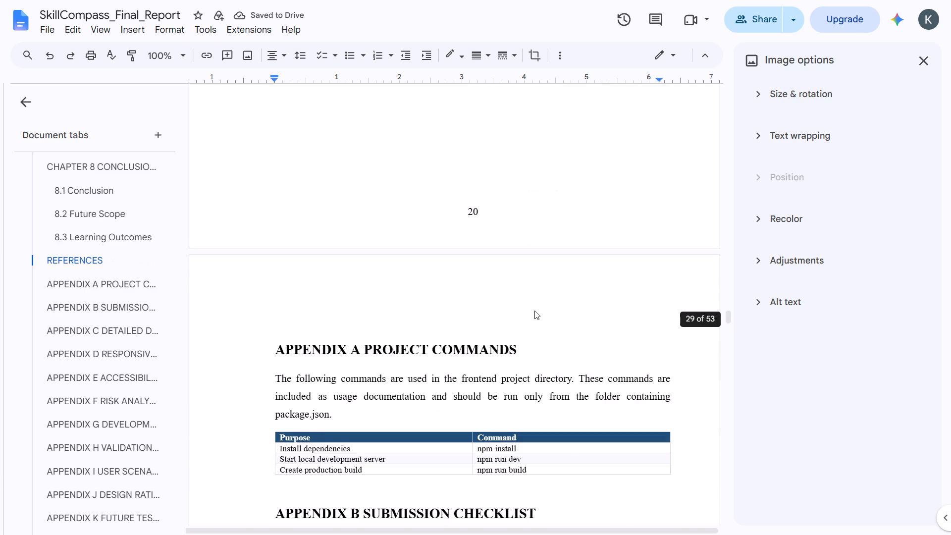
pyautogui.scroll(-5, 534, 311)
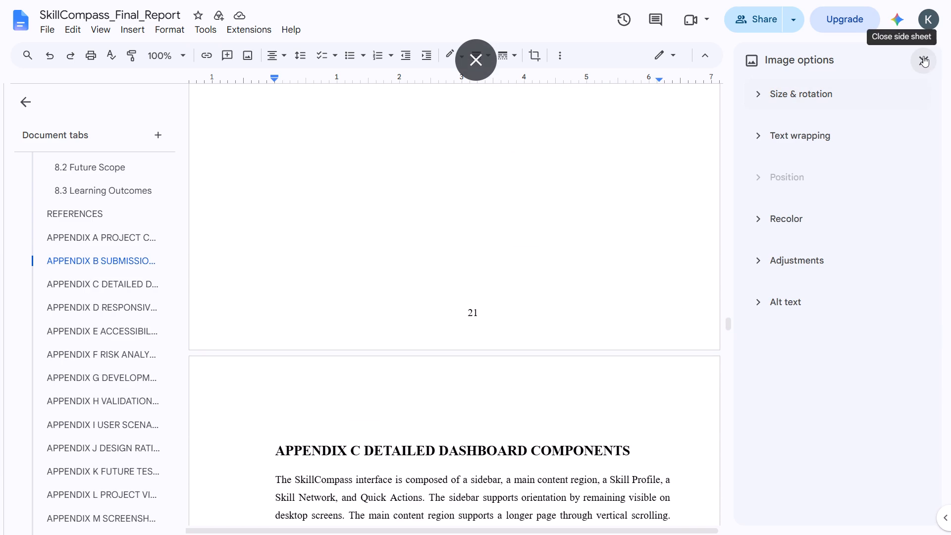
pyautogui.click(923, 56)
pyautogui.scroll(-9, 476, 364)
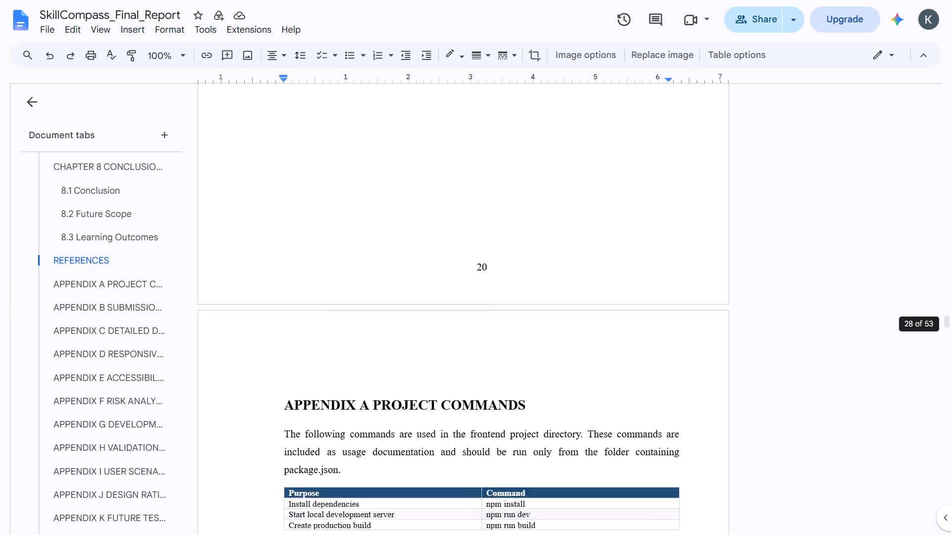
pyautogui.scroll(-15, 476, 364)
pyautogui.scroll(4, 476, 364)
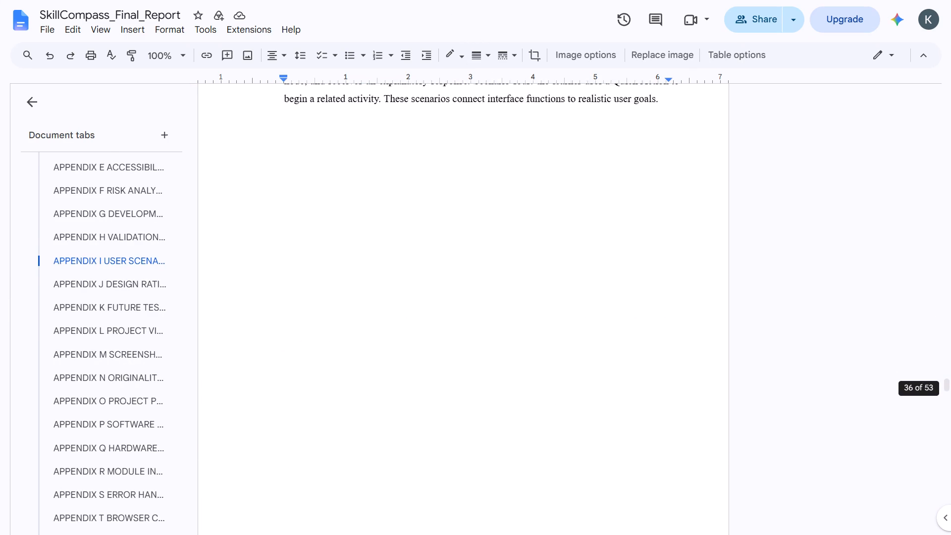
pyautogui.scroll(1, 476, 364)
pyautogui.scroll(-18, 476, 364)
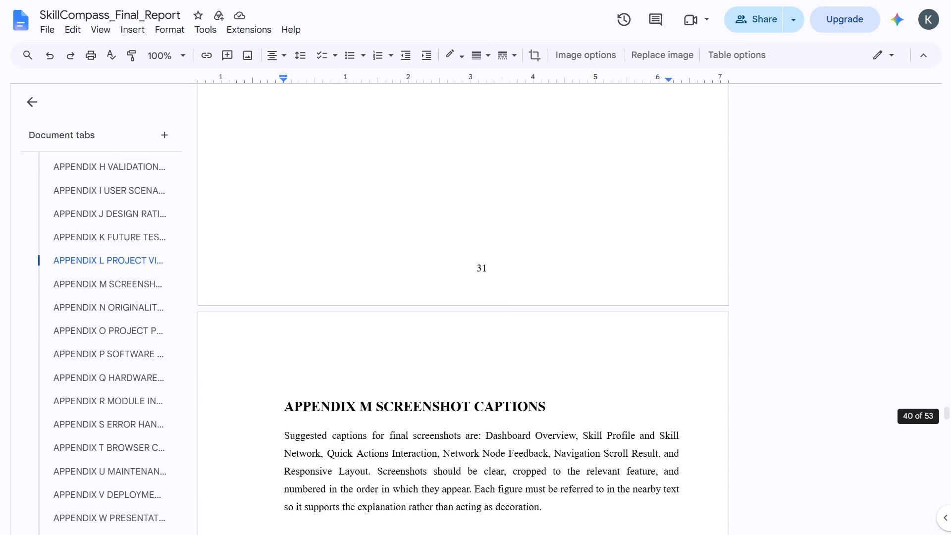
pyautogui.scroll(-18, 476, 364)
pyautogui.scroll(-9, 476, 364)
# Copy the "APPENDIX Z TEAM CONTRIBUTION RECORD" heading together with its paragraph.
pyautogui.scroll(2, 476, 364)
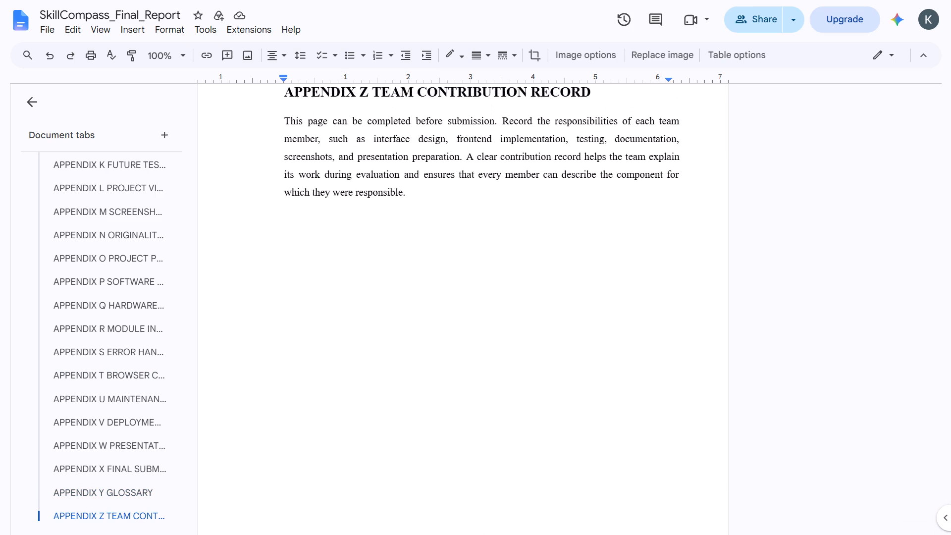
pyautogui.scroll(2, 476, 364)
pyautogui.moveTo(279, 310); pyautogui.dragTo(295, 323)
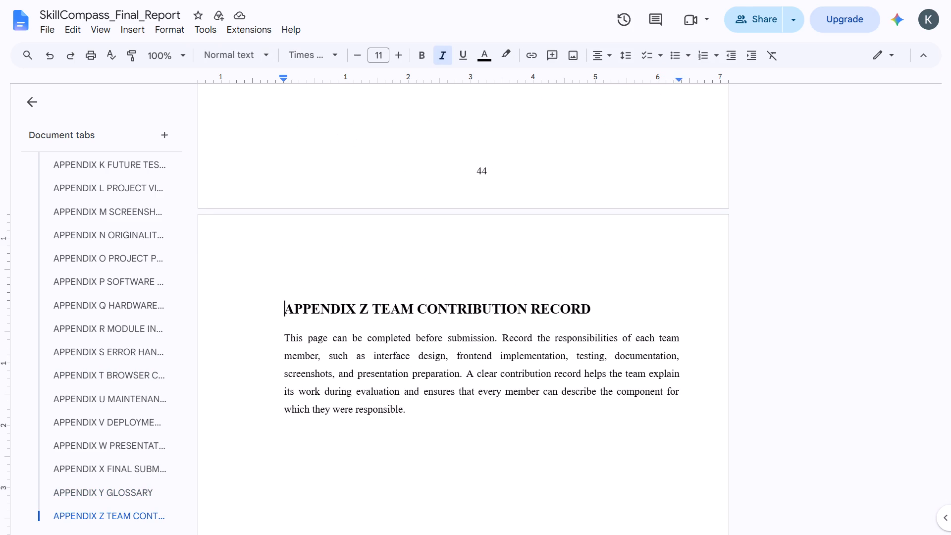
pyautogui.moveTo(295, 323); pyautogui.dragTo(408, 414)
pyautogui.hotkey('ctrl', 'c')
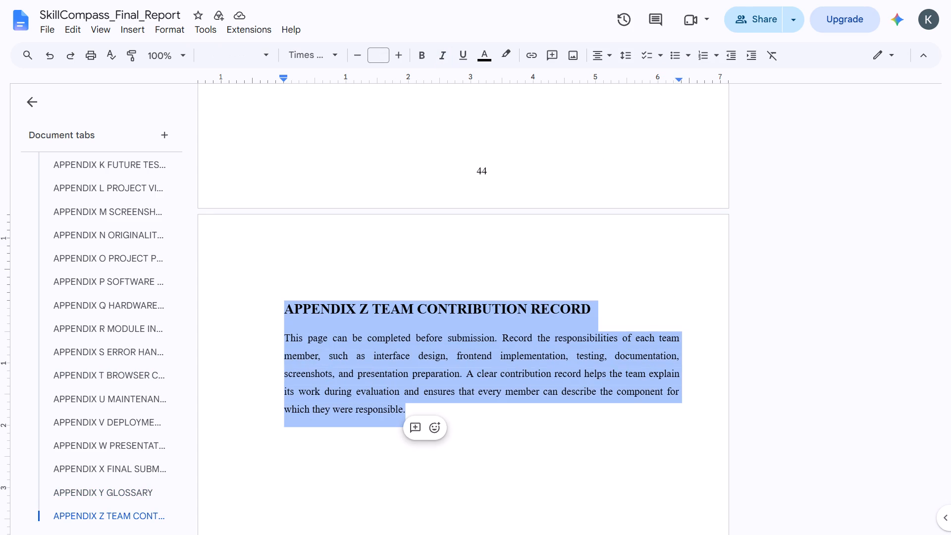
# Paste the copied Appendix Z section under the Appendix Y Glossary paragraph on page 44, after three line breaks.
pyautogui.scroll(1, 408, 414)
pyautogui.scroll(4, 370, 216)
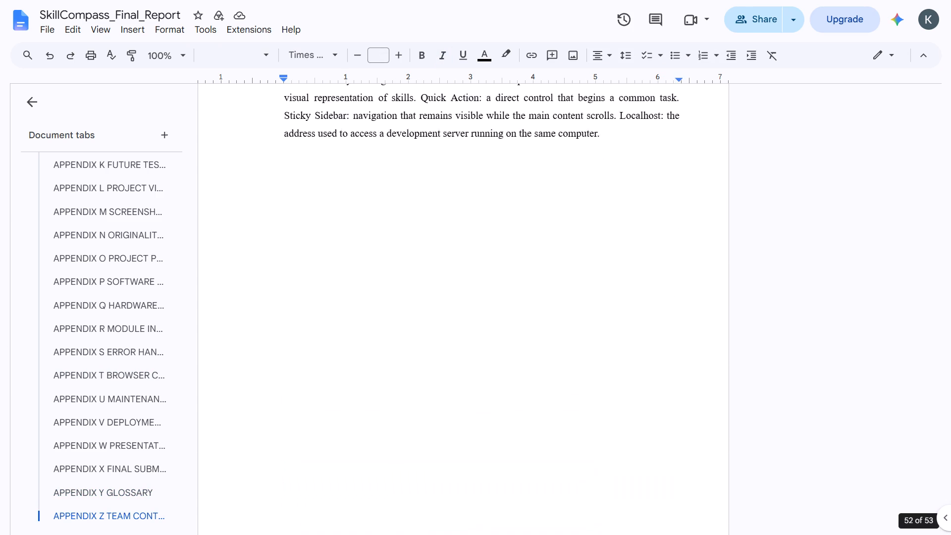
pyautogui.scroll(2, 370, 216)
pyautogui.click(413, 252)
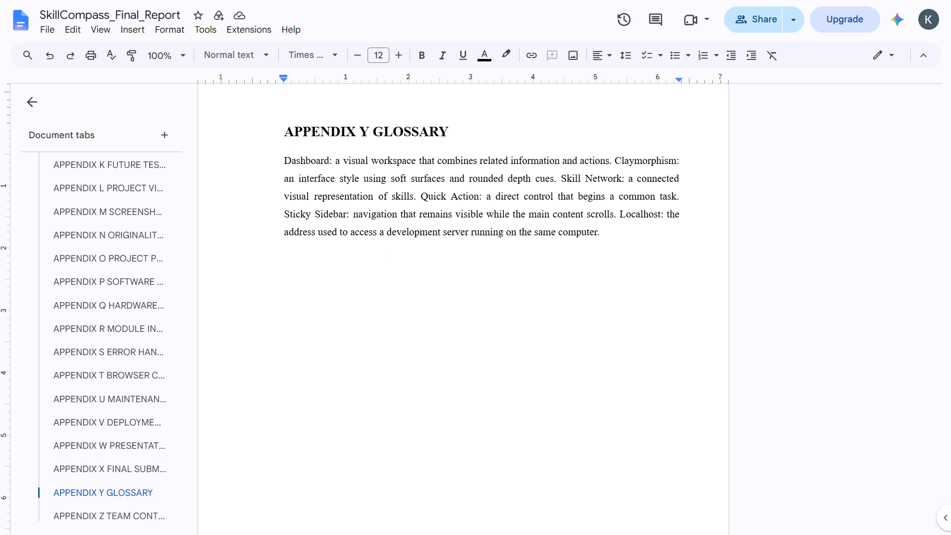
pyautogui.press('Return')
pyautogui.press('Return')
pyautogui.scroll(5, 413, 252)
pyautogui.scroll(-1, 413, 252)
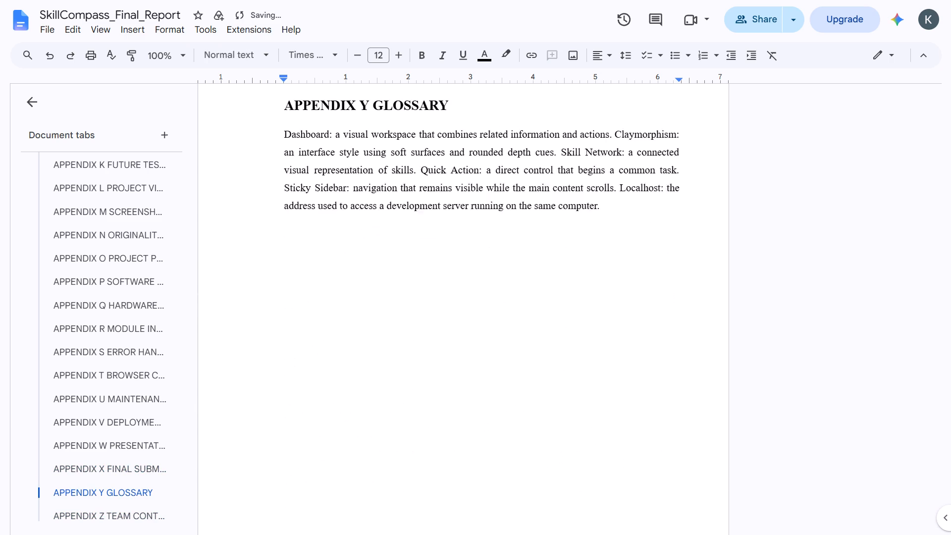
pyautogui.scroll(-2, 413, 252)
pyautogui.click(612, 198)
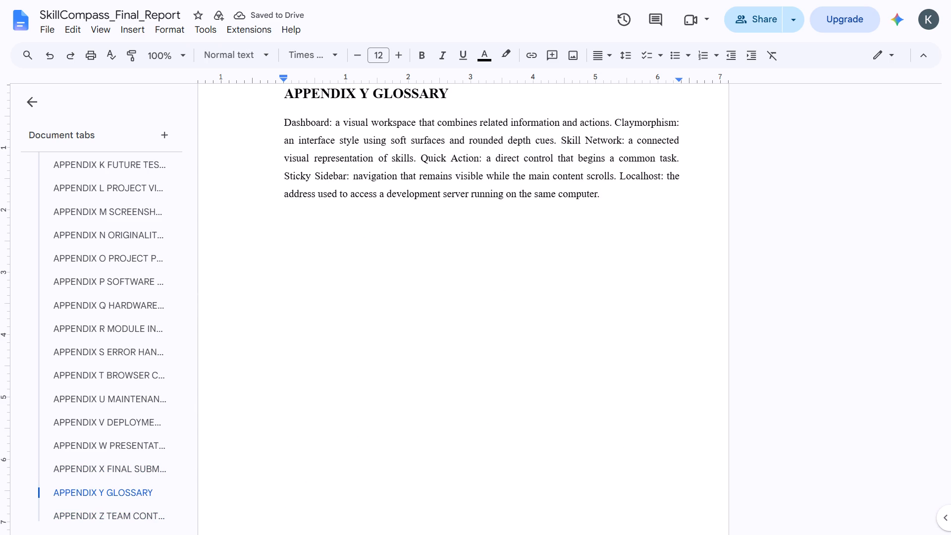
pyautogui.hotkey('shift', 'Return')
pyautogui.hotkey('shift', 'Return')
pyautogui.hotkey('shift', 'Return')
pyautogui.hotkey('ctrl', 'v')
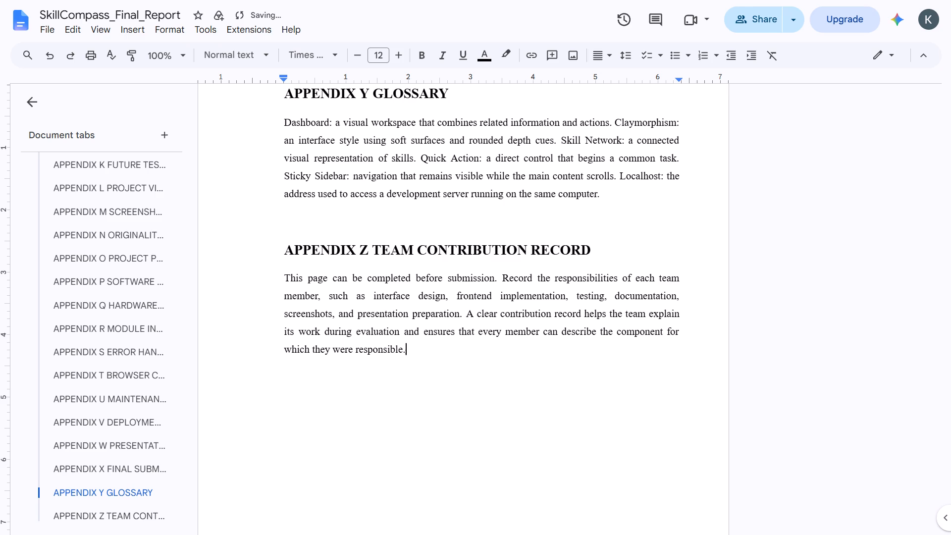
# Adjust the spacing above the pasted Appendix Z heading on page 44, leaving one added blank line.
pyautogui.click(284, 247)
pyautogui.press('Return')
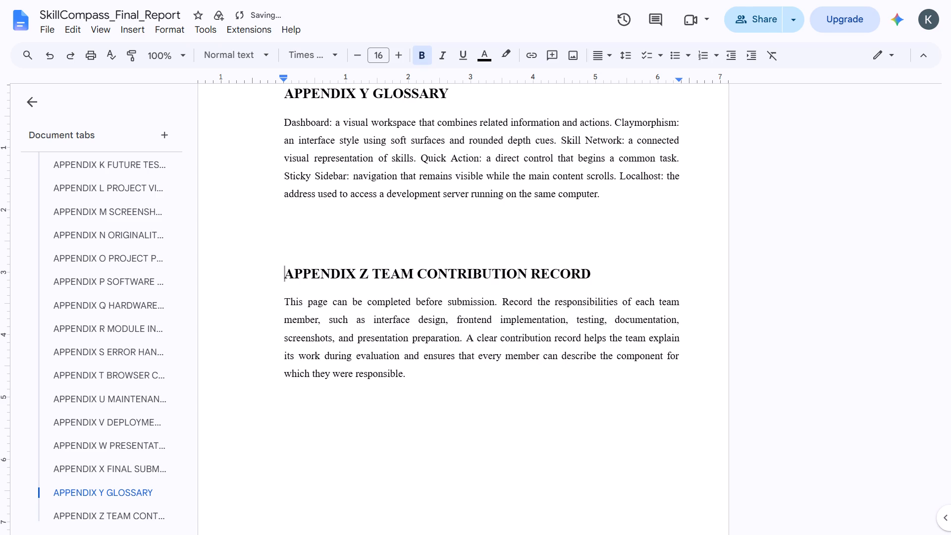
pyautogui.press('Return')
pyautogui.press('Return')
pyautogui.press('BackSpace')
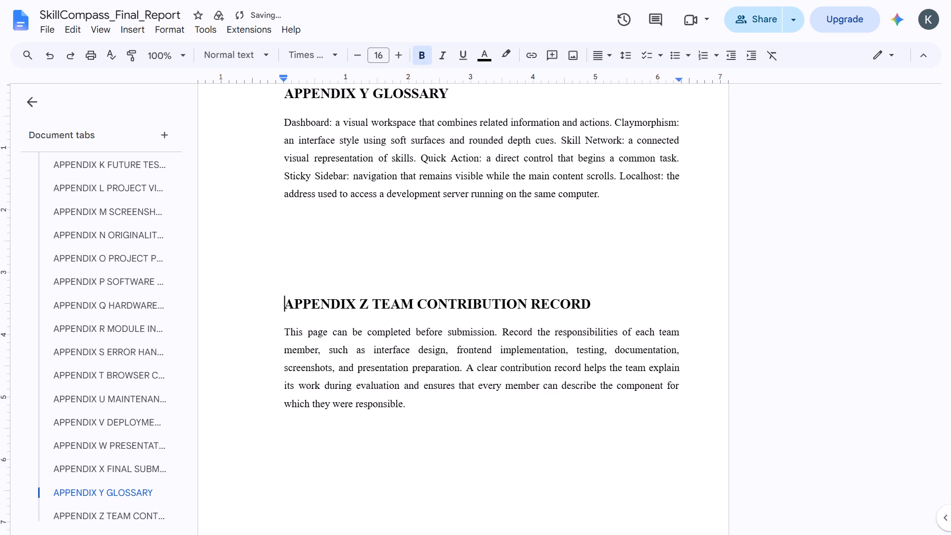
pyautogui.press('Return')
pyautogui.scroll(-2, 284, 247)
pyautogui.scroll(2, 284, 247)
pyautogui.press('BackSpace')
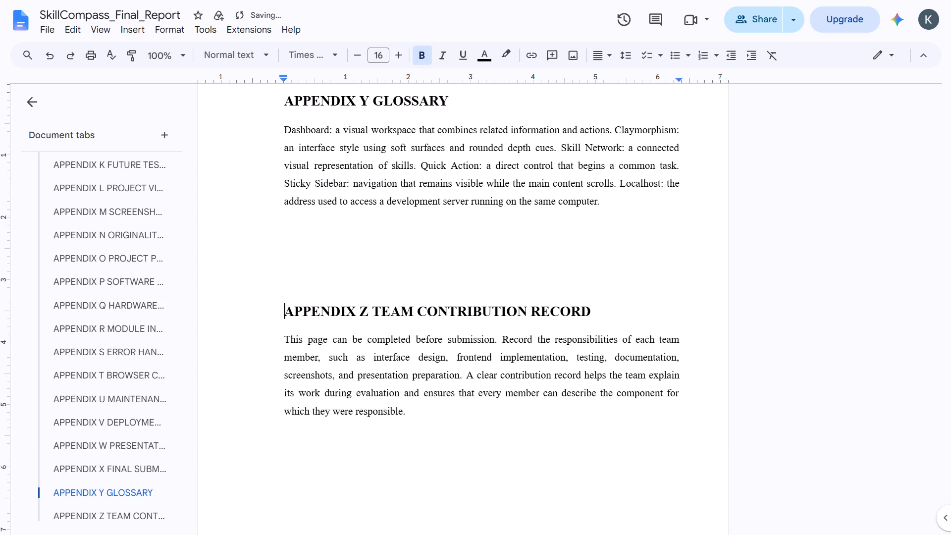
pyautogui.press('BackSpace')
# Copy the "APPENDIX X FINAL SUBMISSION REVIEW" heading together with its paragraph from page 43.
pyautogui.scroll(-3, 284, 247)
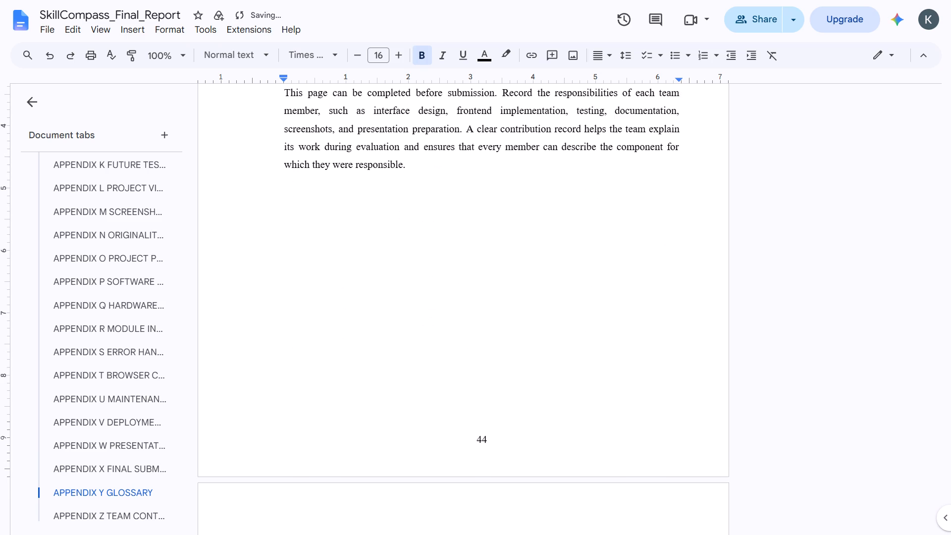
pyautogui.scroll(-8, 284, 247)
pyautogui.scroll(5, 284, 247)
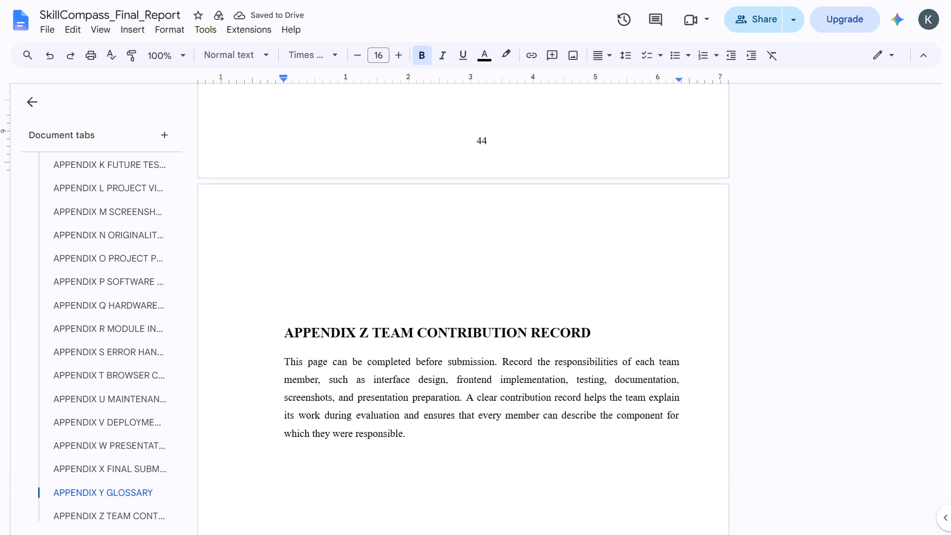
pyautogui.scroll(9, 284, 247)
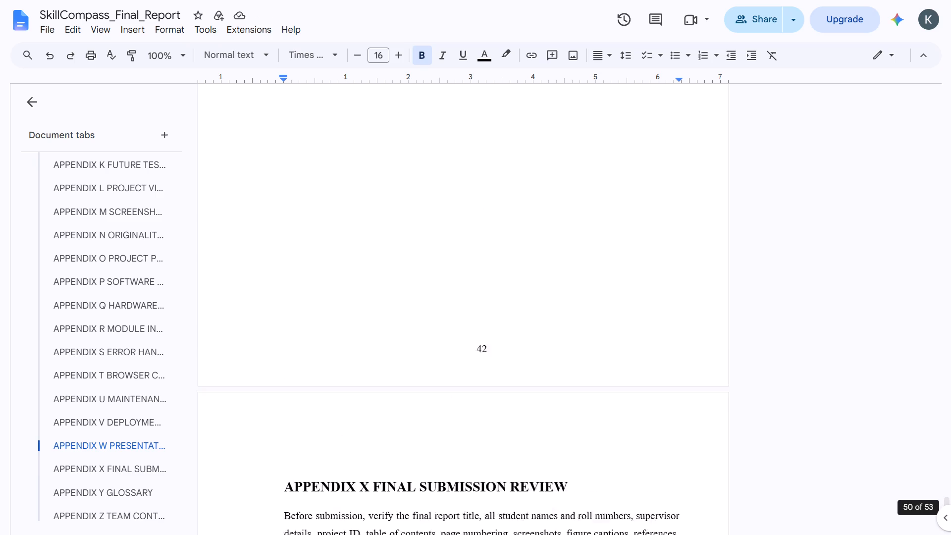
pyautogui.scroll(1, 284, 247)
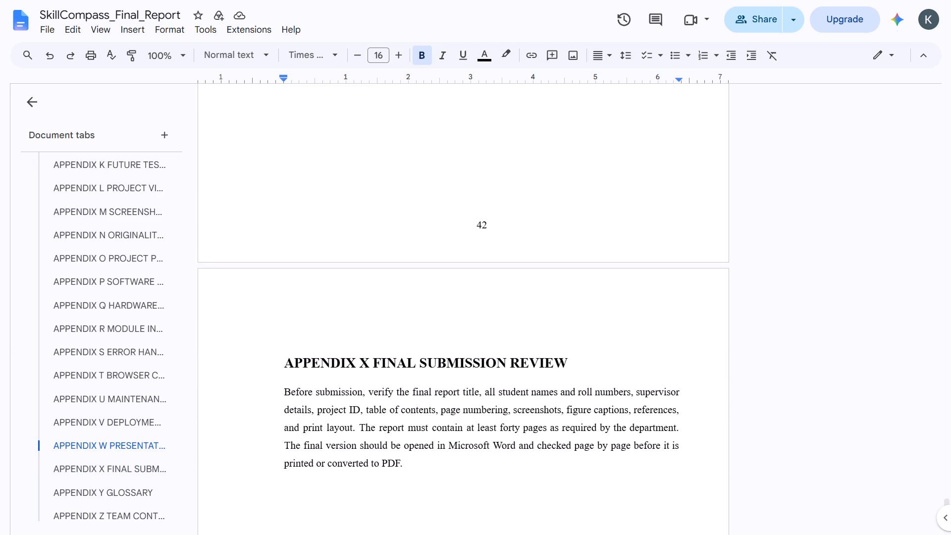
pyautogui.moveTo(280, 359); pyautogui.dragTo(423, 461)
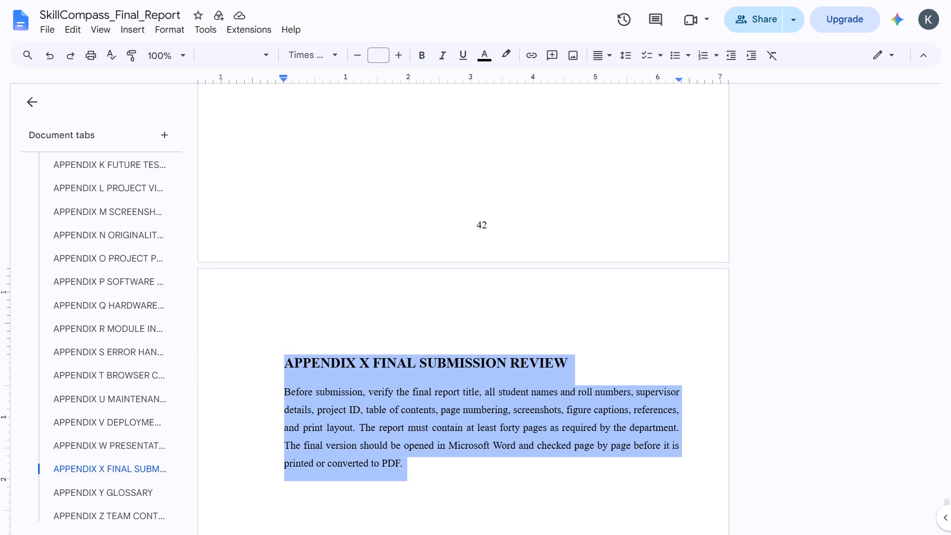
pyautogui.hotkey('ctrl', 'c')
# Insert three blank lines above the Appendix Y Glossary heading on page 44.
pyautogui.scroll(-4, 423, 461)
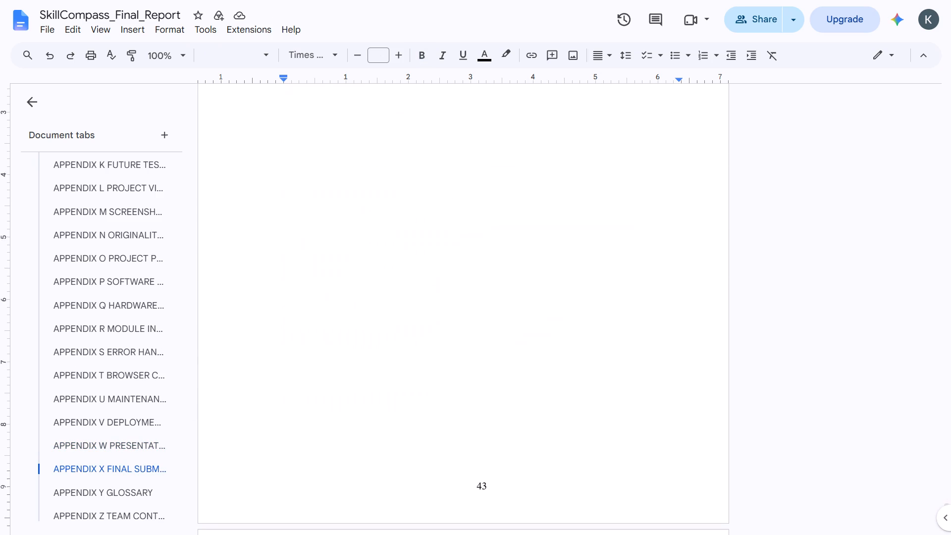
pyautogui.scroll(-2, 423, 461)
pyautogui.click(312, 400)
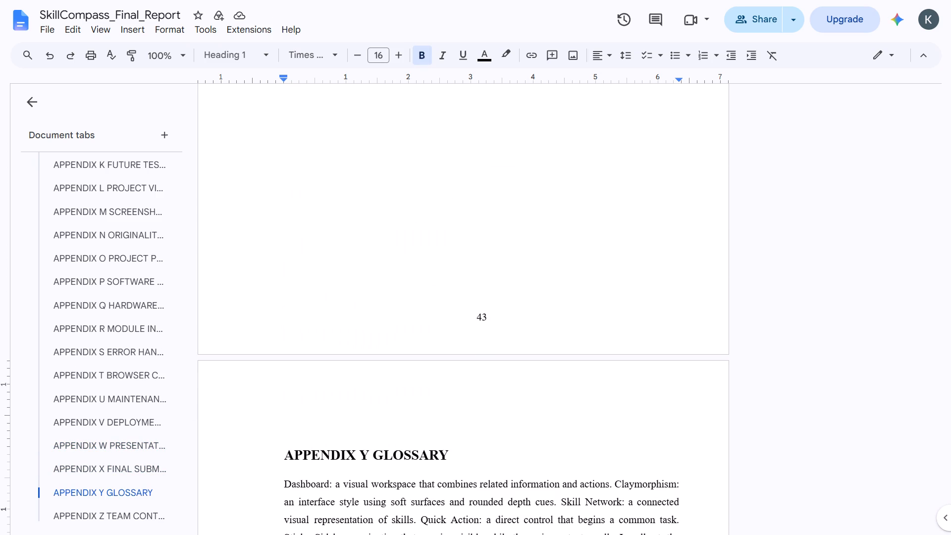
pyautogui.click(285, 460)
pyautogui.press('Return')
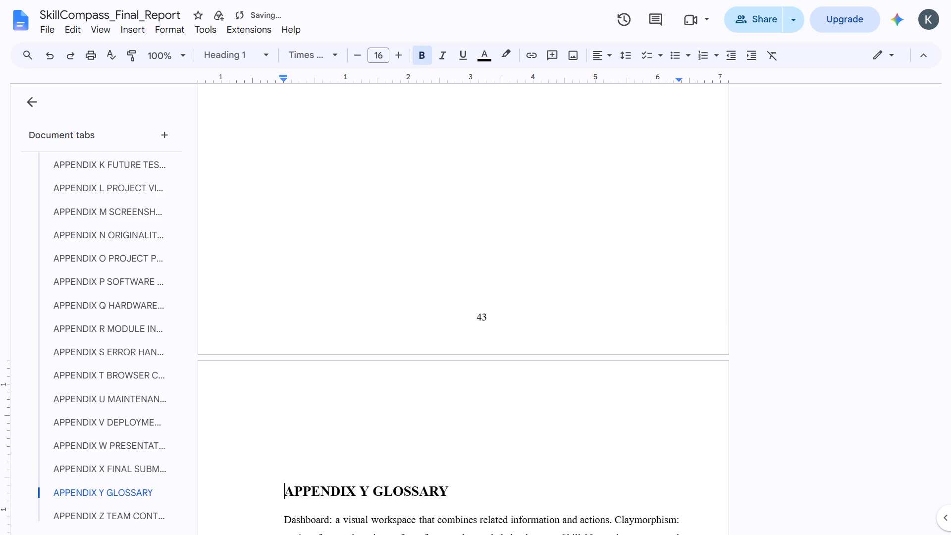
pyautogui.press('Return')
pyautogui.press('Return')
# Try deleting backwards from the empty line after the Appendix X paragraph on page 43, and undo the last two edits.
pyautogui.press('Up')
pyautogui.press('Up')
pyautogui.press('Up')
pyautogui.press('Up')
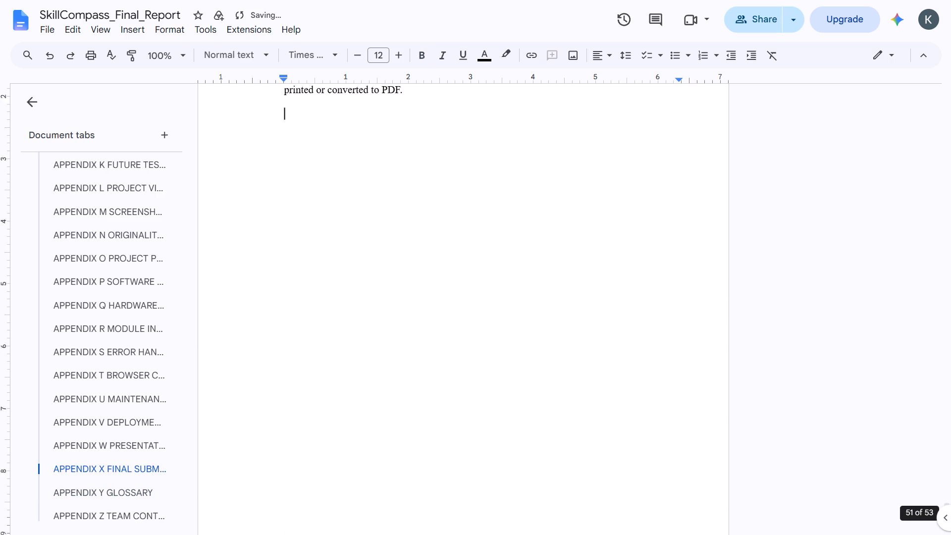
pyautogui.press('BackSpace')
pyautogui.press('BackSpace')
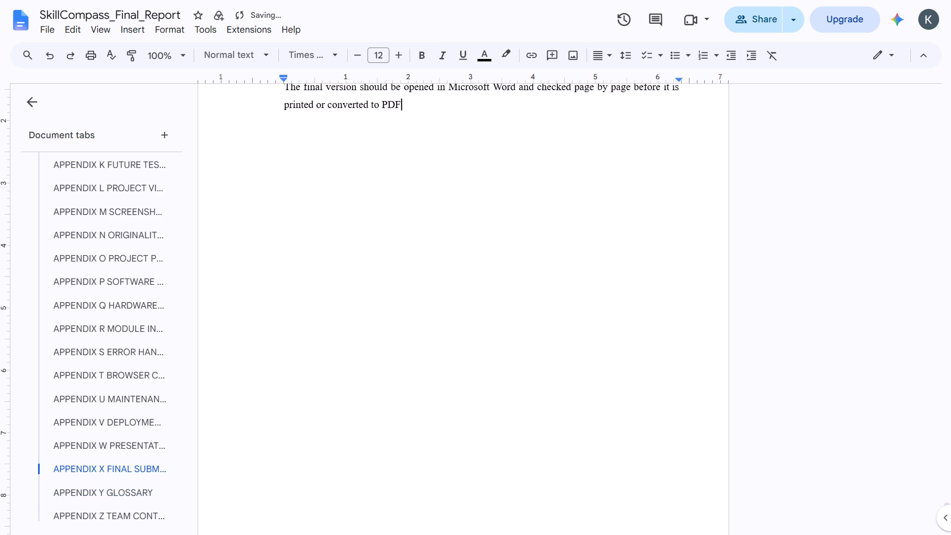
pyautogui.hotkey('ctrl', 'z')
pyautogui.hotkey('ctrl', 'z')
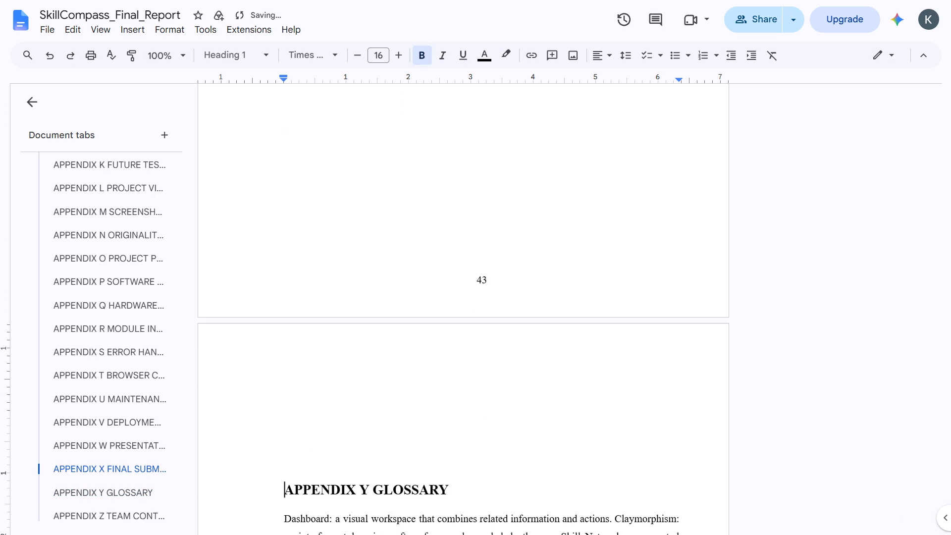
# Paste the copied Appendix X section above the Appendix Y Glossary heading on page 44 and remove one blank line between the two.
pyautogui.scroll(-1, 285, 460)
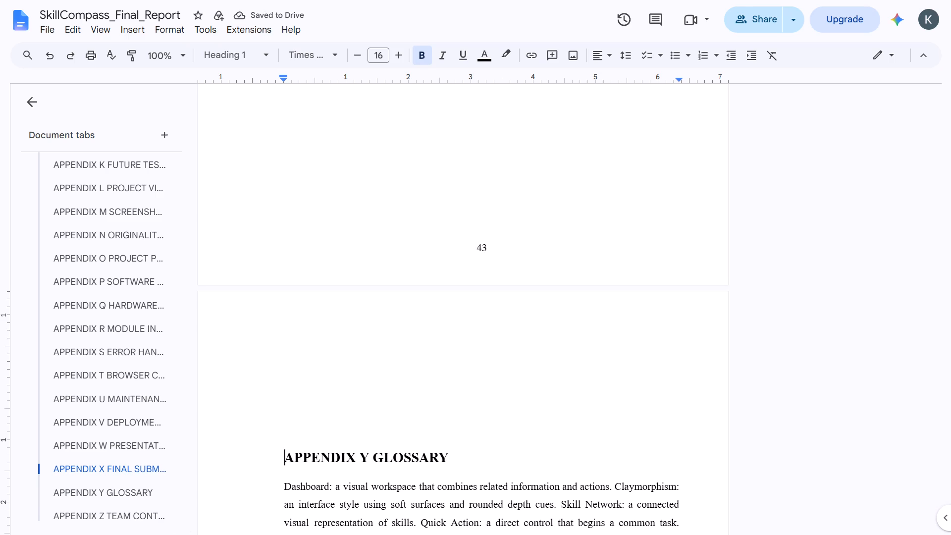
pyautogui.press('Up')
pyautogui.press('Up')
pyautogui.press('Up')
pyautogui.press('Down')
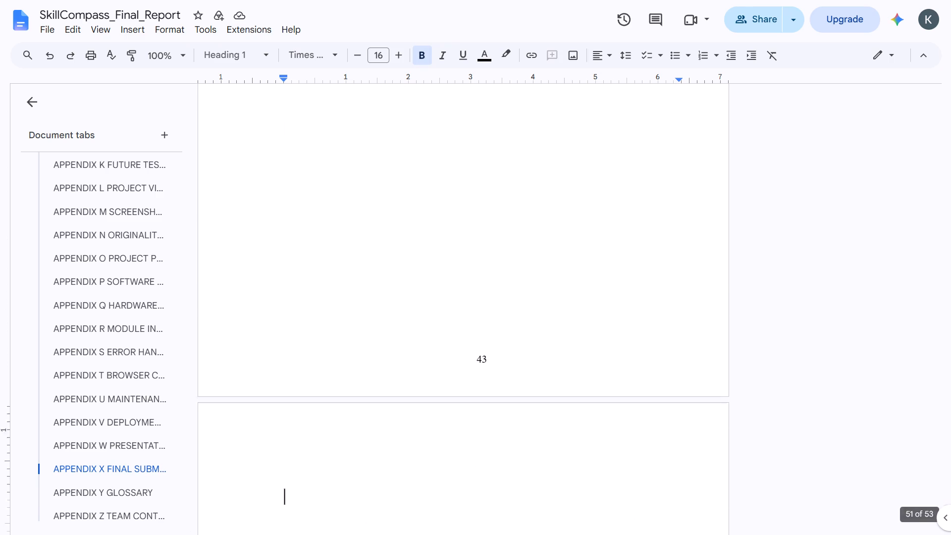
pyautogui.hotkey('ctrl', 'v')
pyautogui.scroll(-2, 334, 357)
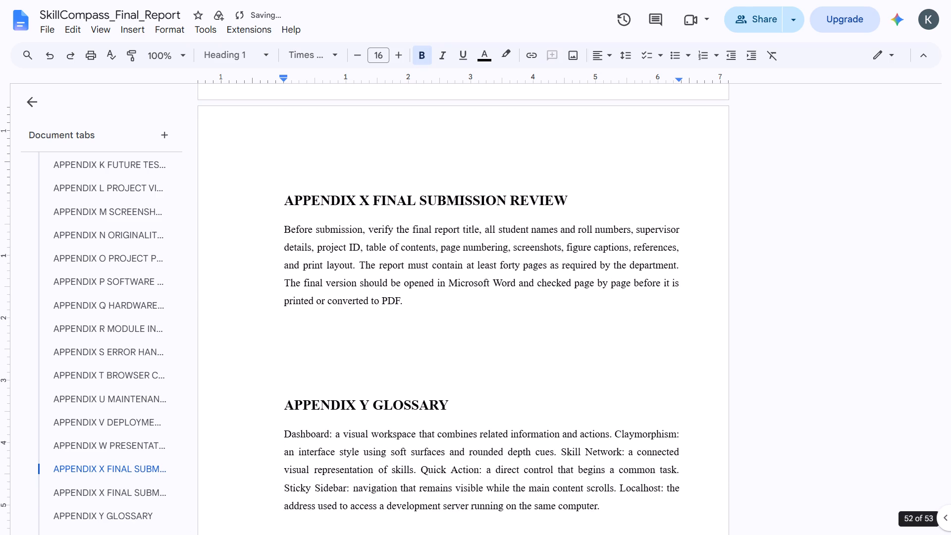
pyautogui.click(310, 368)
pyautogui.press('BackSpace')
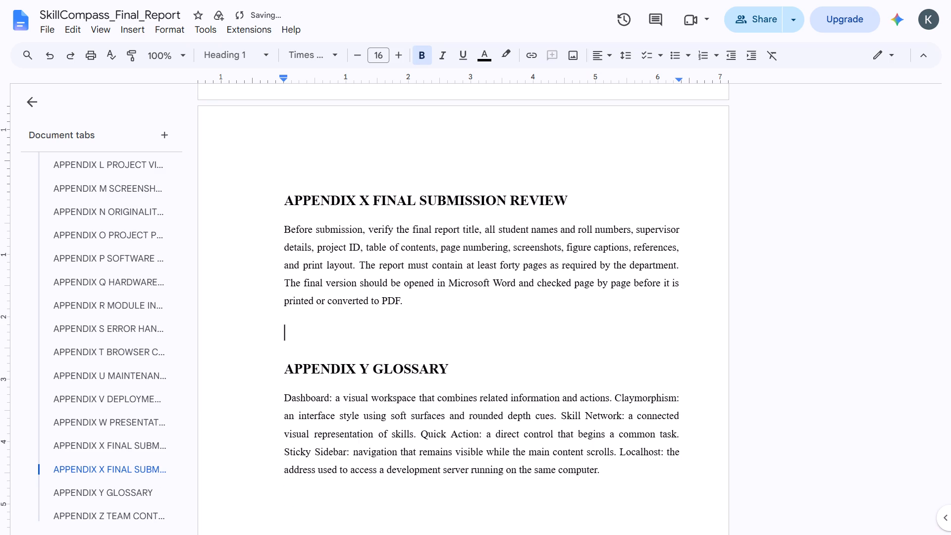
# Delete the duplicate Appendix Z Team Contribution Record heading and its paragraph from page 45, including the leftover character.
pyautogui.scroll(-3, 310, 368)
pyautogui.scroll(1, 310, 368)
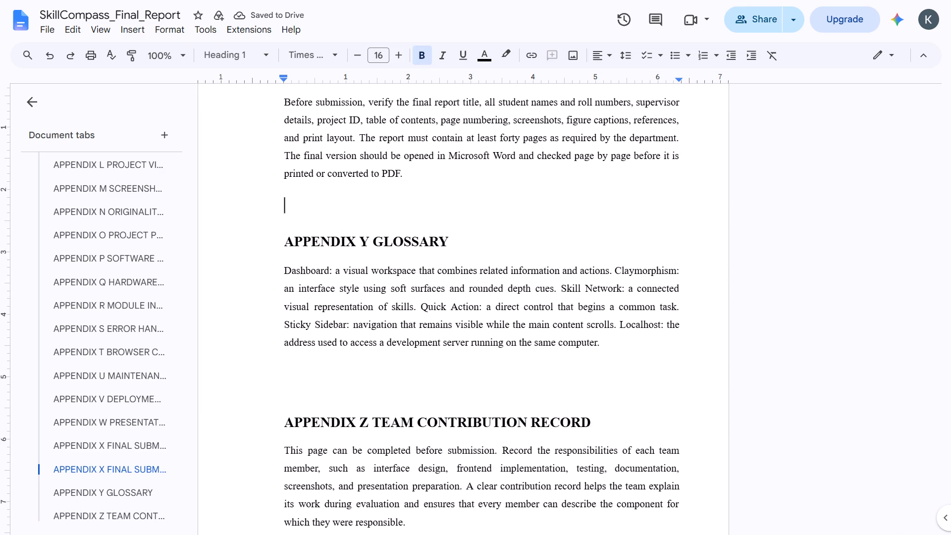
pyautogui.scroll(-3, 310, 368)
pyautogui.scroll(1, 310, 368)
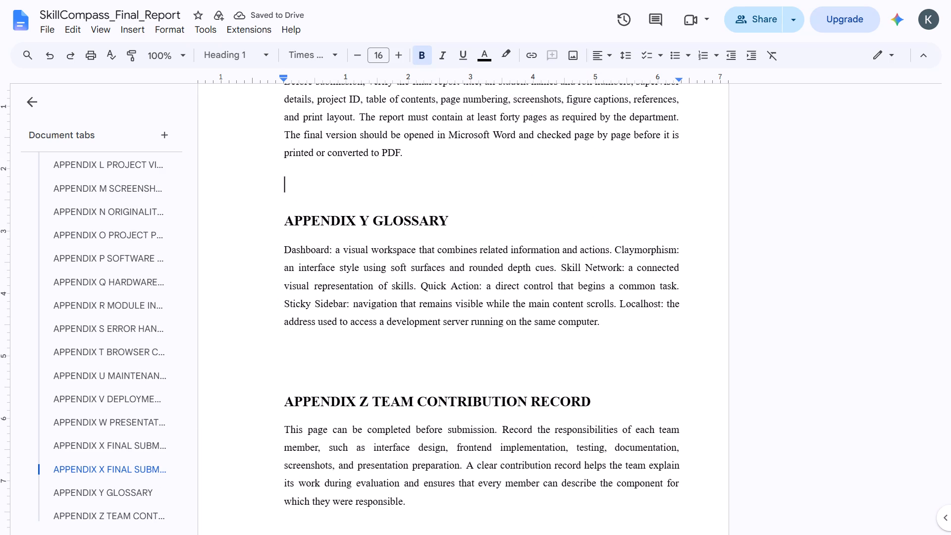
pyautogui.hotkey('ctrl', '-')
pyautogui.hotkey('ctrl', '-')
pyautogui.hotkey('ctrl', '-')
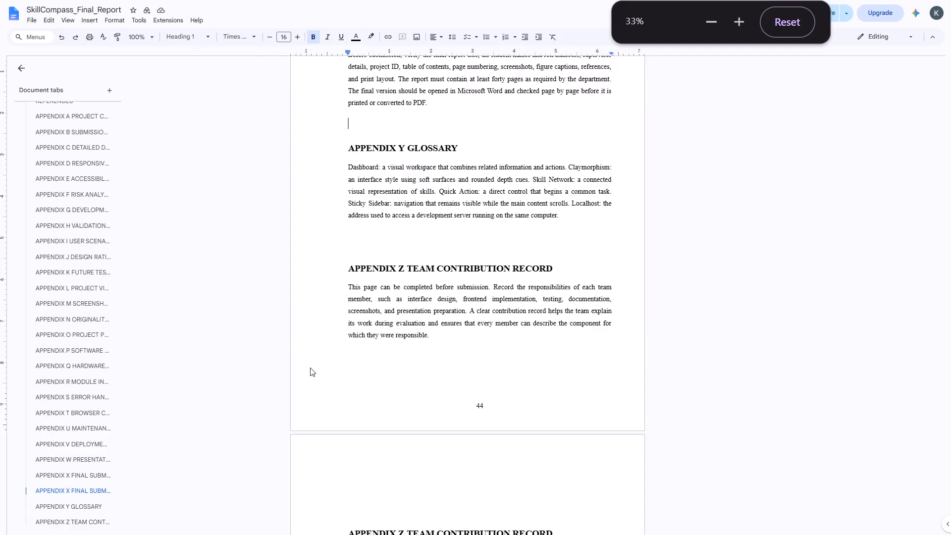
pyautogui.scroll(2, 310, 368)
pyautogui.scroll(-1, 310, 368)
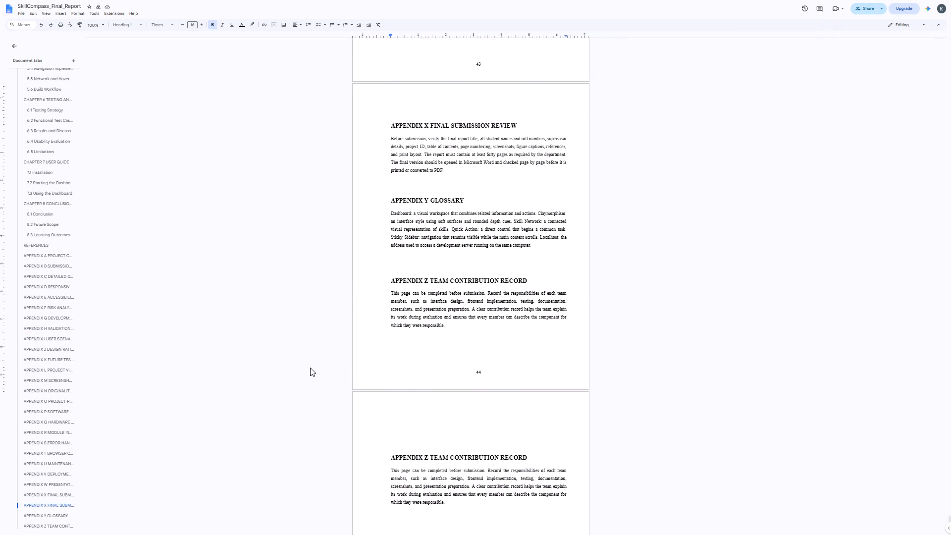
pyautogui.scroll(-1, 310, 368)
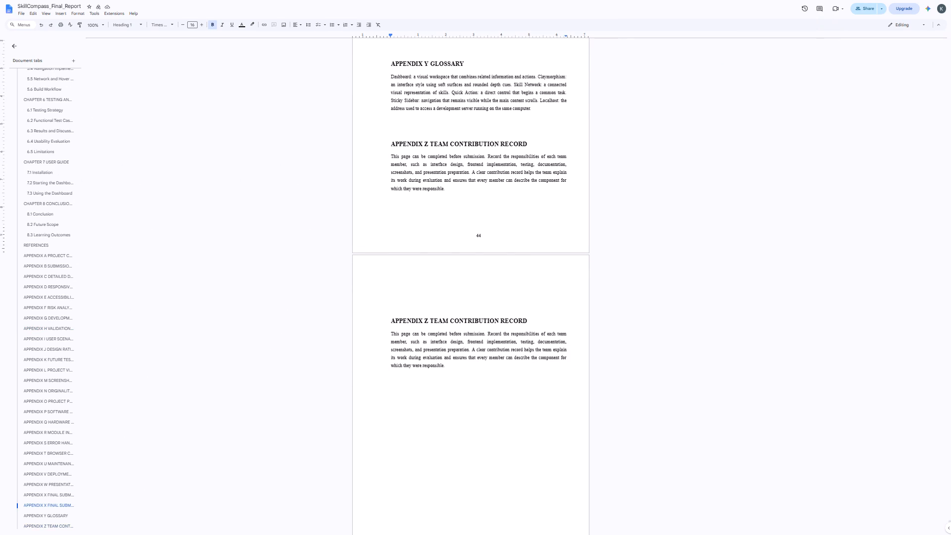
pyautogui.moveTo(387, 321); pyautogui.dragTo(442, 381)
pyautogui.press('BackSpace')
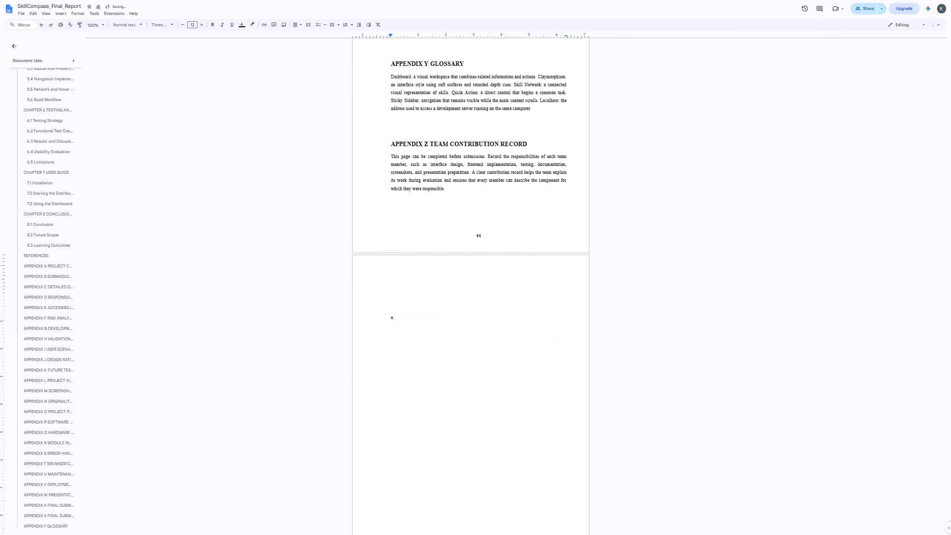
pyautogui.click(410, 330)
pyautogui.press('BackSpace')
pyautogui.press('BackSpace')
# Delete the original Appendix X Final Submission Review heading and paragraph from page 43, keeping the copy above the Glossary.
pyautogui.scroll(-3, 410, 330)
pyautogui.scroll(2, 410, 330)
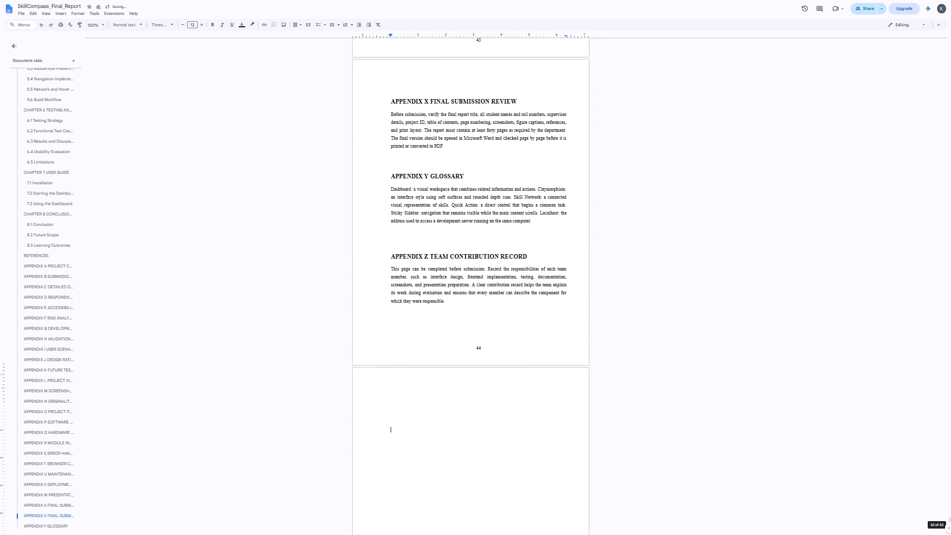
pyautogui.scroll(2, 410, 330)
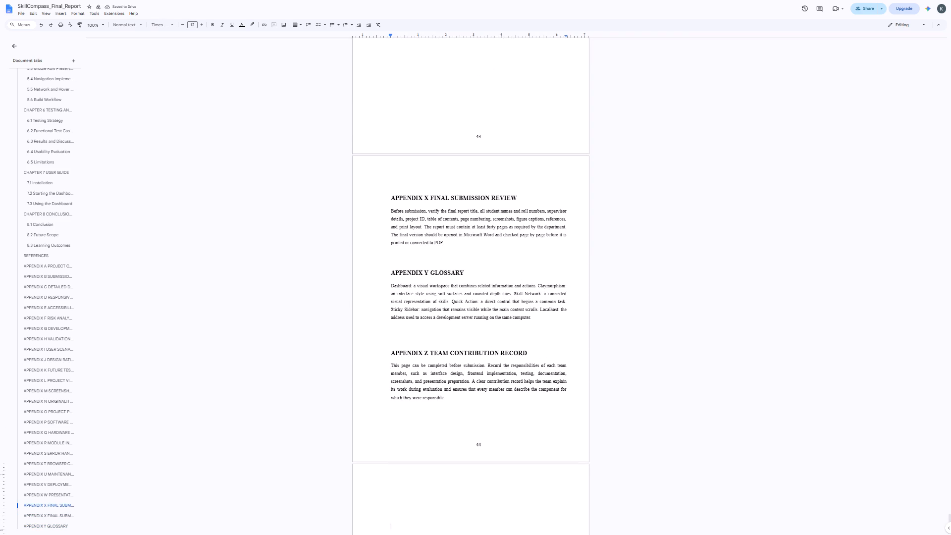
pyautogui.scroll(4, 410, 330)
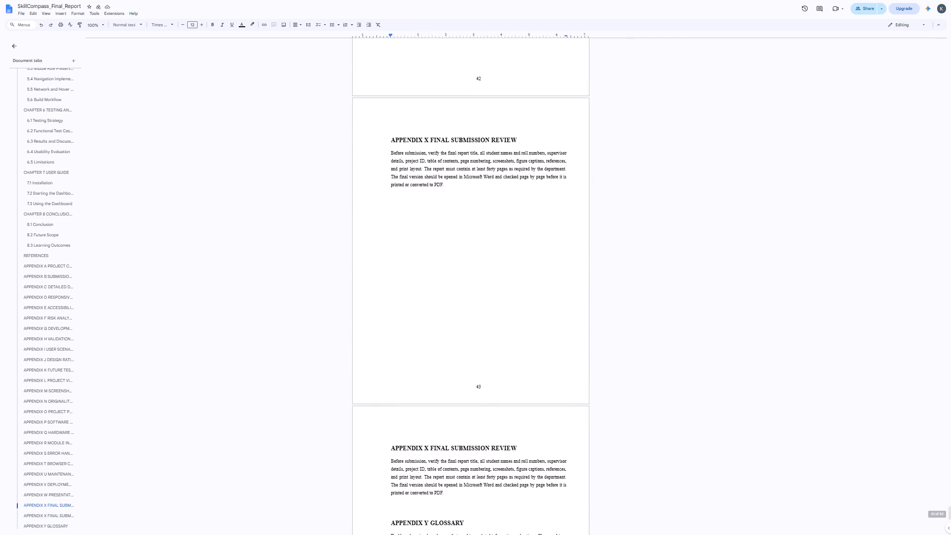
pyautogui.moveTo(389, 143); pyautogui.dragTo(439, 199)
pyautogui.press('BackSpace')
# Examine the layout and free space of the pages holding Appendices V to Z.
pyautogui.scroll(4, 439, 199)
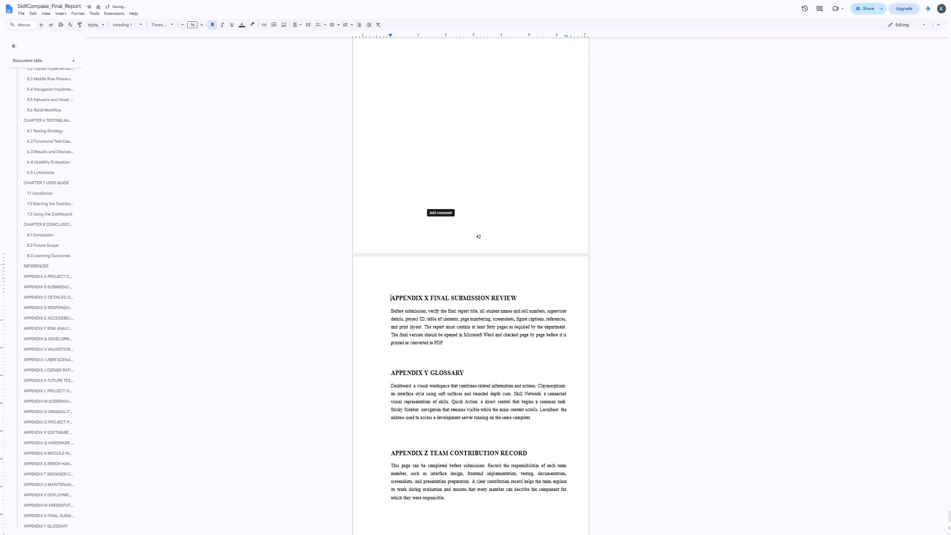
pyautogui.scroll(1, 439, 199)
pyautogui.moveTo(390, 150); pyautogui.dragTo(500, 217)
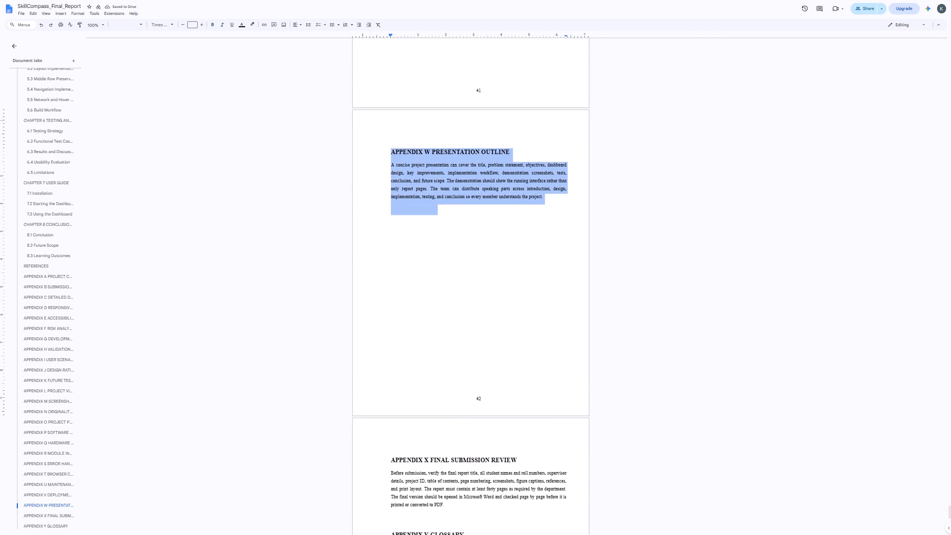
pyautogui.click(474, 291)
pyautogui.scroll(-2, 474, 291)
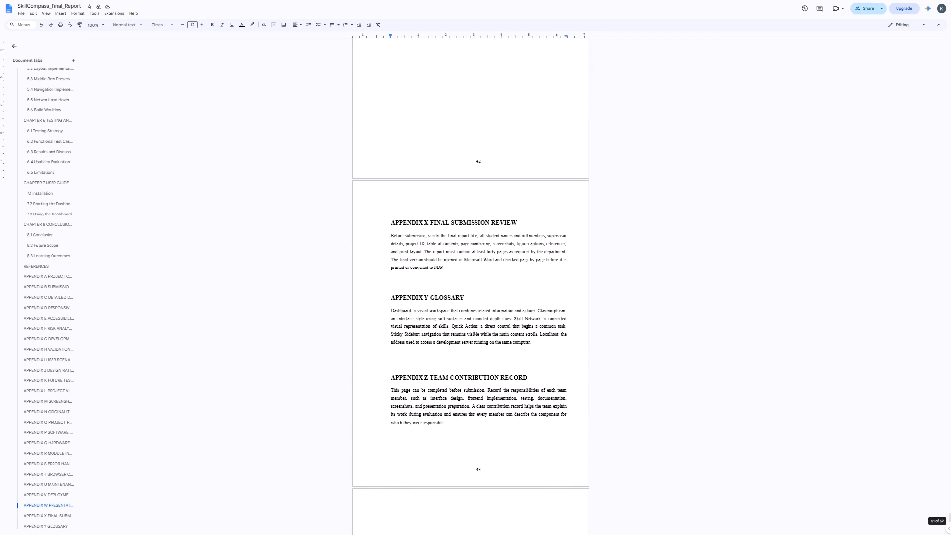
pyautogui.scroll(-4, 474, 291)
pyautogui.scroll(4, 474, 291)
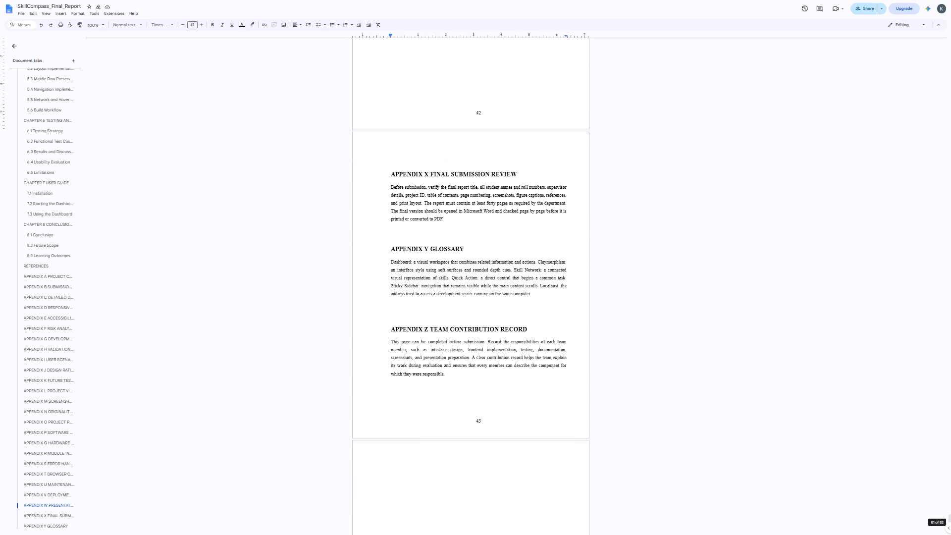
pyautogui.scroll(5, 474, 291)
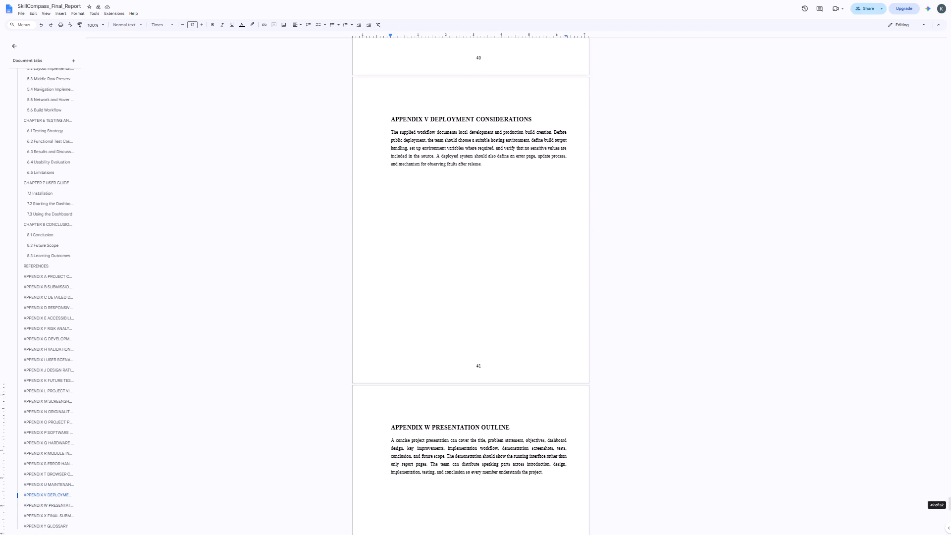
pyautogui.scroll(1, 474, 291)
pyautogui.scroll(-5, 474, 291)
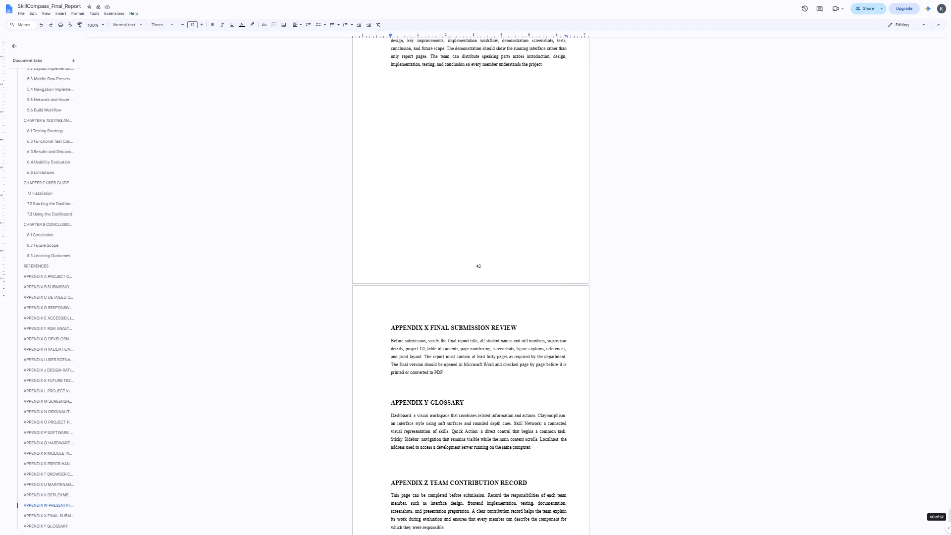
pyautogui.scroll(-1, 474, 291)
pyautogui.scroll(2, 474, 291)
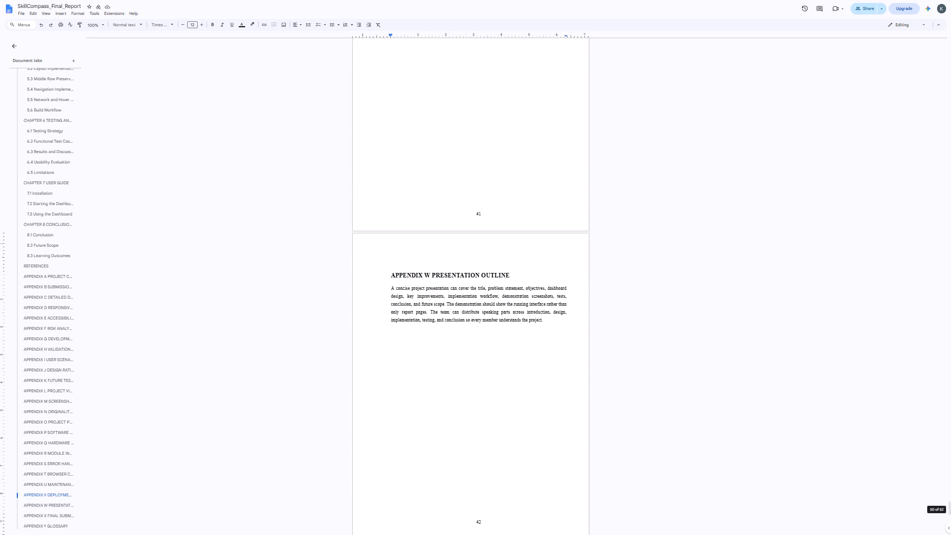
# Copy the Appendix W Presentation Outline heading with its paragraph and remove the section from page 42.
pyautogui.moveTo(389, 275); pyautogui.dragTo(500, 325)
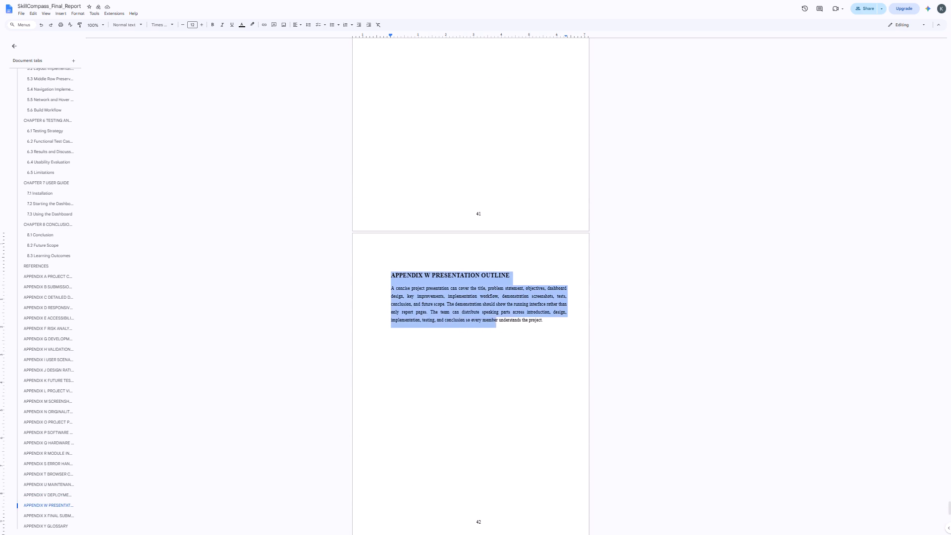
pyautogui.moveTo(500, 325); pyautogui.dragTo(559, 332)
pyautogui.hotkey('ctrl', 'c')
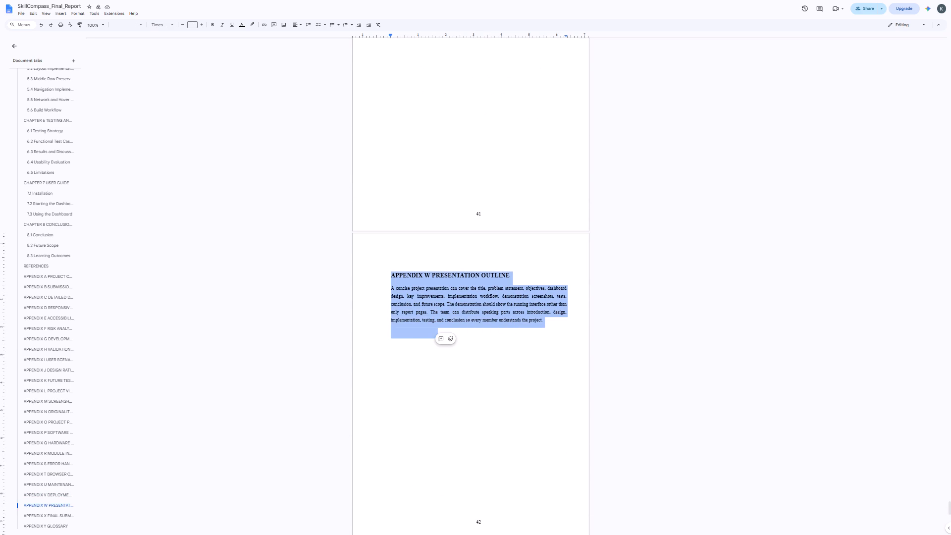
pyautogui.press('BackSpace')
# Remove the page break between the Appendix V paragraph on page 41 and the Appendix X heading.
pyautogui.scroll(1, 475, 177)
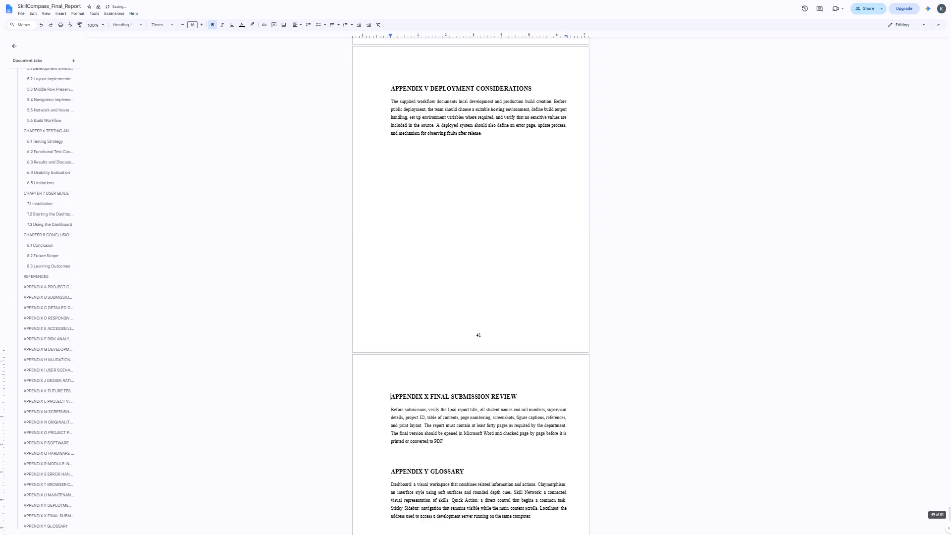
pyautogui.scroll(1, 475, 177)
pyautogui.click(461, 183)
pyautogui.press('Return')
pyautogui.press('Return')
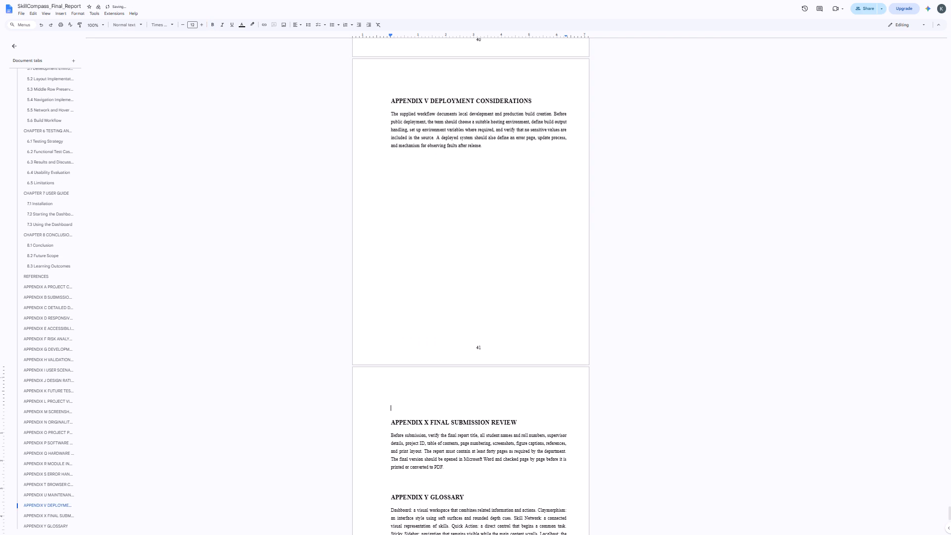
pyautogui.press('BackSpace')
pyautogui.press('BackSpace')
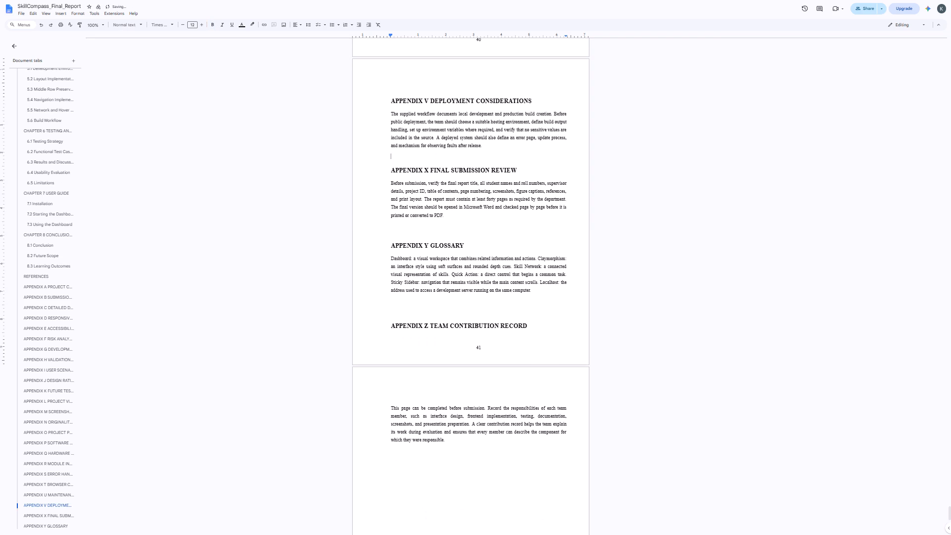
# Insert 14 blank lines after the Appendix V paragraph to push the Appendix X heading to the top of page 42.
pyautogui.press('Return')
pyautogui.press('Return')
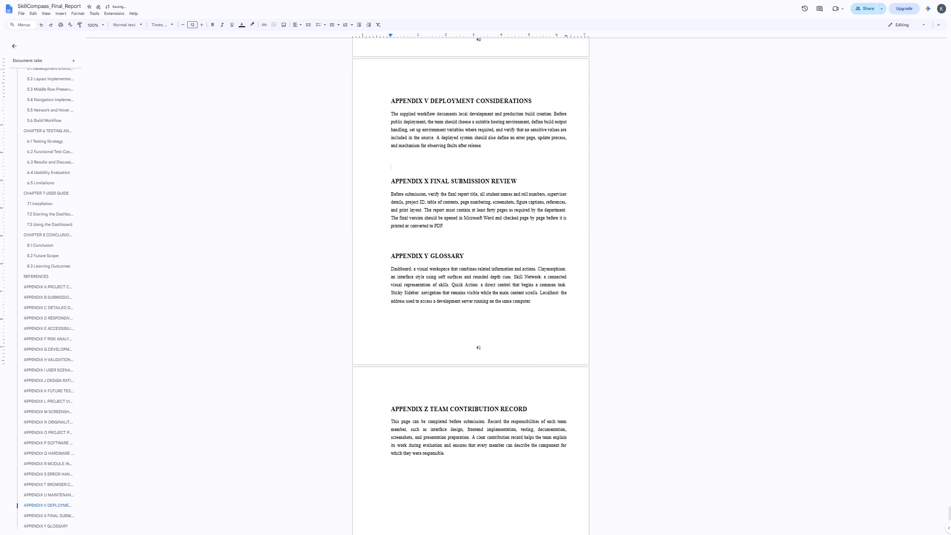
pyautogui.press('Return')
pyautogui.press('Return')
pyautogui.press('Return')
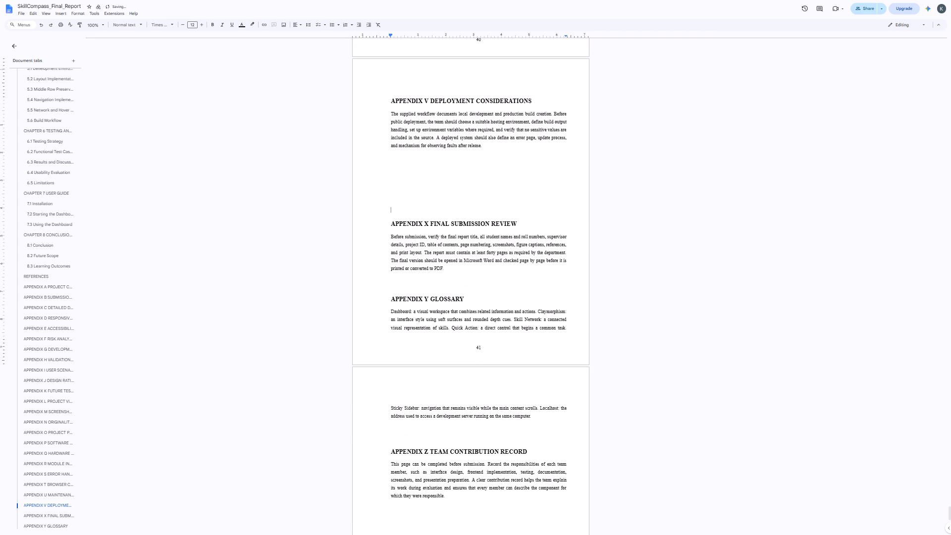
pyautogui.press('Return')
pyautogui.press('Return')
pyautogui.press('Return')
pyautogui.press('Return')
pyautogui.press('Return')
pyautogui.press('Return')
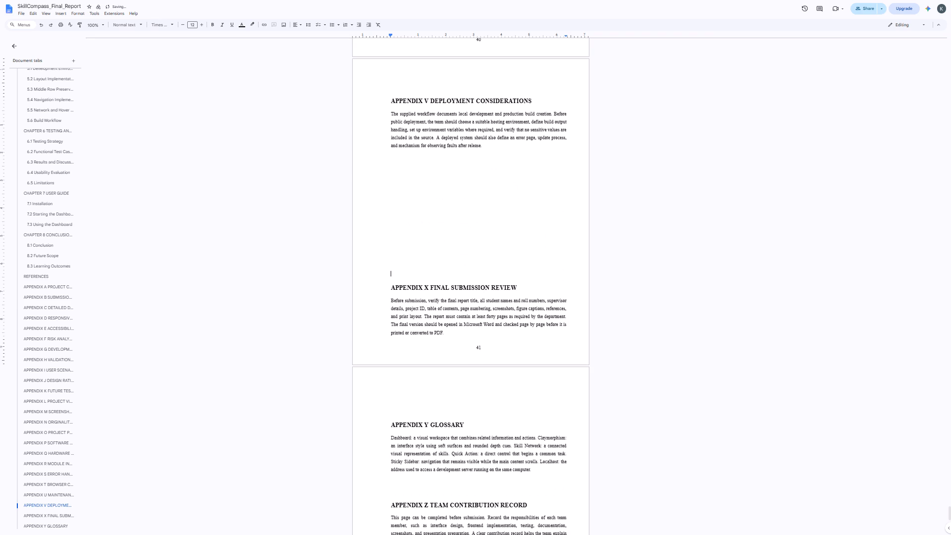
pyautogui.press('Return')
pyautogui.press('Return')
pyautogui.press('Return')
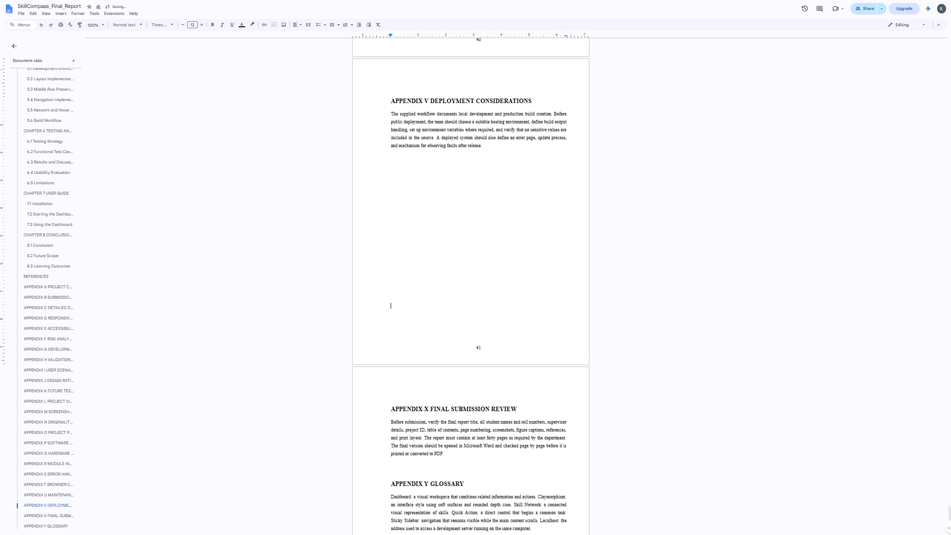
pyautogui.scroll(-3, 461, 183)
pyautogui.scroll(1, 461, 183)
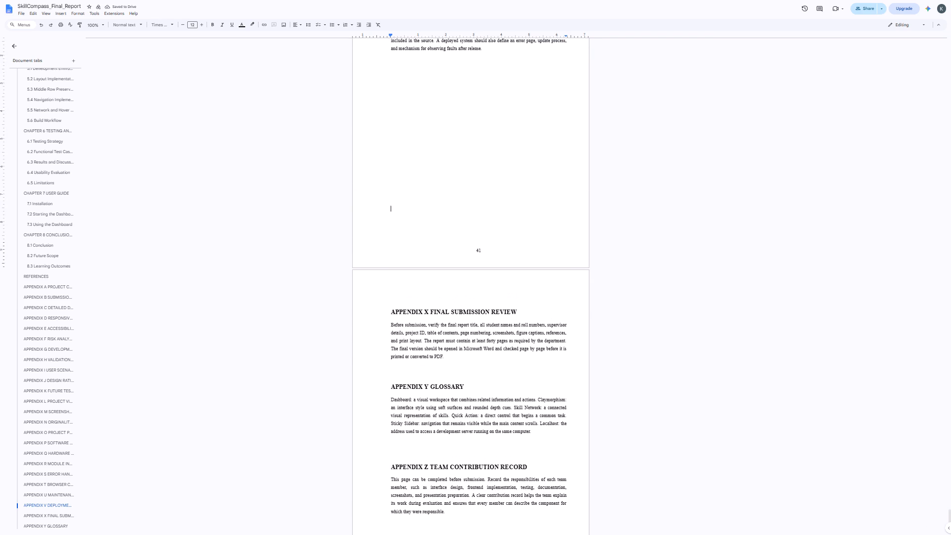
pyautogui.press('BackSpace')
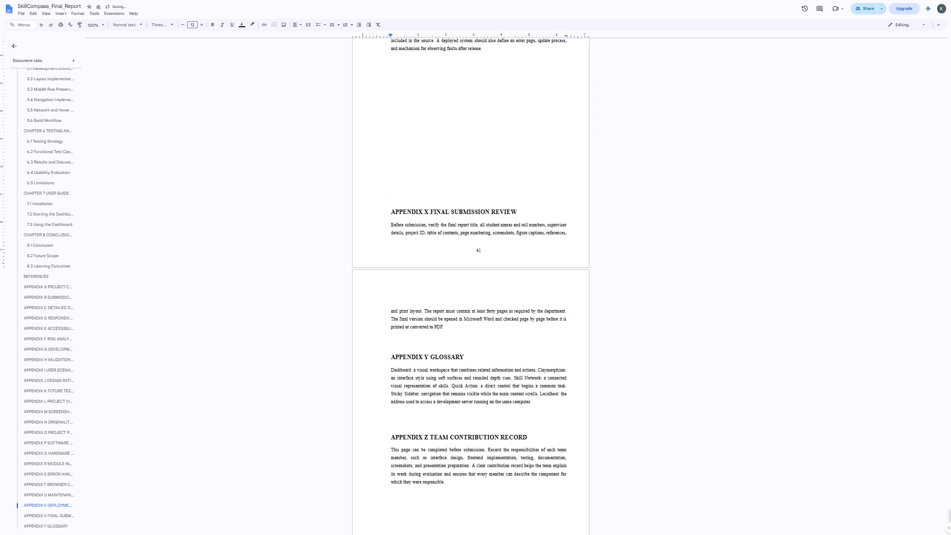
pyautogui.press('Return')
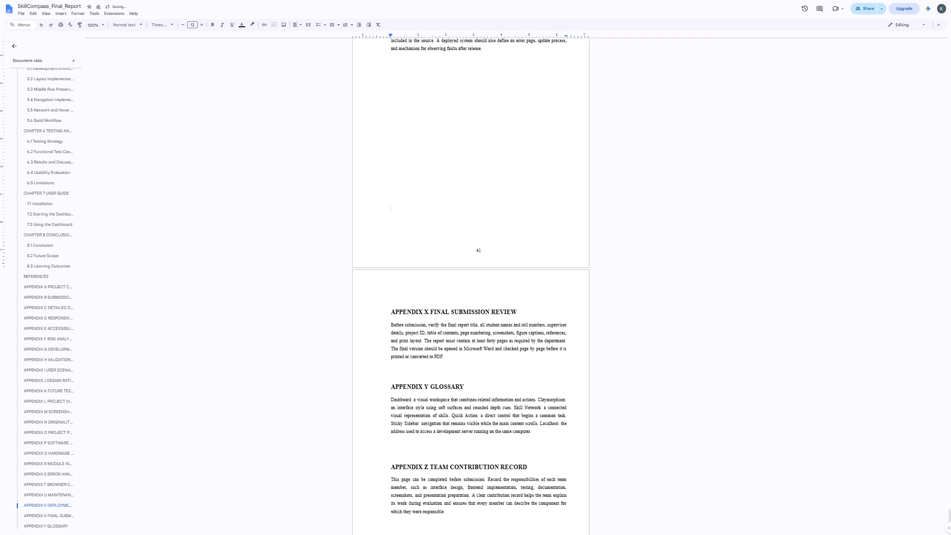
# Paste the Appendix W section below the Appendix V paragraph on page 41 and add two blank lines above its heading.
pyautogui.scroll(2, 437, 179)
pyautogui.click(491, 156)
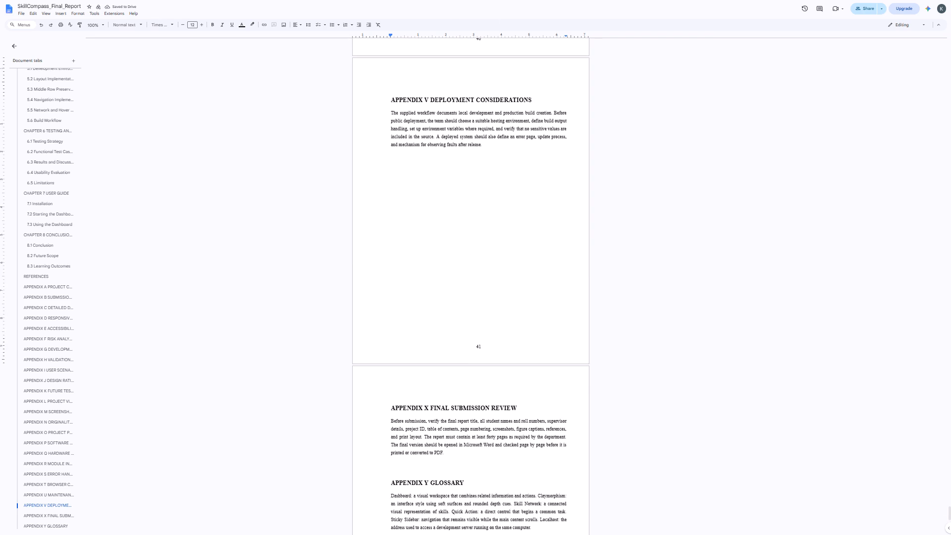
pyautogui.hotkey('ctrl', 'v')
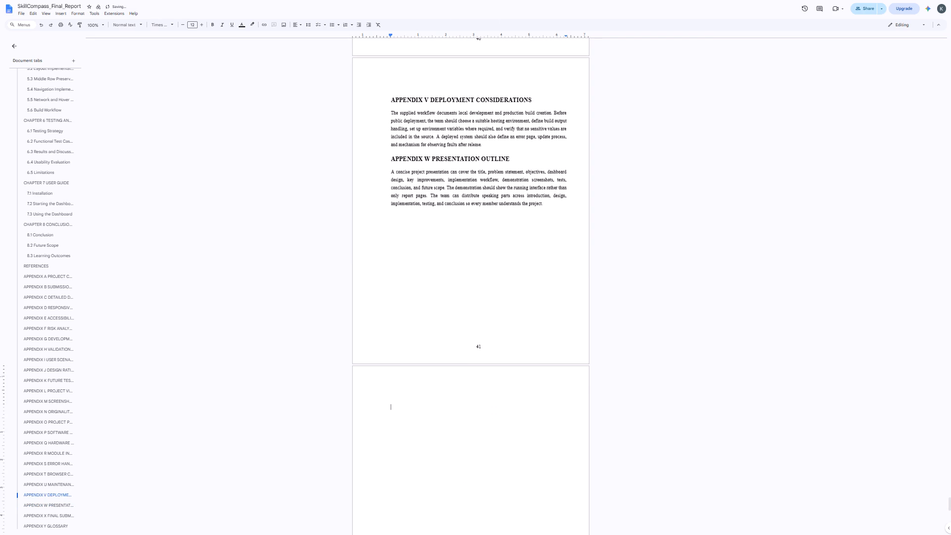
pyautogui.click(391, 162)
pyautogui.press('Return')
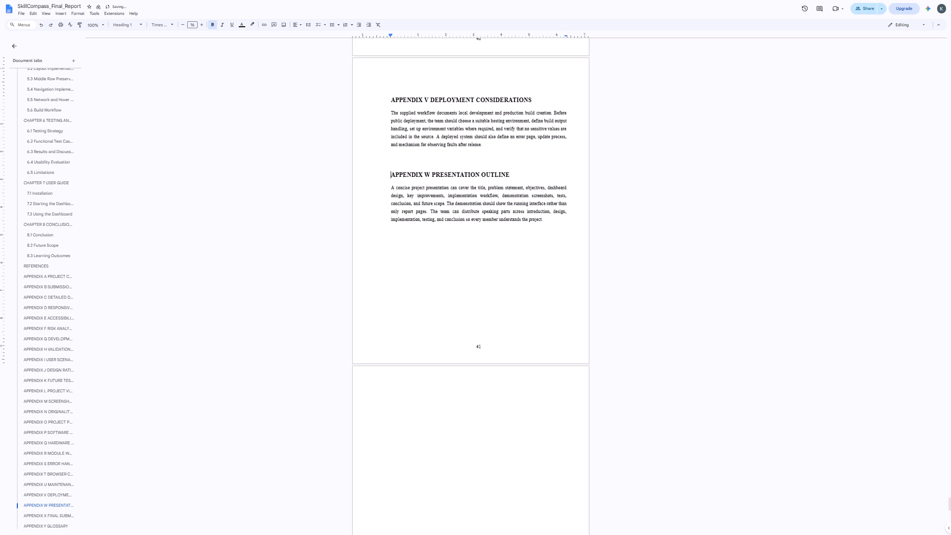
pyautogui.press('Return')
pyautogui.press('Return')
pyautogui.press('BackSpace')
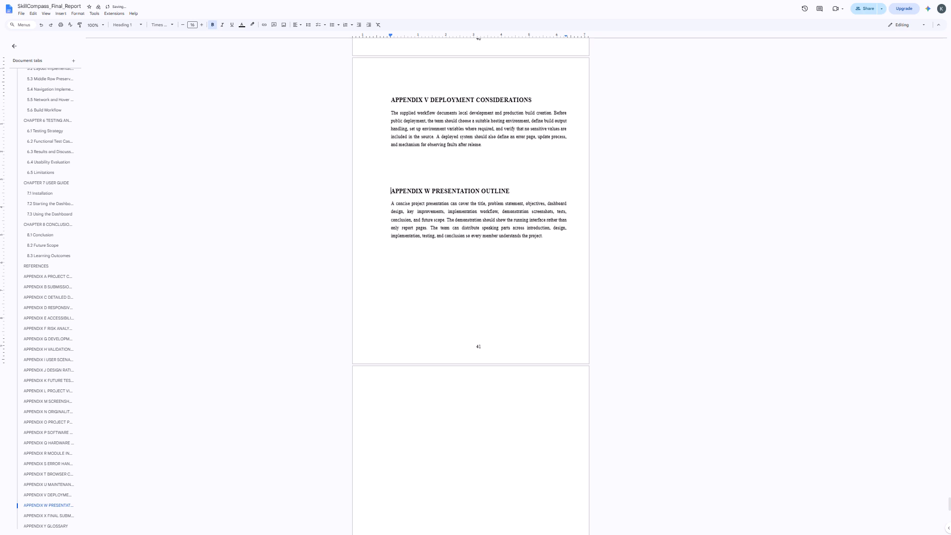
# Delete the blank lines above the Appendix X heading until it starts at the top of page 42, with Appendices Y and Z on the same page.
pyautogui.scroll(-4, 391, 162)
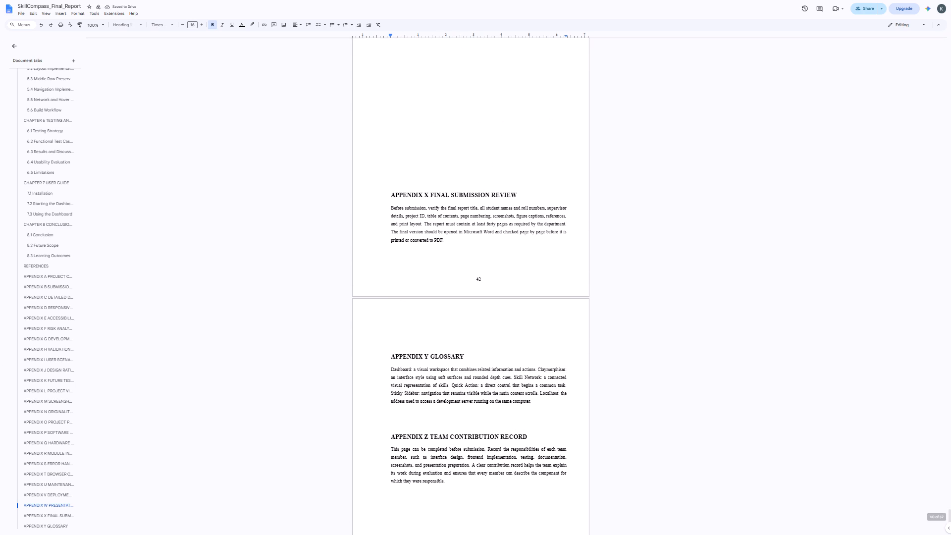
pyautogui.click(385, 194)
pyautogui.press('BackSpace')
pyautogui.press('BackSpace')
pyautogui.press('BackSpace')
pyautogui.press('BackSpace')
pyautogui.press('BackSpace')
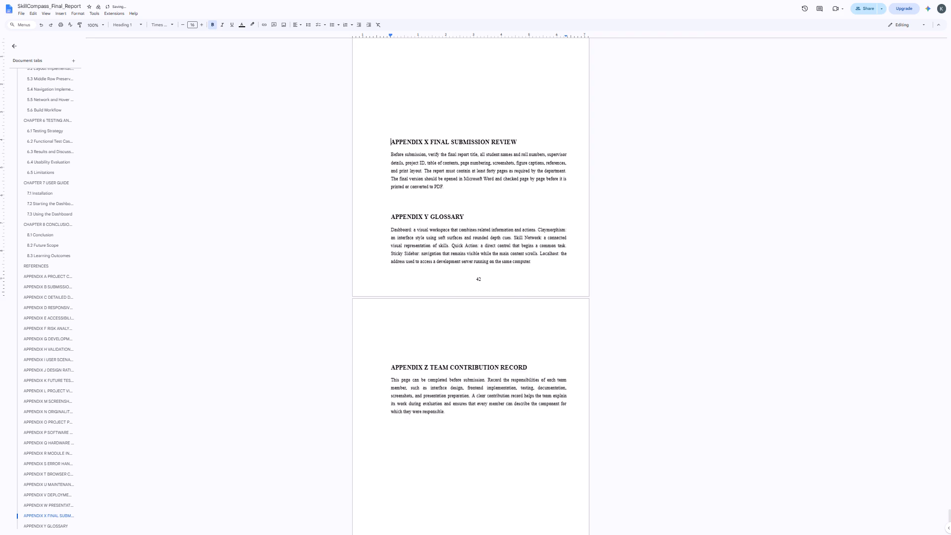
pyautogui.press('BackSpace')
pyautogui.press('BackSpace')
pyautogui.press('BackSpace')
pyautogui.press('BackSpace')
pyautogui.press('BackSpace')
pyautogui.press('BackSpace')
pyautogui.press('BackSpace')
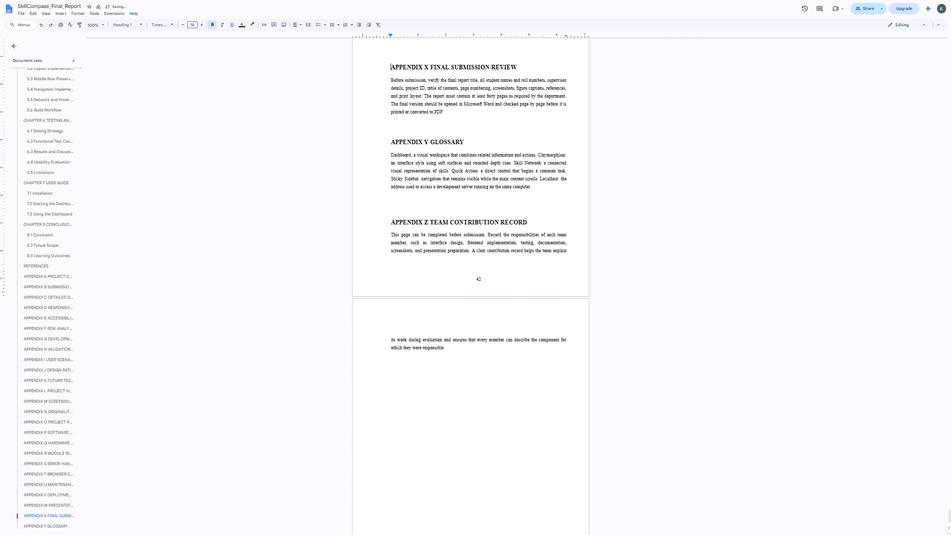
pyautogui.press('BackSpace')
pyautogui.scroll(2, 385, 194)
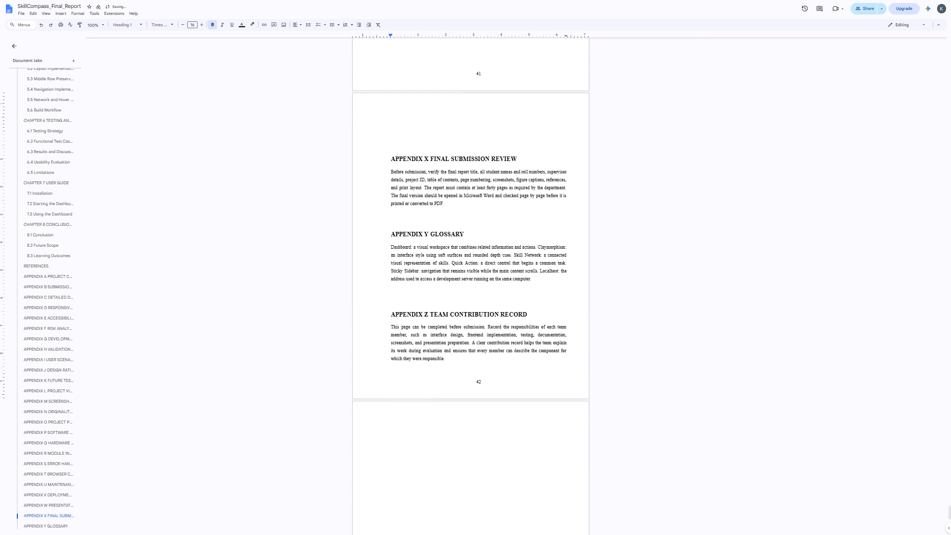
pyautogui.press('BackSpace')
pyautogui.press('BackSpace')
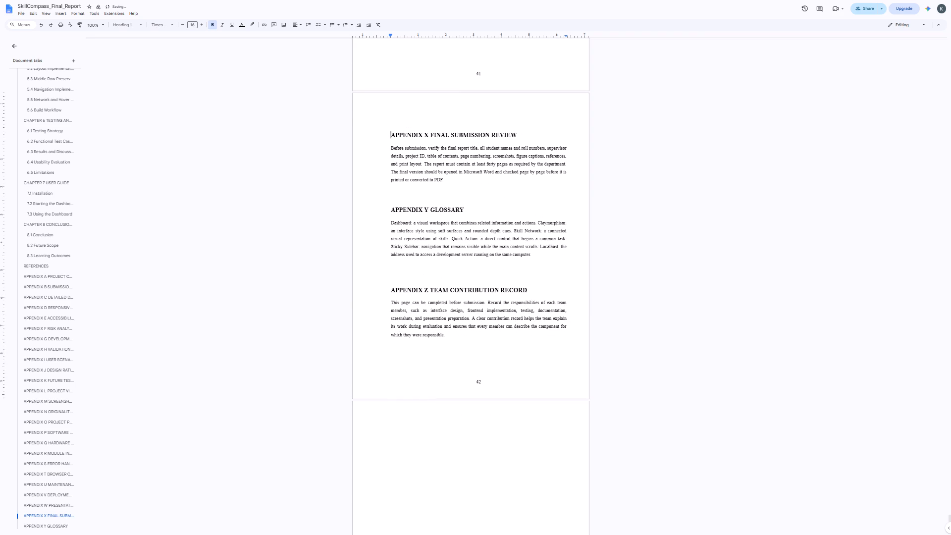
pyautogui.rightClick(385, 194)
pyautogui.click(350, 236)
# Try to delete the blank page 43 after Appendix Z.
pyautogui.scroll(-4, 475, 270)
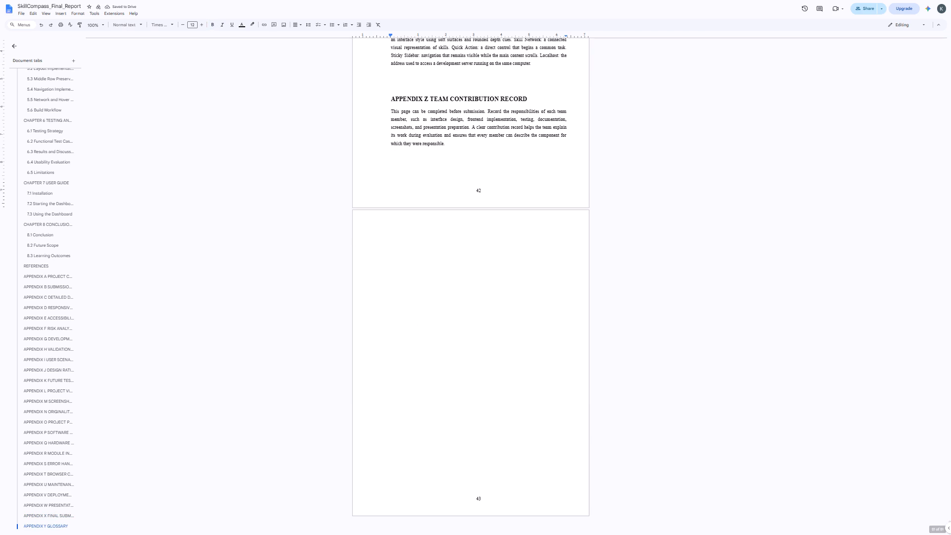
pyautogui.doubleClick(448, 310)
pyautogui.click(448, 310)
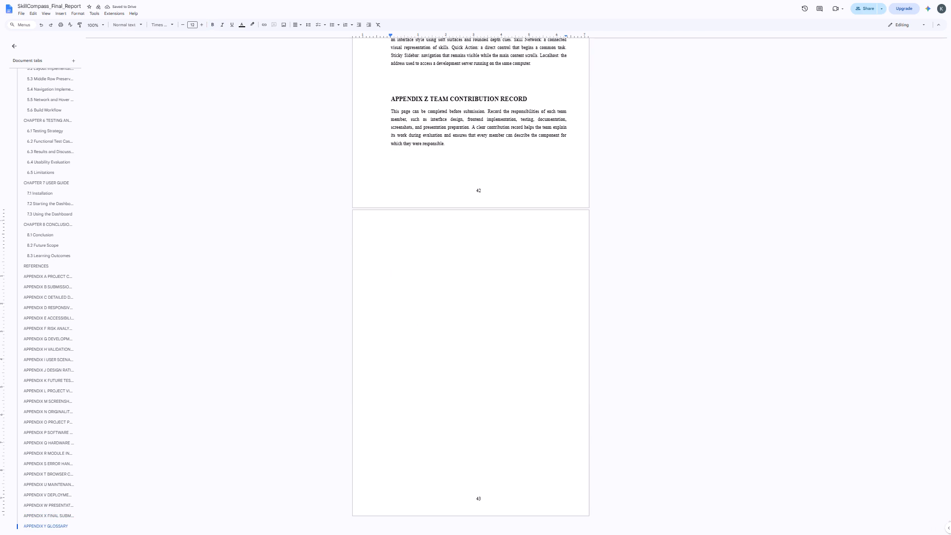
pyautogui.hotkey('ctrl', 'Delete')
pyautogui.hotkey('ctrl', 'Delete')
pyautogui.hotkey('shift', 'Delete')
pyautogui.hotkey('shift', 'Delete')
# Review the appendix pages from V back to the References for short sections that could share a page.
pyautogui.scroll(2, 448, 310)
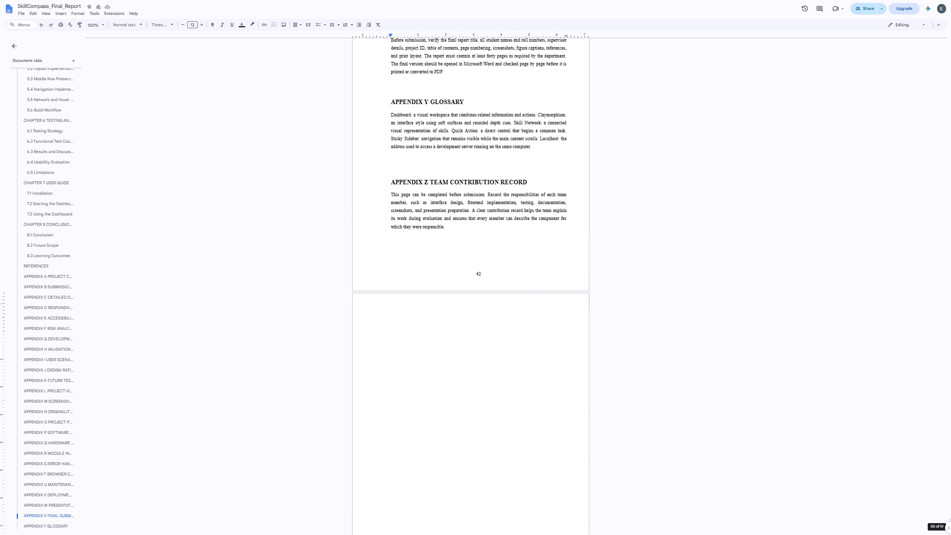
pyautogui.scroll(6, 448, 310)
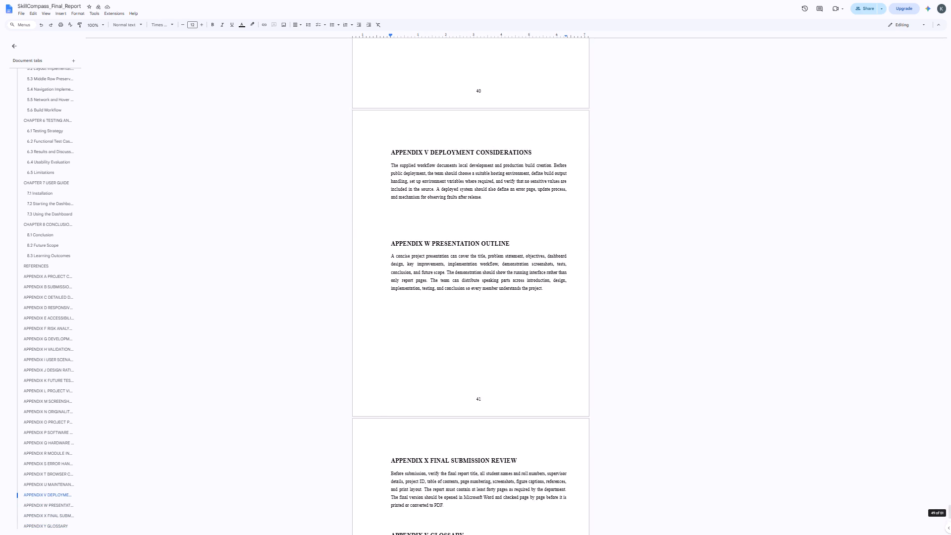
pyautogui.scroll(2, 448, 310)
pyautogui.scroll(3, 392, 445)
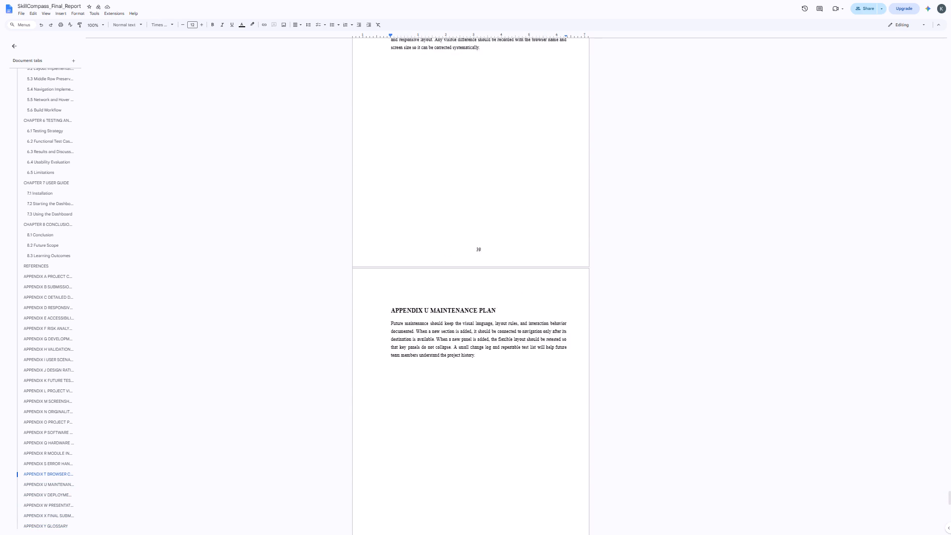
pyautogui.scroll(5, 392, 445)
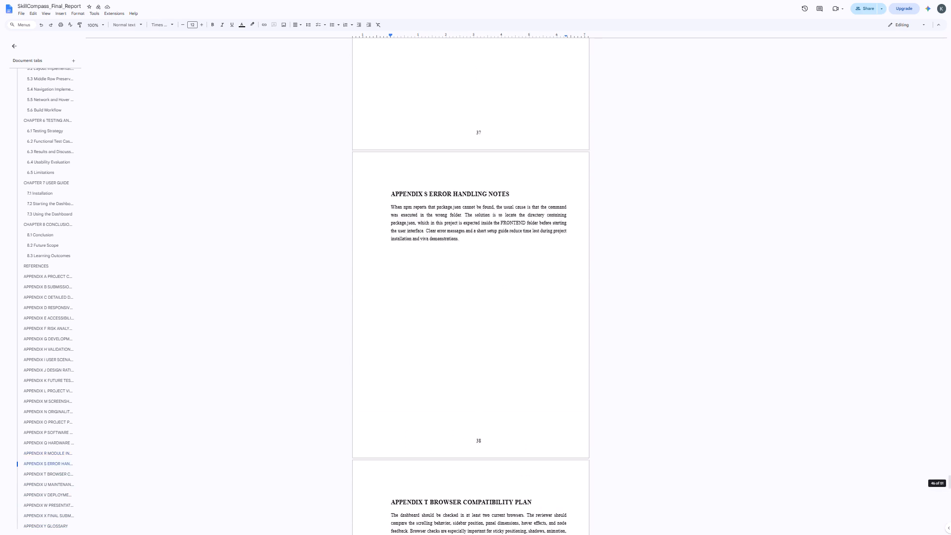
pyautogui.scroll(5, 392, 445)
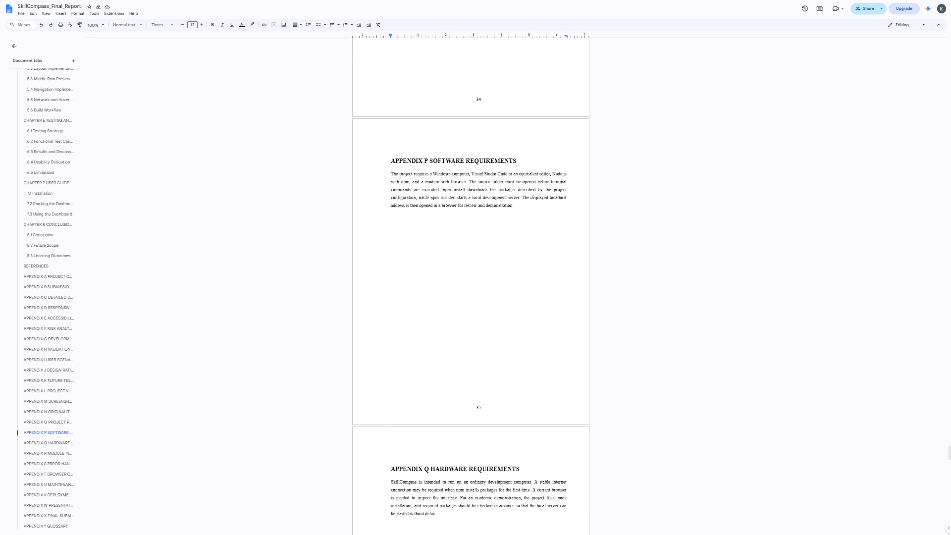
pyautogui.scroll(6, 392, 445)
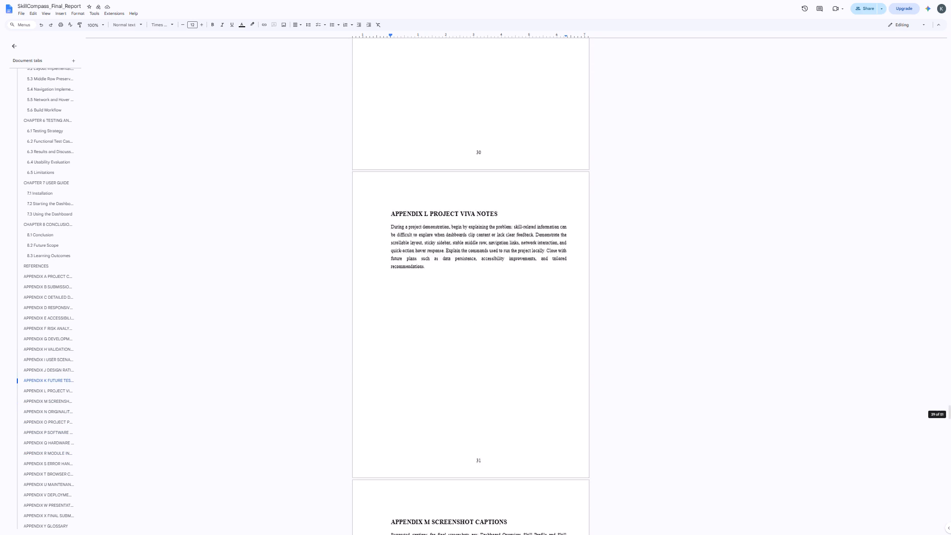
pyautogui.scroll(2, 392, 445)
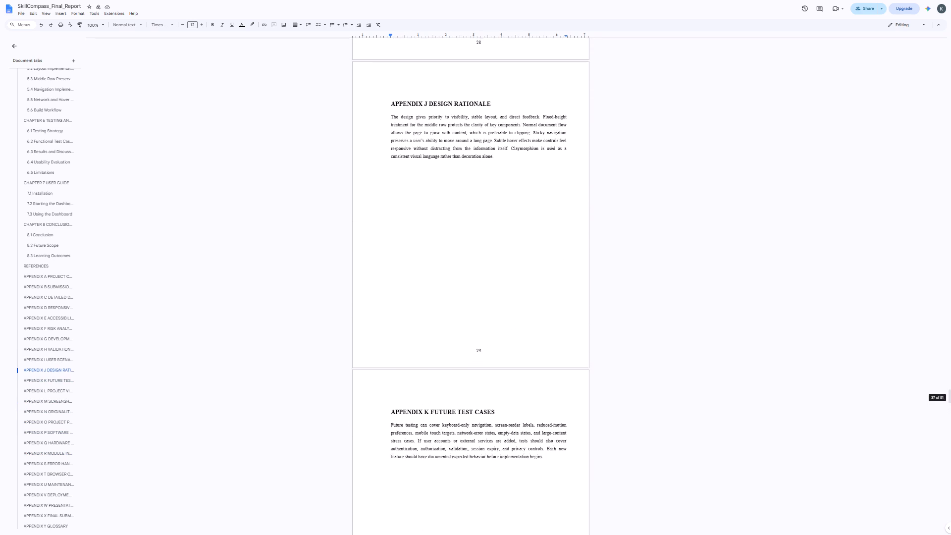
pyautogui.scroll(5, 392, 445)
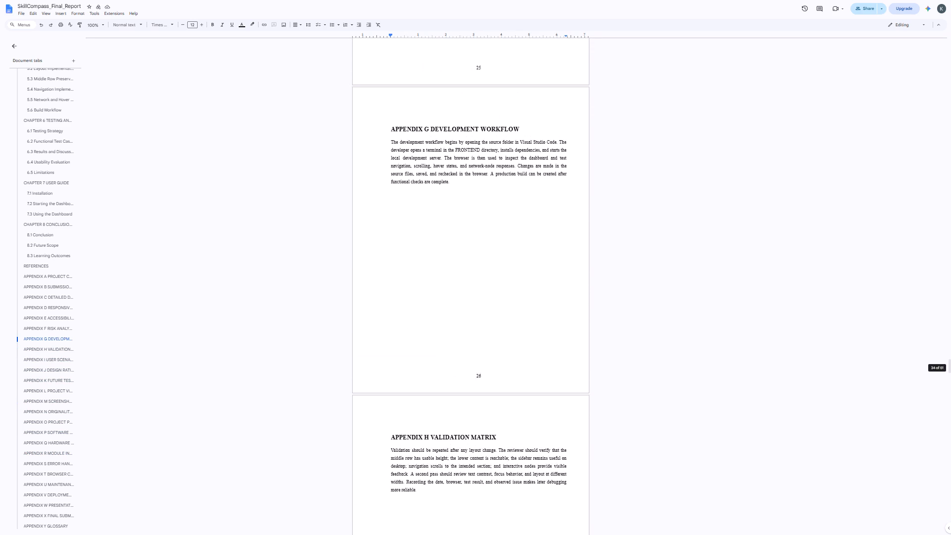
pyautogui.scroll(6, 392, 445)
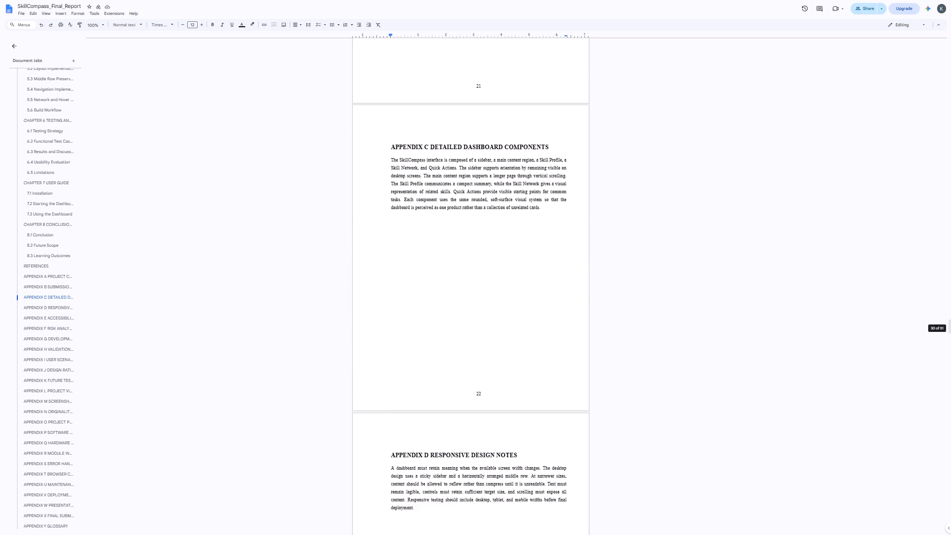
pyautogui.scroll(1, 392, 445)
pyautogui.scroll(-2, 392, 445)
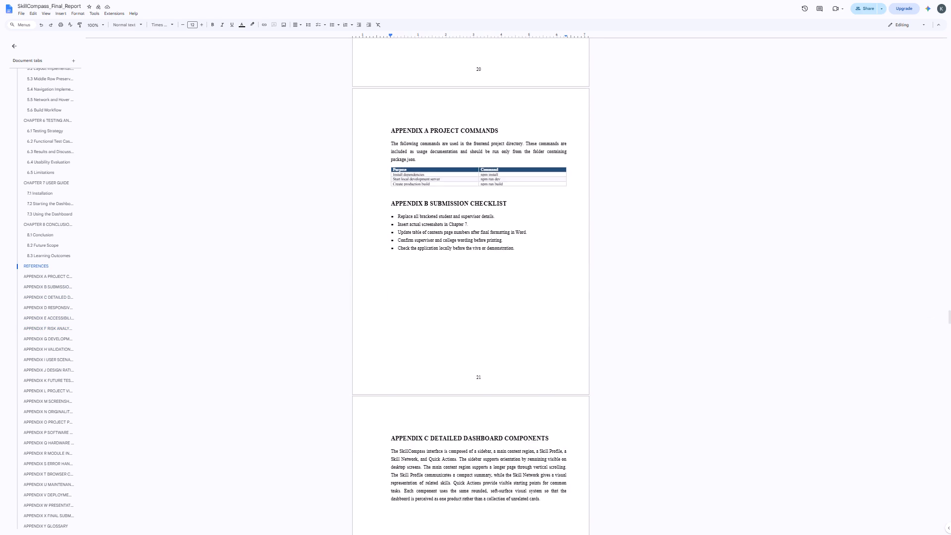
pyautogui.scroll(2, 392, 445)
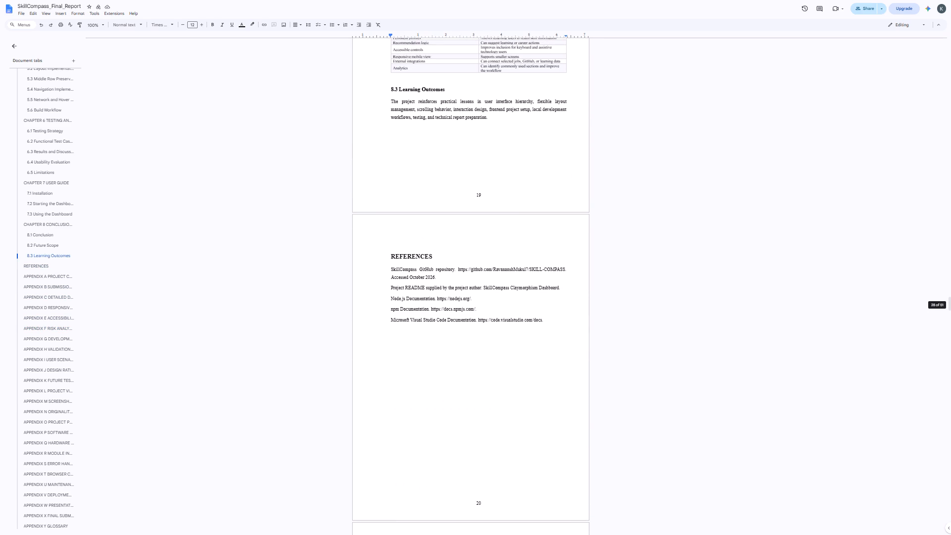
pyautogui.scroll(5, 392, 445)
pyautogui.scroll(-3, 392, 445)
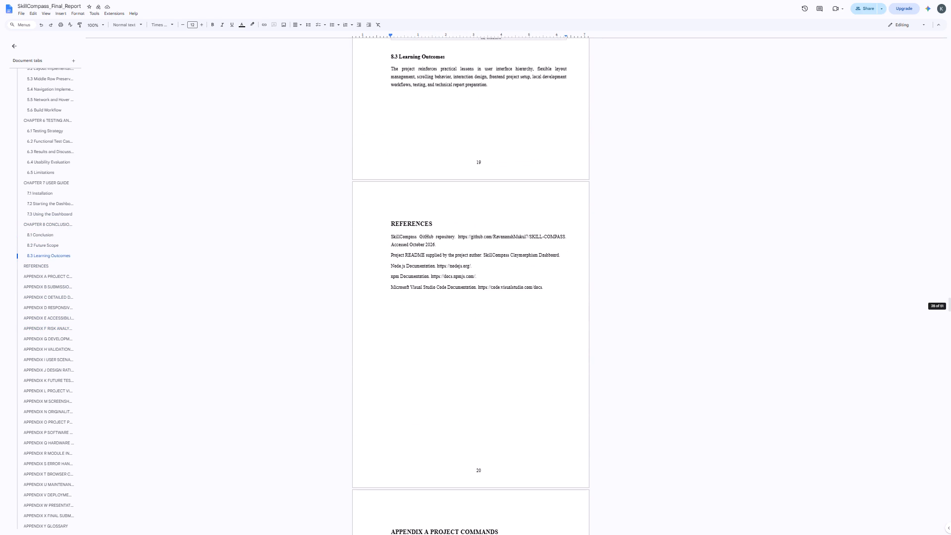
pyautogui.scroll(-2, 392, 445)
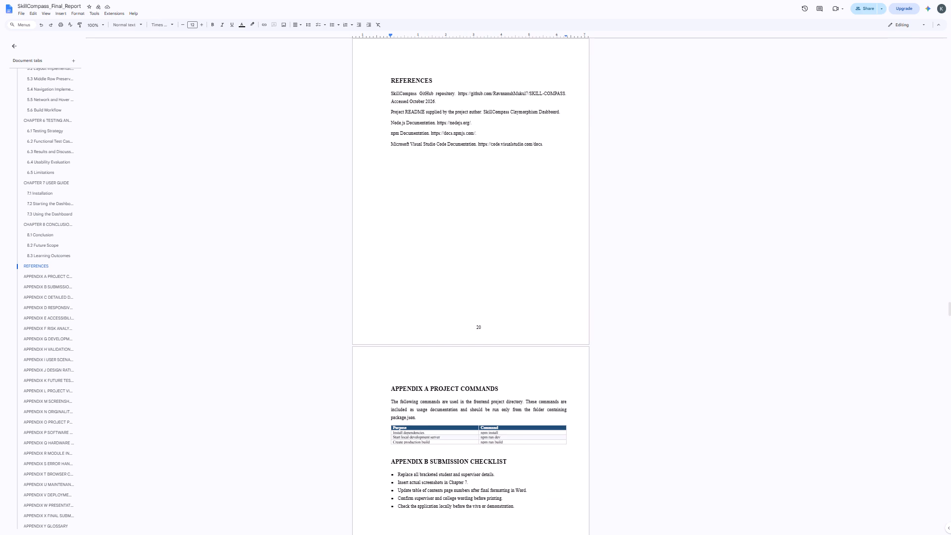
pyautogui.scroll(-5, 420, 329)
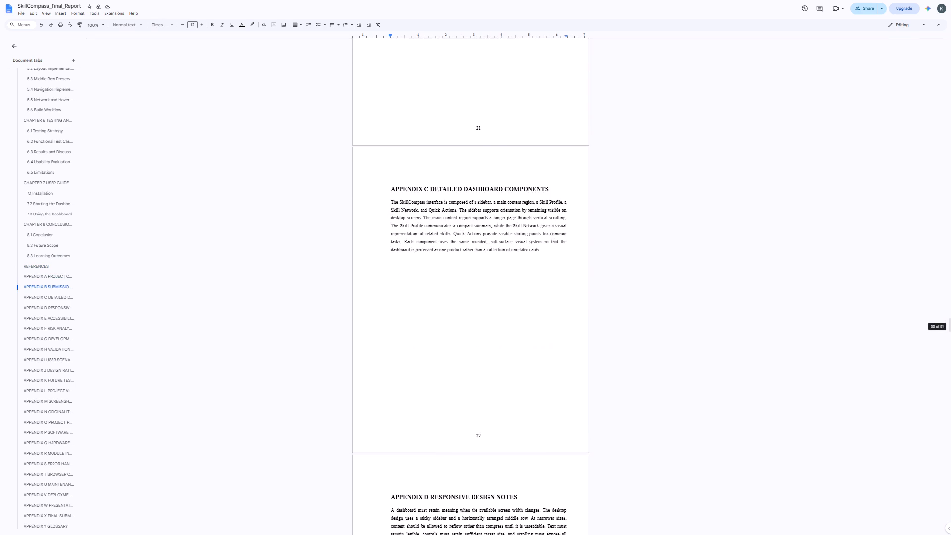
# Copy the Appendix D Responsive Design Notes heading together with its paragraph on page 23.
pyautogui.scroll(-2, 420, 329)
pyautogui.moveTo(386, 377); pyautogui.dragTo(450, 445)
pyautogui.hotkey('ctrl', 'c')
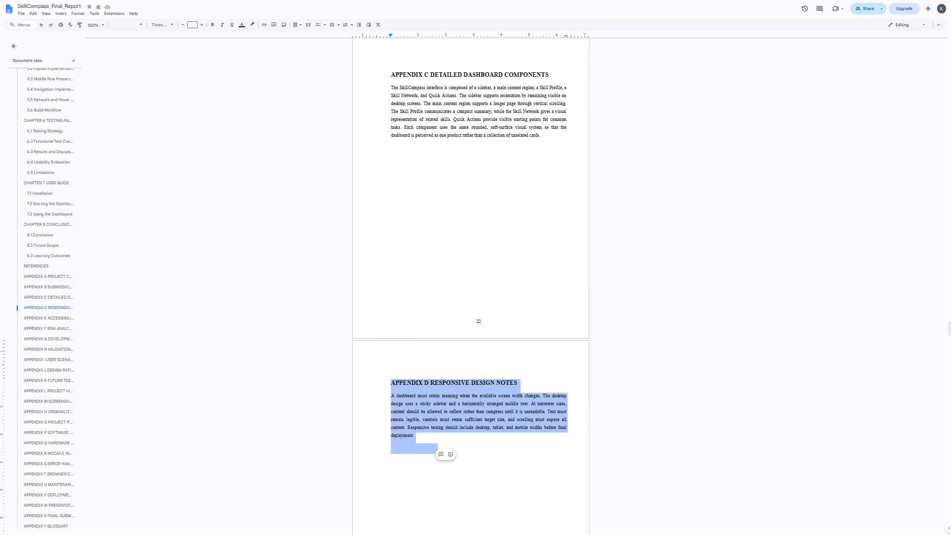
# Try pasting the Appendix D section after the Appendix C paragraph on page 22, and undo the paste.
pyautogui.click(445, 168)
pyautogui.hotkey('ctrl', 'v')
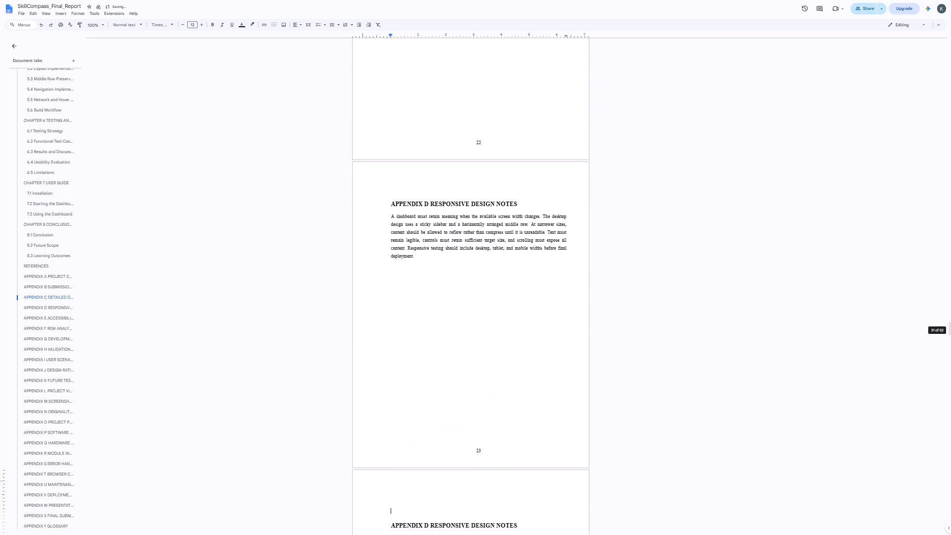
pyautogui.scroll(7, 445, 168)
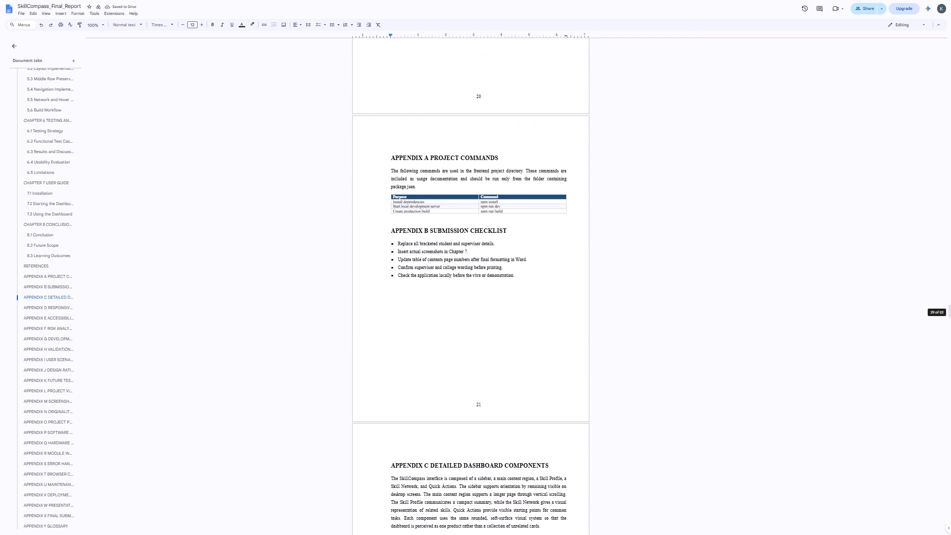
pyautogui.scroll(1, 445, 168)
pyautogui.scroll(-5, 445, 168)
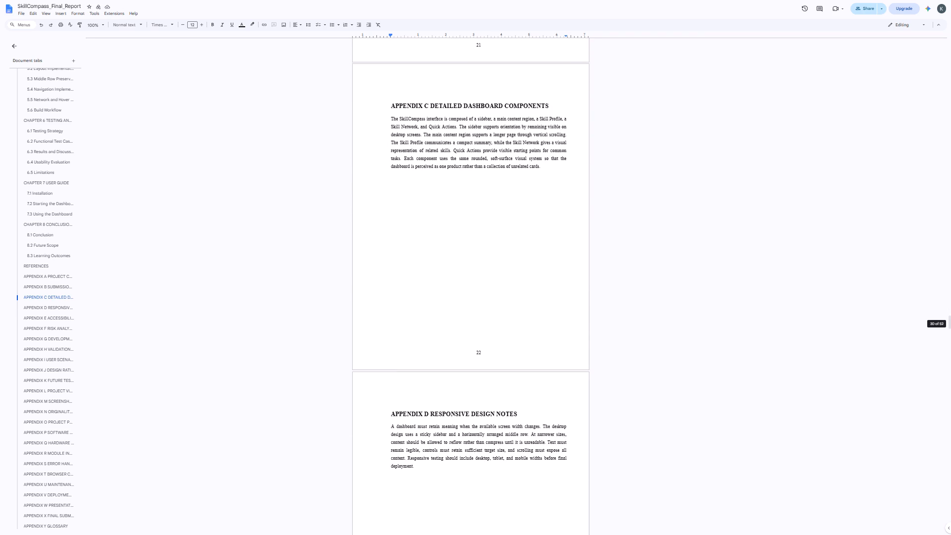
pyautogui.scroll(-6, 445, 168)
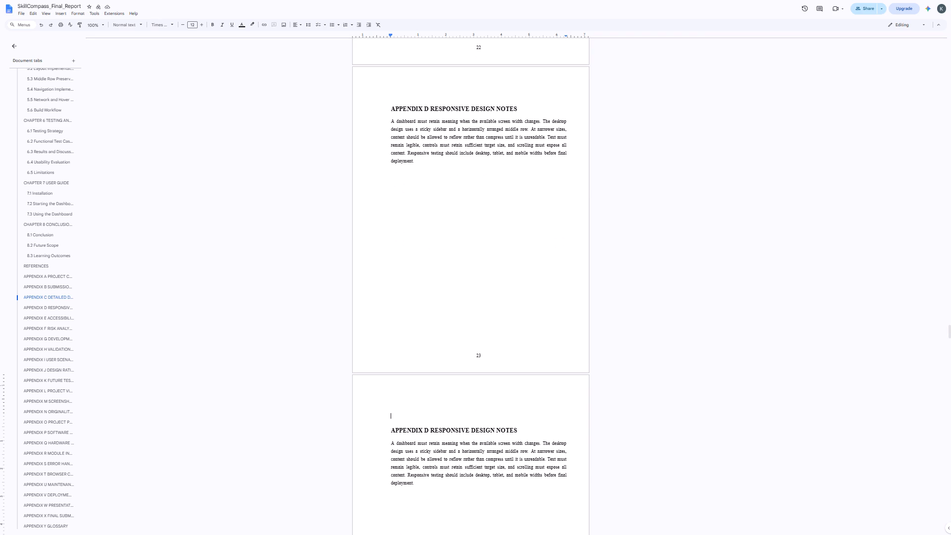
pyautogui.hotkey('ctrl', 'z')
# Paste the Appendix D section on a new line after Appendix C and remove the page break before it, bringing it onto page 22.
pyautogui.scroll(1, 445, 168)
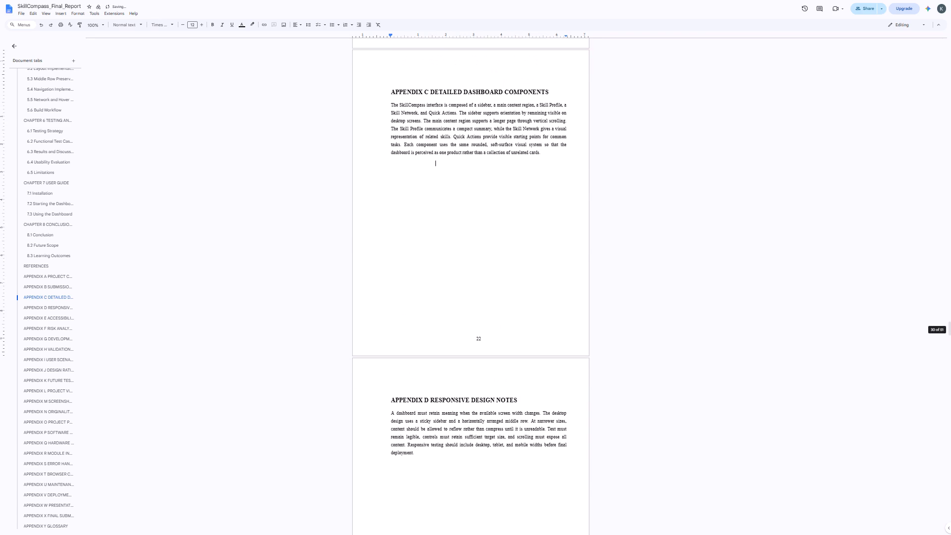
pyautogui.click(422, 209)
pyautogui.press('Return')
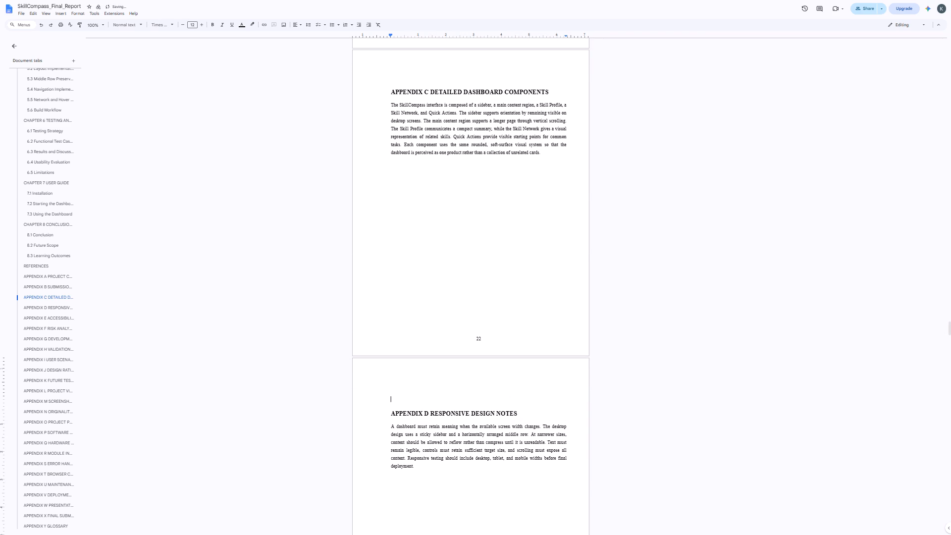
pyautogui.hotkey('ctrl', 'v')
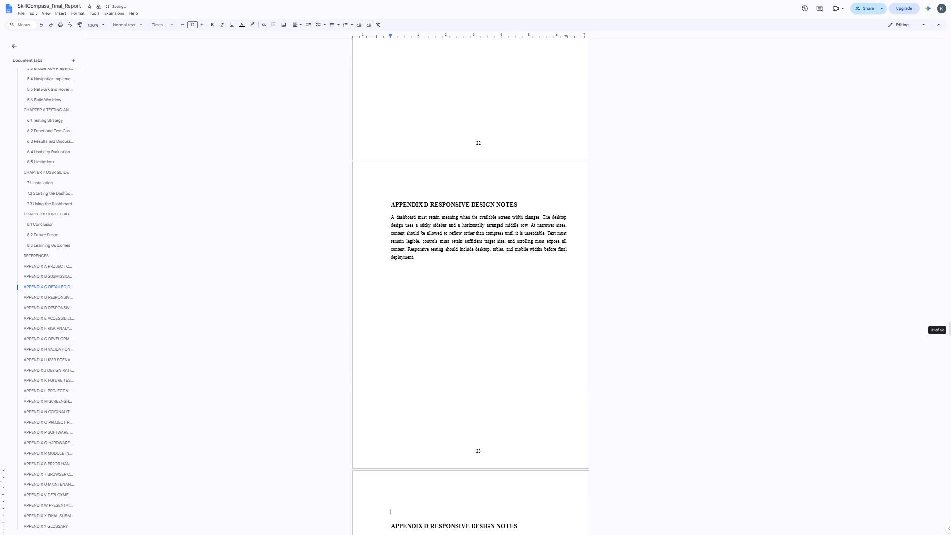
pyautogui.scroll(2, 422, 209)
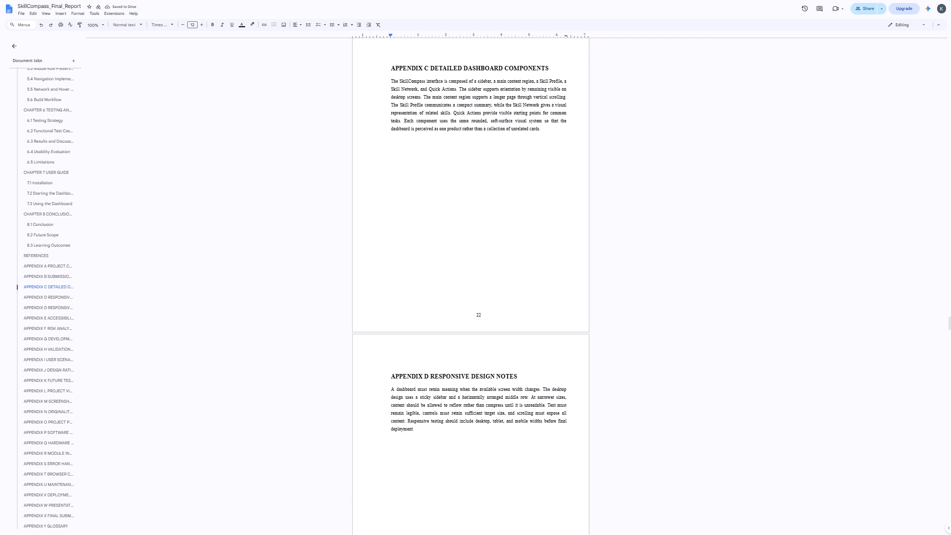
pyautogui.click(391, 379)
pyautogui.press('BackSpace')
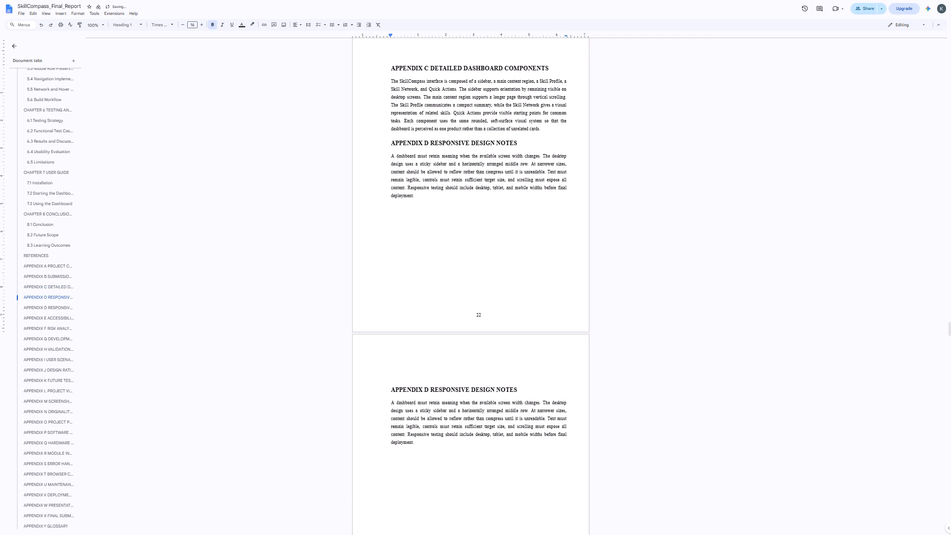
# Insert two line breaks above the Appendix D Responsive Design Notes heading on page 22 to separate it from Appendix C.
pyautogui.hotkey('shift', 'Return')
pyautogui.hotkey('shift', 'Return')
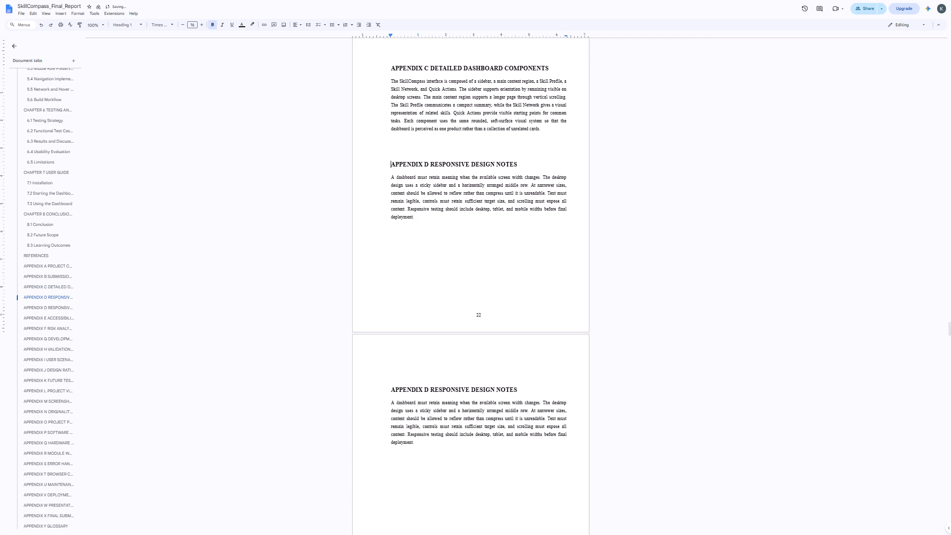
pyautogui.hotkey('shift', 'Return')
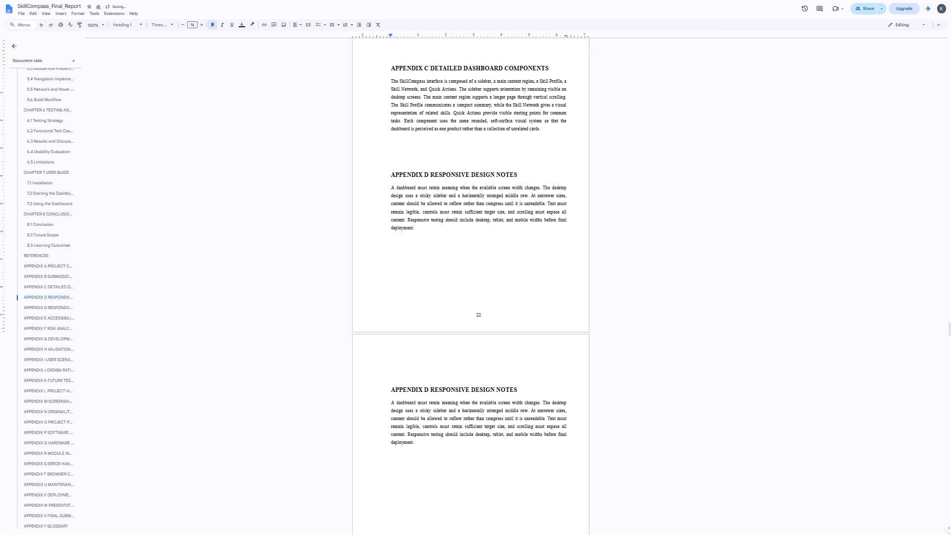
pyautogui.press('BackSpace')
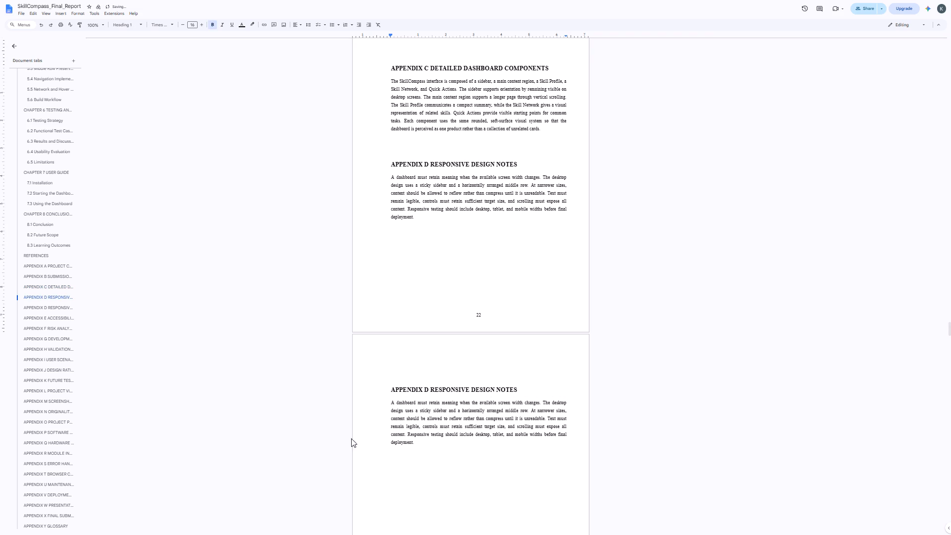
# Delete the duplicate Appendix D heading and paragraph from page 23.
pyautogui.moveTo(389, 390); pyautogui.dragTo(436, 477)
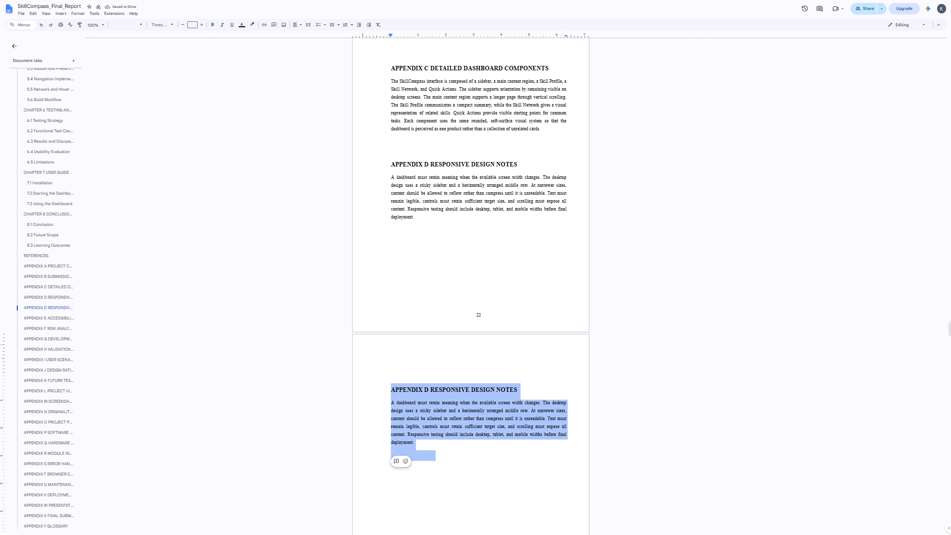
pyautogui.press('BackSpace')
pyautogui.scroll(-2, 436, 477)
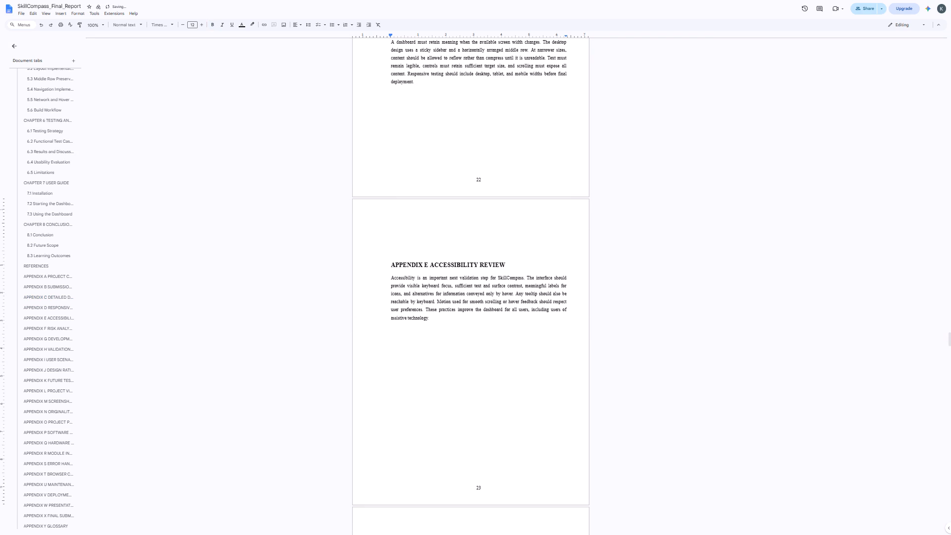
# Remove the page break before Appendix E to bring it onto page 22, leaving one blank line after Appendix D's paragraph.
pyautogui.press('BackSpace')
pyautogui.press('BackSpace')
pyautogui.press('BackSpace')
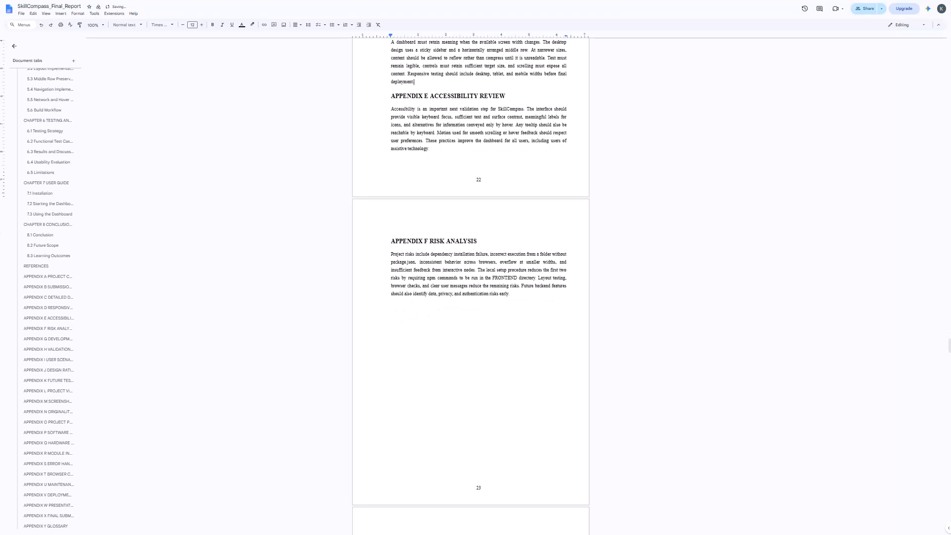
pyautogui.press('Return')
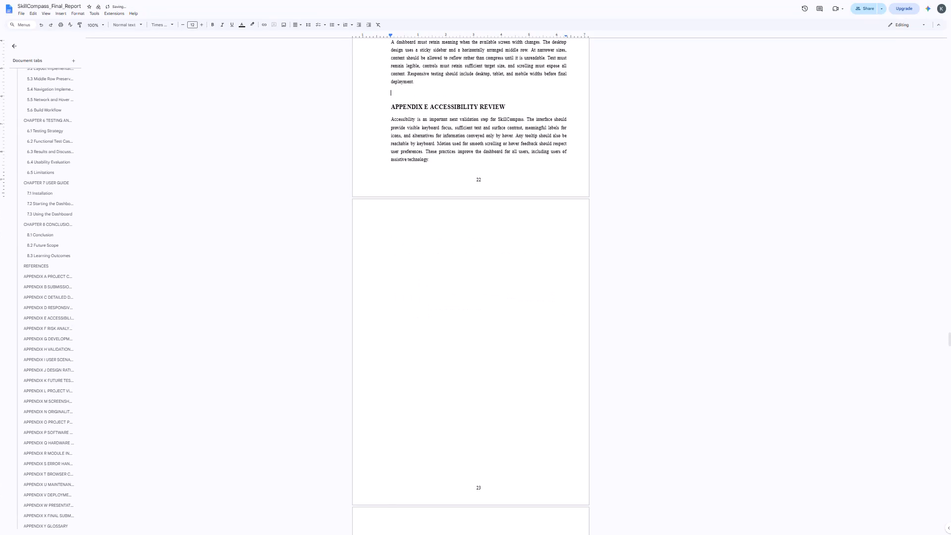
# Remove the page breaks before Appendices F, G and H so that all three sections share page 23.
pyautogui.scroll(4, 388, 265)
pyautogui.scroll(-2, 388, 265)
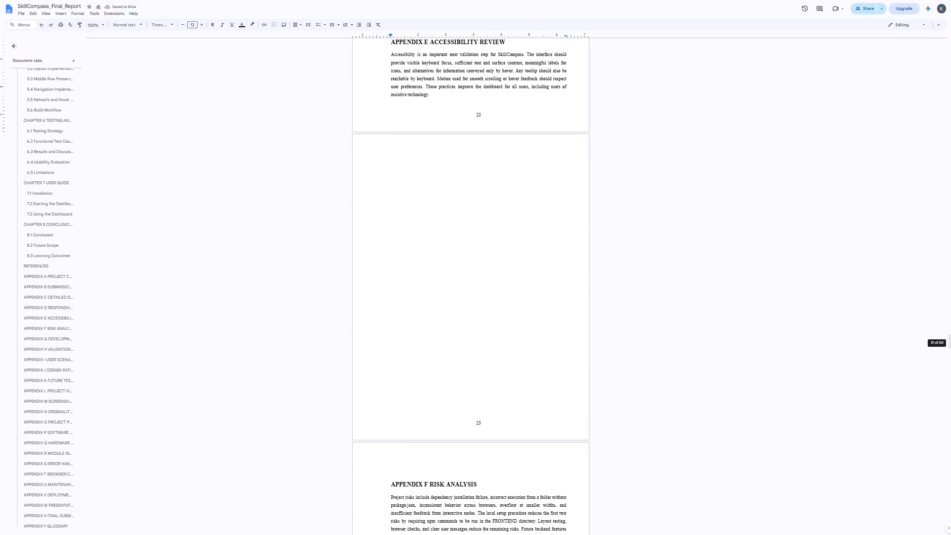
pyautogui.scroll(-2, 388, 265)
pyautogui.click(390, 339)
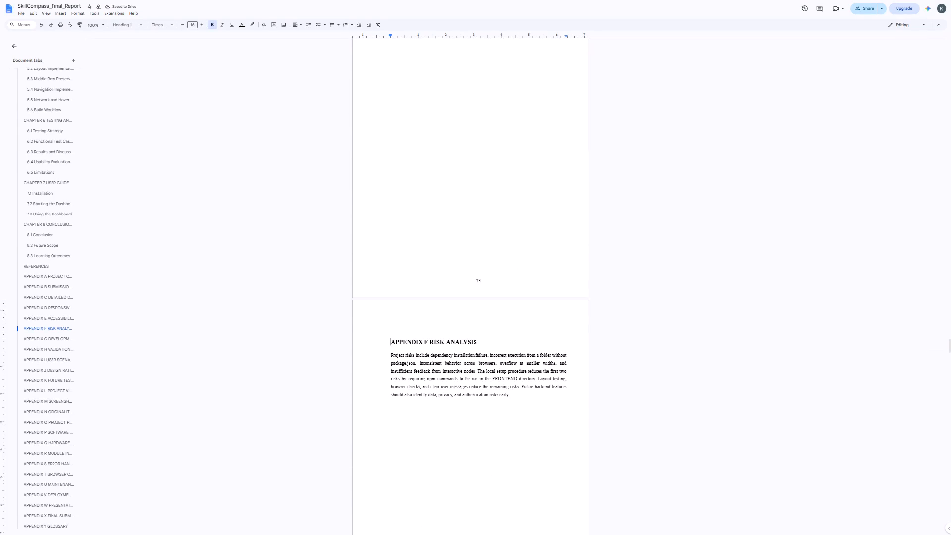
pyautogui.press('BackSpace')
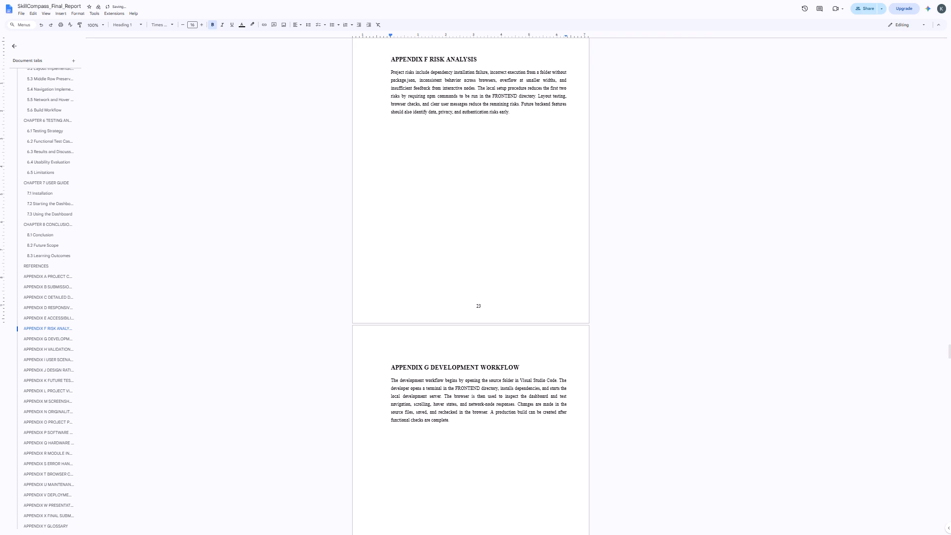
pyautogui.click(385, 374)
pyautogui.press('BackSpace')
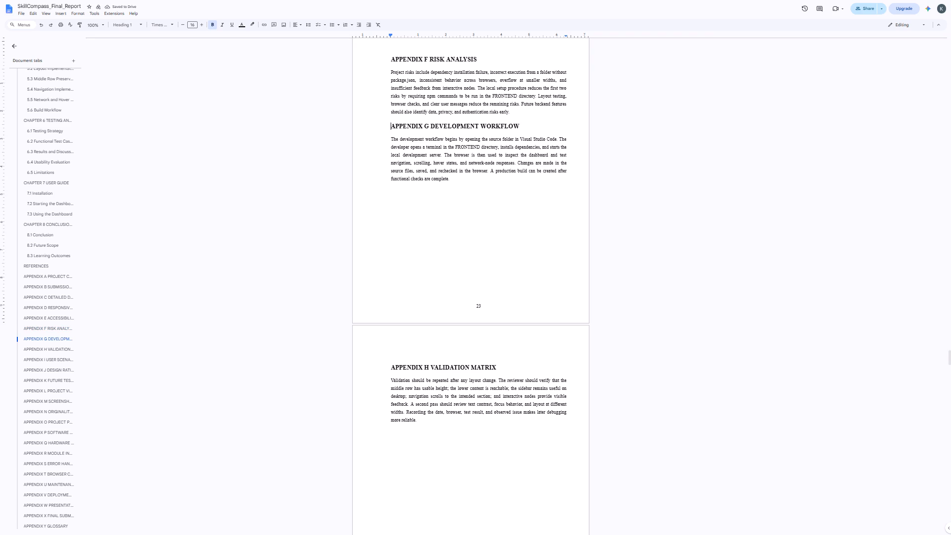
pyautogui.click(387, 368)
pyautogui.press('BackSpace')
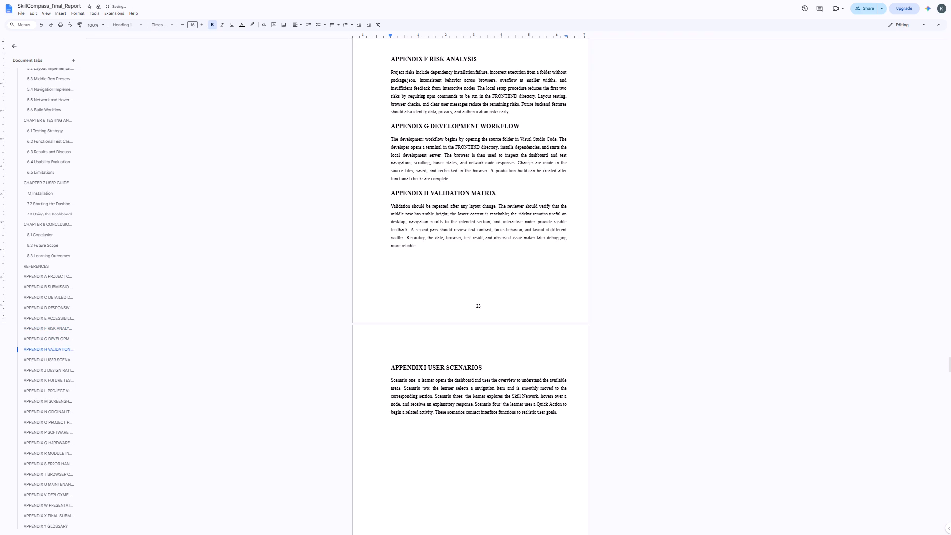
# Remove the page breaks before Appendices J and K to bring them onto page 24 below Appendix I.
pyautogui.scroll(-2, 385, 390)
pyautogui.click(385, 444)
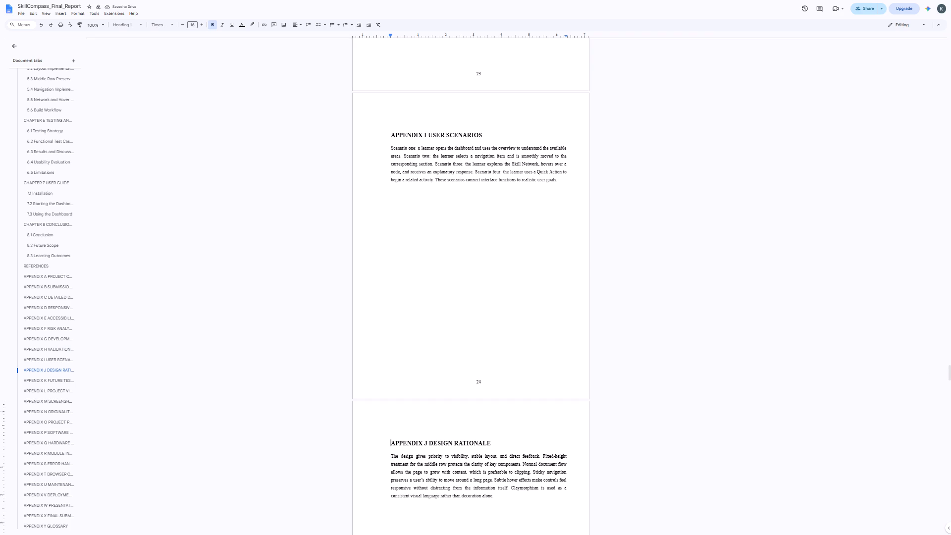
pyautogui.press('BackSpace')
pyautogui.scroll(-1, 361, 487)
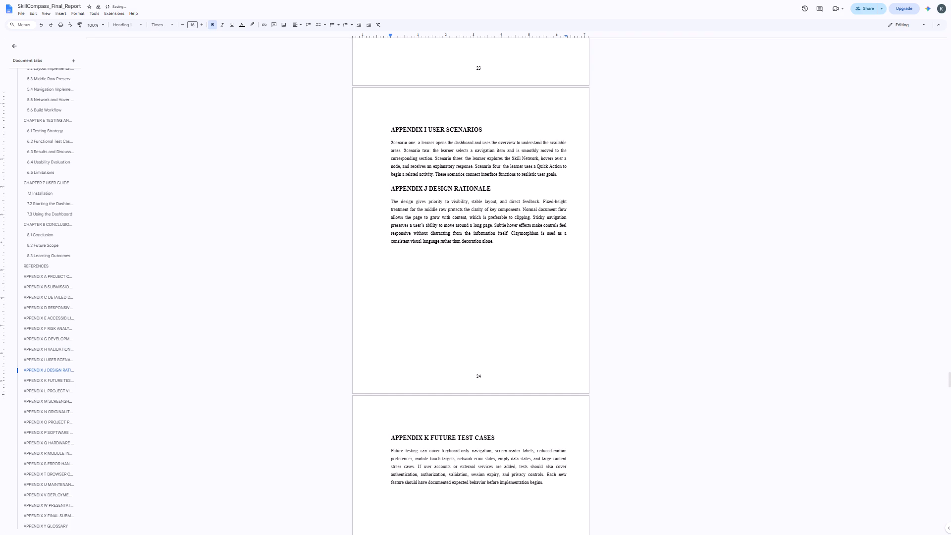
pyautogui.scroll(-1, 361, 487)
pyautogui.click(391, 340)
pyautogui.press('BackSpace')
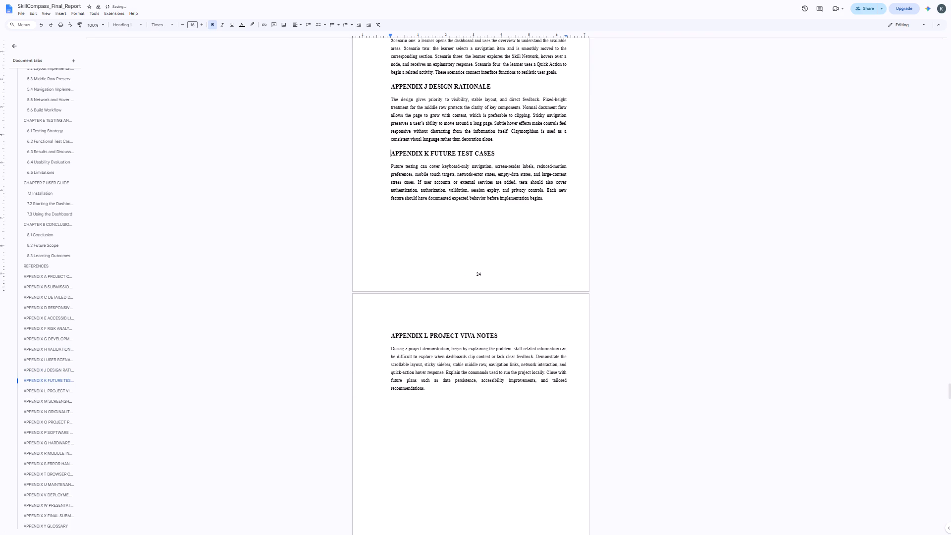
# Remove the page breaks before Appendices M and N to bring them onto page 25 below Appendix L.
pyautogui.scroll(-3, 466, 425)
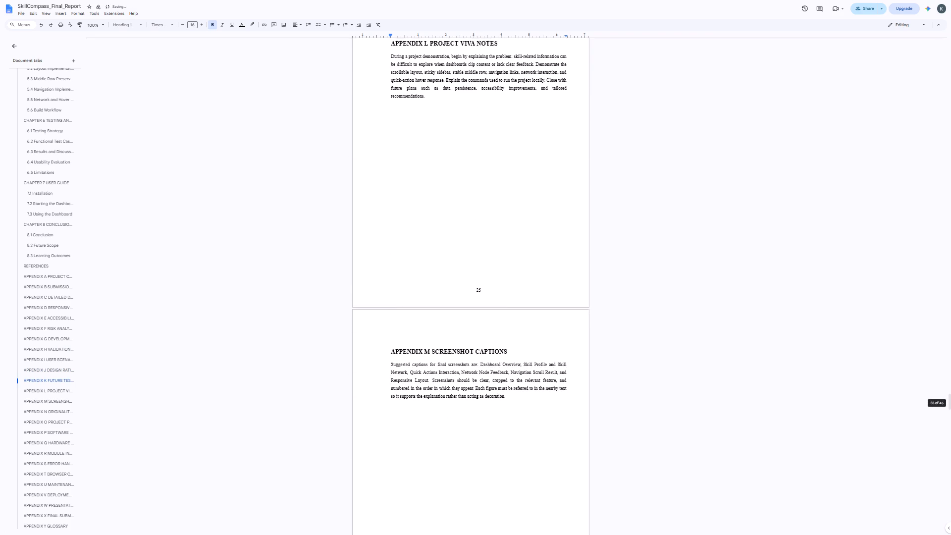
pyautogui.click(391, 346)
pyautogui.press('BackSpace')
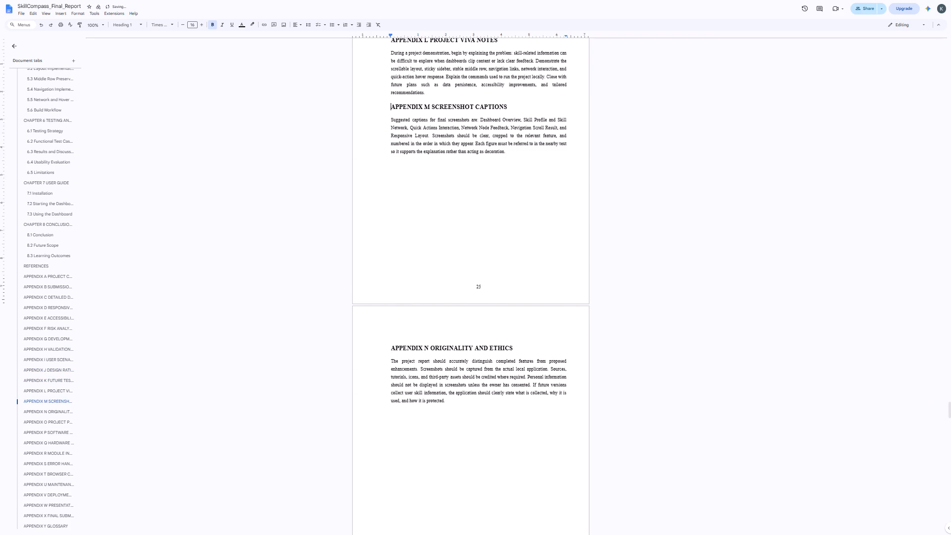
pyautogui.scroll(-1, 391, 346)
pyautogui.click(384, 299)
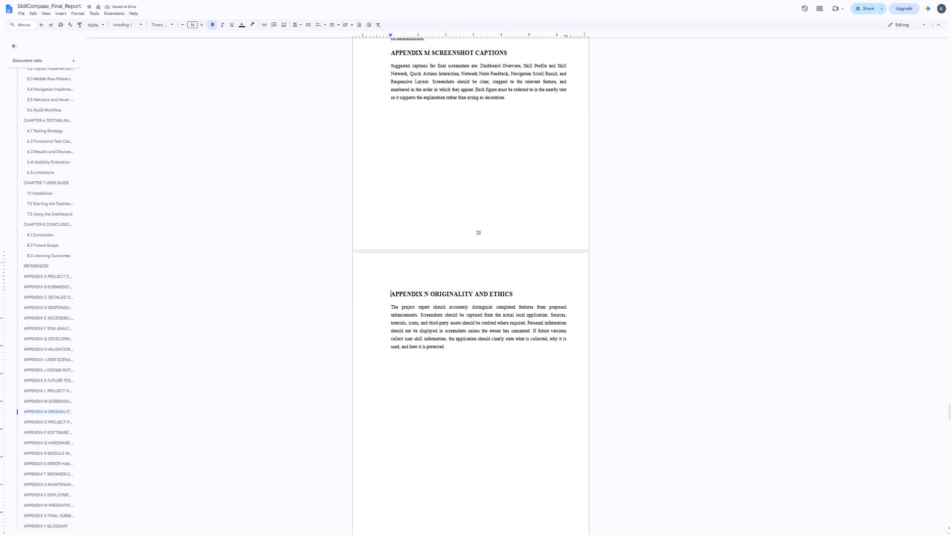
pyautogui.press('BackSpace')
# Remove the page breaks before Appendices P and Q to bring them onto page 26 below Appendix O.
pyautogui.scroll(-1, 384, 299)
pyautogui.scroll(-1, 363, 454)
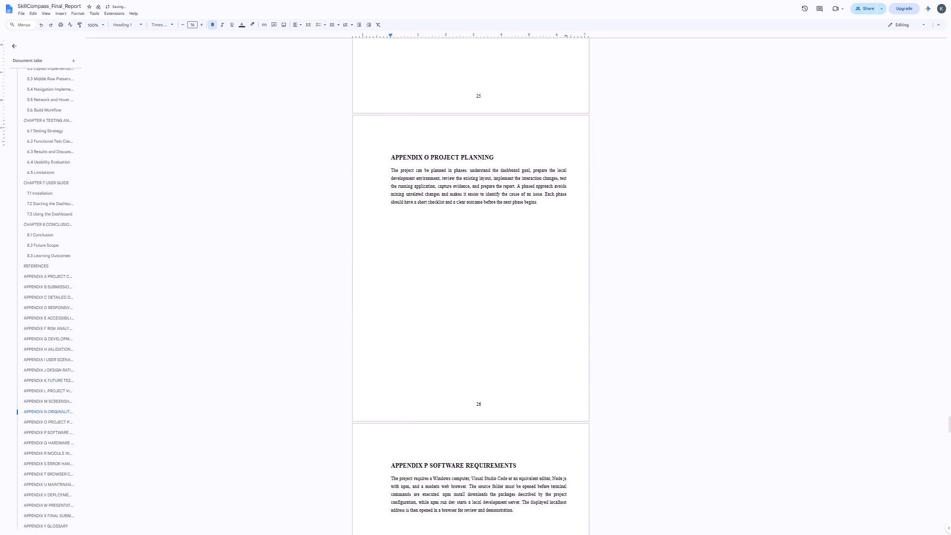
pyautogui.scroll(-1, 363, 454)
pyautogui.click(383, 351)
pyautogui.press('BackSpace')
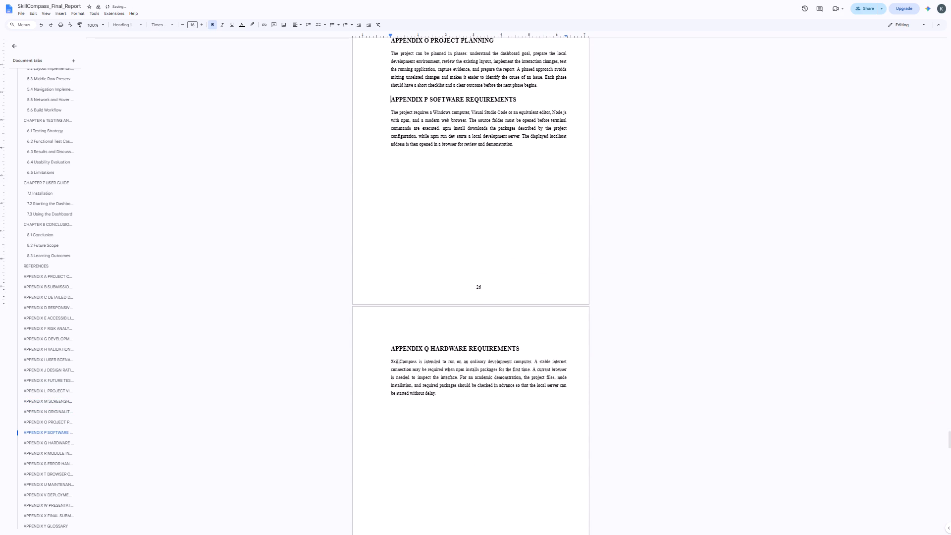
pyautogui.scroll(-5, 383, 351)
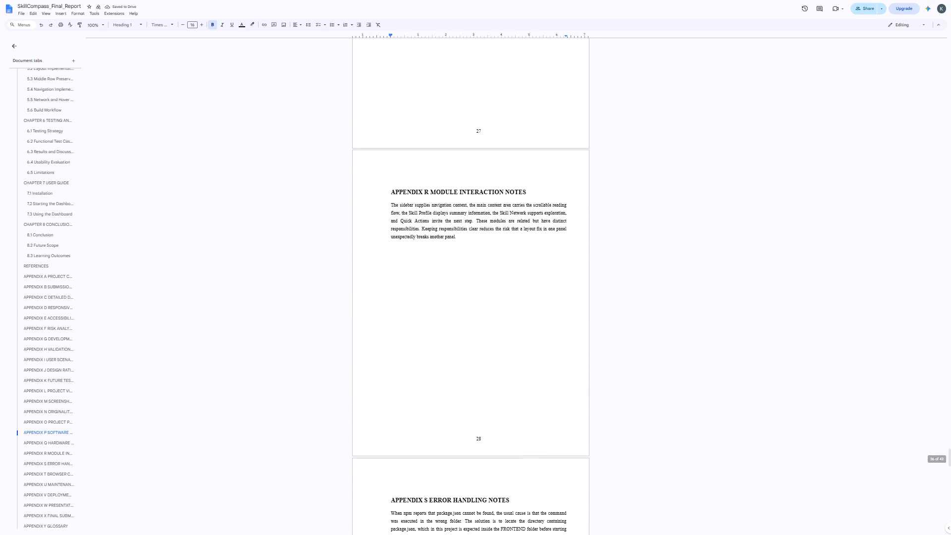
pyautogui.scroll(4, 387, 200)
pyautogui.scroll(1, 392, 267)
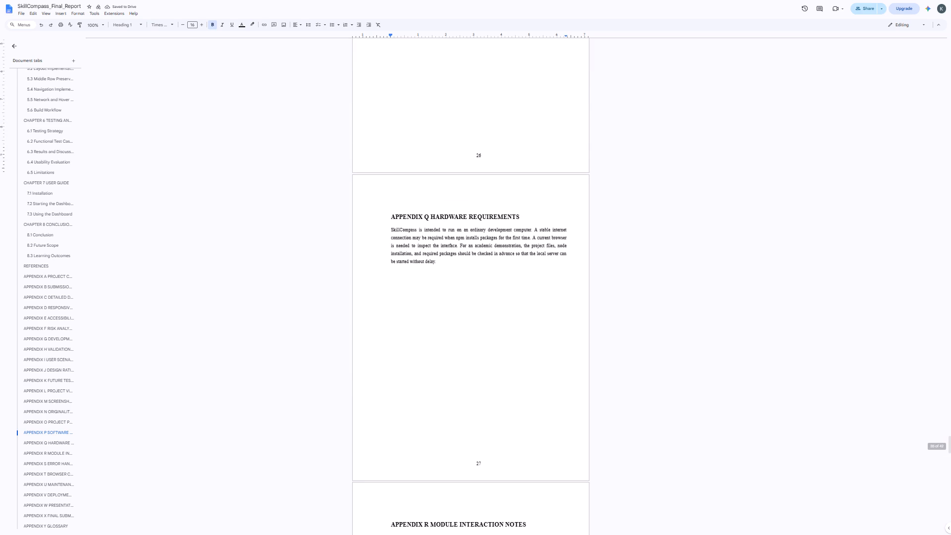
pyautogui.click(391, 205)
pyautogui.press('BackSpace')
pyautogui.scroll(2, 391, 205)
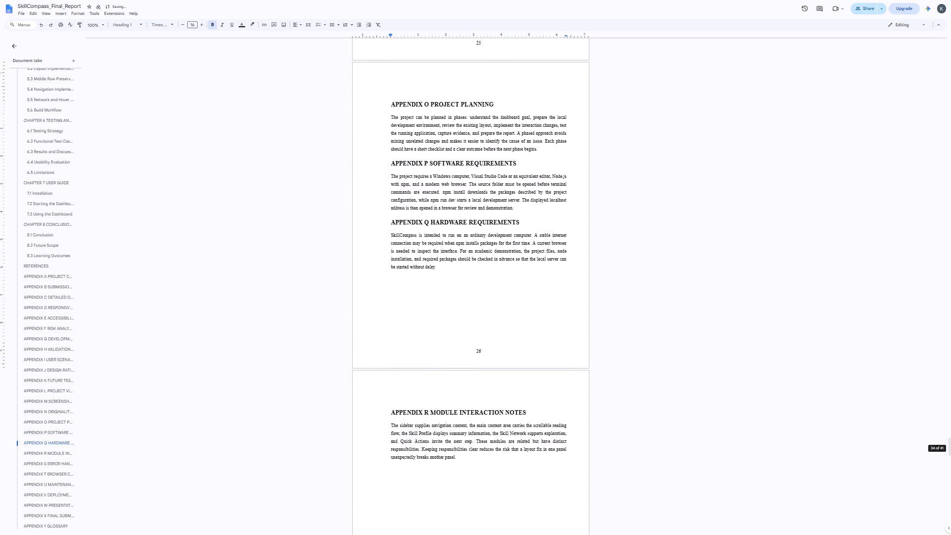
pyautogui.scroll(1, 391, 205)
# Remove the page breaks before Appendices S and T to bring them onto page 27 below Appendix R.
pyautogui.scroll(-2, 391, 205)
pyautogui.scroll(-3, 406, 414)
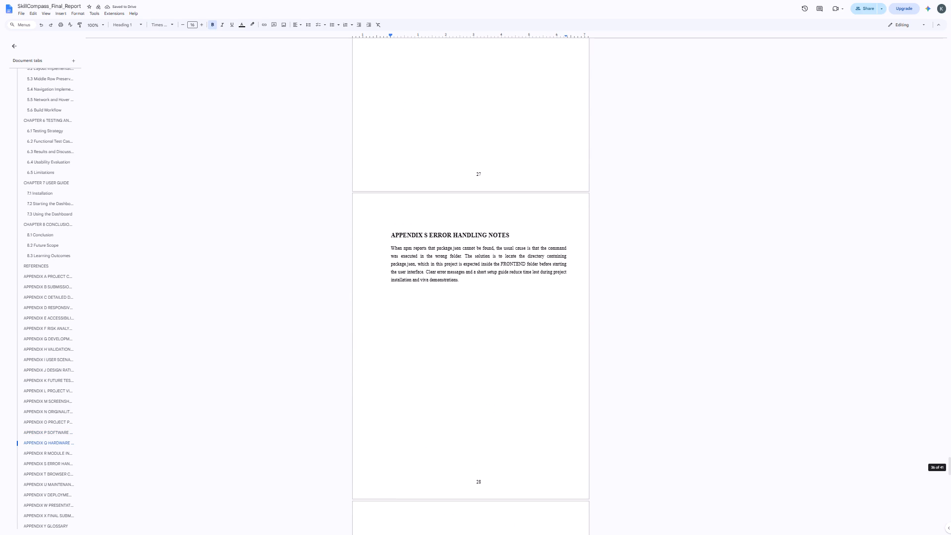
pyautogui.click(389, 237)
pyautogui.press('BackSpace')
pyautogui.scroll(-1, 389, 237)
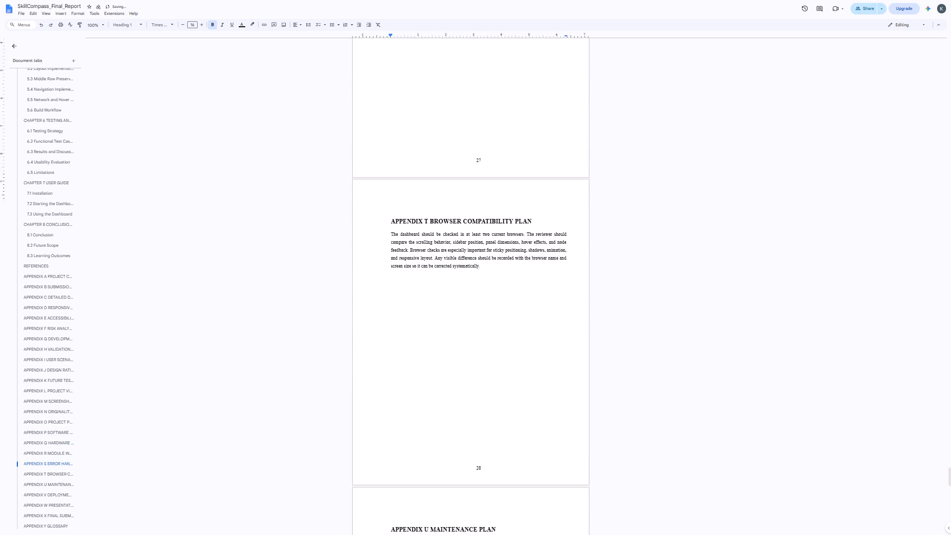
pyautogui.scroll(-1, 389, 237)
pyautogui.click(387, 177)
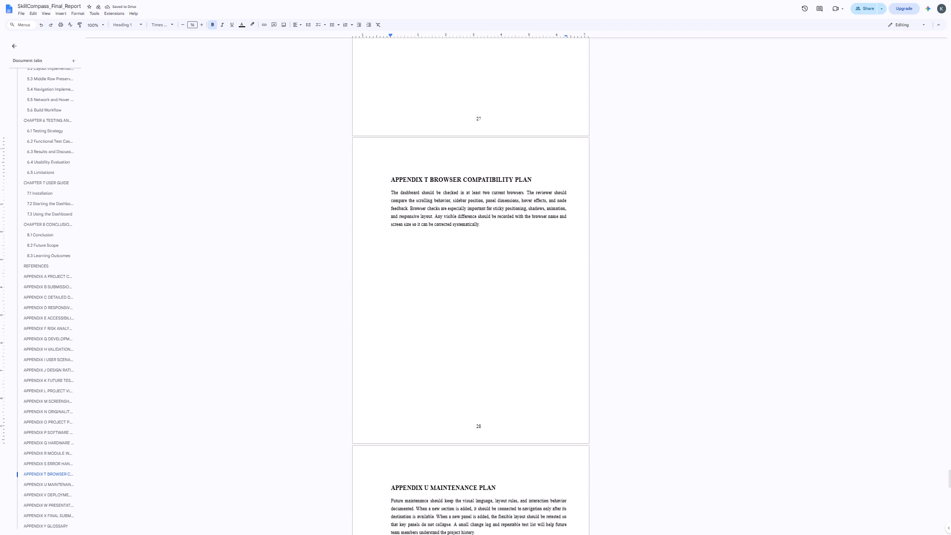
pyautogui.press('BackSpace')
pyautogui.scroll(-3, 387, 177)
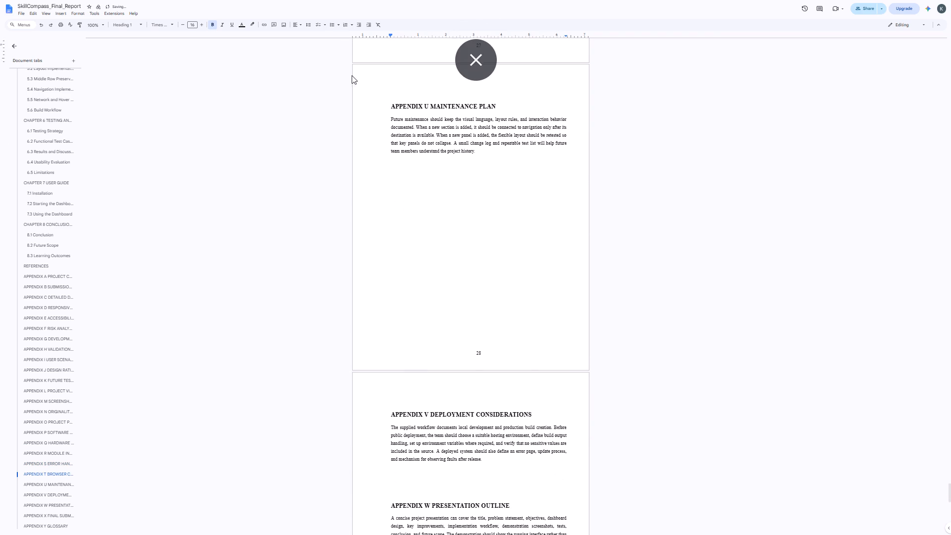
pyautogui.scroll(5, 373, 115)
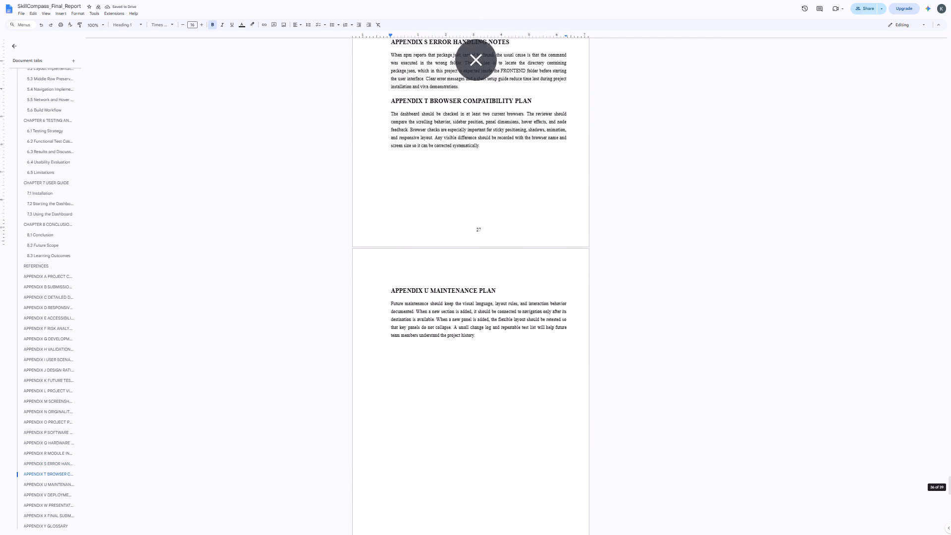
# Remove the page break before Appendix V so that Appendices V and W share page 28 with Appendix U.
pyautogui.scroll(-5, 373, 115)
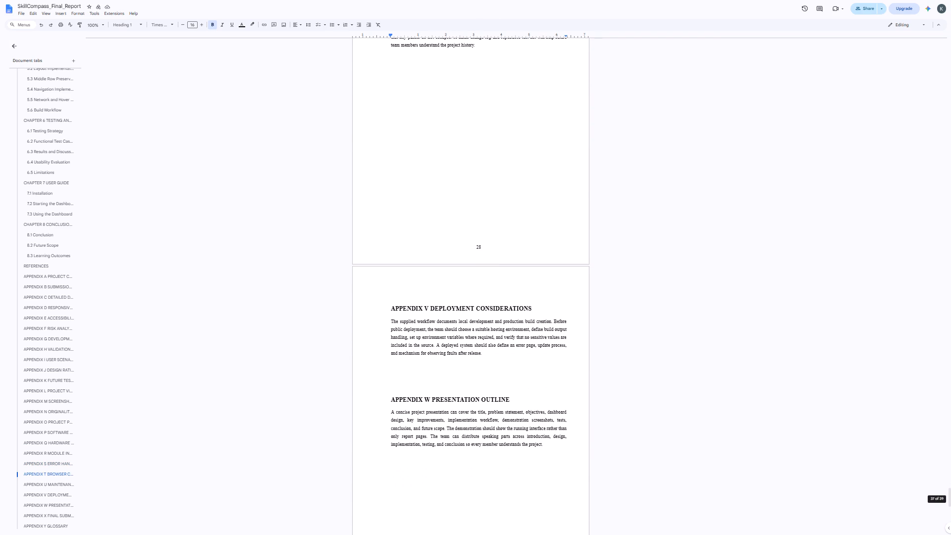
pyautogui.click(386, 315)
pyautogui.press('BackSpace')
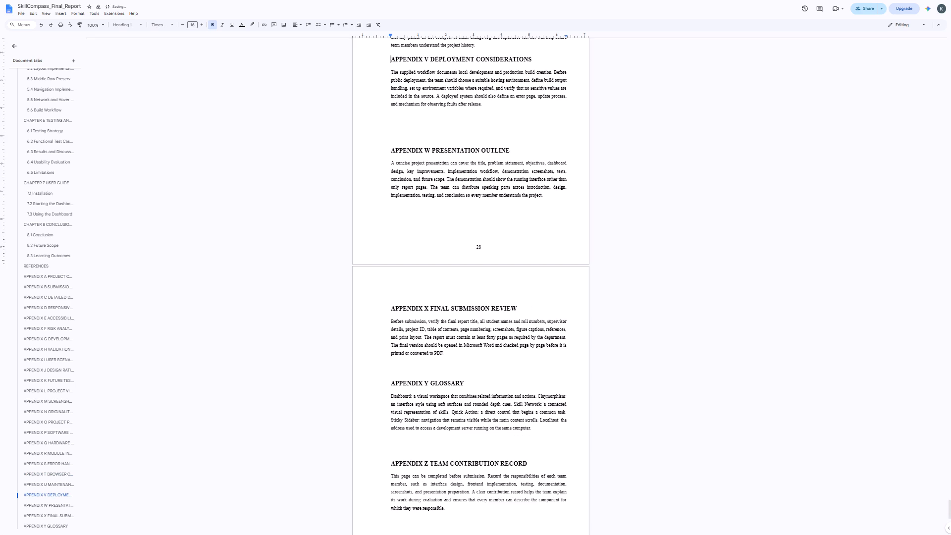
# Review the consolidated appendix pages from the end of the document back to Appendix R for layout and spacing.
pyautogui.scroll(-6, 386, 315)
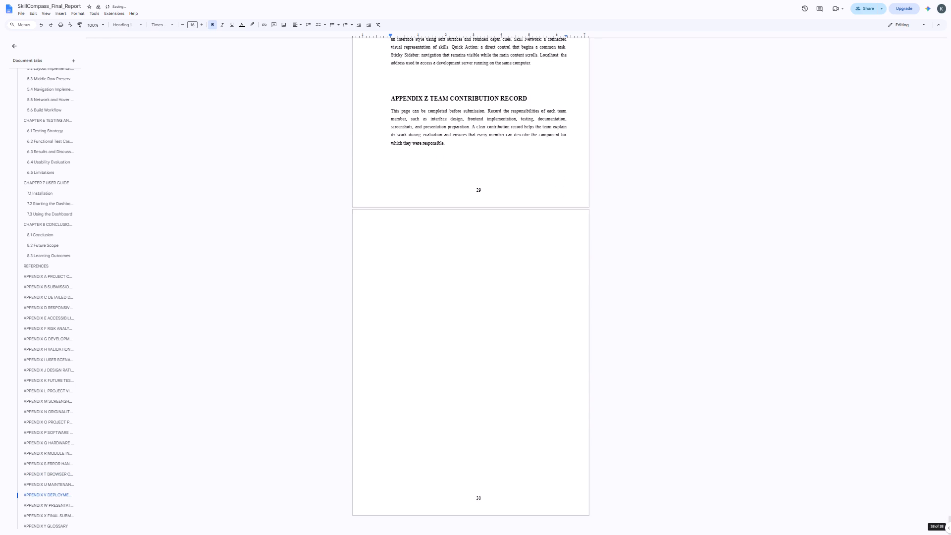
pyautogui.scroll(-1, 386, 315)
pyautogui.click(447, 411)
pyautogui.scroll(8, 447, 411)
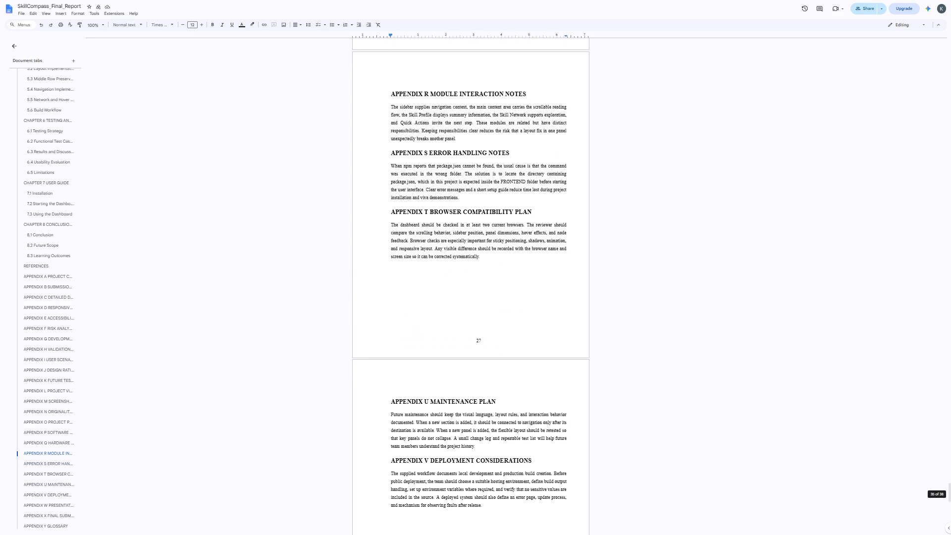
pyautogui.scroll(1, 447, 411)
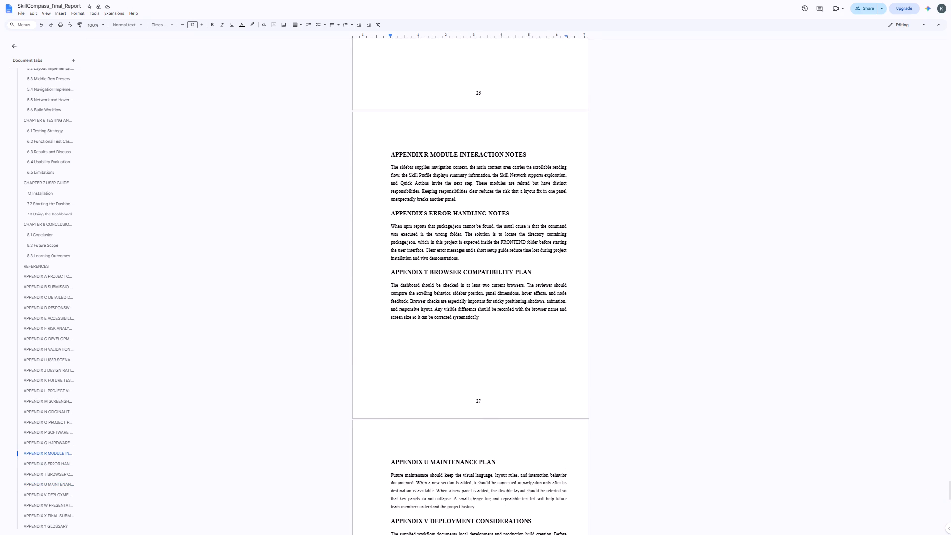
# Add a blank line above the Appendix T and Appendix S headings on page 27.
pyautogui.click(390, 275)
pyautogui.press('Return')
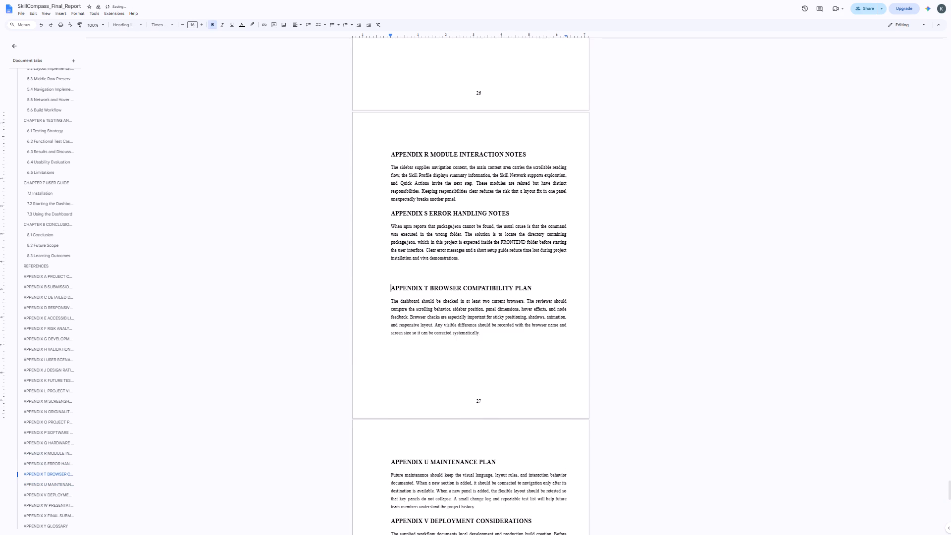
pyautogui.click(387, 210)
pyautogui.press('Return')
# Add a blank line above the Appendix Q and Appendix P headings on page 26.
pyautogui.scroll(2, 484, 143)
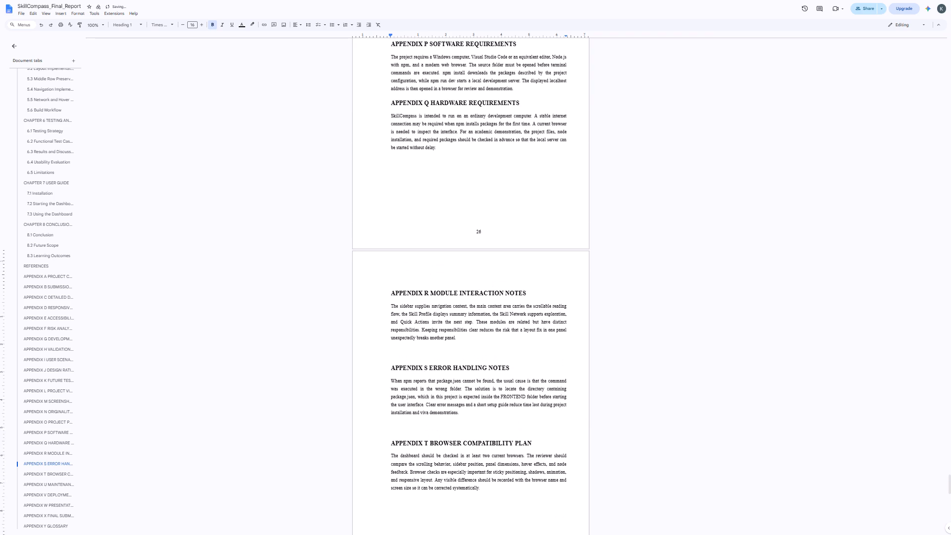
pyautogui.scroll(1, 460, 149)
pyautogui.click(386, 178)
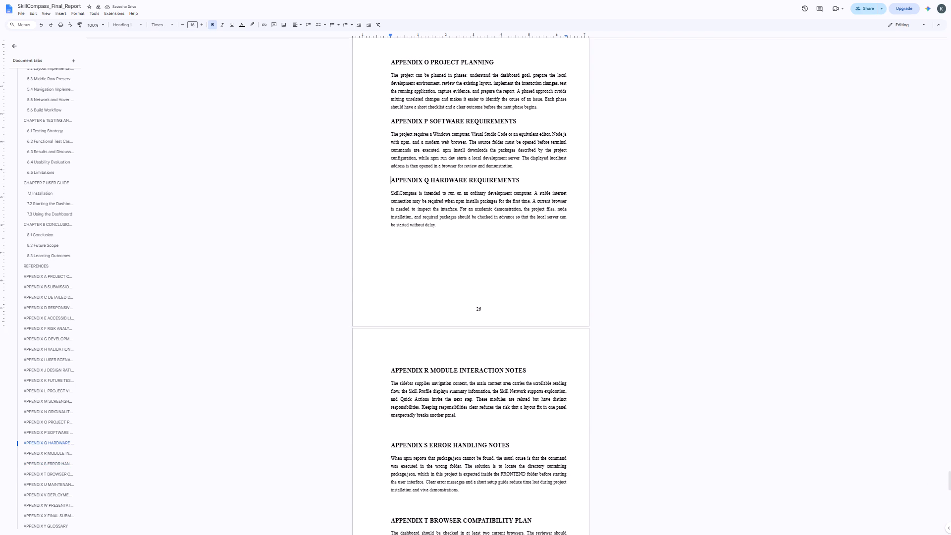
pyautogui.press('Return')
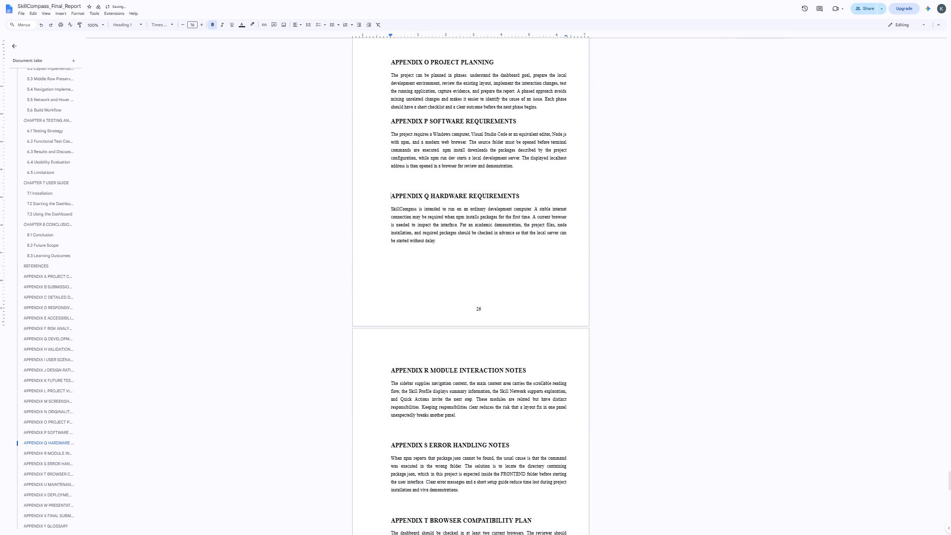
pyautogui.click(388, 121)
pyautogui.press('Return')
# Add a blank line above the Appendix V Deployment Considerations heading on page 28.
pyautogui.scroll(3, 388, 121)
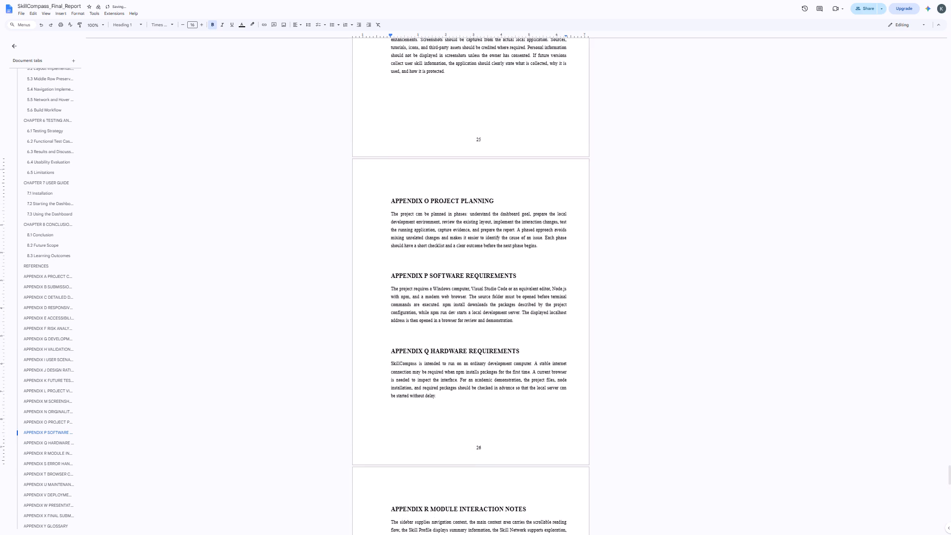
pyautogui.scroll(-10, 388, 121)
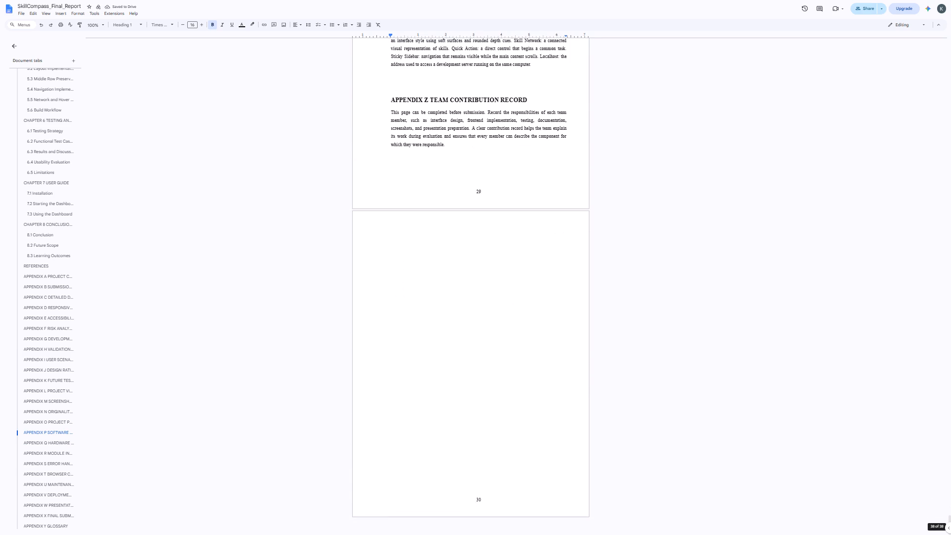
pyautogui.scroll(-1, 388, 121)
pyautogui.scroll(6, 388, 121)
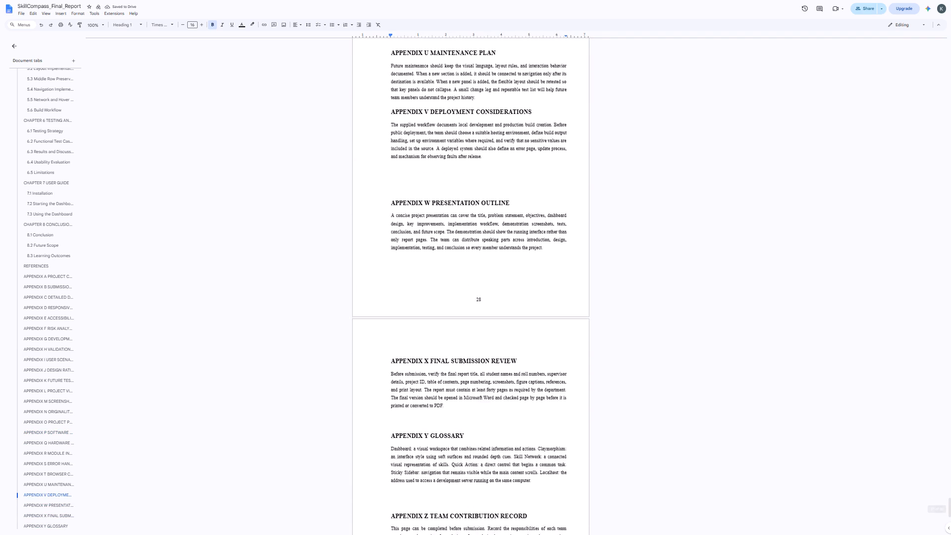
pyautogui.scroll(1, 388, 121)
pyautogui.click(388, 156)
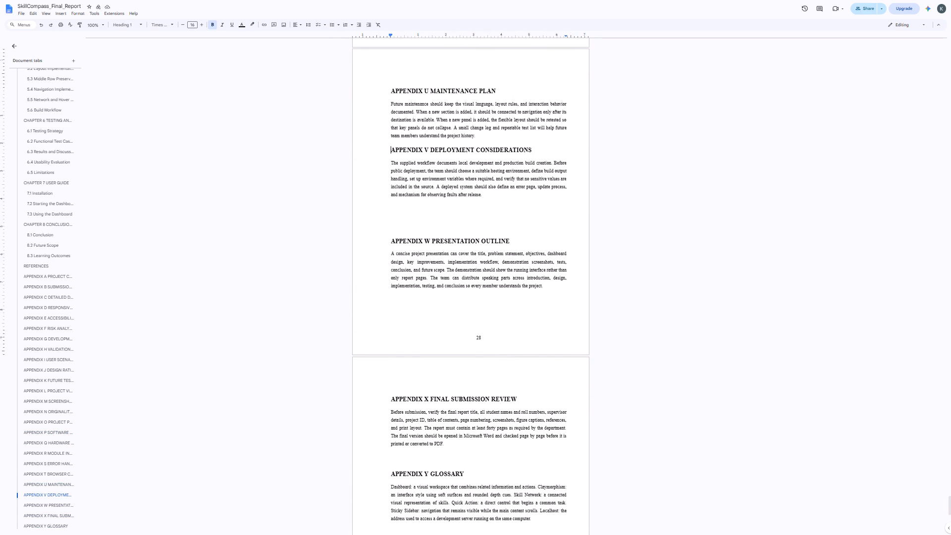
pyautogui.press('Return')
# Add a blank line above the Appendix N and Appendix M headings on page 25.
pyautogui.scroll(4, 388, 156)
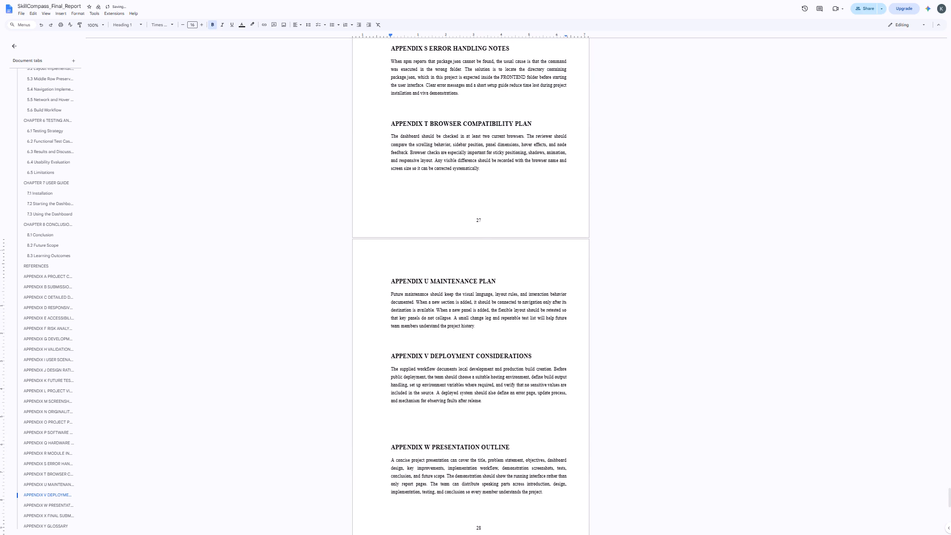
pyautogui.scroll(7, 388, 156)
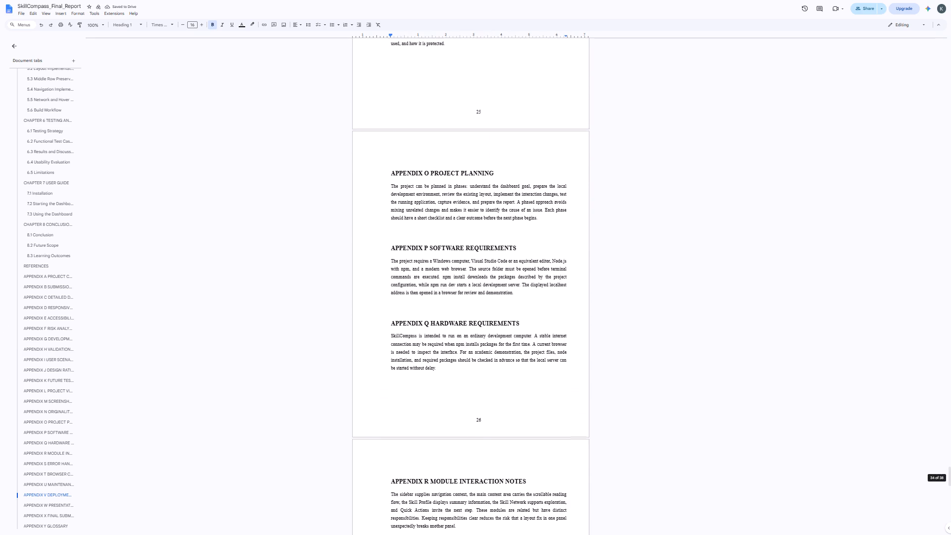
pyautogui.scroll(2, 388, 156)
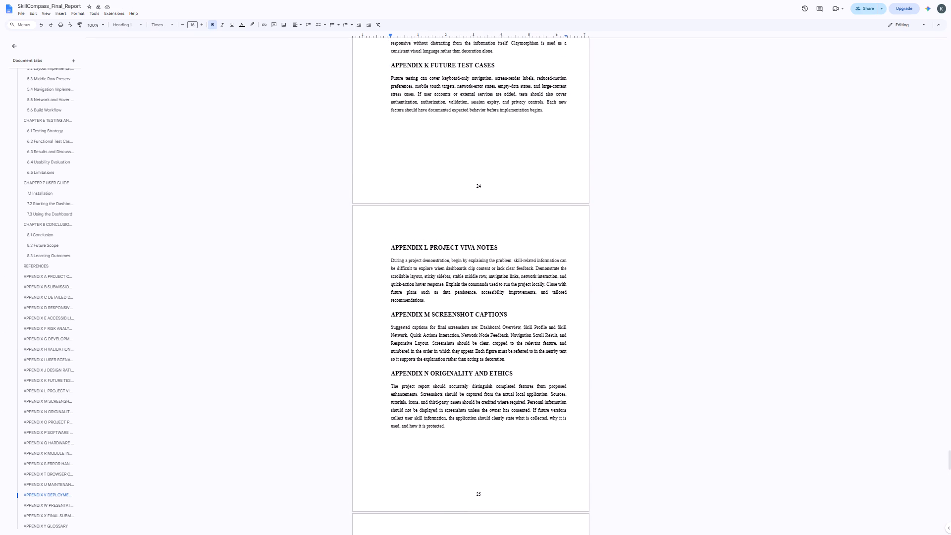
pyautogui.click(389, 379)
pyautogui.press('Return')
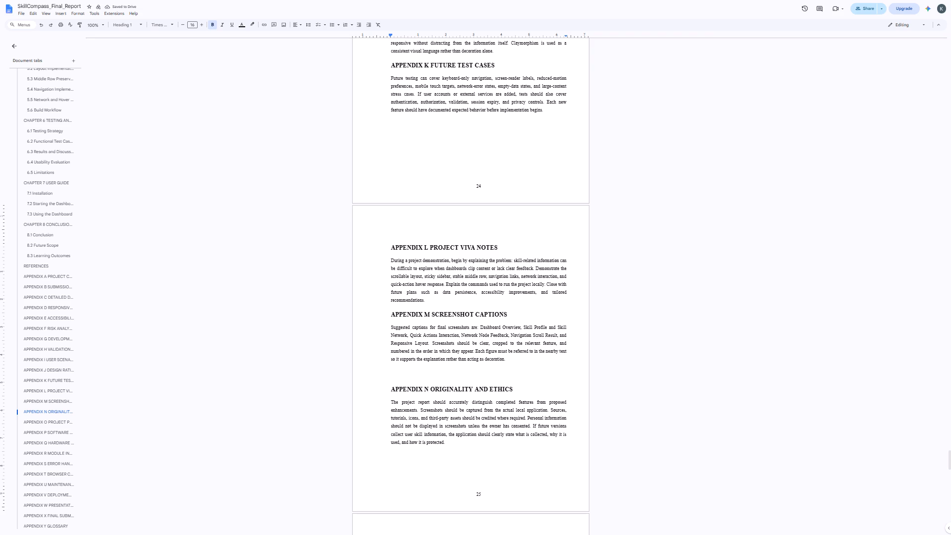
pyautogui.click(392, 316)
pyautogui.press('Return')
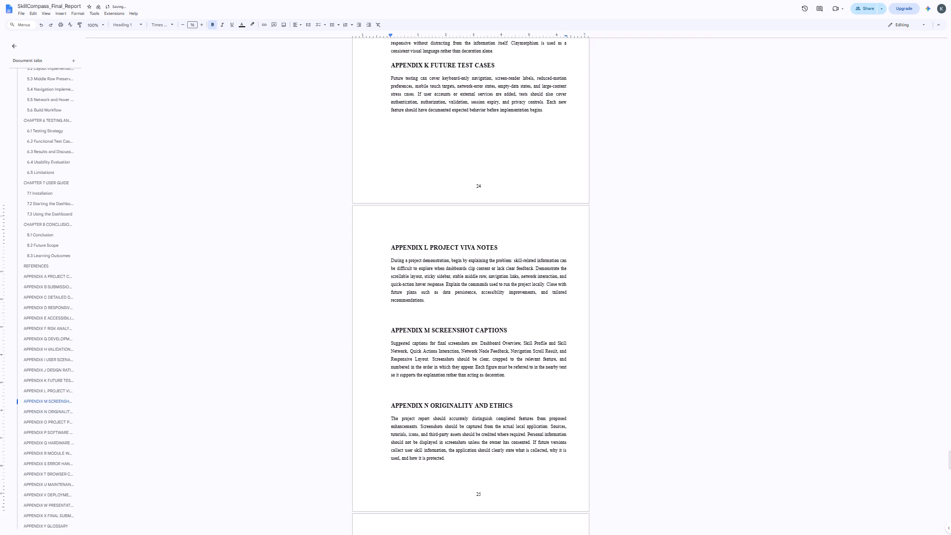
# Add a blank line above the Appendix K and Appendix J headings on page 24.
pyautogui.scroll(3, 392, 316)
pyautogui.click(389, 217)
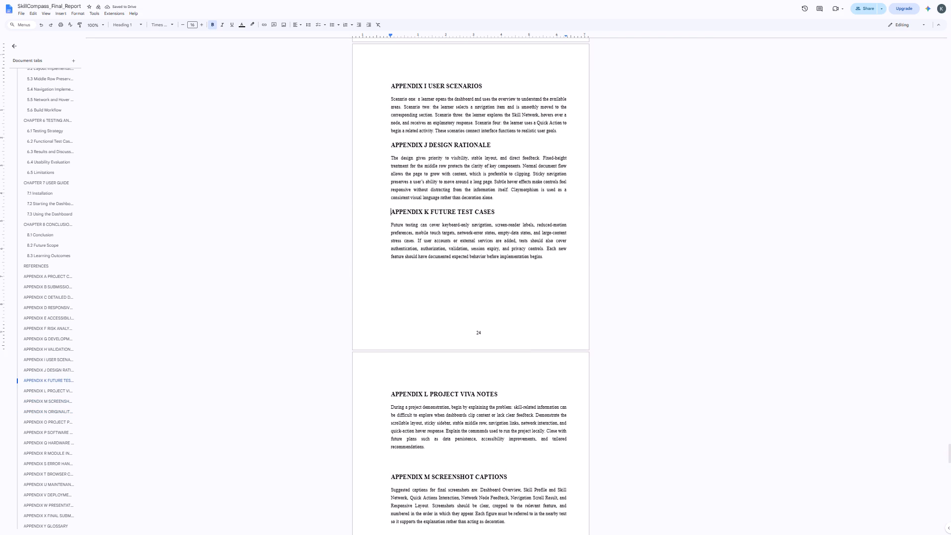
pyautogui.press('Return')
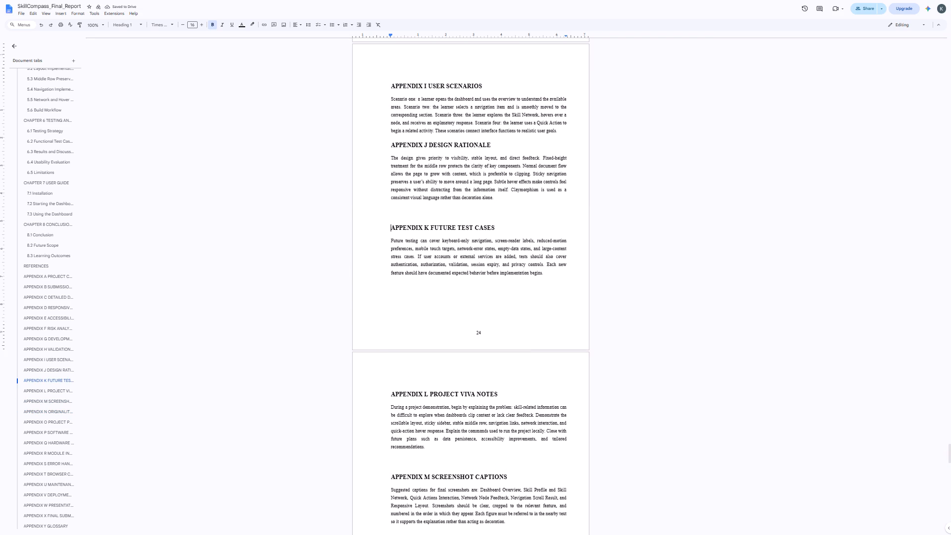
pyautogui.click(388, 147)
pyautogui.press('Return')
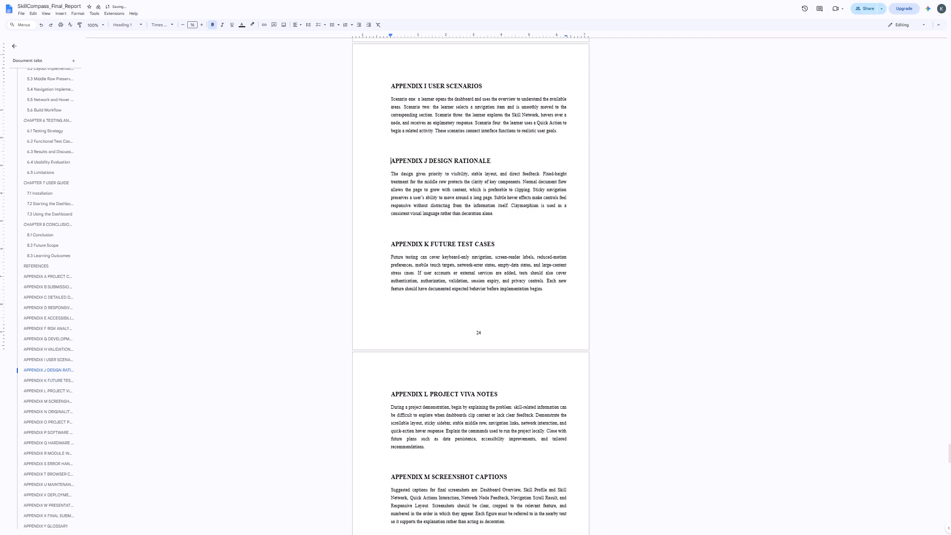
# Add a blank line above the Appendix H and Appendix G headings on page 23.
pyautogui.scroll(4, 388, 147)
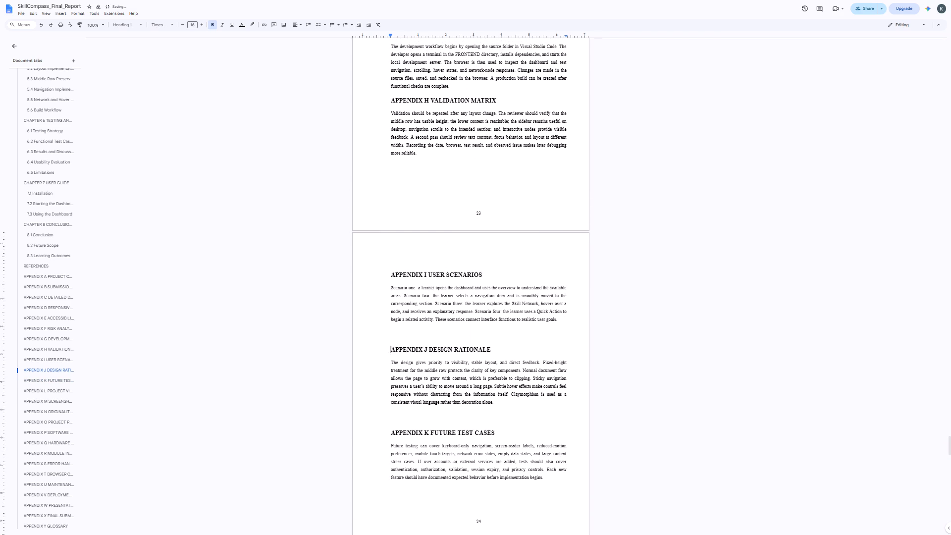
pyautogui.click(389, 106)
pyautogui.press('Return')
pyautogui.scroll(2, 389, 106)
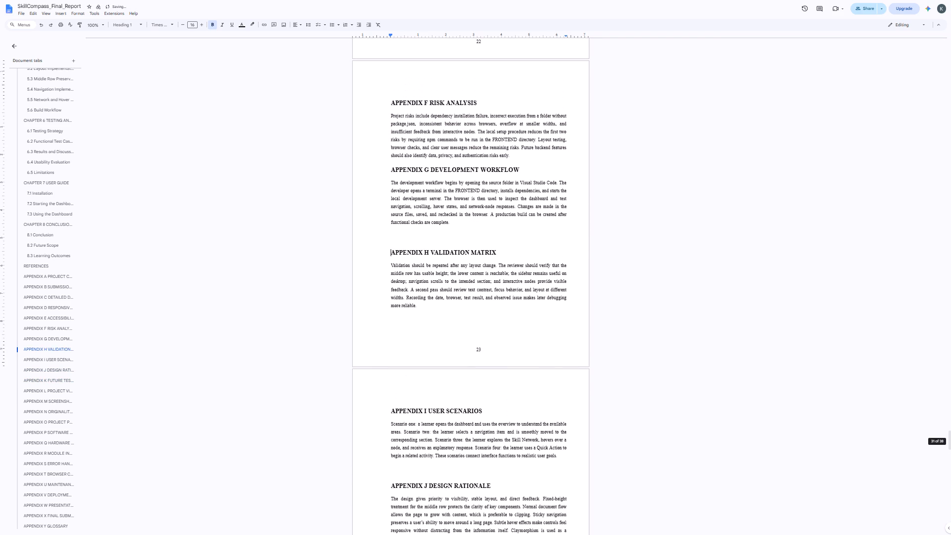
pyautogui.click(387, 171)
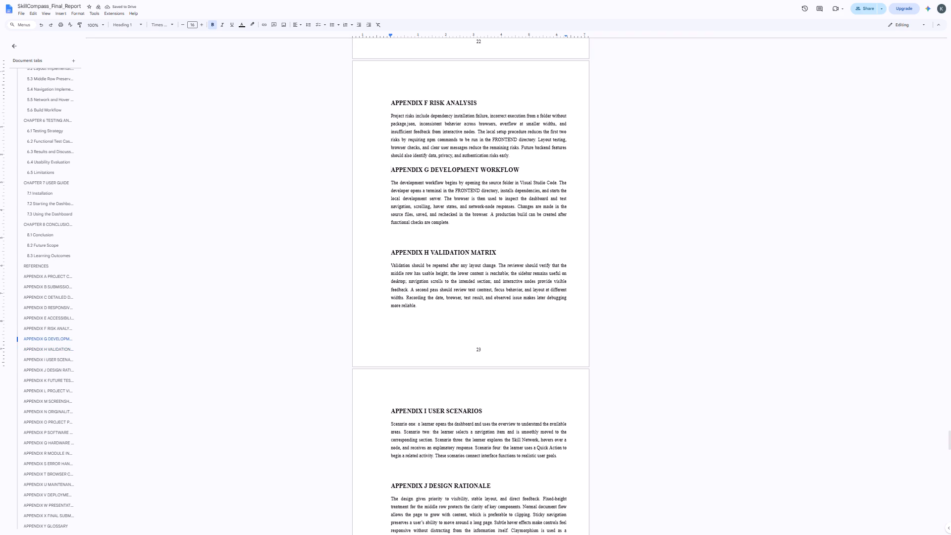
pyautogui.press('Return')
pyautogui.scroll(1, 387, 171)
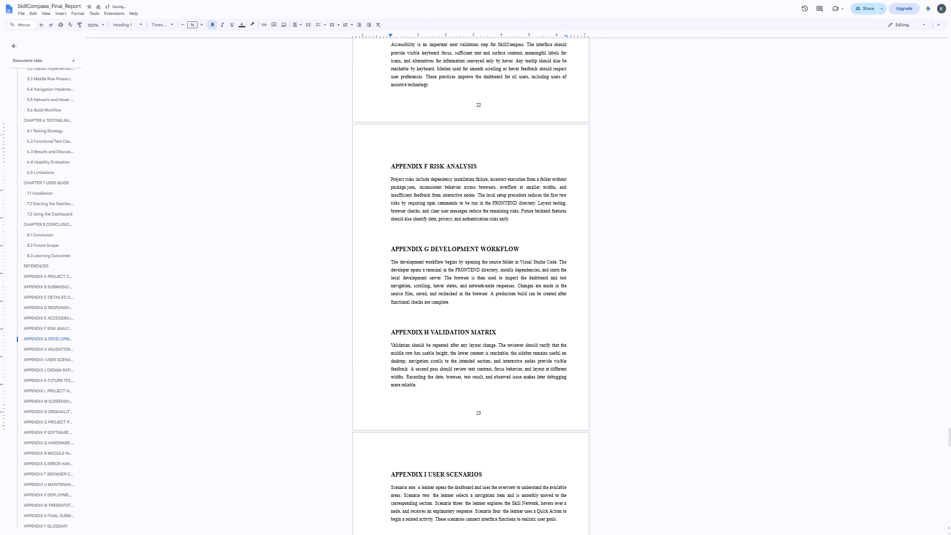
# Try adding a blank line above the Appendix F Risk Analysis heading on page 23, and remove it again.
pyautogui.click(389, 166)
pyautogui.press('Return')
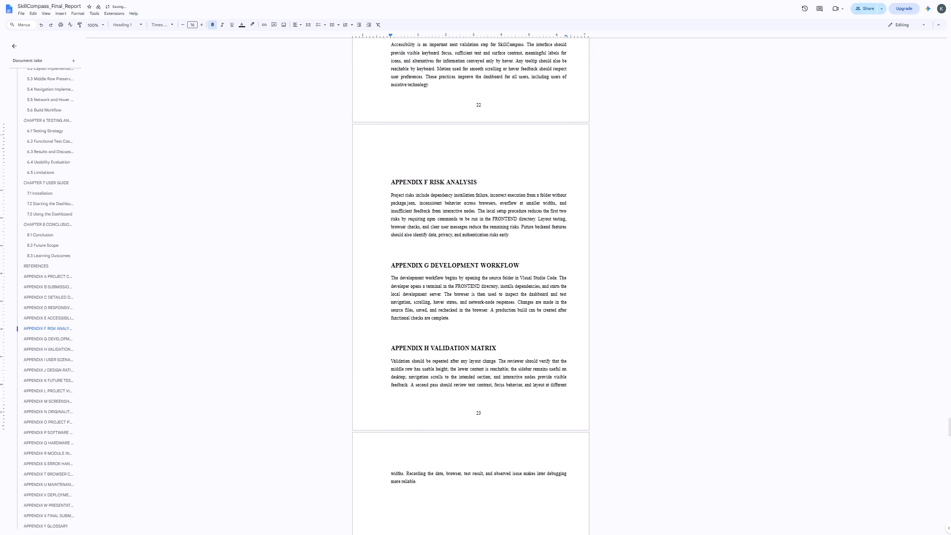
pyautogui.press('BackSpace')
# Delete the Figure 7.2 caption below the Technical screenshot on page 18, together with the Figure 7.3 and 7.4 placeholder boxes and their captions.
pyautogui.scroll(3, 389, 166)
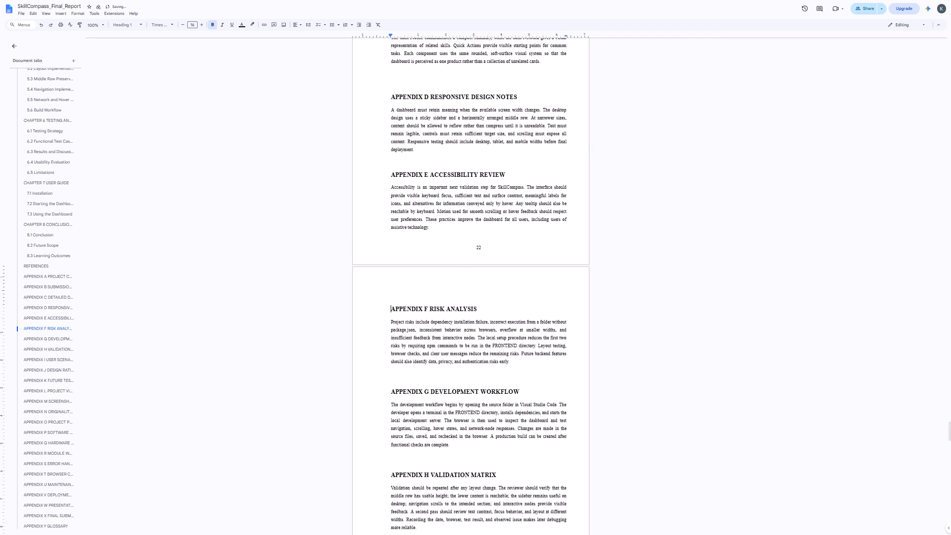
pyautogui.scroll(5, 442, 191)
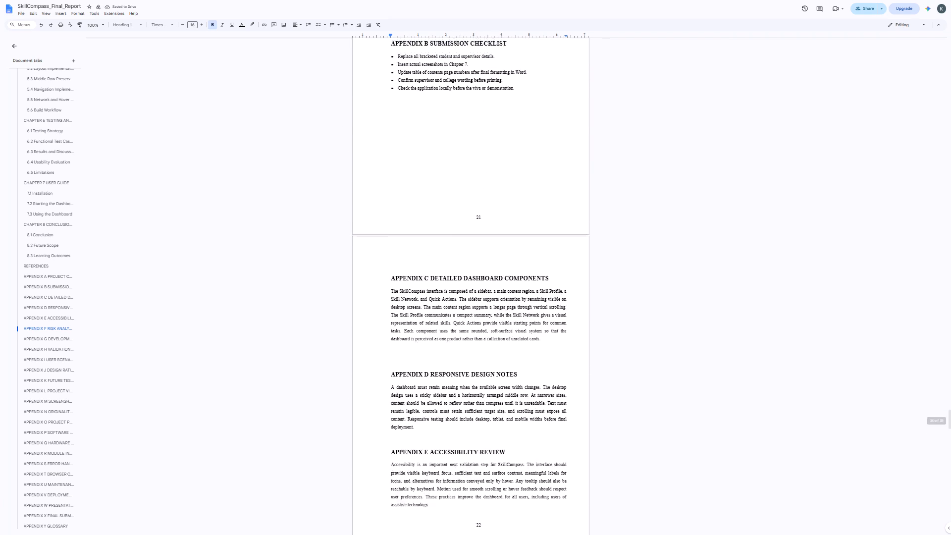
pyautogui.scroll(9, 442, 191)
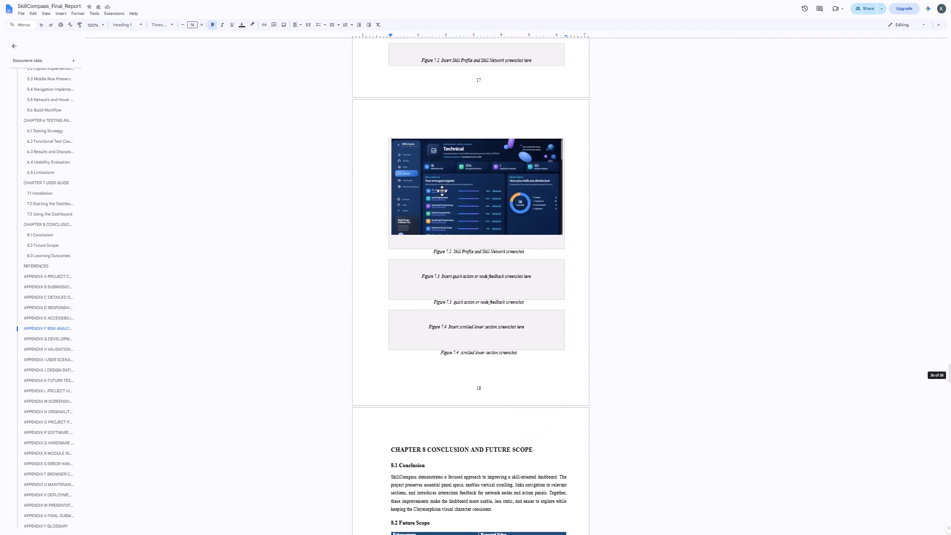
pyautogui.scroll(4, 442, 191)
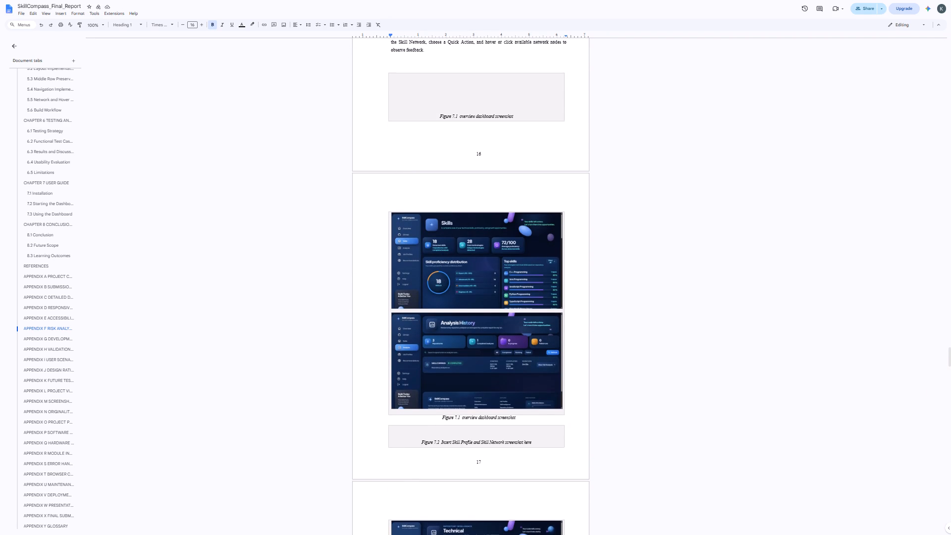
pyautogui.scroll(-4, 442, 191)
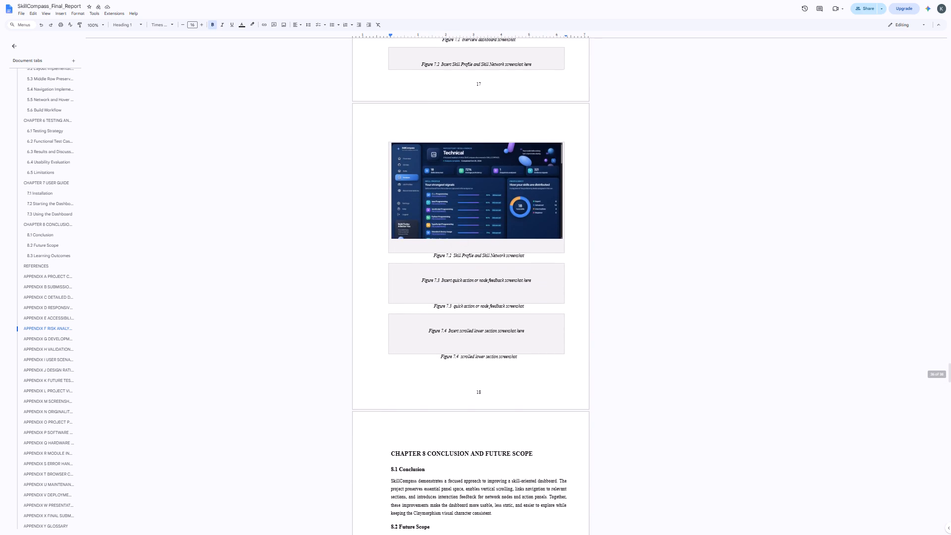
pyautogui.moveTo(425, 260); pyautogui.dragTo(496, 356)
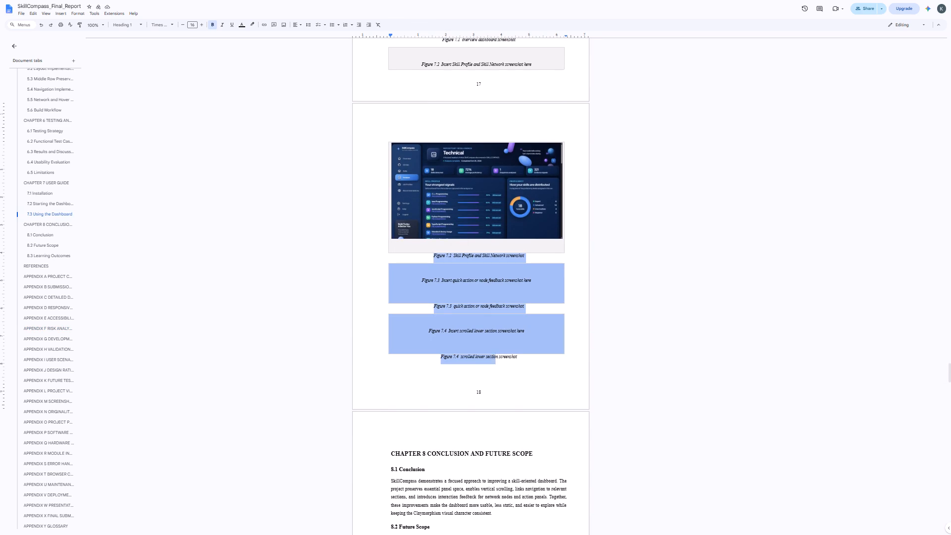
pyautogui.moveTo(496, 356); pyautogui.dragTo(514, 367)
pyautogui.press('BackSpace')
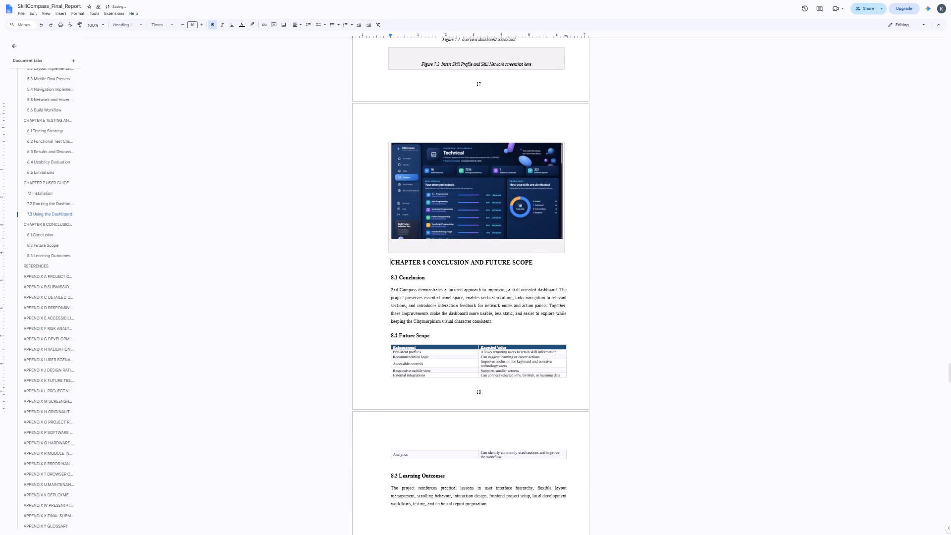
# Insert blank lines above the Chapter 8 Conclusion and Future Scope heading to push it onto page 19.
pyautogui.press('Return')
pyautogui.press('Return')
pyautogui.press('Return')
pyautogui.press('Return')
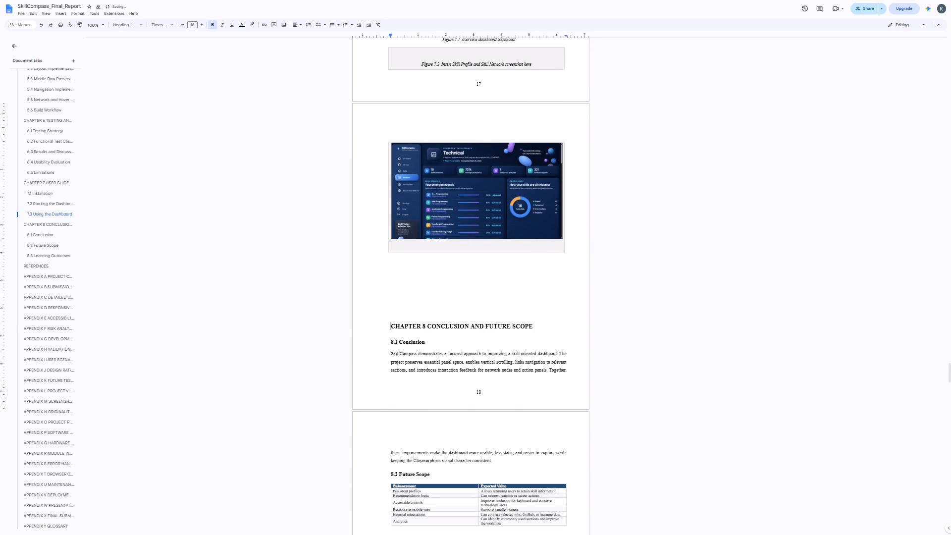
pyautogui.press('Return')
pyautogui.press('Return')
# Examine the page layout from Chapter 8 through the References and Appendices A and B.
pyautogui.scroll(-3, 514, 367)
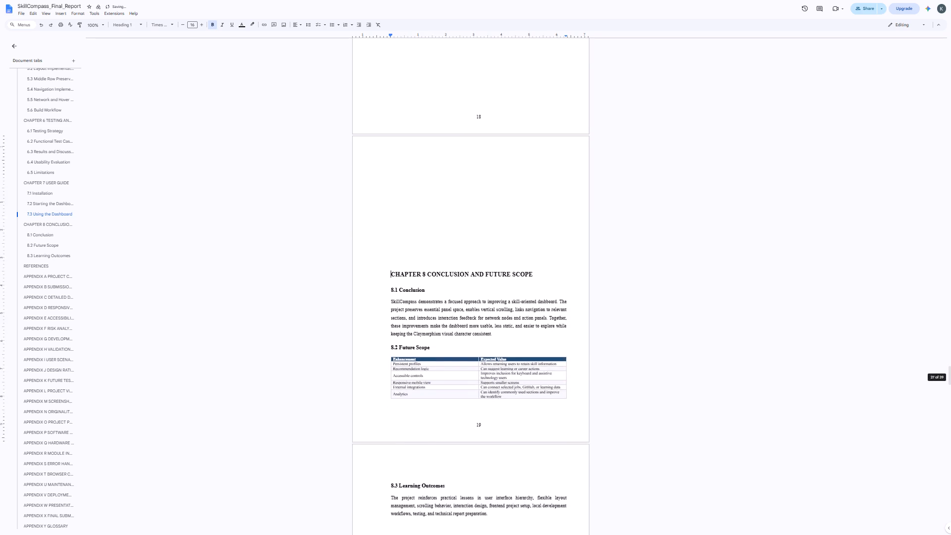
pyautogui.scroll(-9, 514, 367)
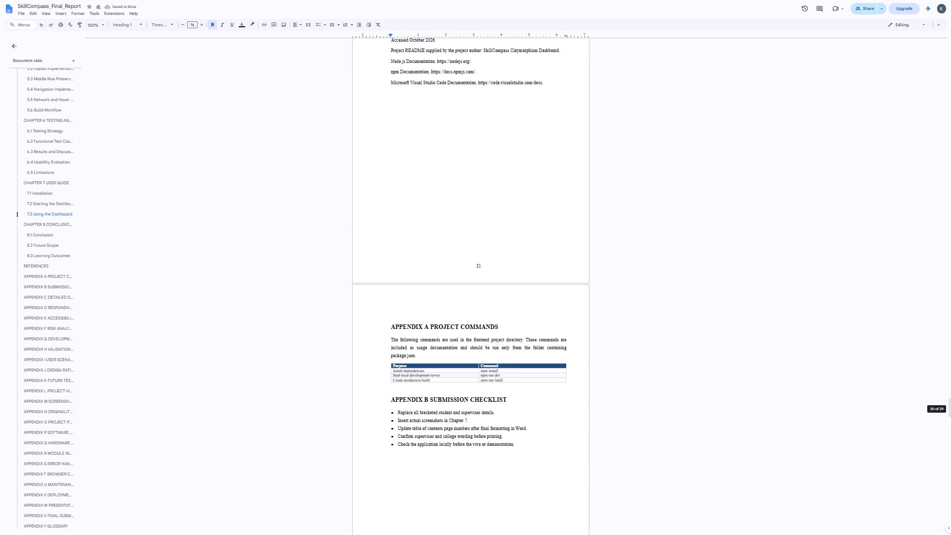
pyautogui.scroll(-4, 514, 367)
pyautogui.scroll(4, 514, 367)
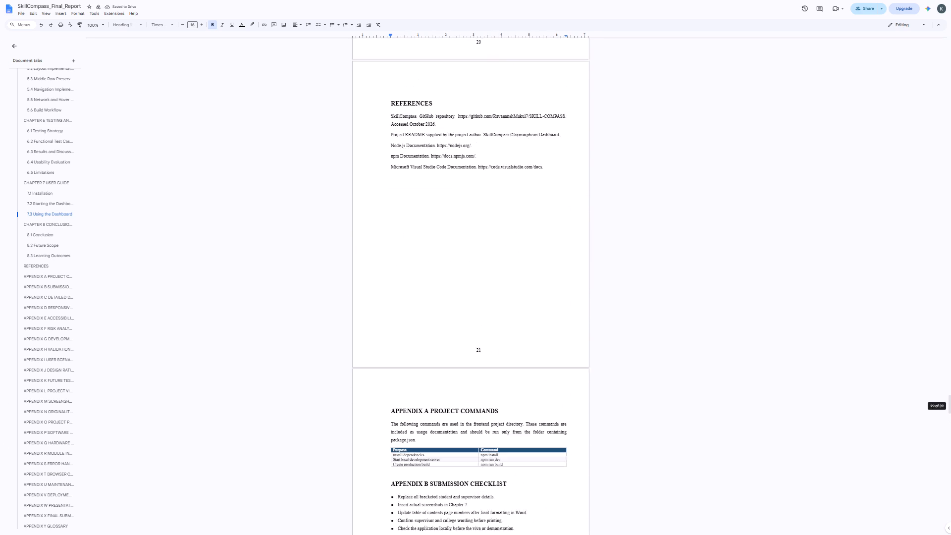
pyautogui.scroll(6, 514, 367)
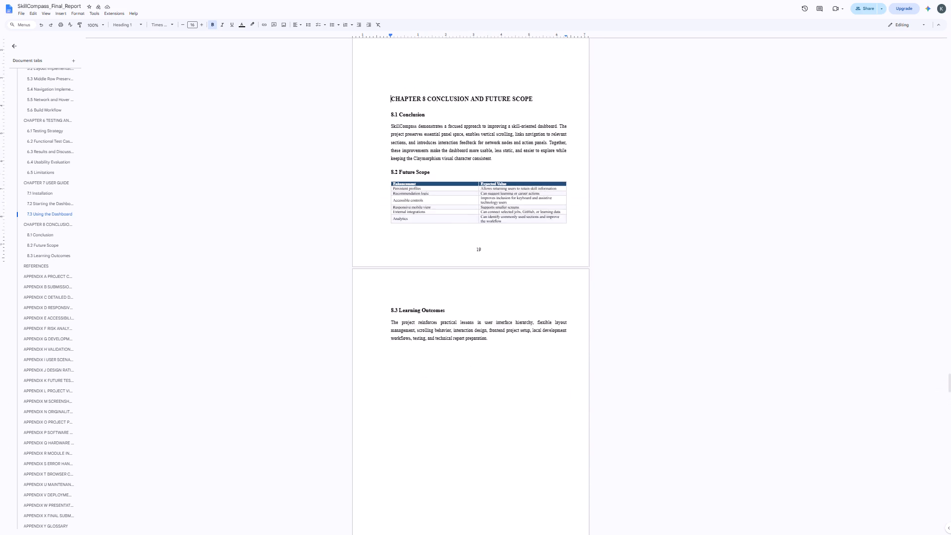
pyautogui.scroll(2, 514, 367)
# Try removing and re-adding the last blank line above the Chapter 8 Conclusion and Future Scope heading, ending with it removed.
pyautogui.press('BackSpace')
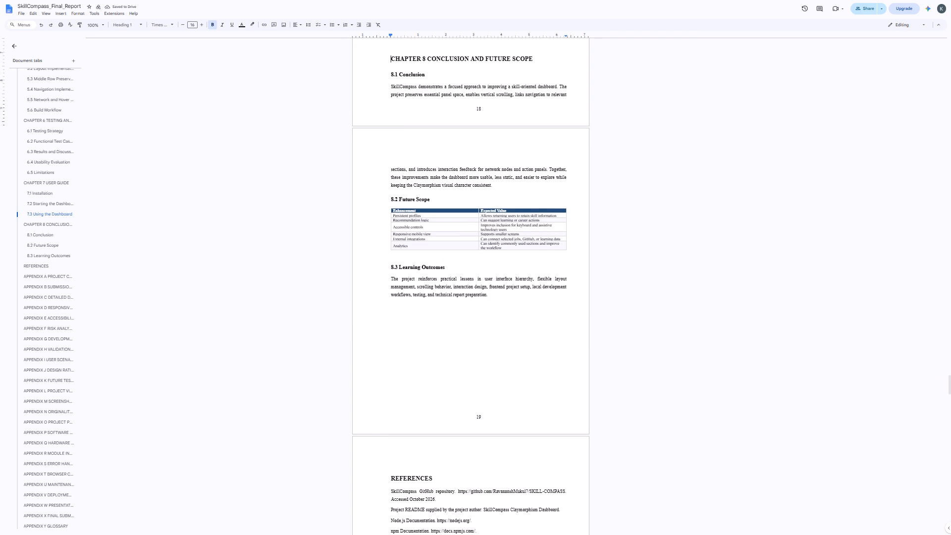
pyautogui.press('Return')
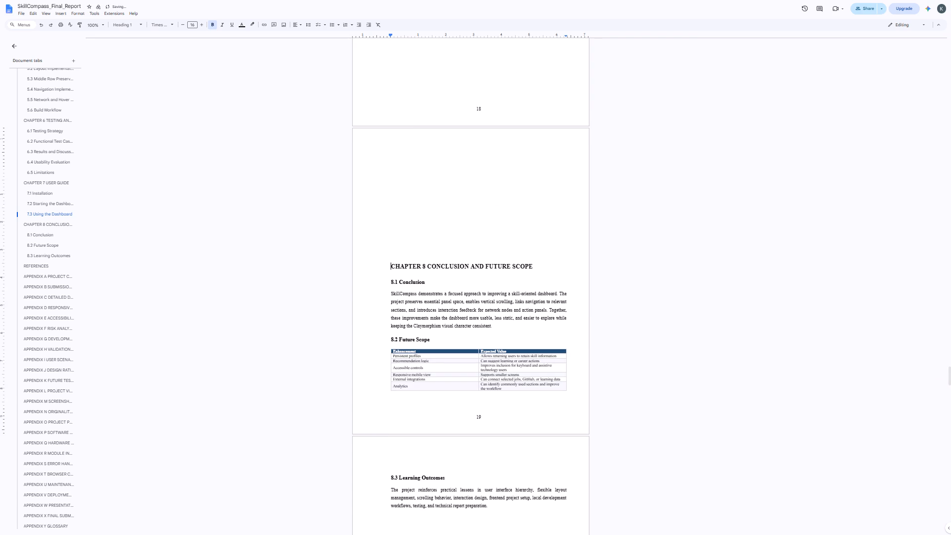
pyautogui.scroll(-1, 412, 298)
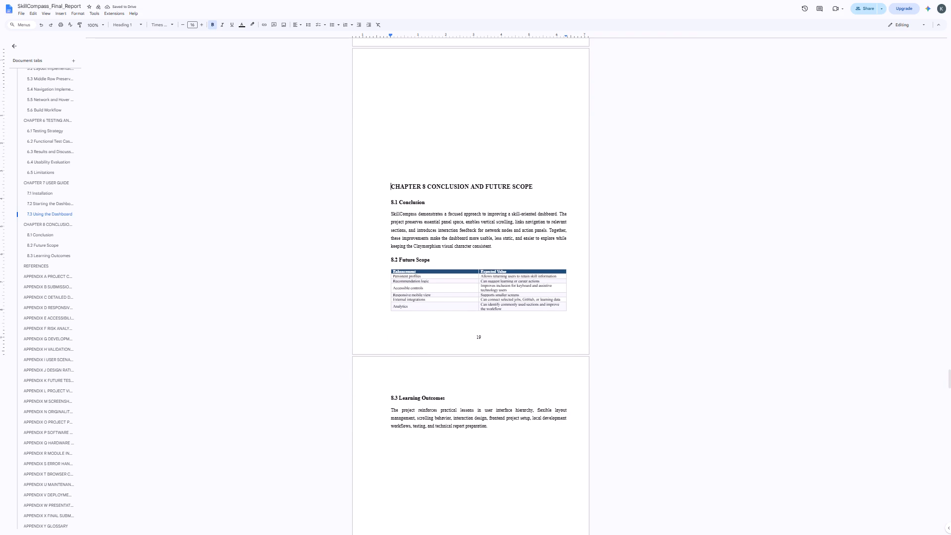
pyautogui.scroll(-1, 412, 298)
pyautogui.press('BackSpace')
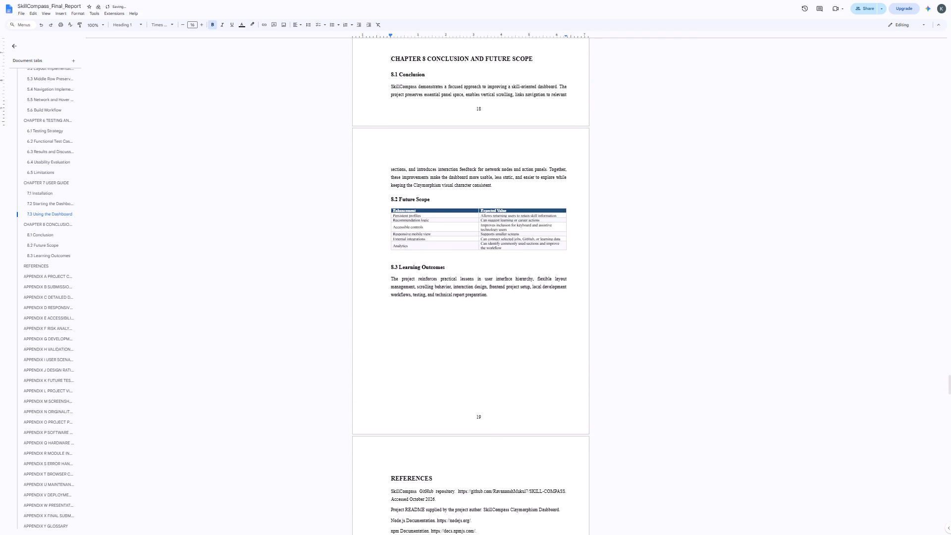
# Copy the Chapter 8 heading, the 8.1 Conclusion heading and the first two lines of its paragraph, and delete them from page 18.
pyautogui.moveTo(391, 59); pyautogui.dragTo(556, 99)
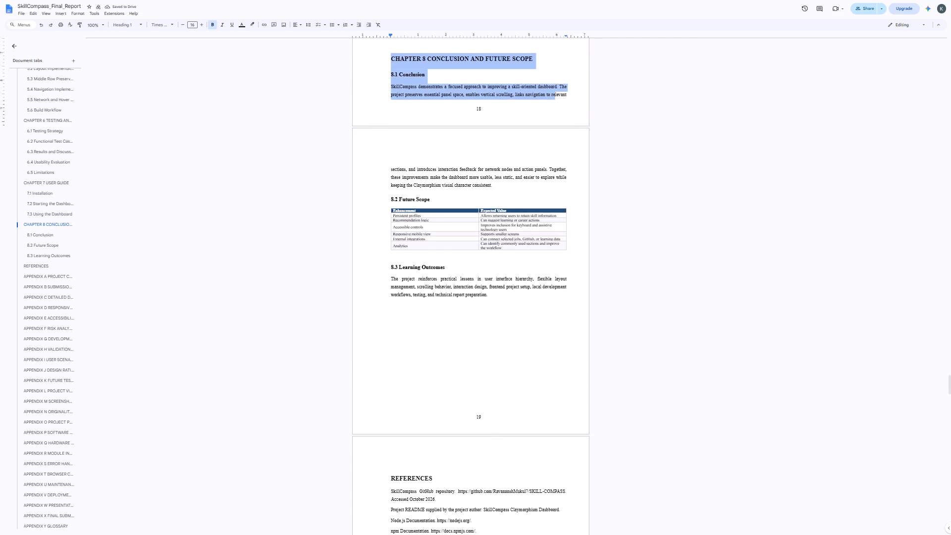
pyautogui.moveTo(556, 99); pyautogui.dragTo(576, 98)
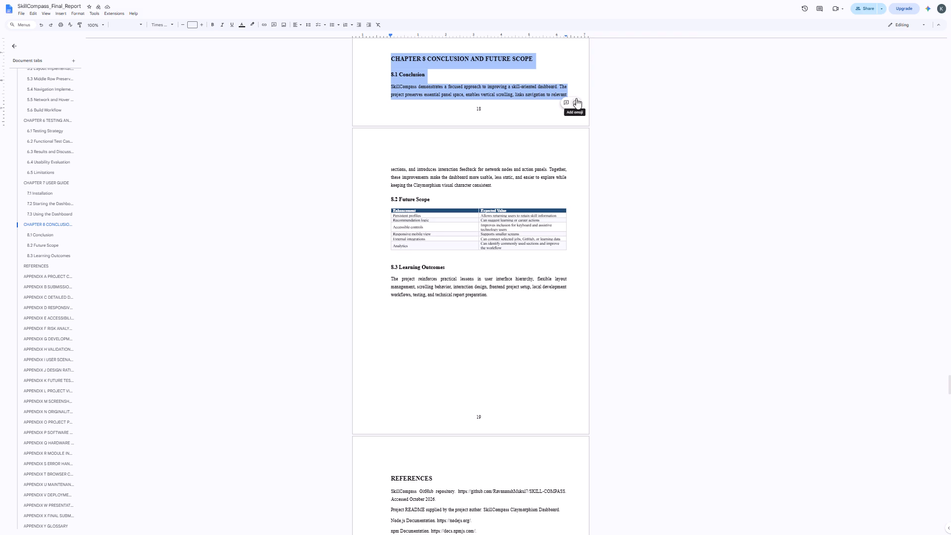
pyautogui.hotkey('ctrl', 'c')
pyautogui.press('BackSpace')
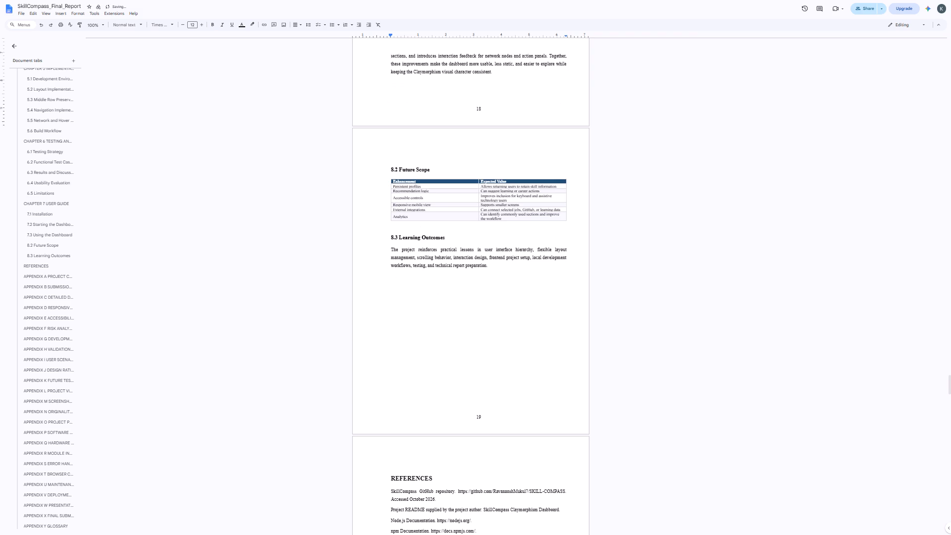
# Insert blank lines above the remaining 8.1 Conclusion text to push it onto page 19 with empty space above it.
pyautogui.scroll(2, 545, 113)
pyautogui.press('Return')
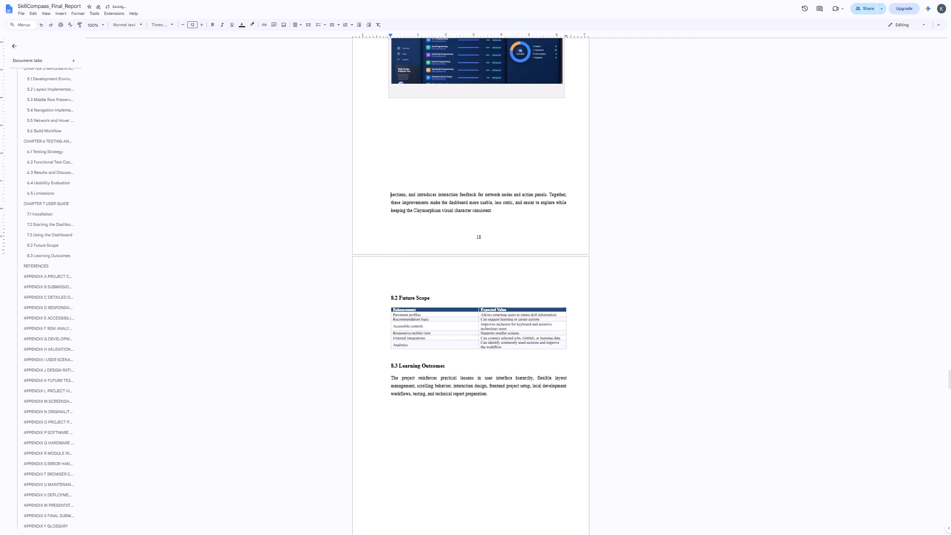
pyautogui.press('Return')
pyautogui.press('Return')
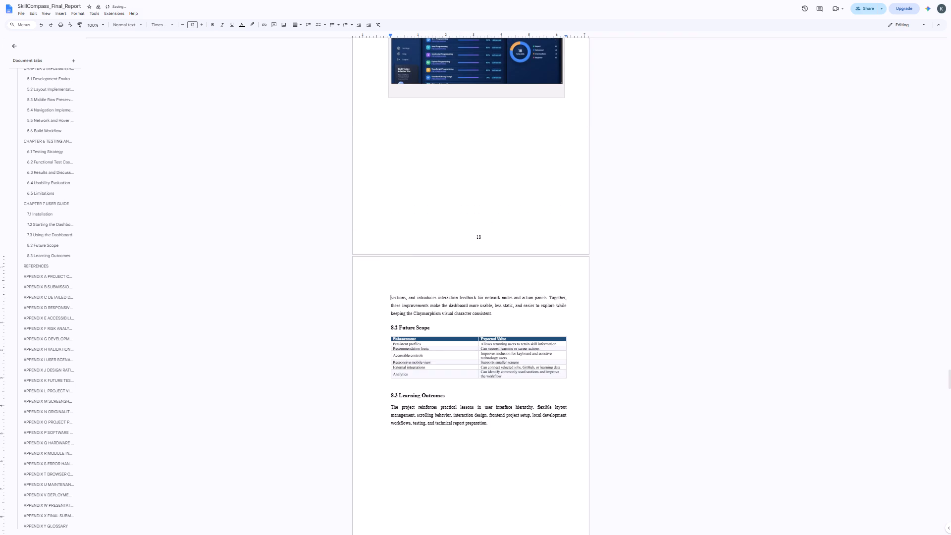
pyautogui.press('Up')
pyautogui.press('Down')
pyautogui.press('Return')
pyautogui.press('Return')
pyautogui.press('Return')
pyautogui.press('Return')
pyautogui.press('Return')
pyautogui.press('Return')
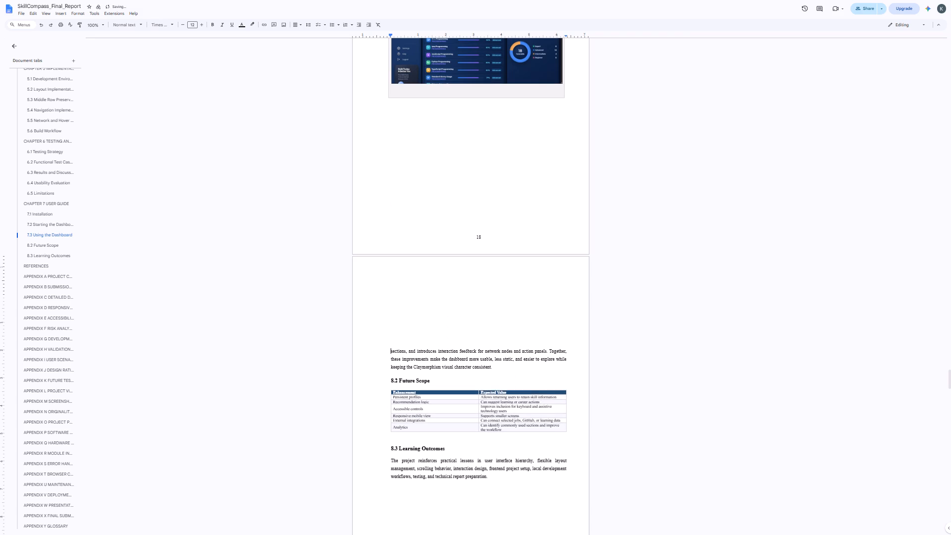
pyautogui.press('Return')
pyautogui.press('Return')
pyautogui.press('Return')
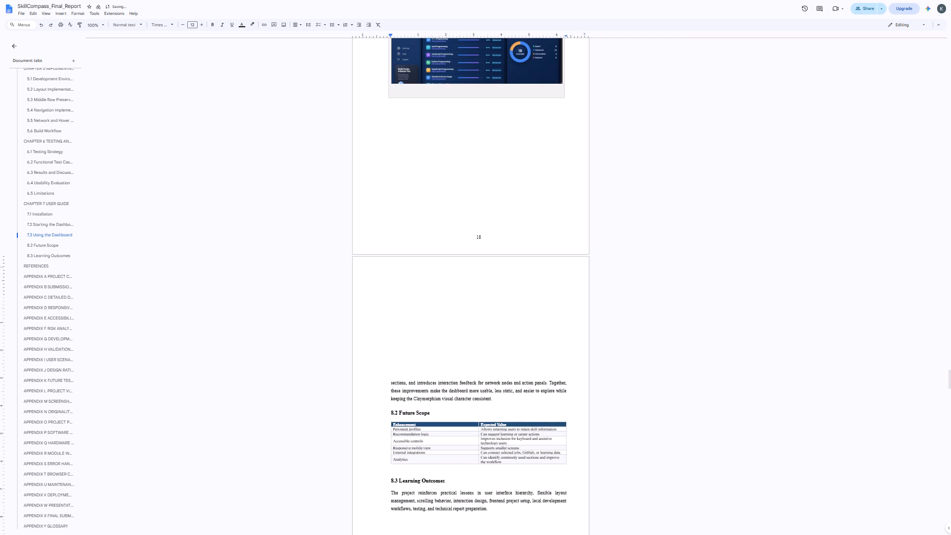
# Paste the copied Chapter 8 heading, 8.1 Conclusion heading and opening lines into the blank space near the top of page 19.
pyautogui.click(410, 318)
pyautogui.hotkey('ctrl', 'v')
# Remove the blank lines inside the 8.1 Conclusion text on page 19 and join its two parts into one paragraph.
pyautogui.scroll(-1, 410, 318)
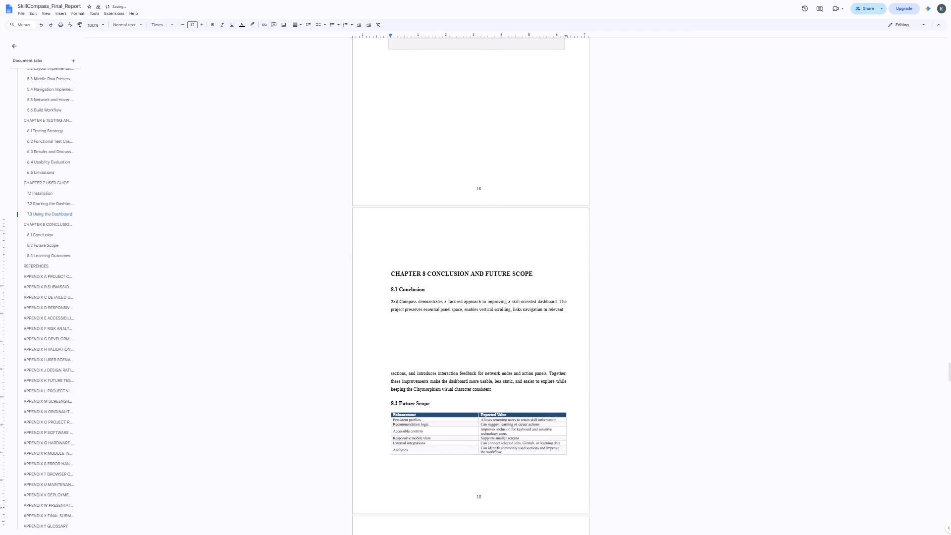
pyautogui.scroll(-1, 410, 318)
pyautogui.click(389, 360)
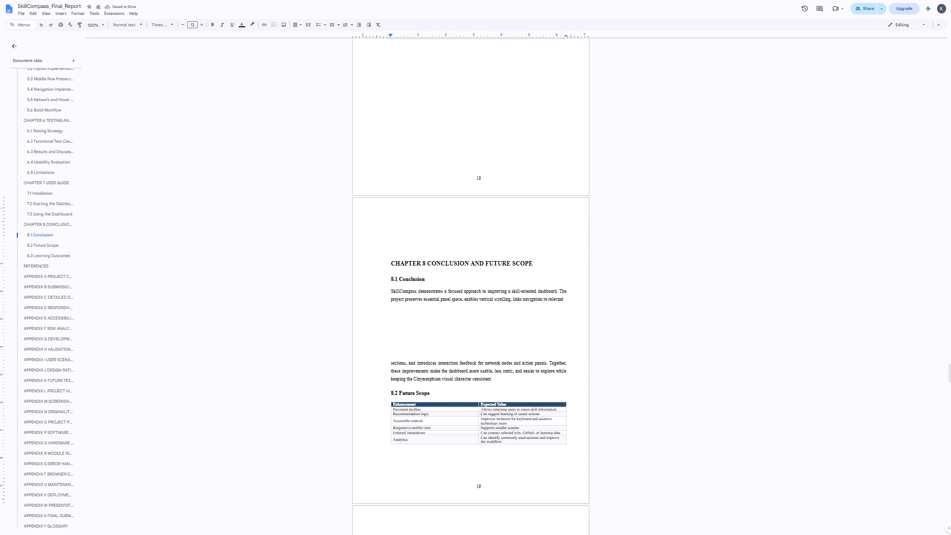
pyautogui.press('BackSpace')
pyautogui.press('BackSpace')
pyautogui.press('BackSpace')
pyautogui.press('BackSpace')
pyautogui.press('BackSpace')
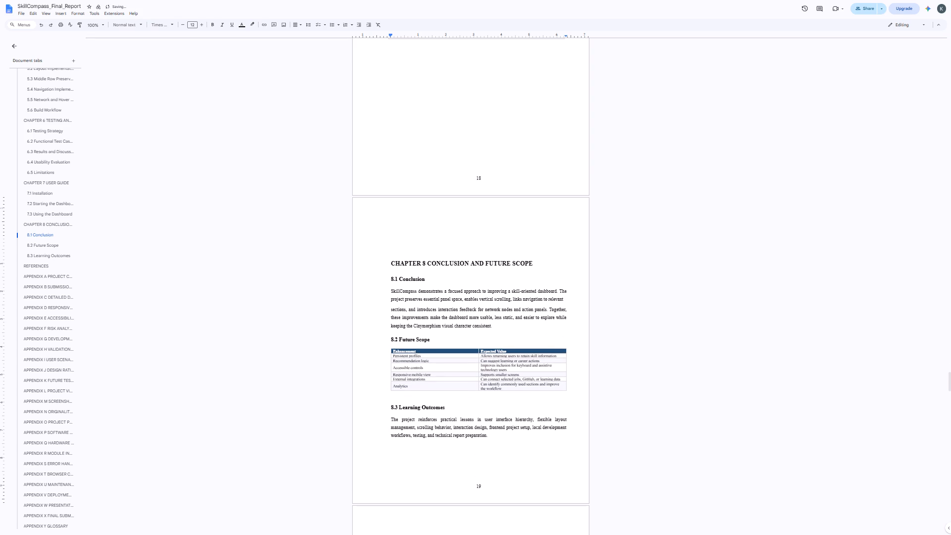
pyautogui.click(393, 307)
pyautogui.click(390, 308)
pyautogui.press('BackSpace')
# Review the Chapter 8 layout and the Figure 7.2 placeholder box with its surrounding screenshots on pages 17 and 18.
pyautogui.scroll(-2, 390, 308)
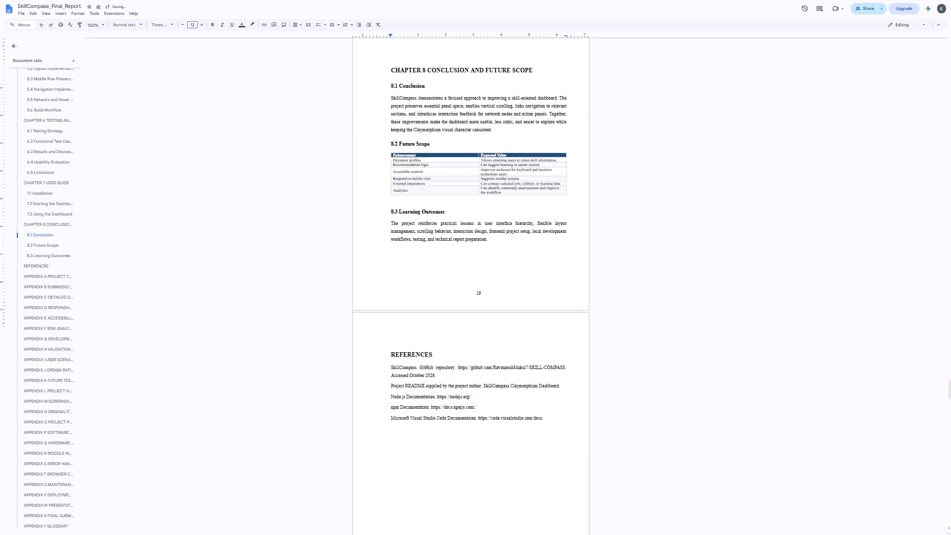
pyautogui.scroll(-2, 390, 308)
pyautogui.scroll(2, 390, 308)
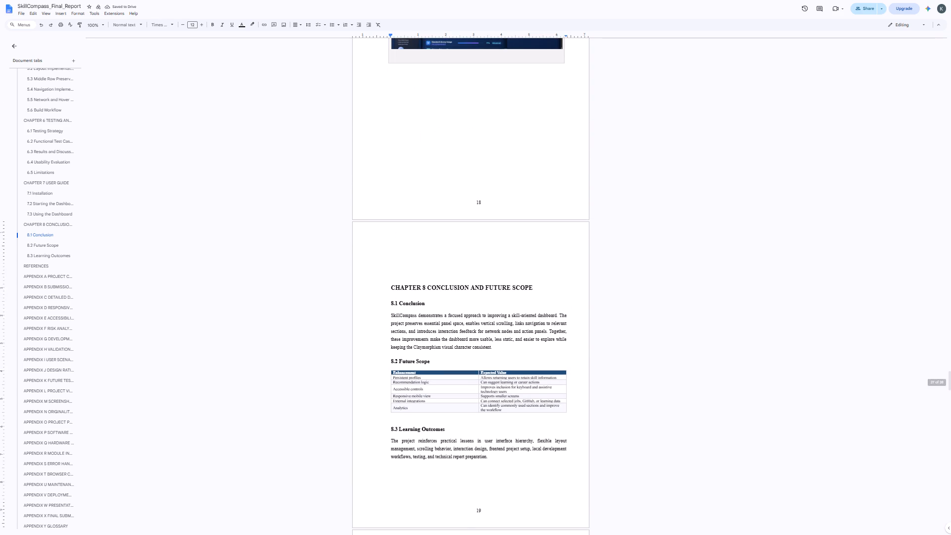
pyautogui.scroll(3, 390, 308)
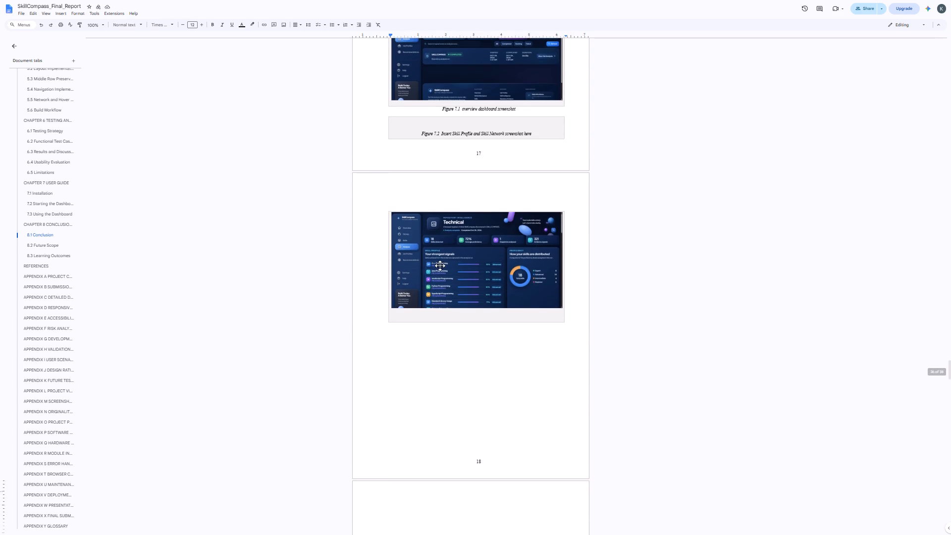
pyautogui.click(551, 139)
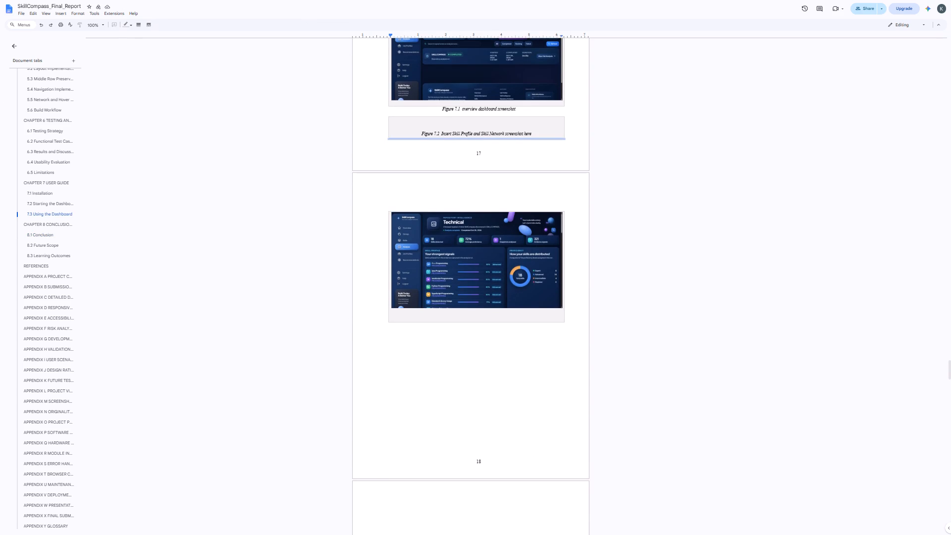
pyautogui.click(543, 131)
pyautogui.scroll(2, 543, 131)
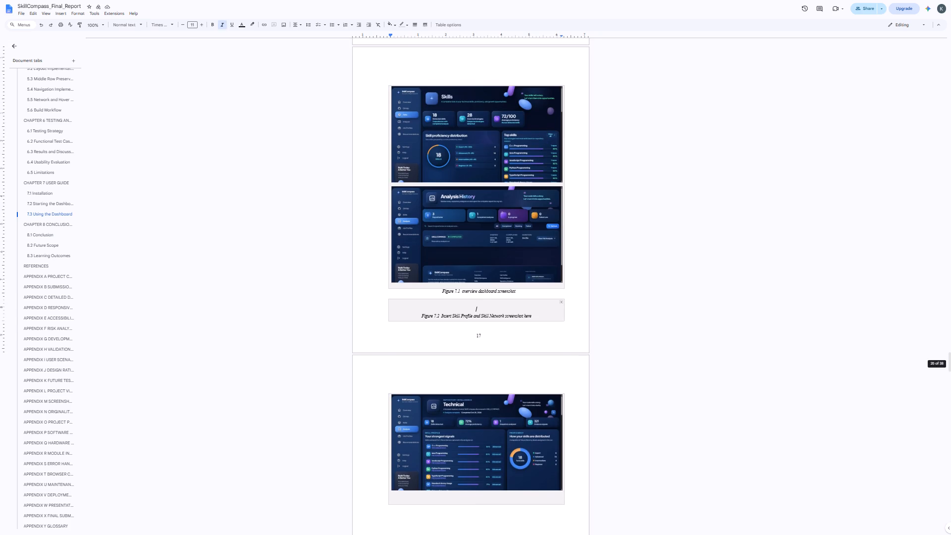
pyautogui.click(542, 309)
pyautogui.scroll(-2, 465, 402)
pyautogui.click(465, 402)
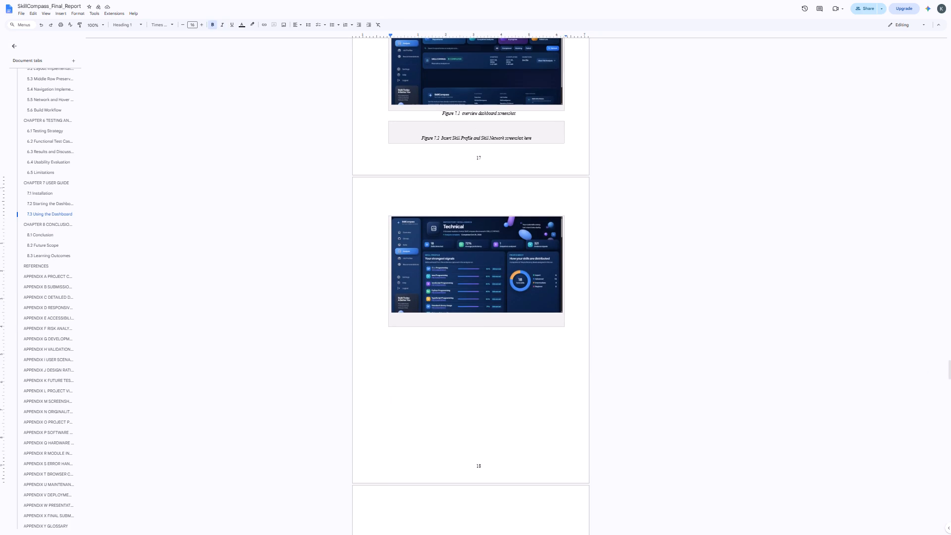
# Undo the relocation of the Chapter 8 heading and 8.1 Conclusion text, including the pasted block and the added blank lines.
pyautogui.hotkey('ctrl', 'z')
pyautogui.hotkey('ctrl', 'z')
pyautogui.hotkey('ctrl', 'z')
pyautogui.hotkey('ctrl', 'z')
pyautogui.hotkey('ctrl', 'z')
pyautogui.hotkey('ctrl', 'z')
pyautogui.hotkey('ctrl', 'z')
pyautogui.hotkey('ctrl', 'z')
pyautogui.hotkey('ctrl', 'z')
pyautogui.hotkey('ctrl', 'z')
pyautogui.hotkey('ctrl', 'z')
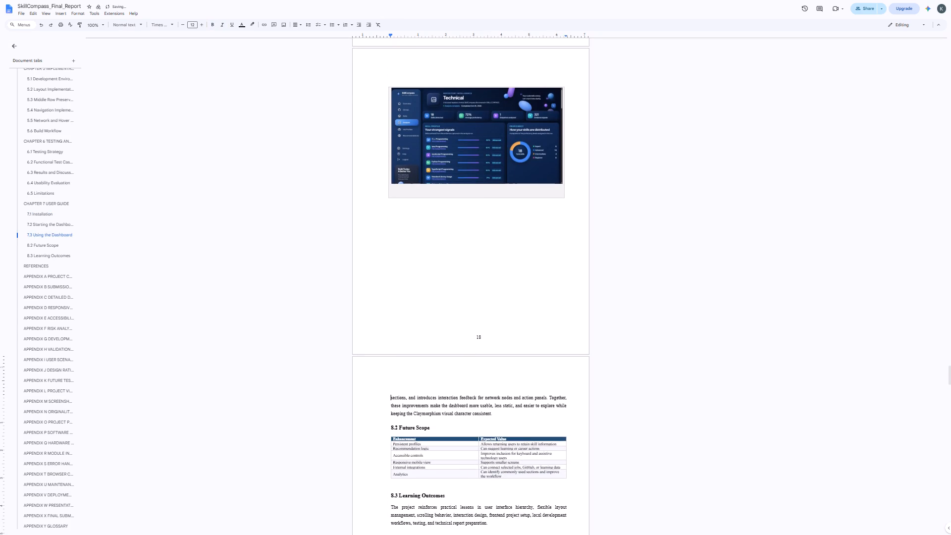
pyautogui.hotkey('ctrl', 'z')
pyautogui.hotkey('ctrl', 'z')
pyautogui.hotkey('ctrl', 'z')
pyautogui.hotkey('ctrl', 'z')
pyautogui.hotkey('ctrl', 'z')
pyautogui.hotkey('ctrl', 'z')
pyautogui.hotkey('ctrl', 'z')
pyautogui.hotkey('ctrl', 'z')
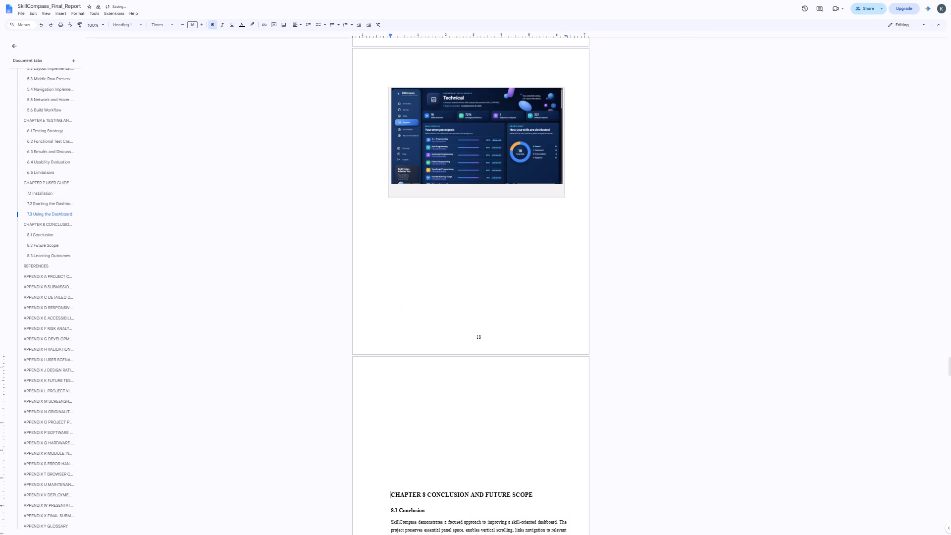
# Undo the blank lines above the Chapter 8 heading and the deletion of the Figure 7.2 caption and the Figure 7.3 and 7.4 placeholders.
pyautogui.hotkey('ctrl', 'z')
pyautogui.hotkey('ctrl', 'z')
pyautogui.hotkey('ctrl', 'z')
pyautogui.hotkey('ctrl', 'z')
pyautogui.hotkey('ctrl', 'z')
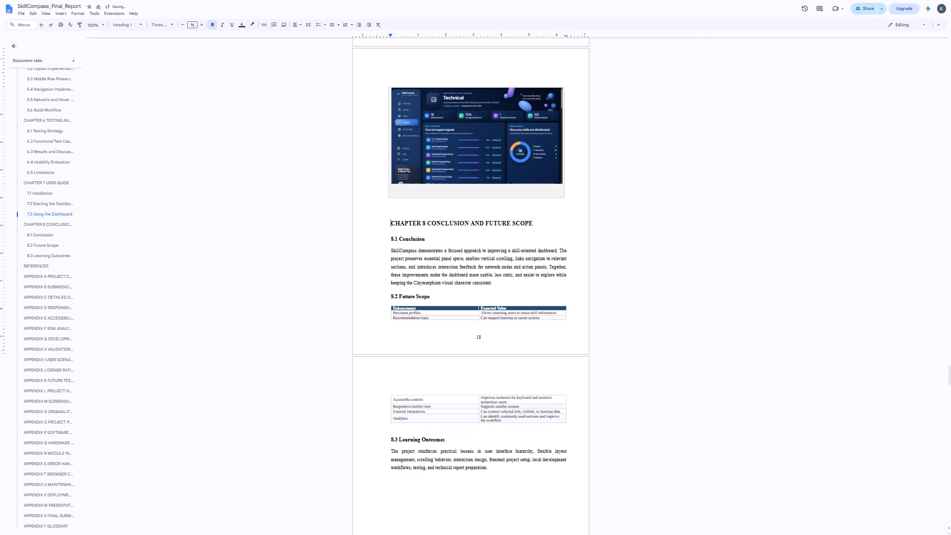
pyautogui.hotkey('ctrl', 'z')
pyautogui.hotkey('ctrl', 'z')
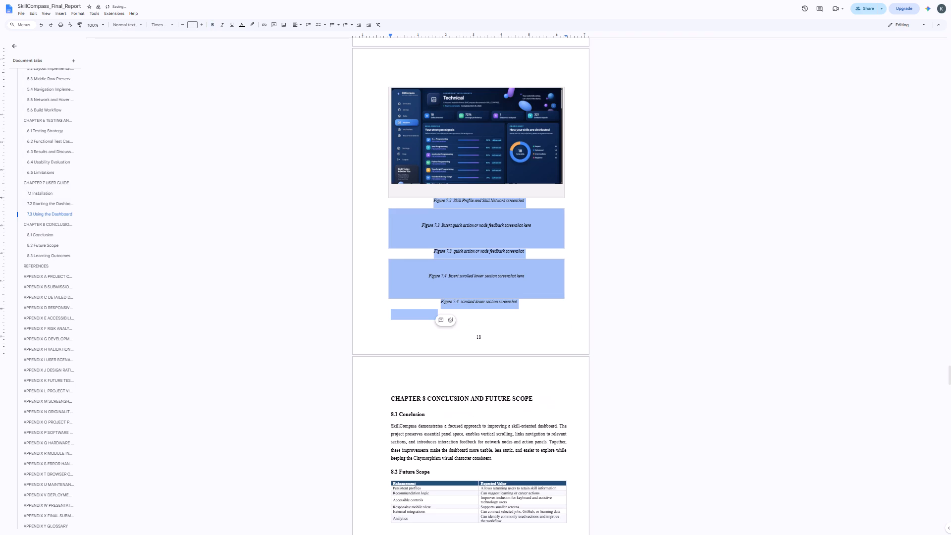
pyautogui.click(600, 379)
# Review the report backwards from Chapter 8 to the List of Tables, checking each page for blank space and layout gaps.
pyautogui.scroll(4, 600, 379)
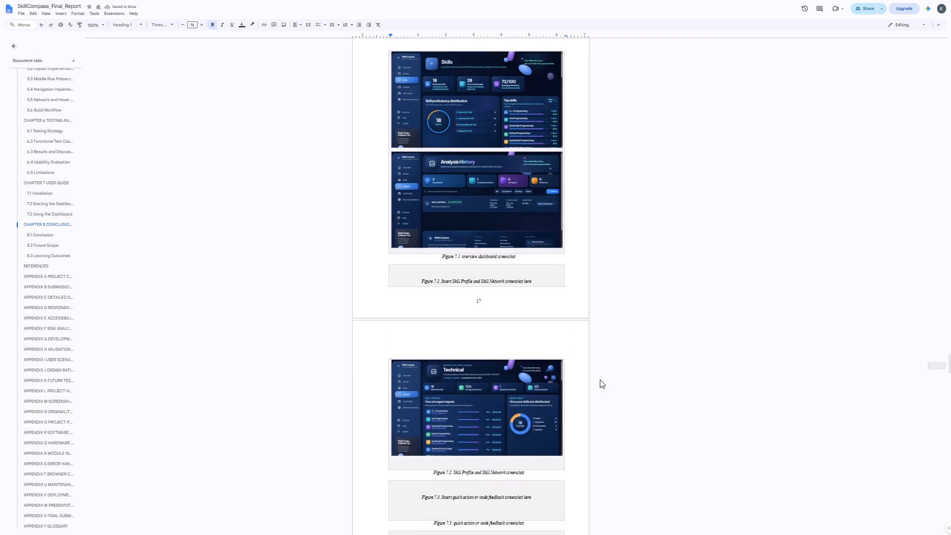
pyautogui.scroll(5, 600, 379)
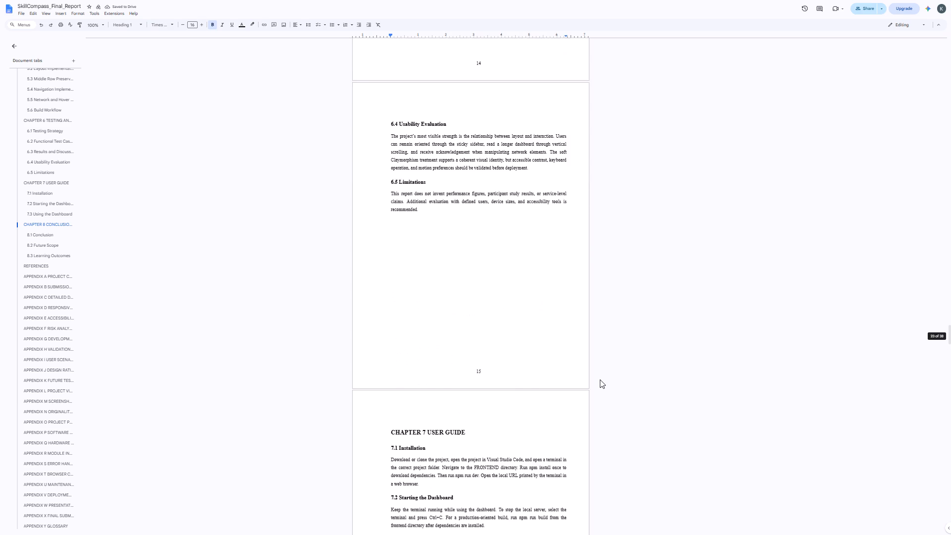
pyautogui.scroll(6, 600, 379)
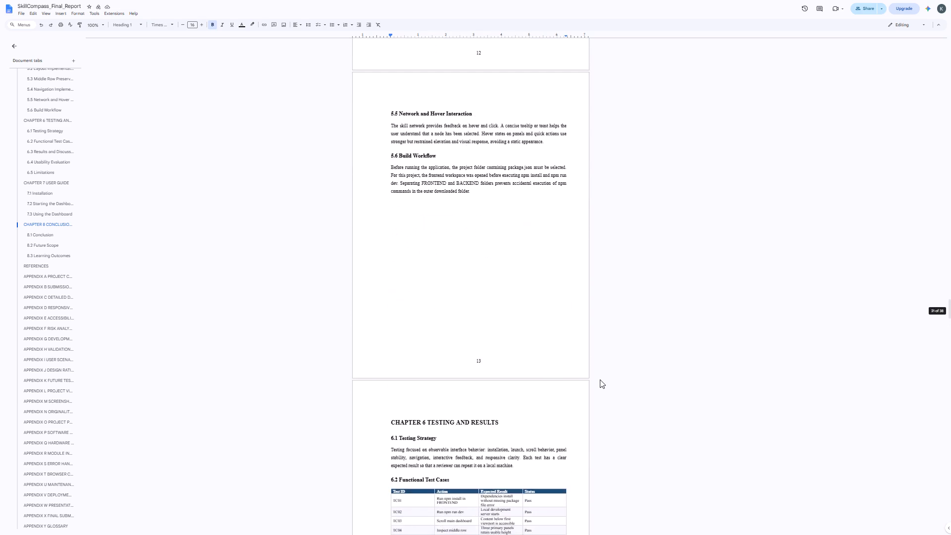
pyautogui.scroll(6, 600, 379)
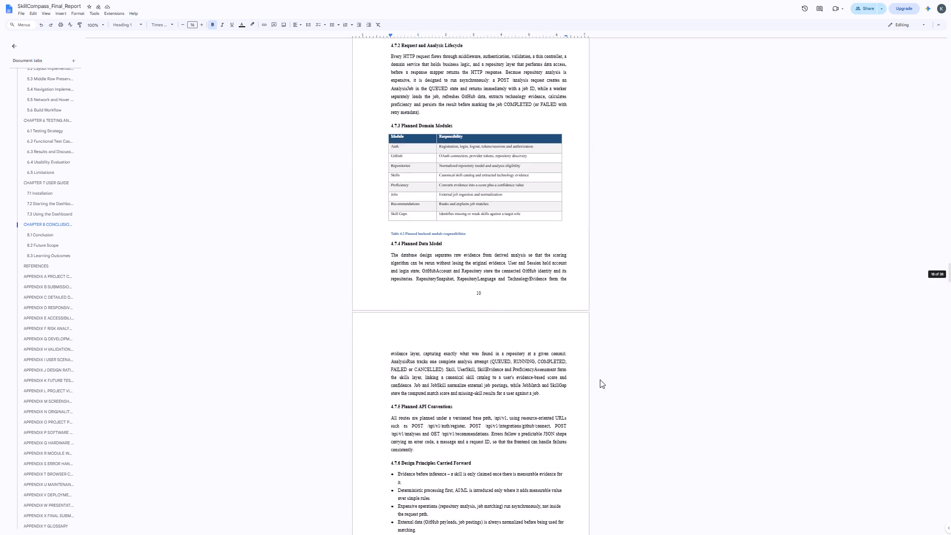
pyautogui.scroll(4, 600, 379)
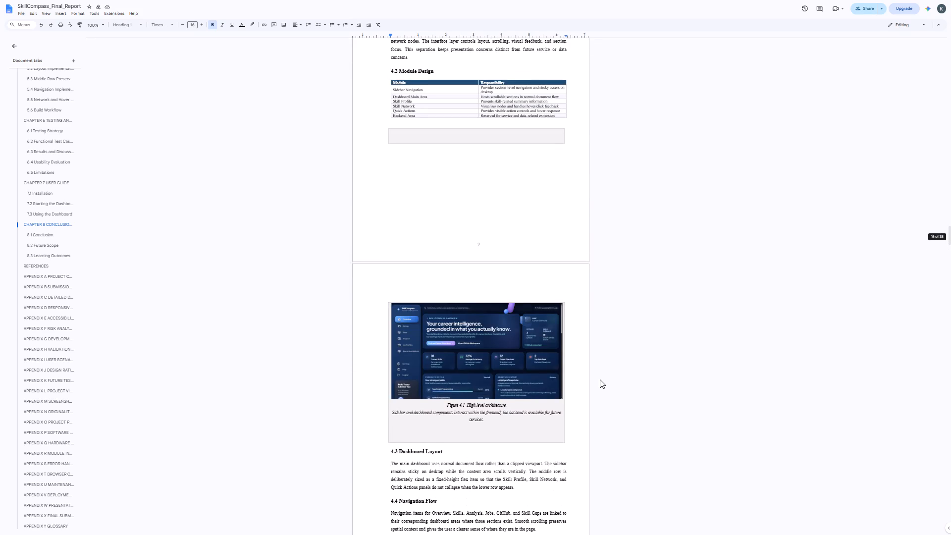
pyautogui.scroll(4, 600, 379)
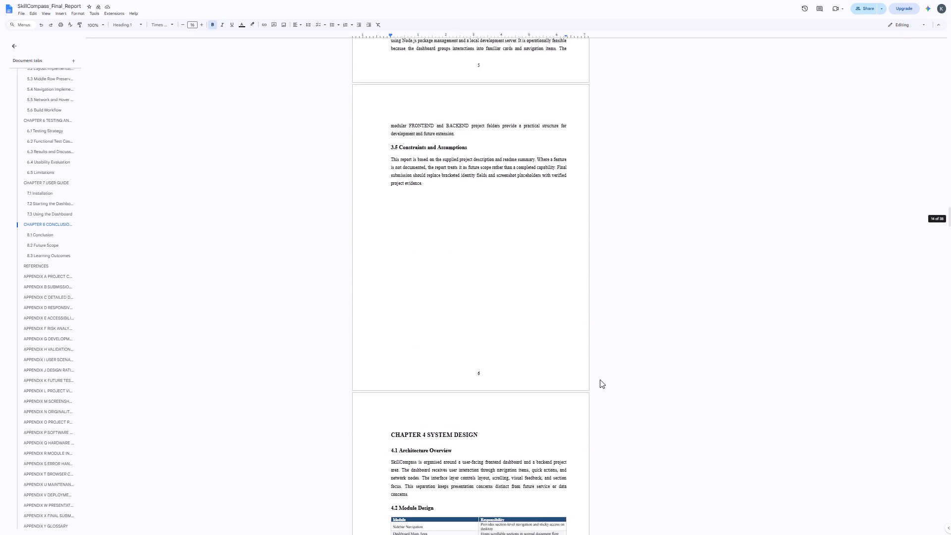
pyautogui.scroll(3, 600, 379)
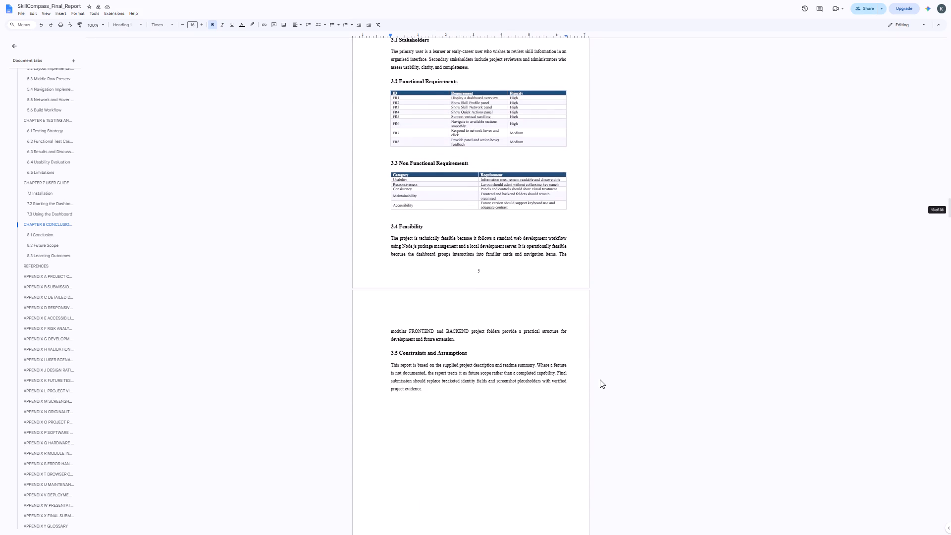
pyautogui.scroll(1, 600, 379)
pyautogui.scroll(-3, 600, 379)
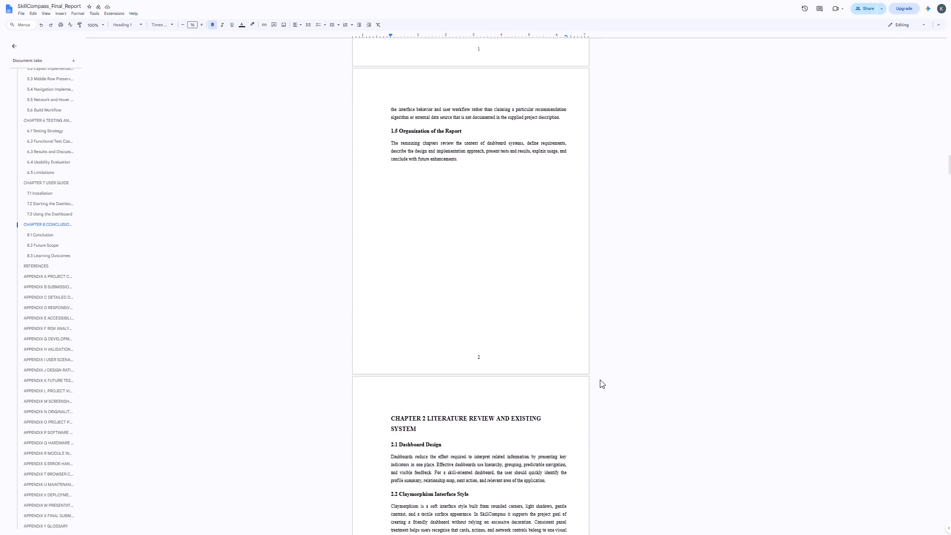
pyautogui.scroll(2, 600, 379)
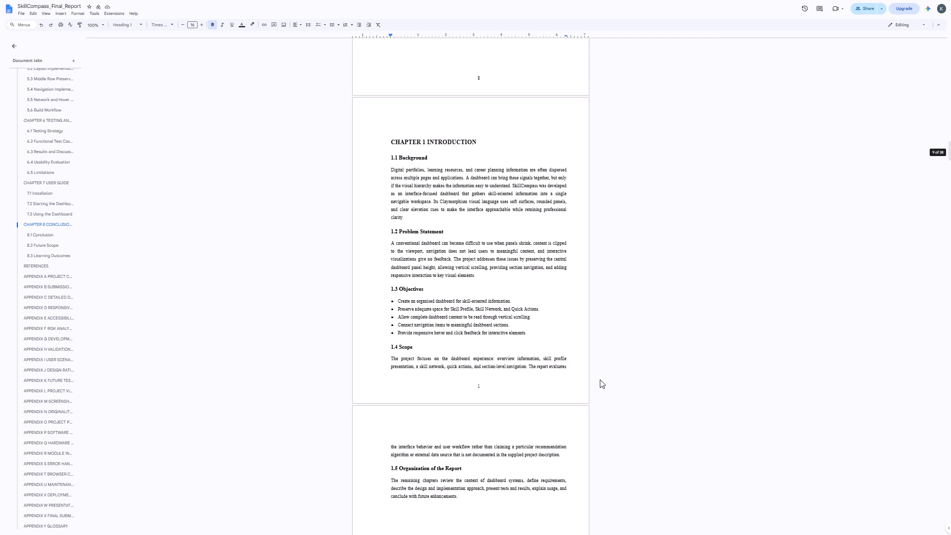
pyautogui.scroll(7, 600, 379)
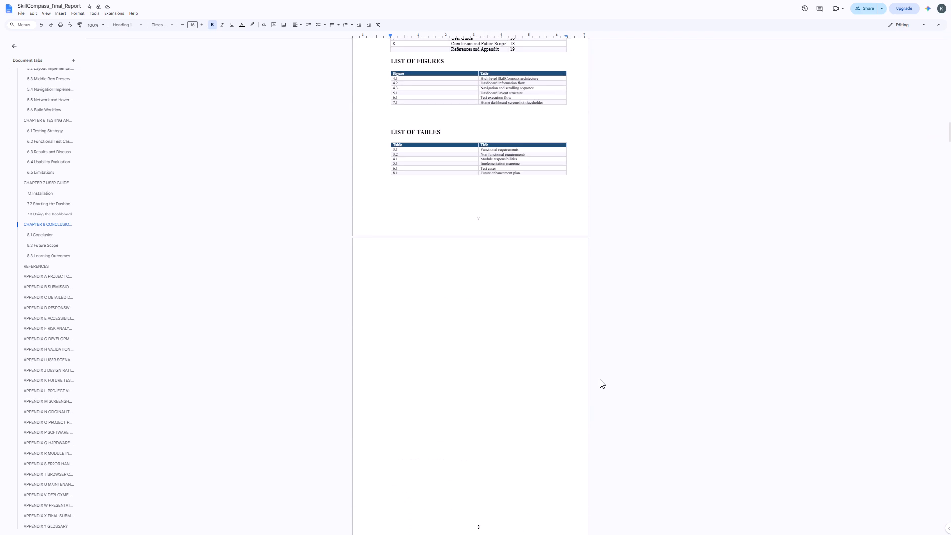
# Delete the blank page 8 between the List of Tables and the Chapter 1 Introduction heading.
pyautogui.click(512, 363)
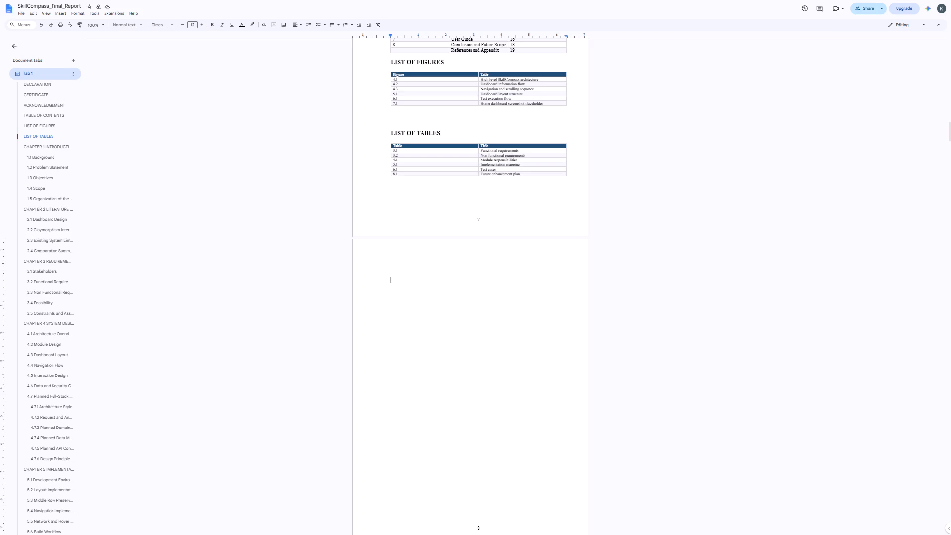
pyautogui.hotkey('ctrl', '+')
pyautogui.hotkey('ctrl', '+')
pyautogui.scroll(-1, 512, 363)
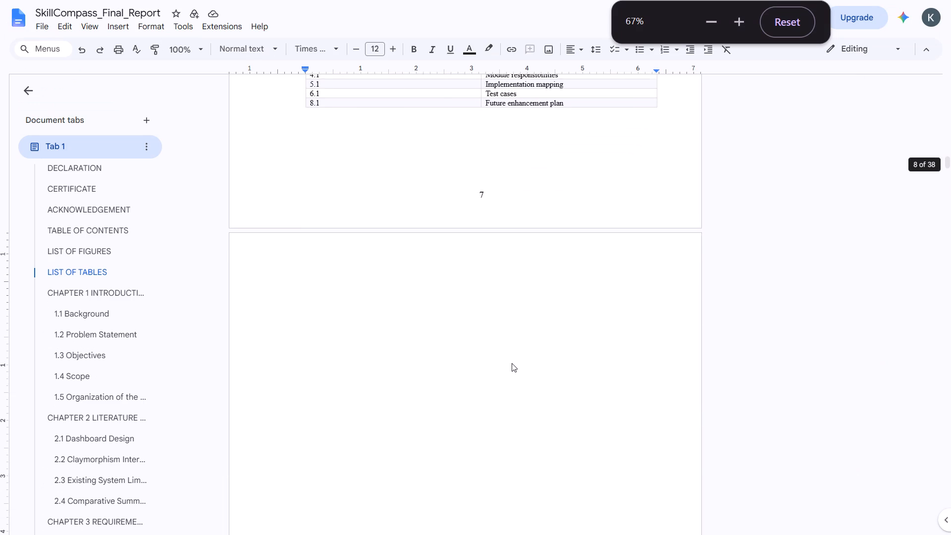
pyautogui.scroll(-3, 512, 363)
pyautogui.click(443, 316)
pyautogui.scroll(-1, 443, 316)
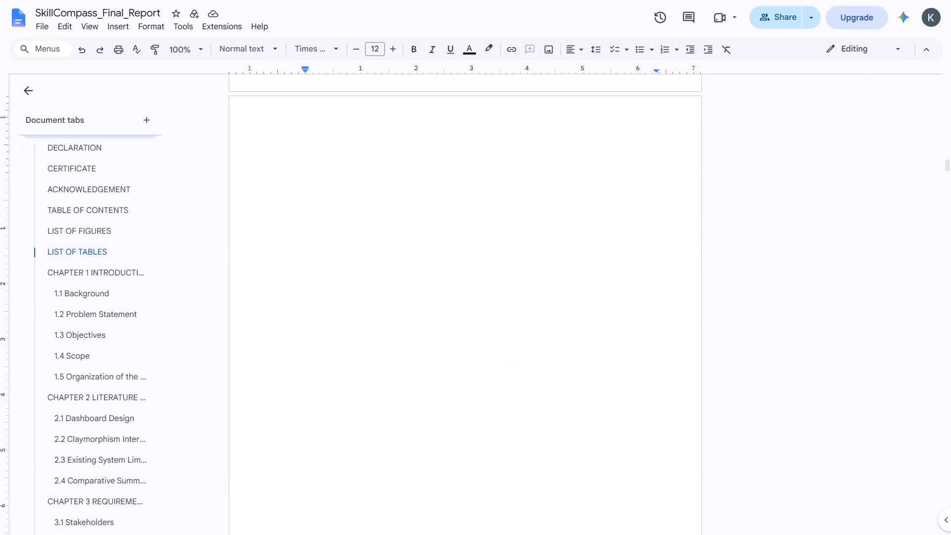
pyautogui.scroll(-1, 443, 316)
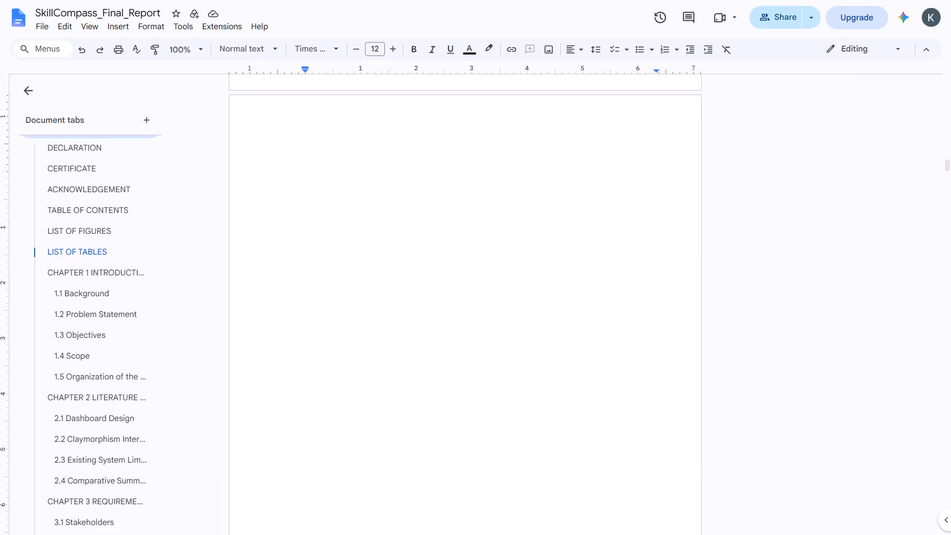
pyautogui.press('Delete')
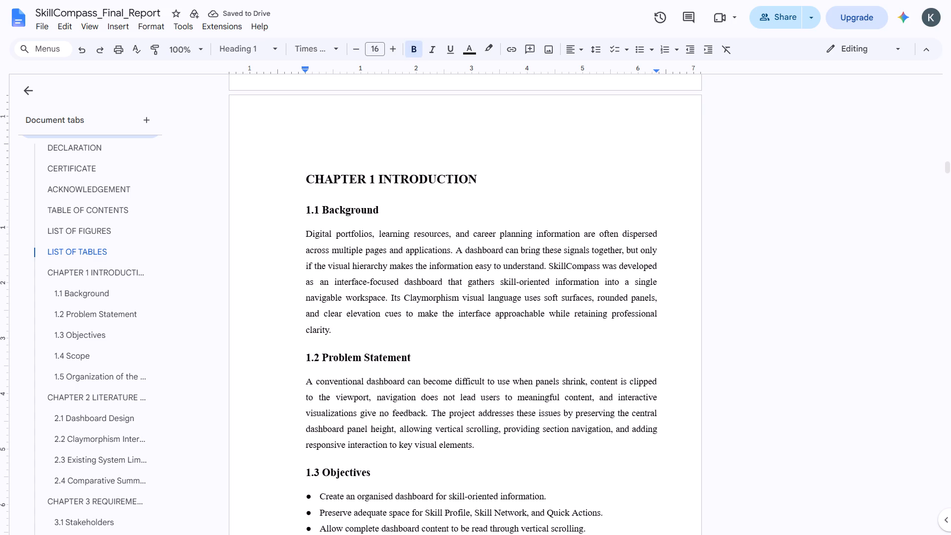
# Try to remove blank page 6 between the Abstract and the Table of Contents by deleting forward from its empty line.
pyautogui.scroll(7, 443, 316)
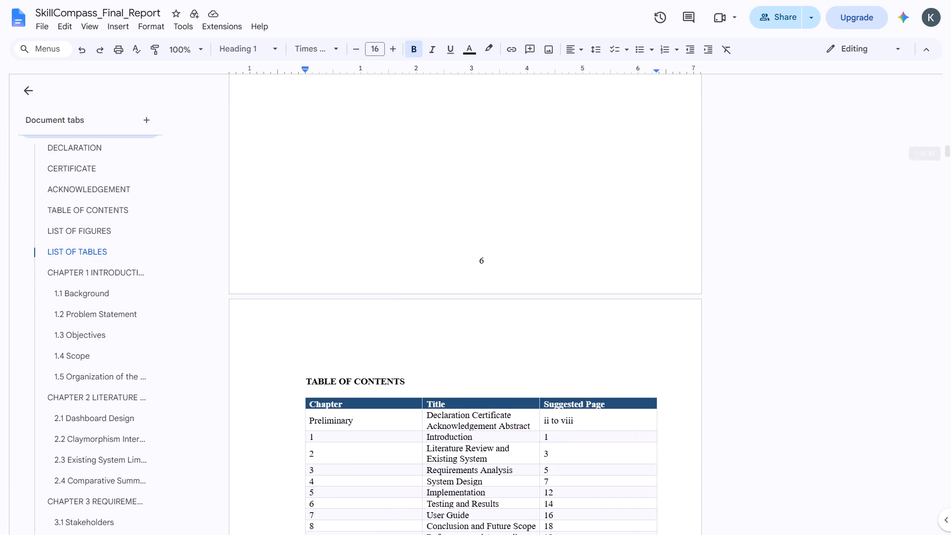
pyautogui.scroll(-1, 443, 316)
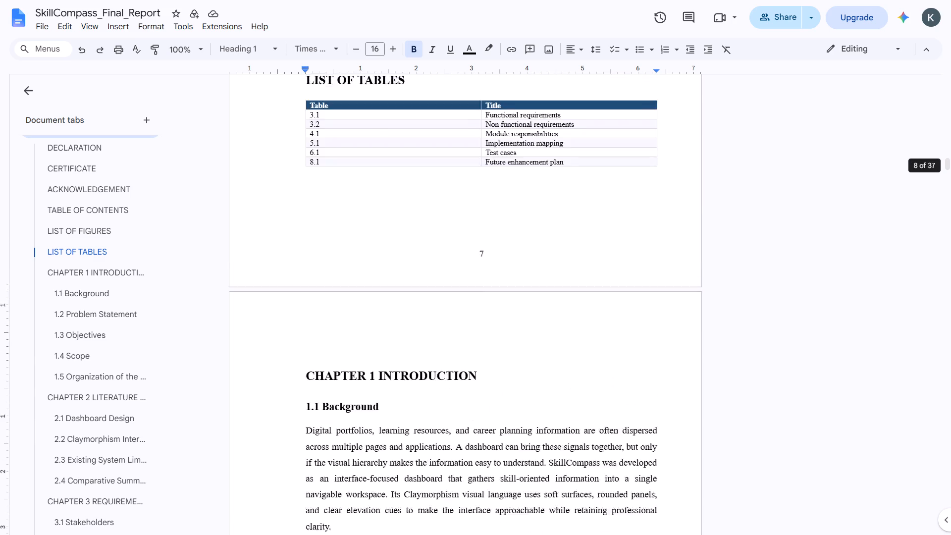
pyautogui.scroll(-1, 443, 316)
pyautogui.scroll(7, 443, 316)
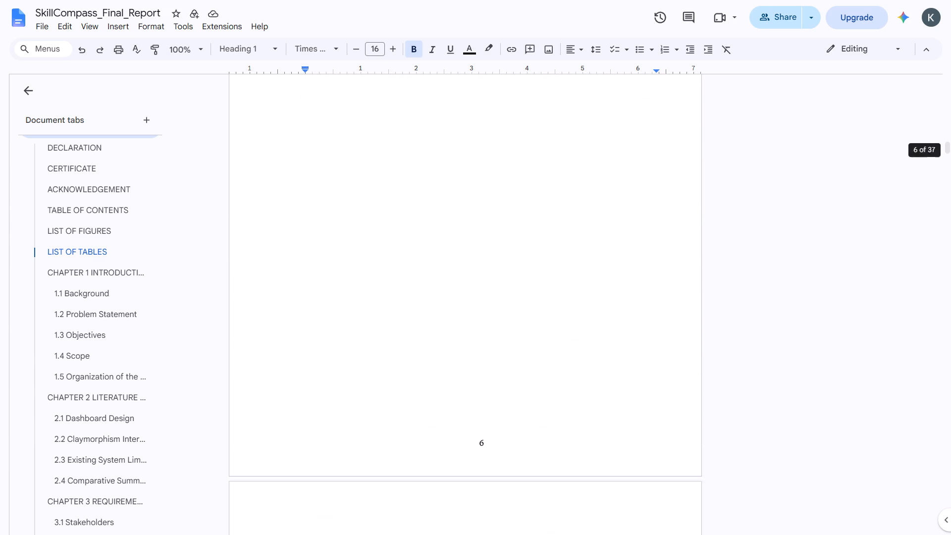
pyautogui.scroll(8, 443, 316)
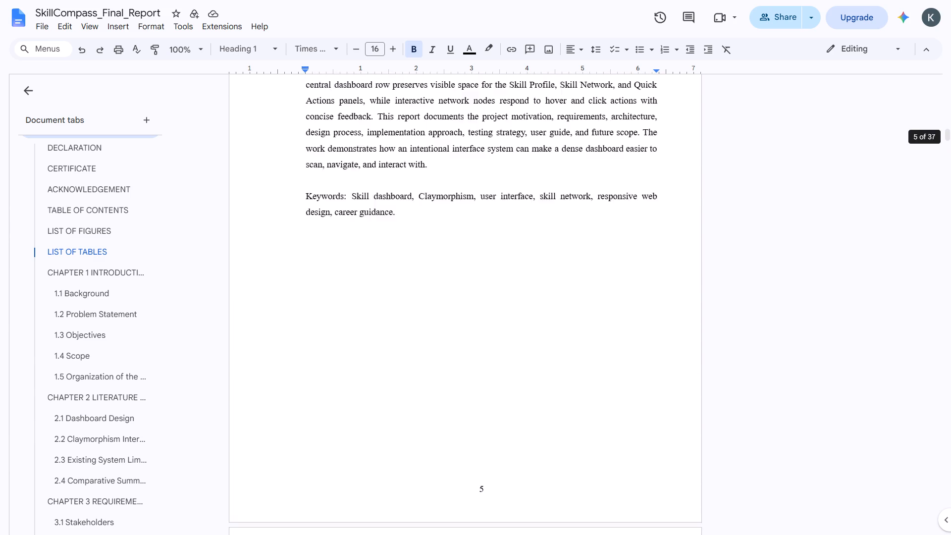
pyautogui.scroll(-3, 443, 316)
pyautogui.scroll(-1, 499, 176)
pyautogui.click(473, 216)
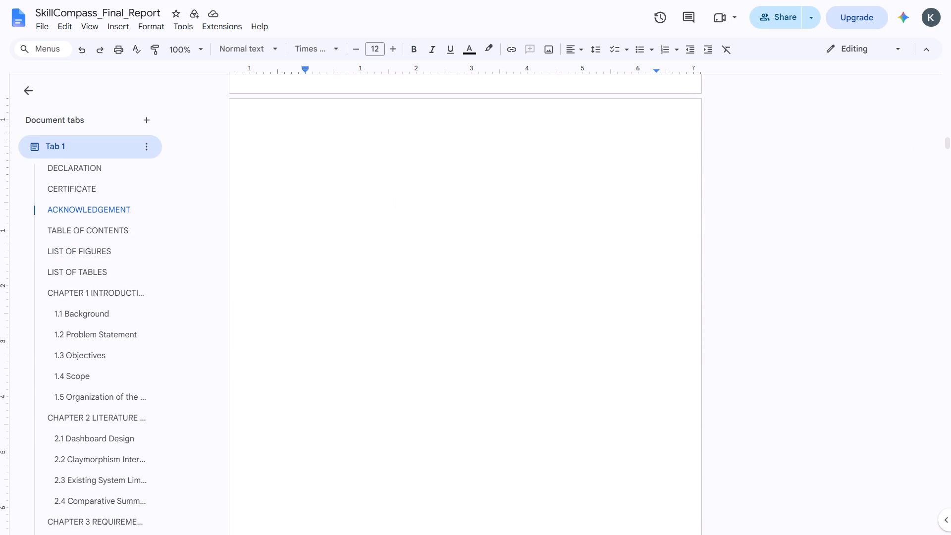
pyautogui.press('Delete')
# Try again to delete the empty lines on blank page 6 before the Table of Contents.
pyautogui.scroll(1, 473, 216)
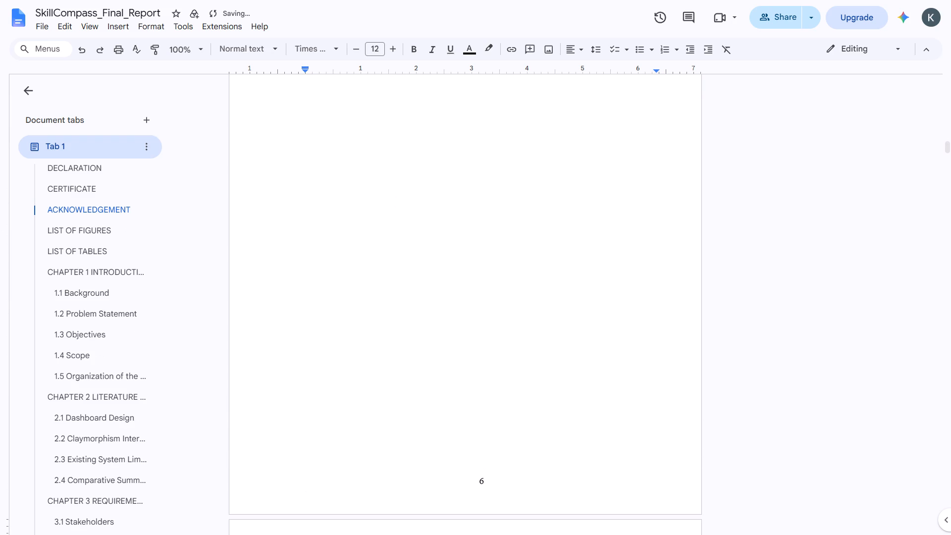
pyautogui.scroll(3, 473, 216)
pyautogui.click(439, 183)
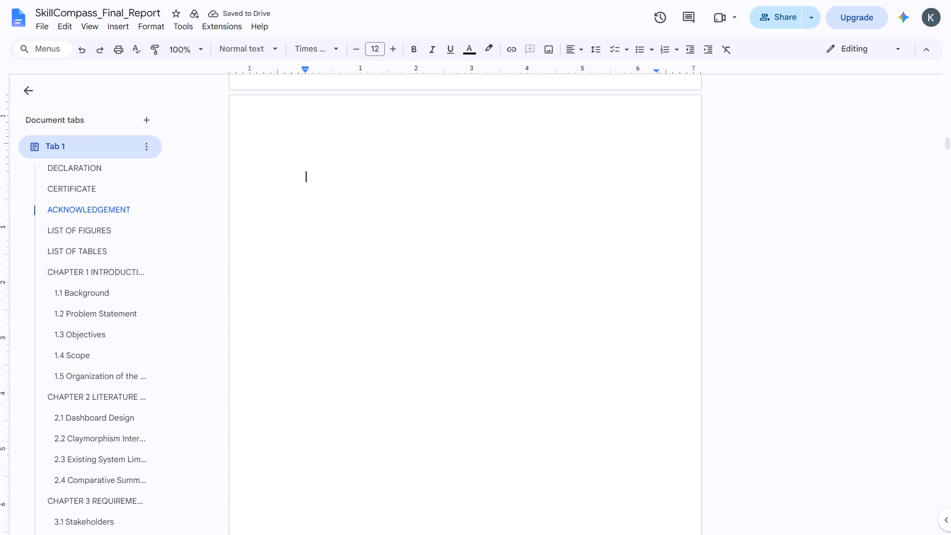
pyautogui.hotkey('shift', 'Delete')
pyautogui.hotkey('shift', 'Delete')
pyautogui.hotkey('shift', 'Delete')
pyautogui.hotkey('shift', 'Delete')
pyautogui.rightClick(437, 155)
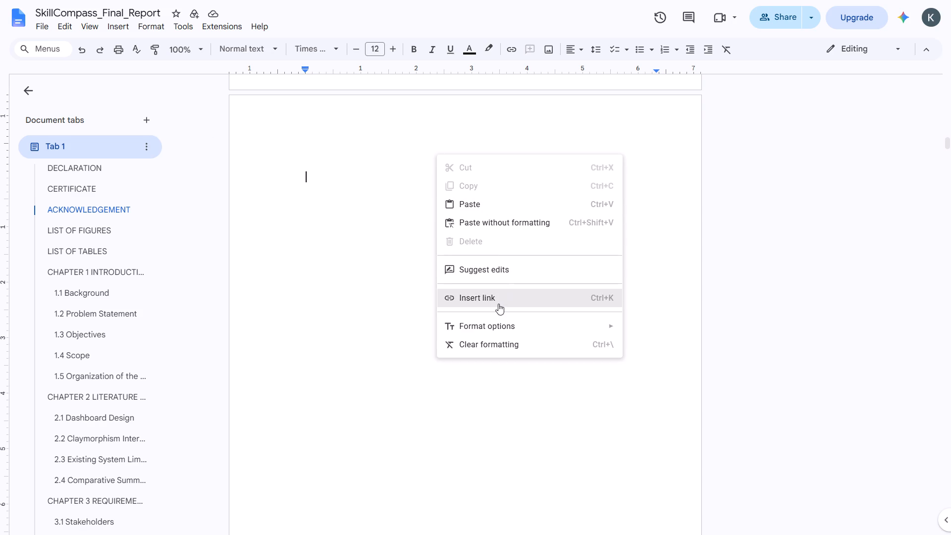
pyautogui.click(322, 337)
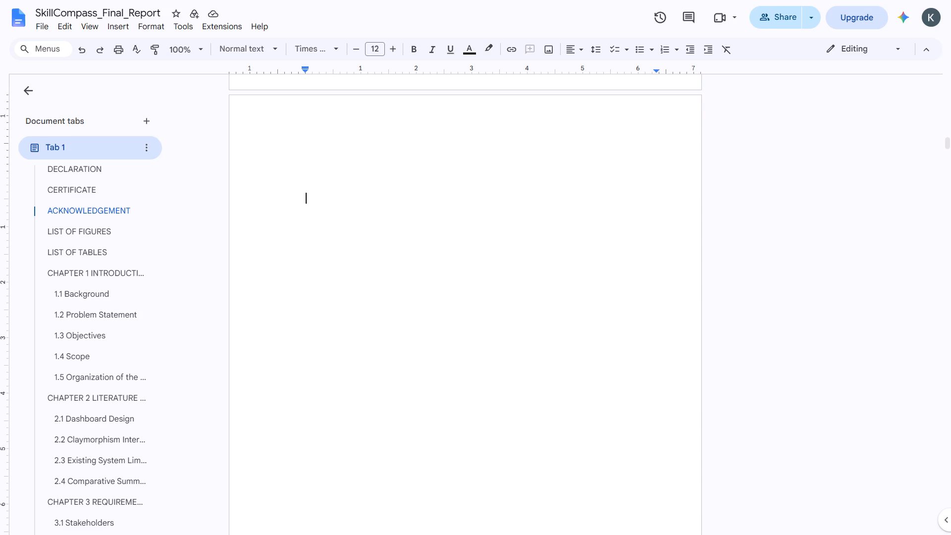
# Examine the Acknowledgement and Abstract pages and the blank page 6 that follows them.
pyautogui.scroll(6, 398, 242)
pyautogui.scroll(-1, 398, 242)
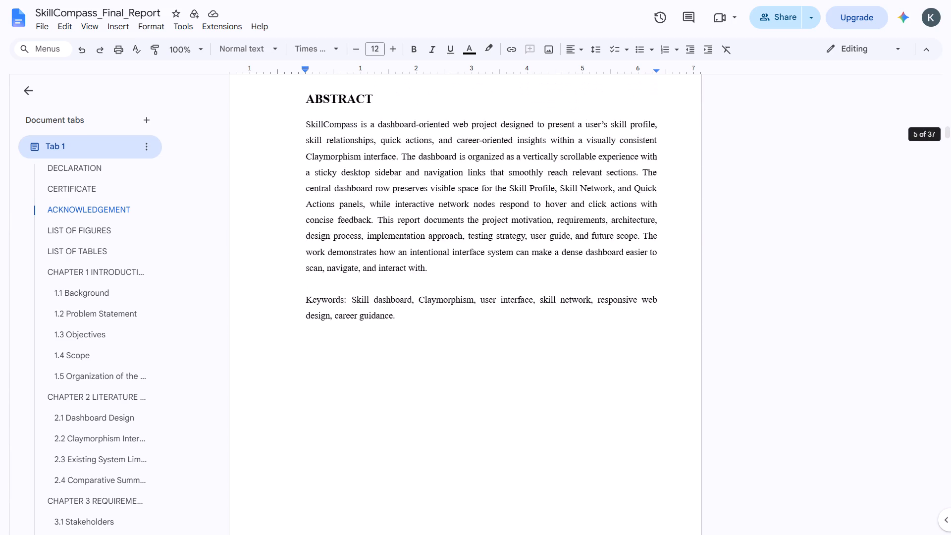
pyautogui.scroll(-1, 398, 242)
pyautogui.scroll(2, 398, 242)
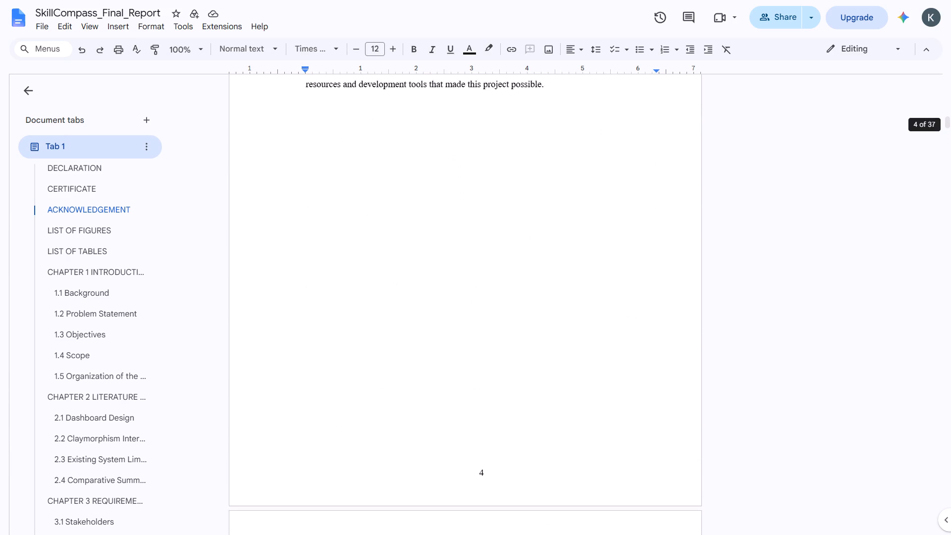
pyautogui.scroll(3, 398, 242)
pyautogui.scroll(-6, 398, 242)
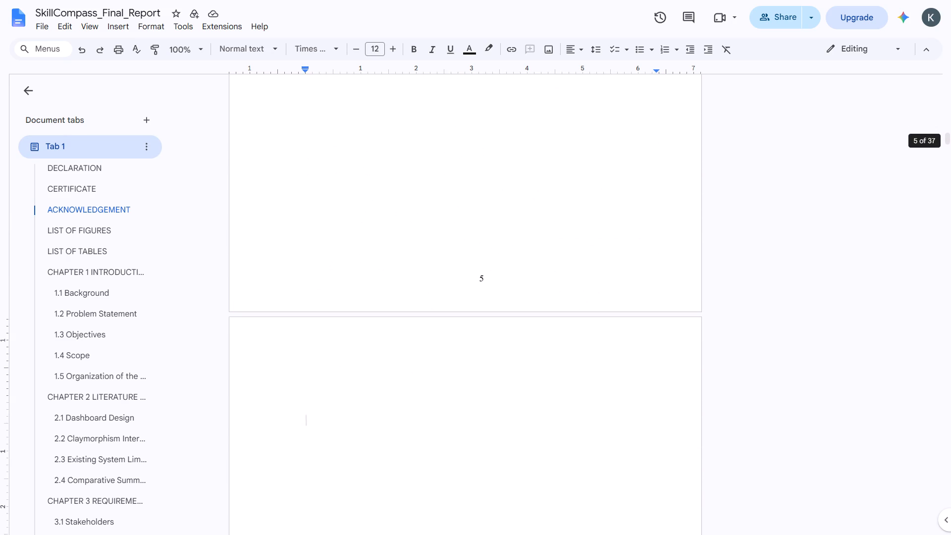
pyautogui.scroll(-3, 398, 242)
pyautogui.scroll(2, 350, 209)
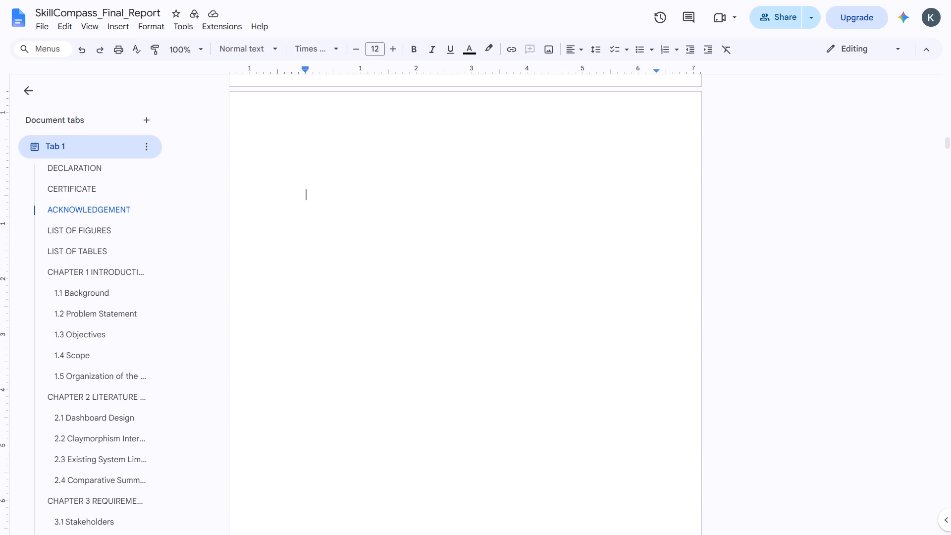
pyautogui.scroll(1, 350, 209)
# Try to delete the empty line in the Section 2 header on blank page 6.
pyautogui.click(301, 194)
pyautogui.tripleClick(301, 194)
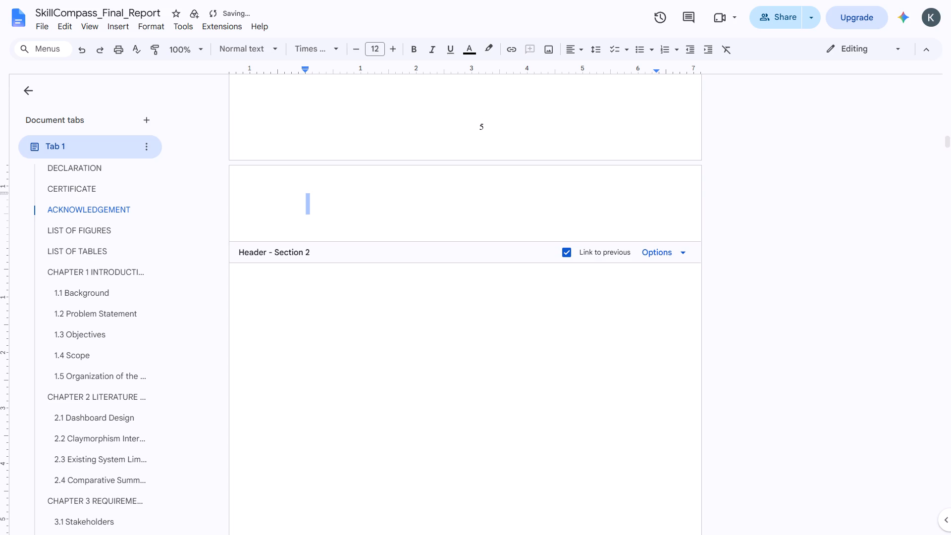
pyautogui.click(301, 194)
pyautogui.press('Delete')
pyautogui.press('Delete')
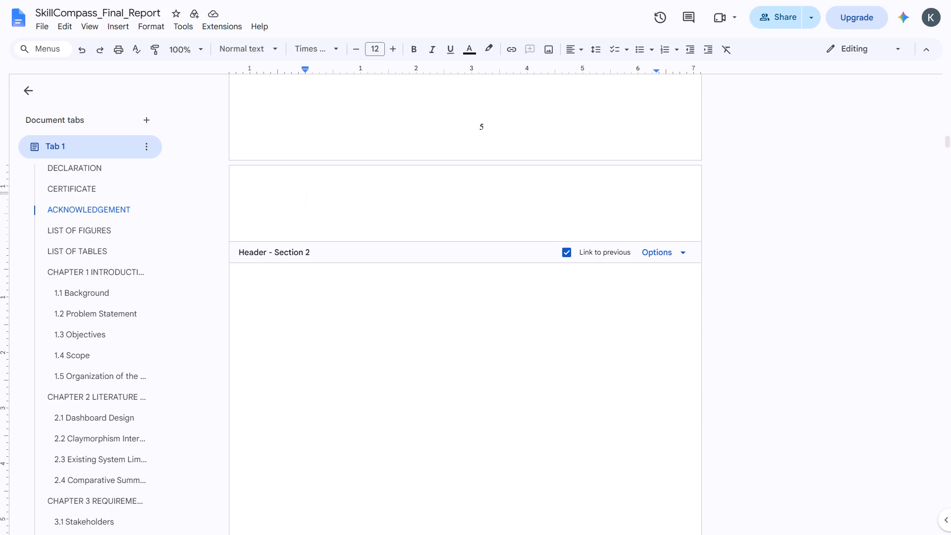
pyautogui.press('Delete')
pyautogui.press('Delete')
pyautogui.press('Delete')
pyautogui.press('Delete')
# Switch the document to Suggesting mode and leave the Section 2 header for the body of page 6.
pyautogui.rightClick(256, 178)
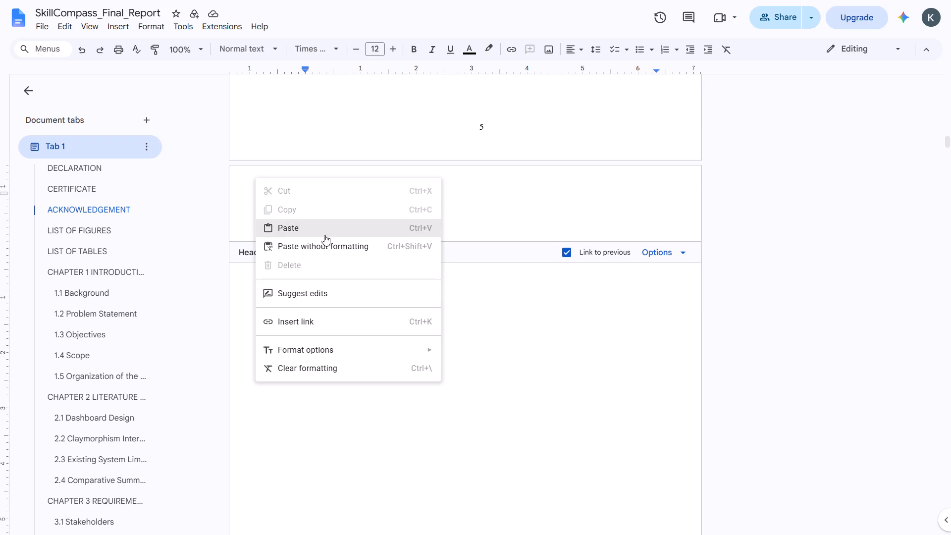
pyautogui.click(339, 293)
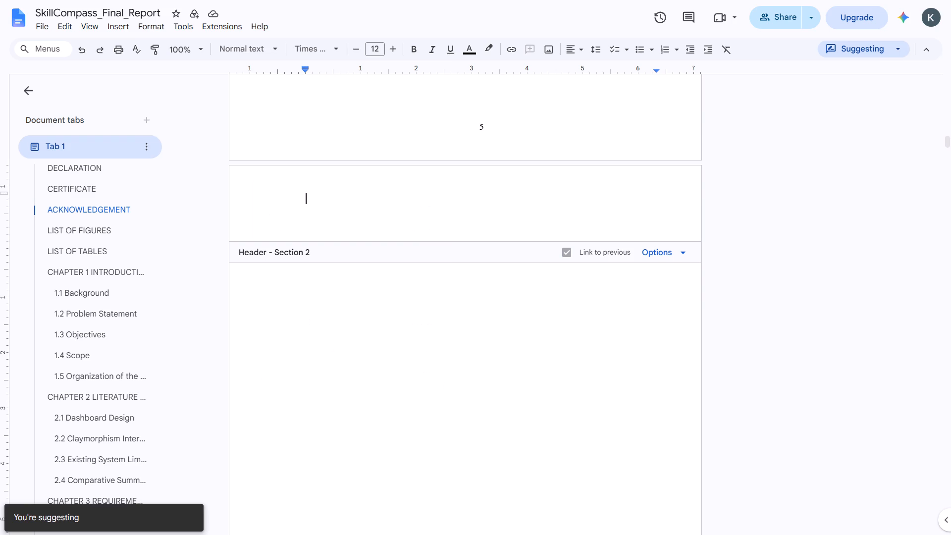
pyautogui.click(680, 247)
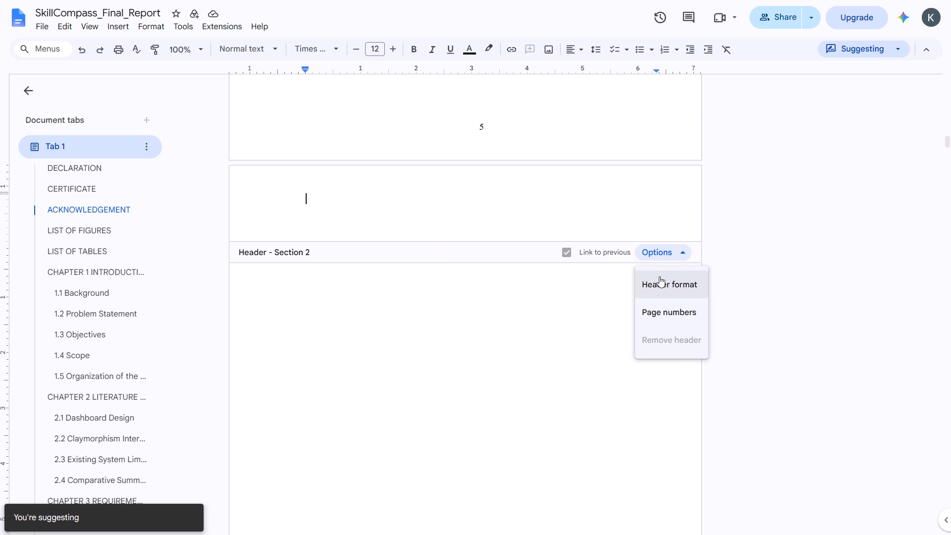
pyautogui.click(486, 360)
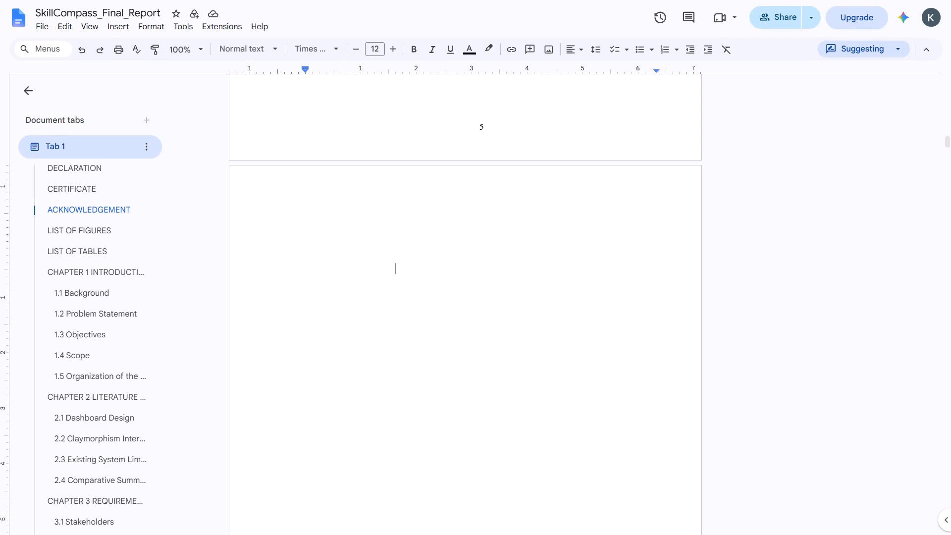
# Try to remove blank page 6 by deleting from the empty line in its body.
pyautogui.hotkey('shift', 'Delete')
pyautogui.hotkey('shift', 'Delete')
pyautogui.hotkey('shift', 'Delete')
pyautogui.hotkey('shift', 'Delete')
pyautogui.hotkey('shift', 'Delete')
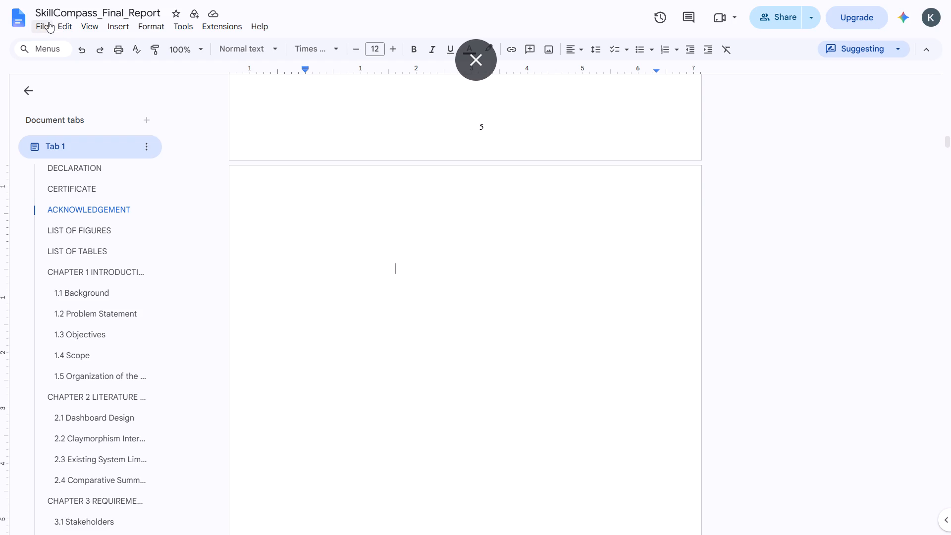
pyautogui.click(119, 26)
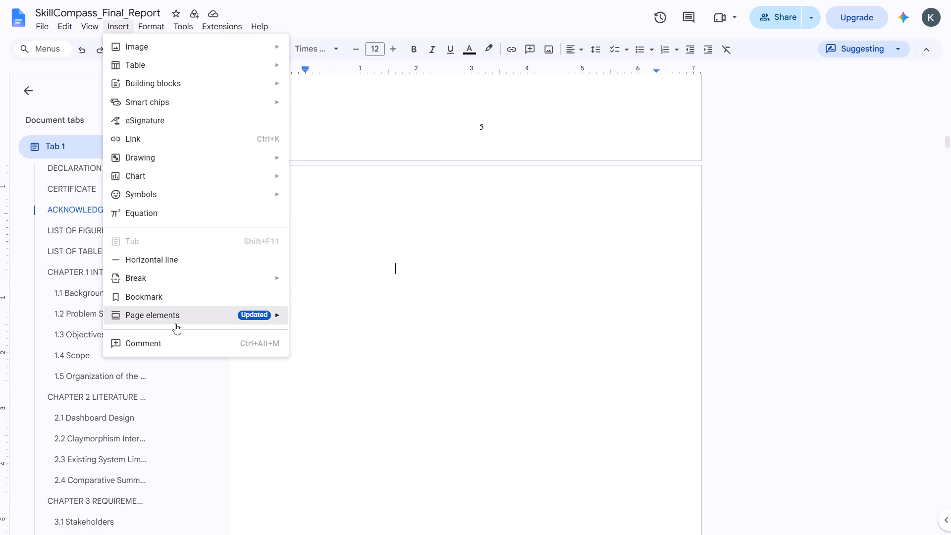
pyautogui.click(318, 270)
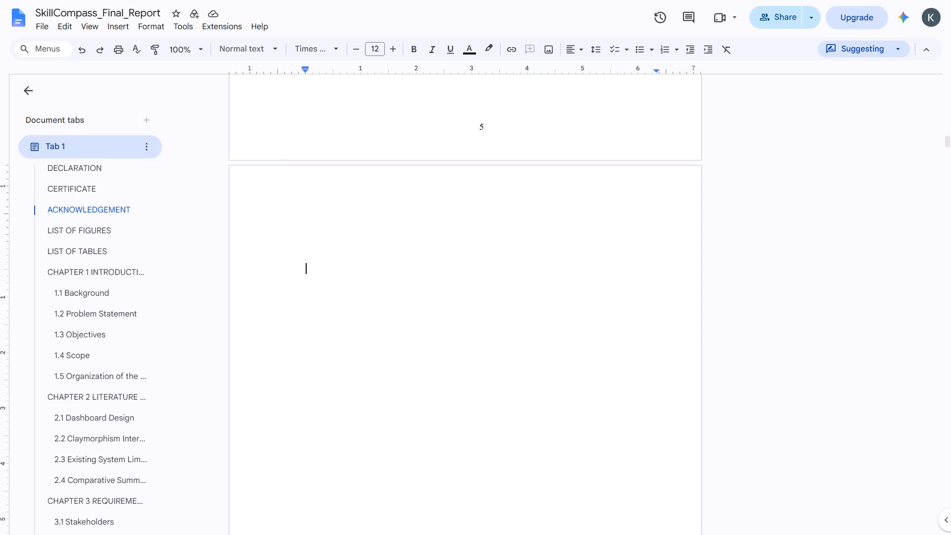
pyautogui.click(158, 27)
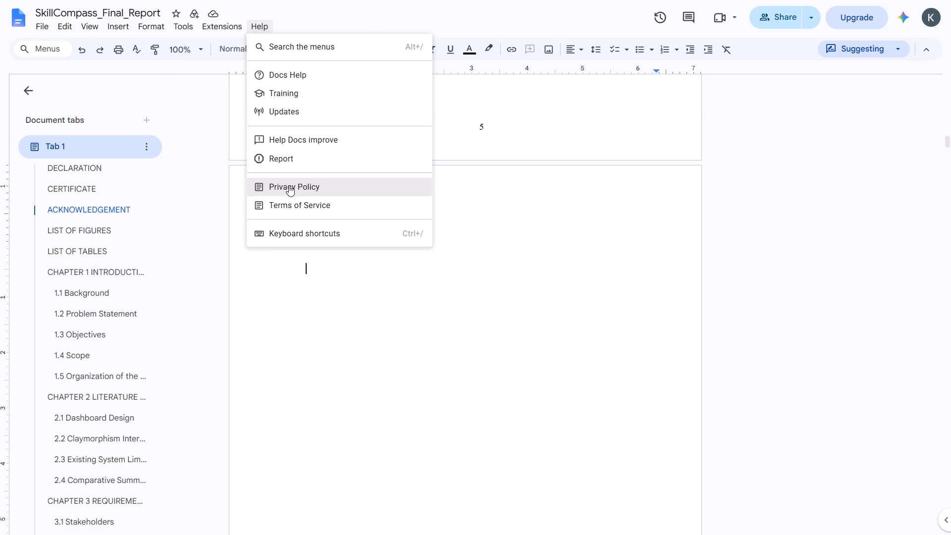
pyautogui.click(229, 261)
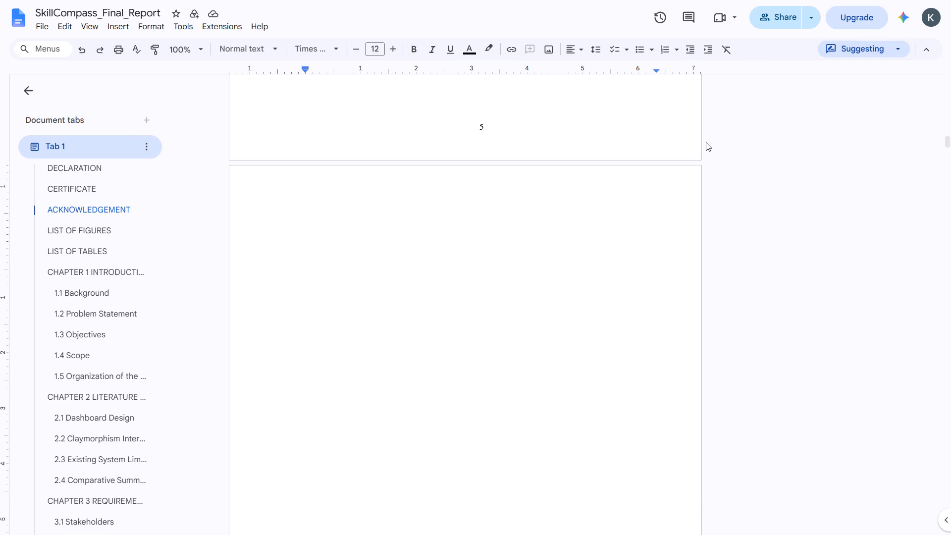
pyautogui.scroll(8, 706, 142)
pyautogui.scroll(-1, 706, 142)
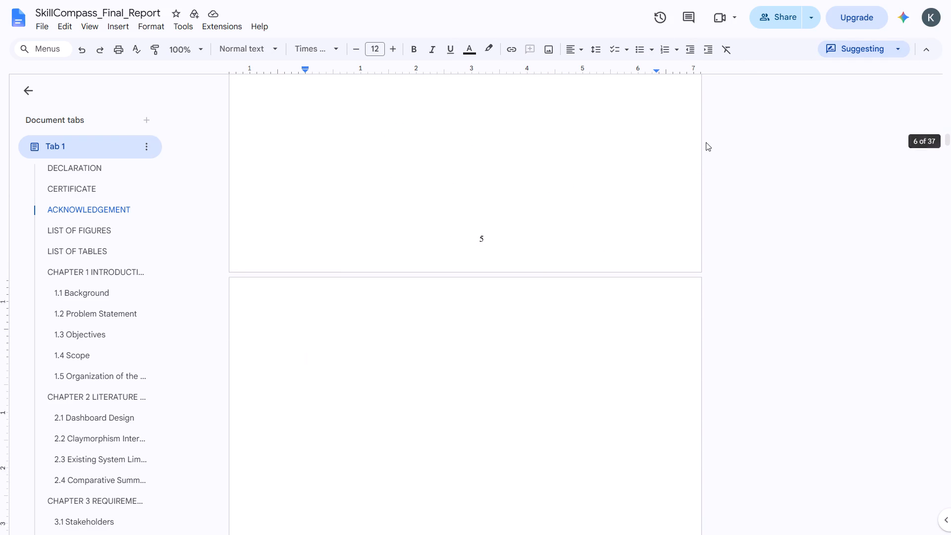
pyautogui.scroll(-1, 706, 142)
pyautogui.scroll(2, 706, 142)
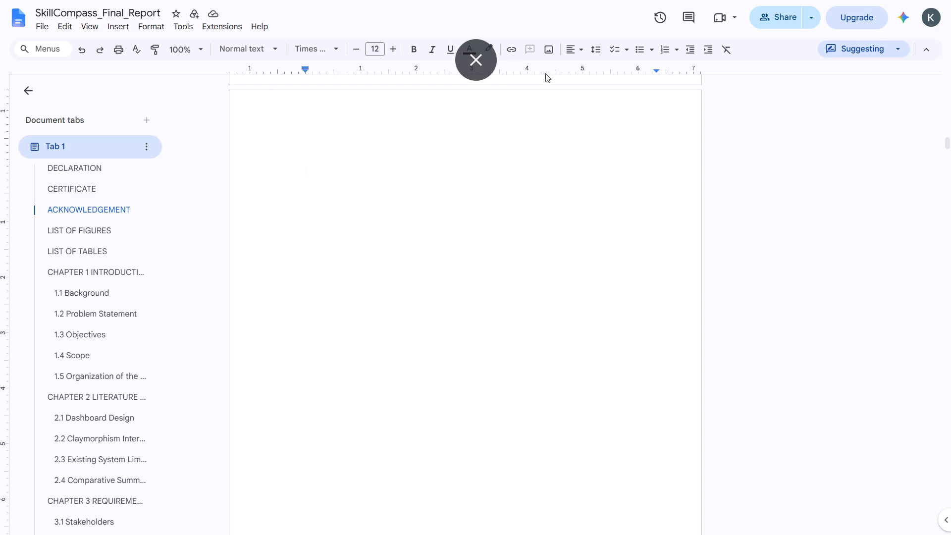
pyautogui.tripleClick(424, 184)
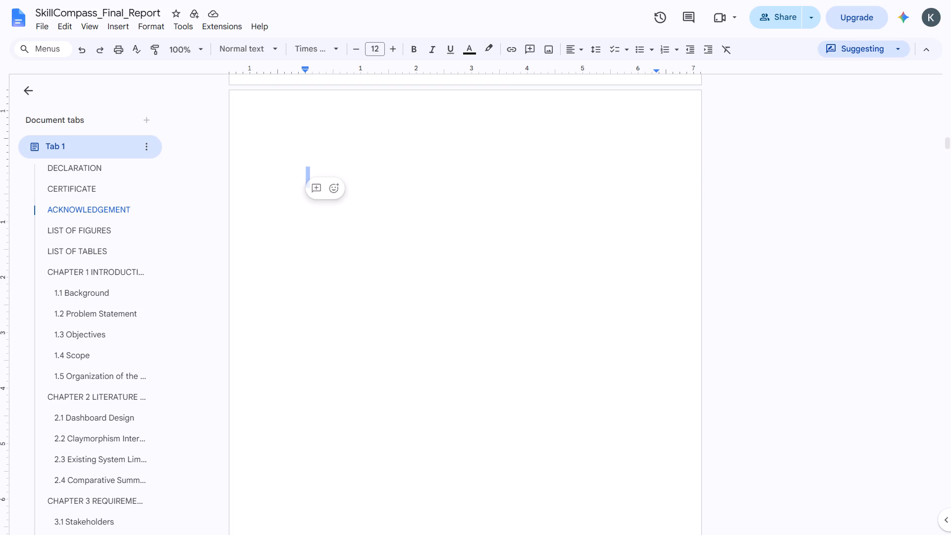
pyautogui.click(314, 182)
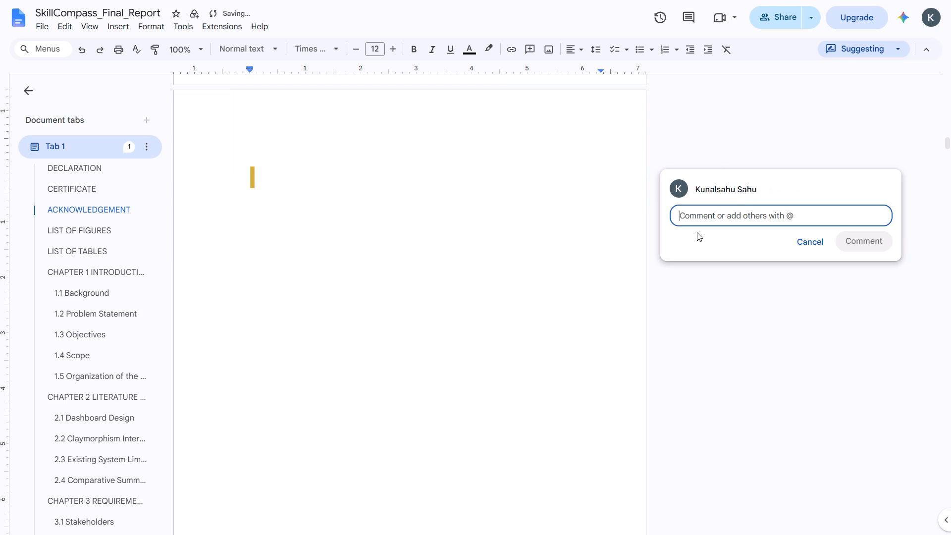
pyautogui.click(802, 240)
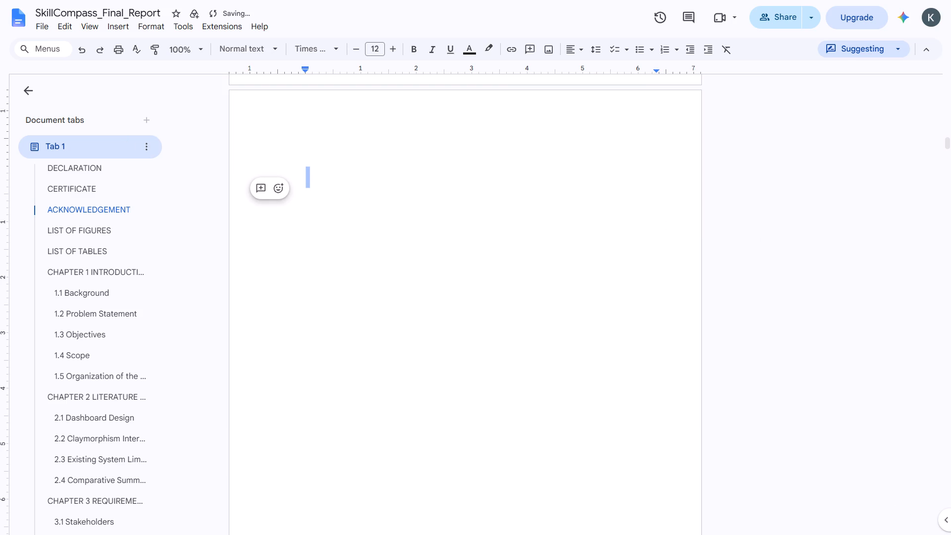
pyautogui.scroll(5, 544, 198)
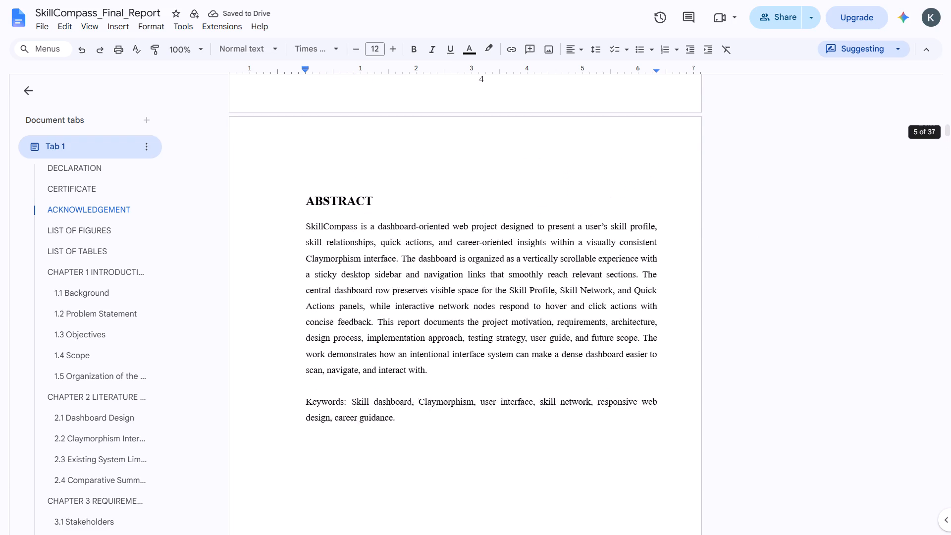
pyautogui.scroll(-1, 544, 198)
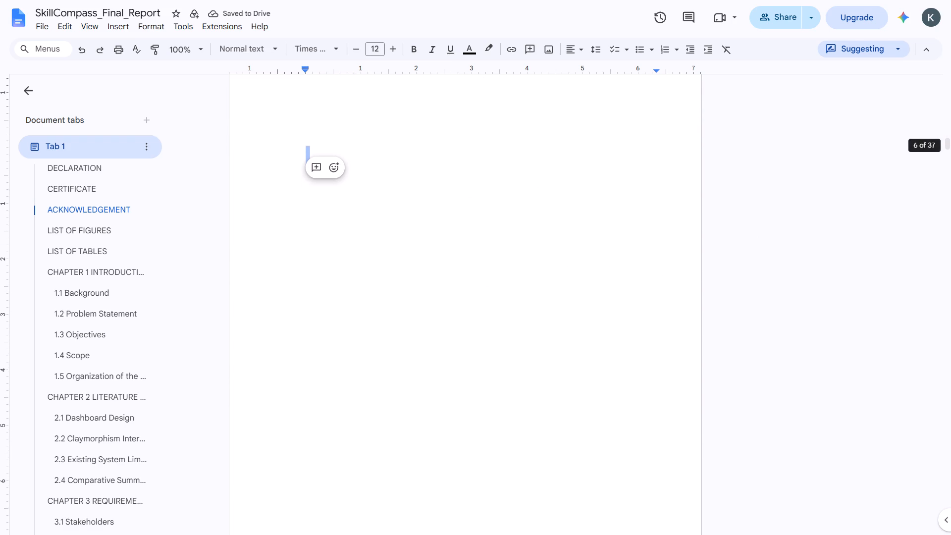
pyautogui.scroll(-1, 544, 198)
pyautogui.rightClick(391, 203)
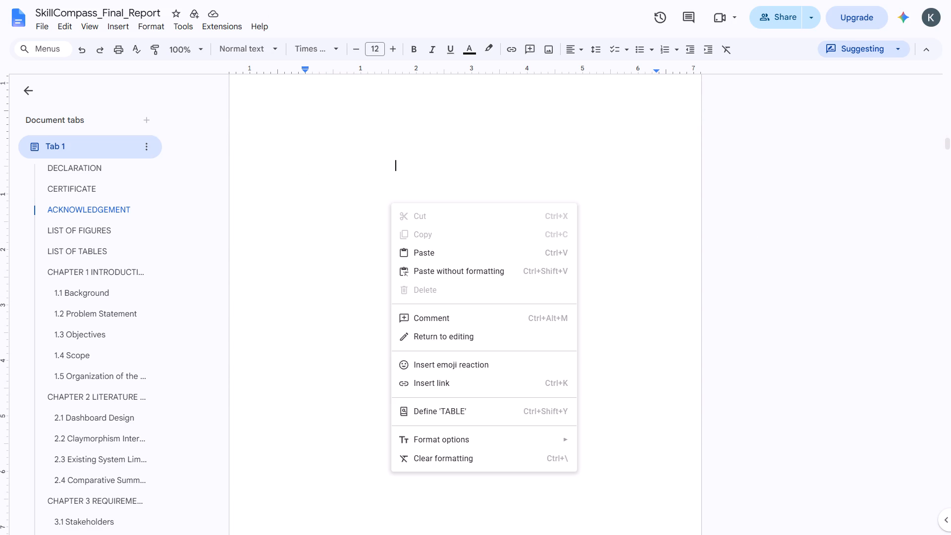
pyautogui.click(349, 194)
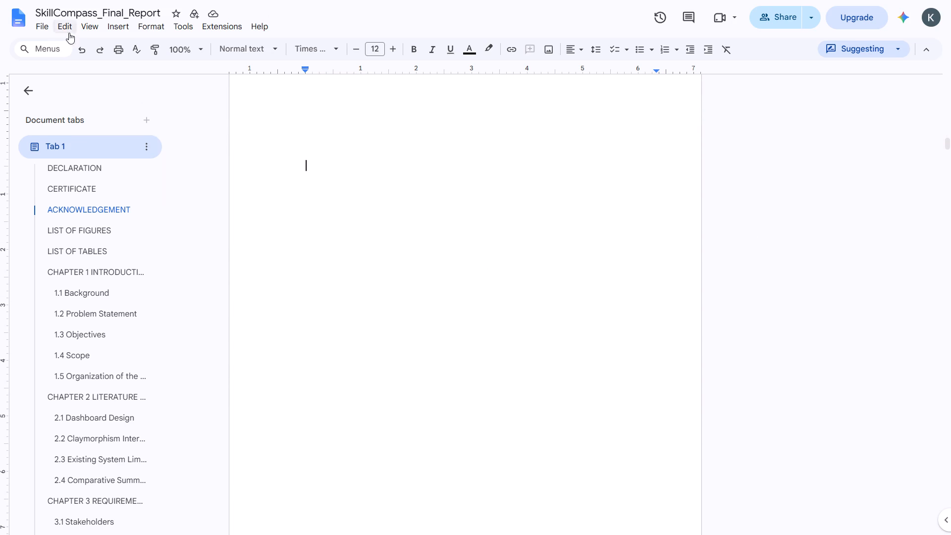
# Check the page setup for Section 2, including orientation and margins, and leave it without applying changes.
pyautogui.click(42, 28)
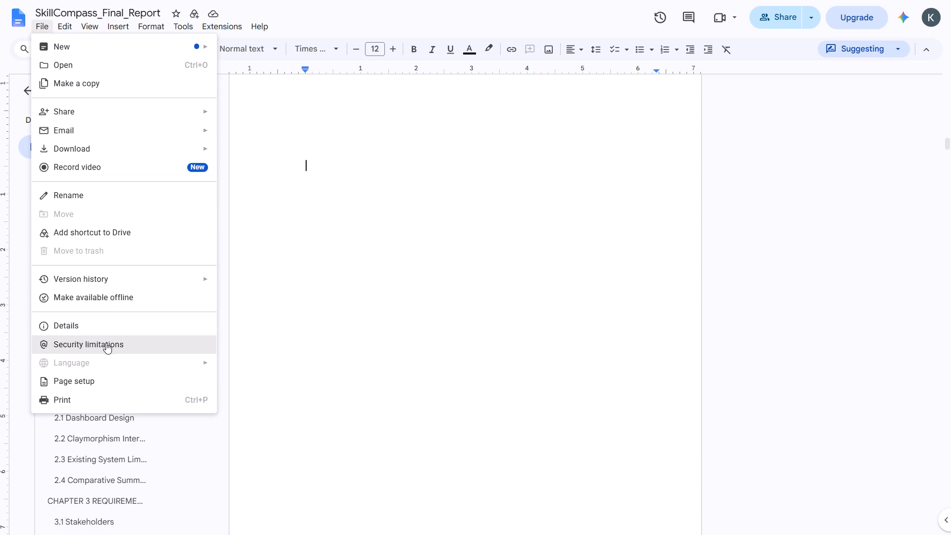
pyautogui.click(83, 381)
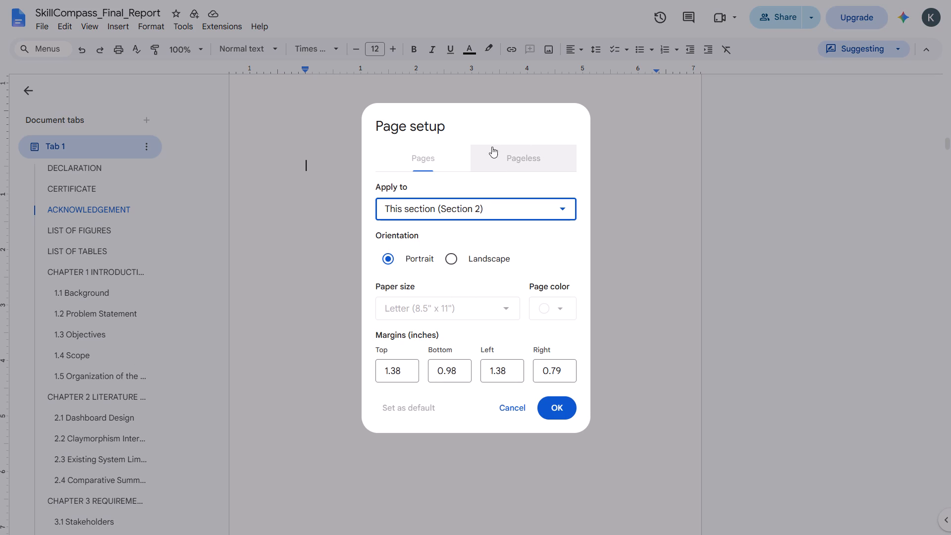
pyautogui.click(610, 152)
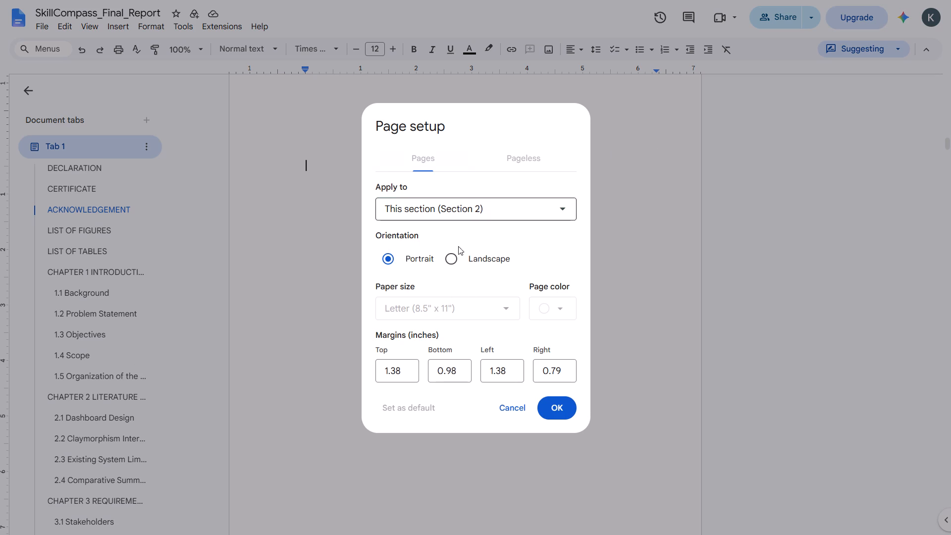
pyautogui.click(515, 408)
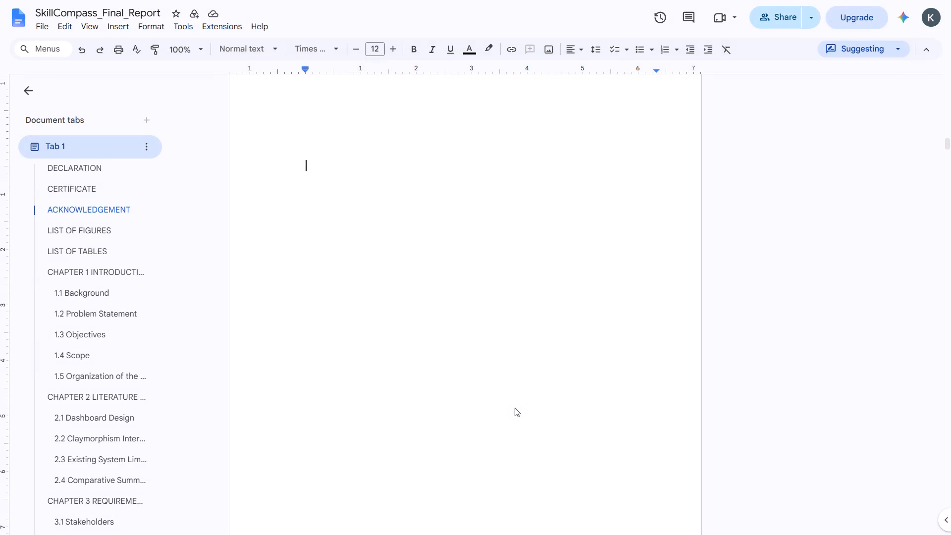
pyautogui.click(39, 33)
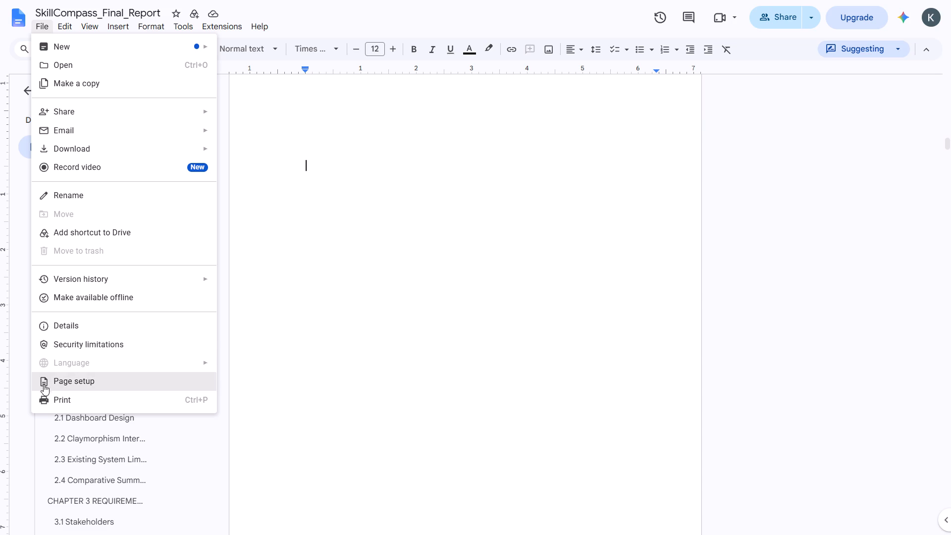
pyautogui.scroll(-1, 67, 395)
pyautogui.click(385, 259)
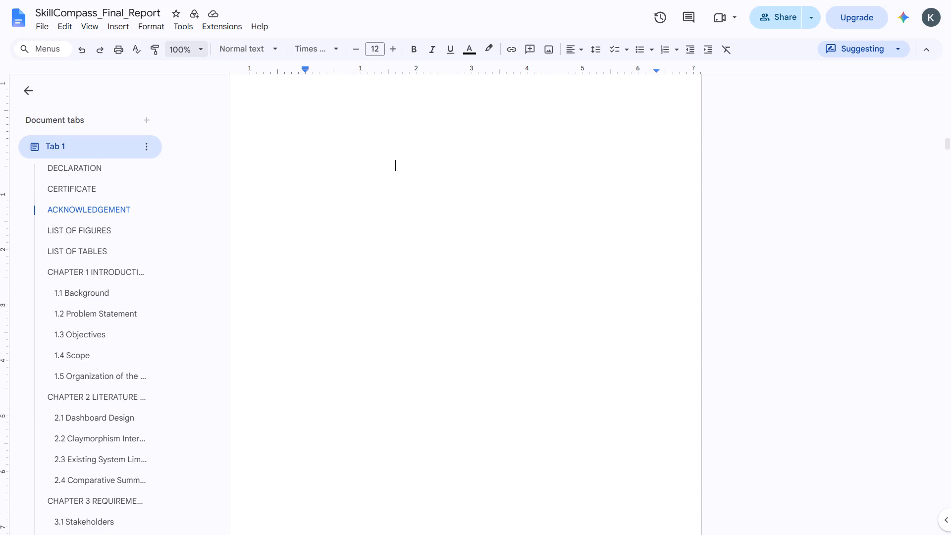
# Open the print preview of the report and examine the pages up to Chapter 3 for remaining blank pages.
pyautogui.click(117, 46)
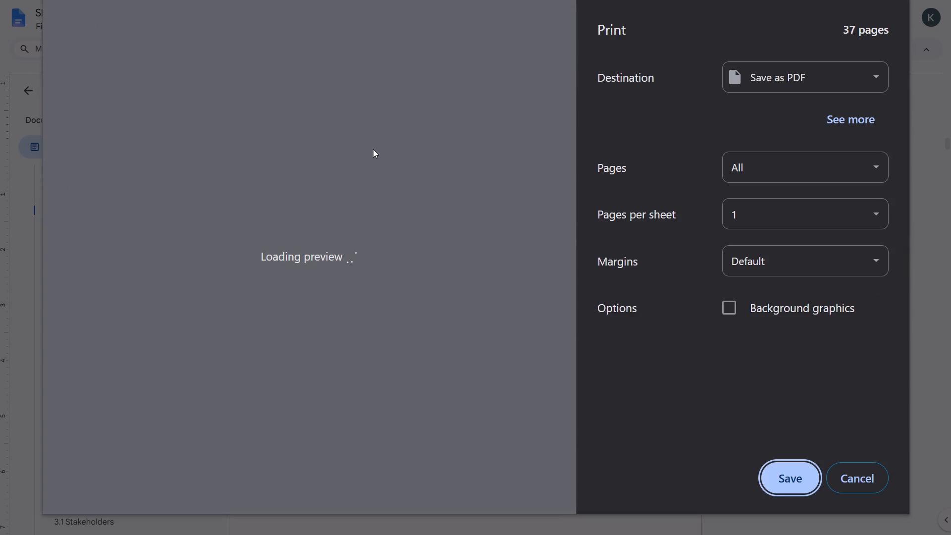
pyautogui.scroll(-9, 503, 169)
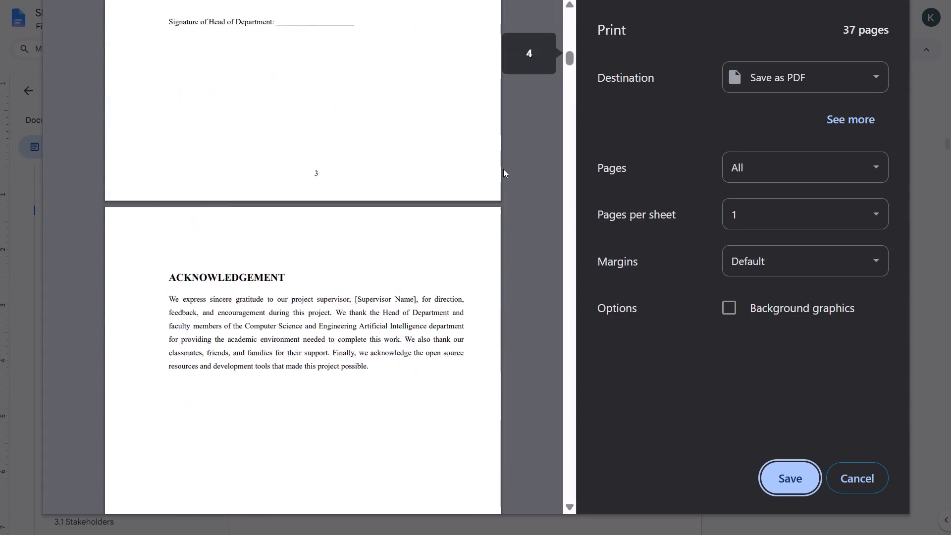
pyautogui.scroll(-8, 503, 169)
pyautogui.scroll(3, 503, 169)
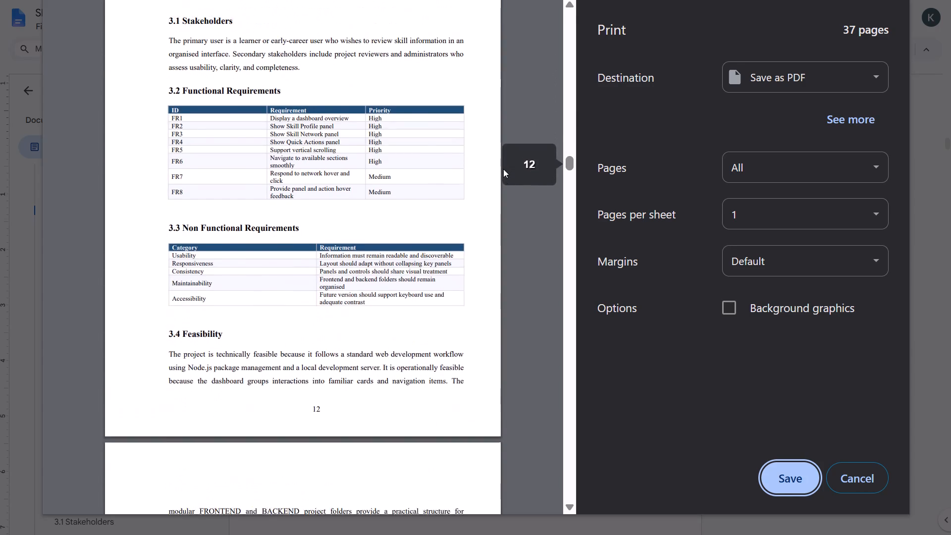
pyautogui.scroll(1, 503, 169)
pyautogui.scroll(-2, 503, 169)
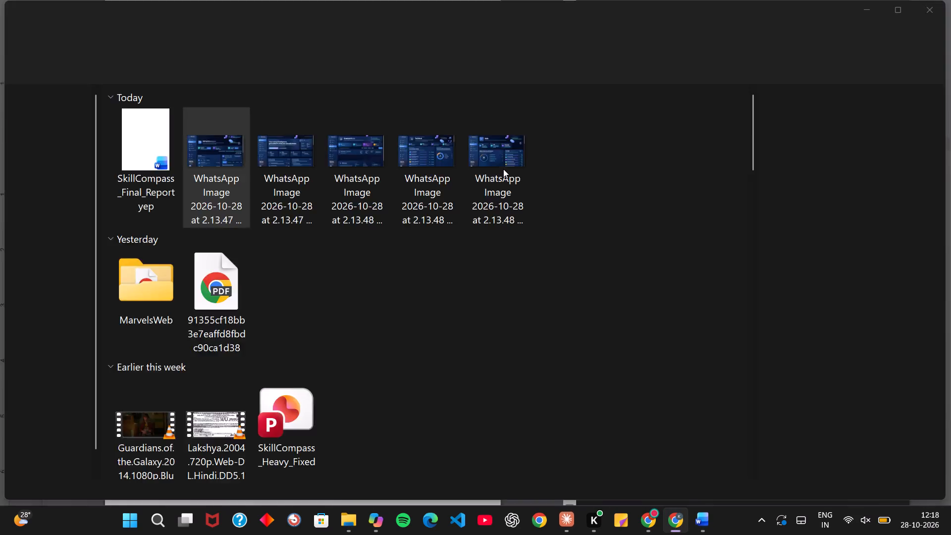
pyautogui.scroll(2, 503, 169)
pyautogui.scroll(3, 490, 214)
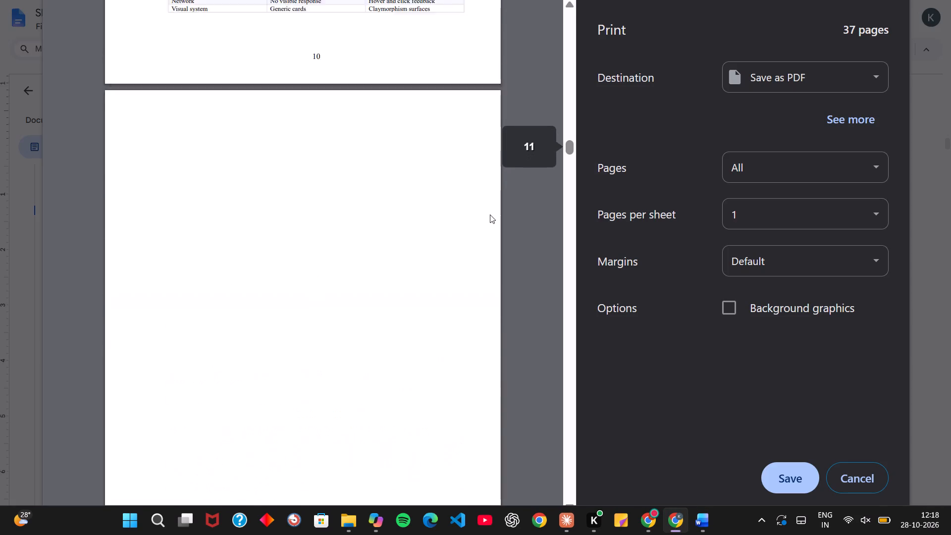
pyautogui.scroll(-1, 490, 214)
pyautogui.scroll(2, 490, 214)
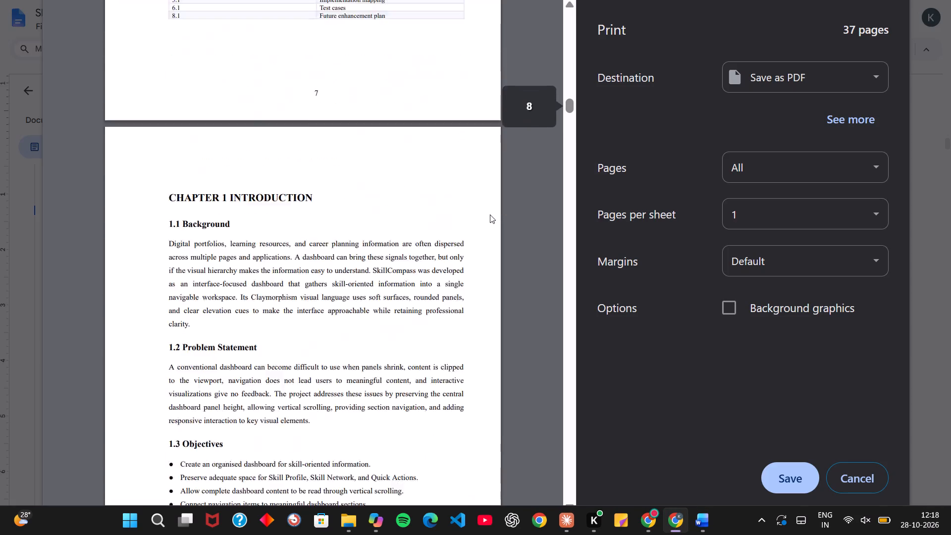
pyautogui.scroll(6, 490, 214)
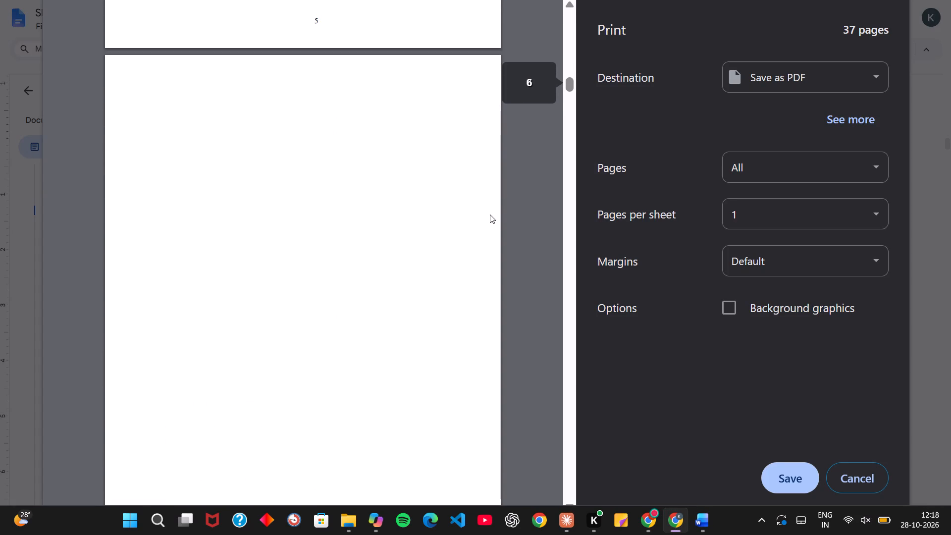
pyautogui.scroll(6, 490, 214)
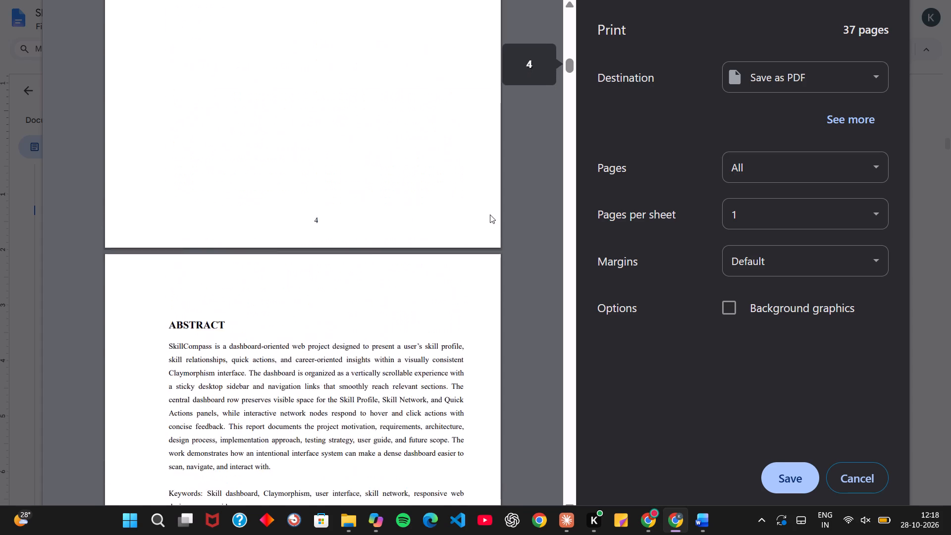
pyautogui.scroll(6, 490, 214)
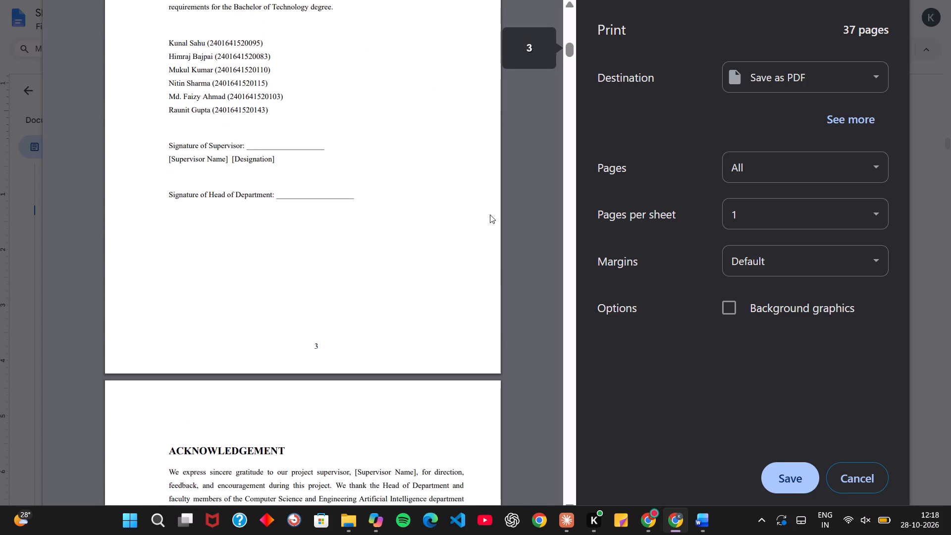
pyautogui.scroll(9, 490, 214)
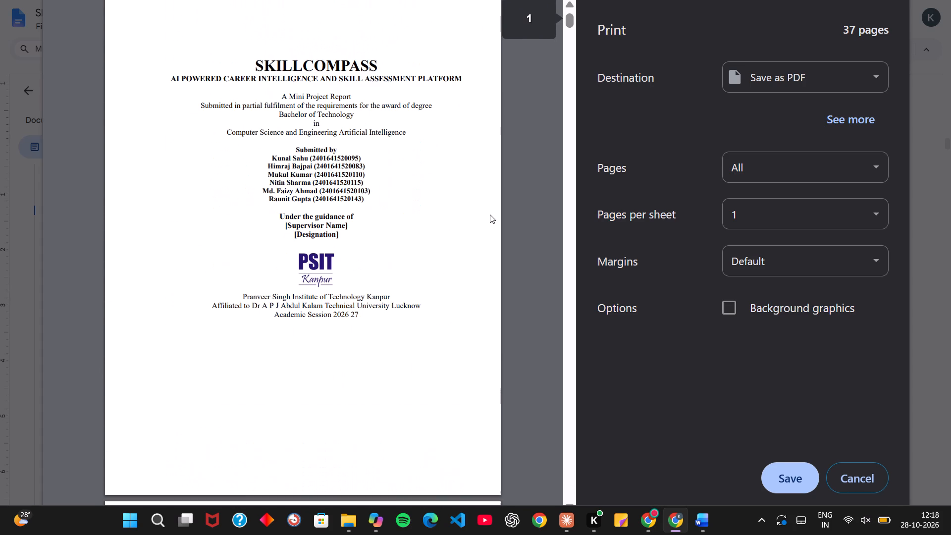
pyautogui.scroll(13, 490, 214)
# Review the whole report in the print preview, from the cover through the appendices and back, and leave without saving.
pyautogui.scroll(-16, 490, 214)
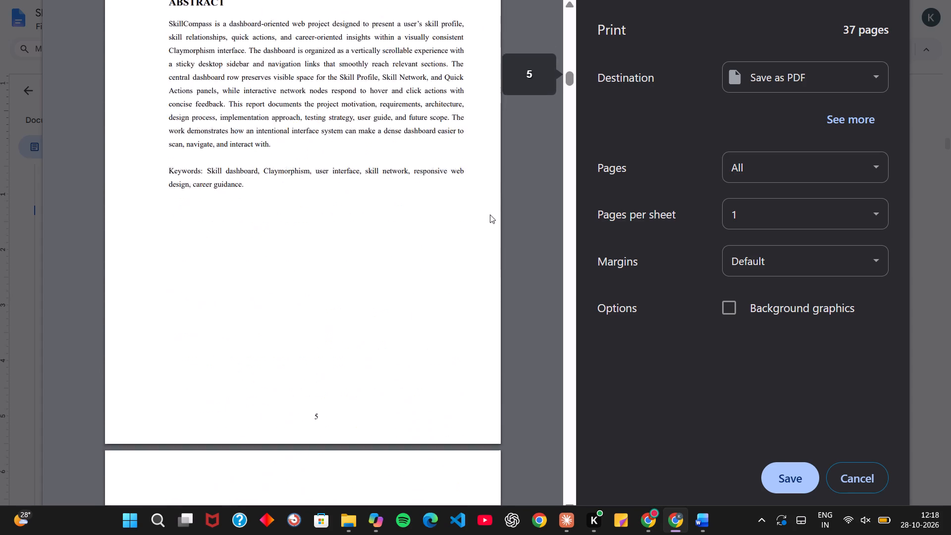
pyautogui.scroll(-7, 490, 214)
pyautogui.scroll(-20, 490, 214)
pyautogui.scroll(-6, 490, 214)
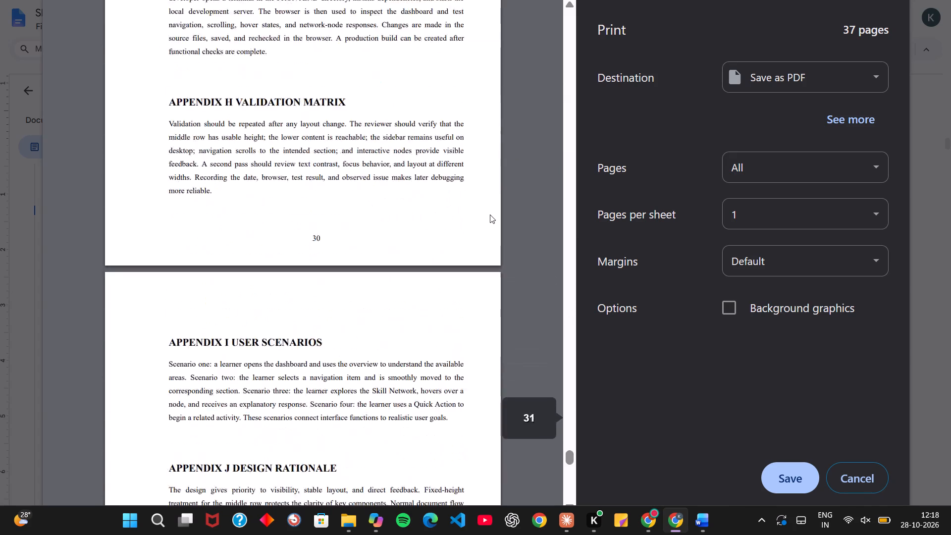
pyautogui.scroll(-10, 490, 214)
pyautogui.scroll(7, 490, 214)
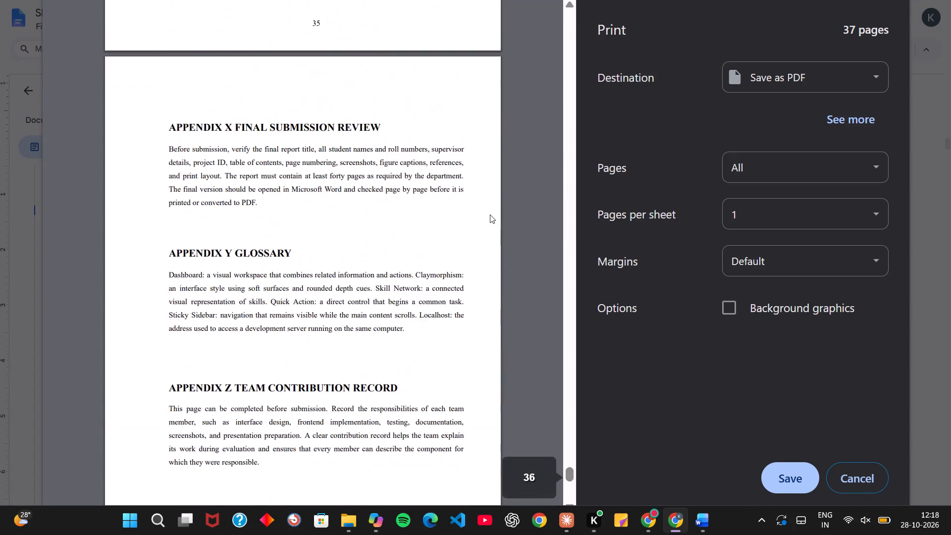
pyautogui.scroll(8, 490, 214)
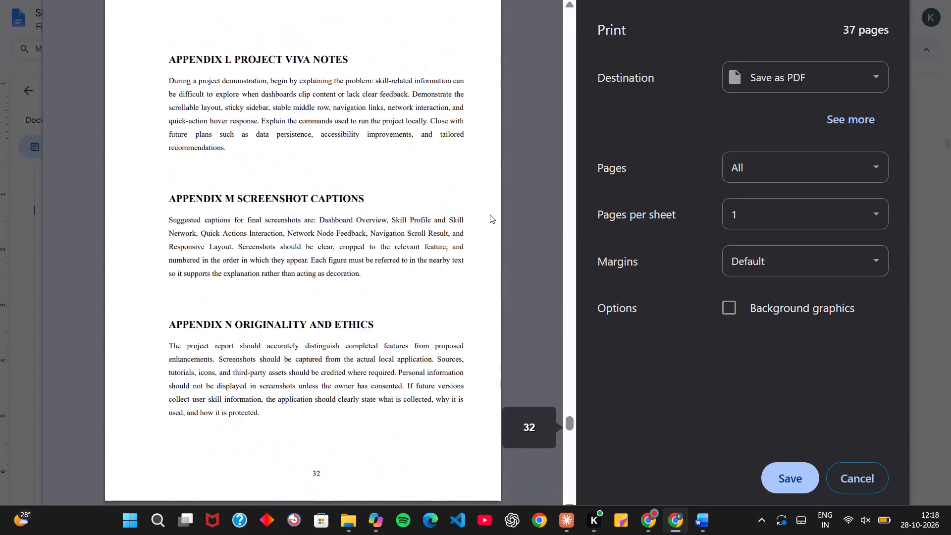
pyautogui.scroll(5, 490, 214)
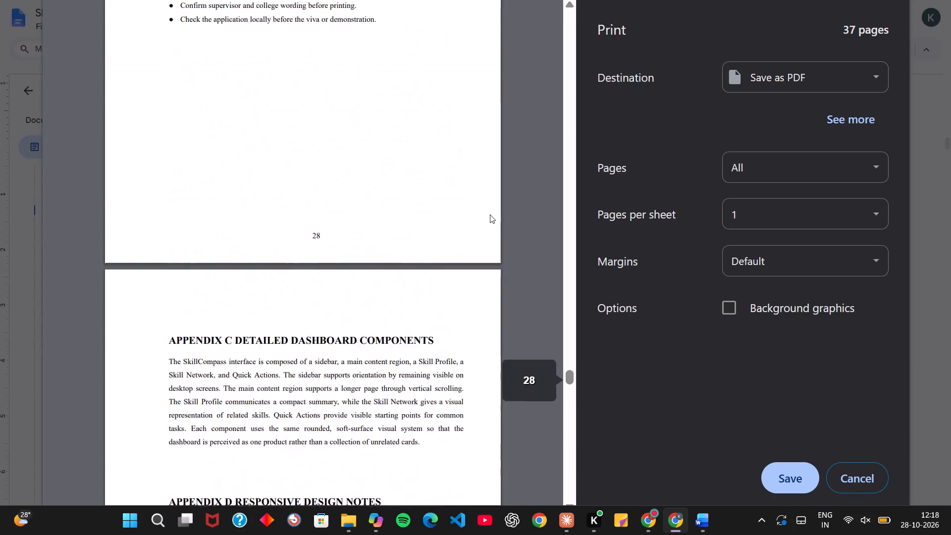
pyautogui.scroll(12, 490, 214)
pyautogui.scroll(10, 490, 214)
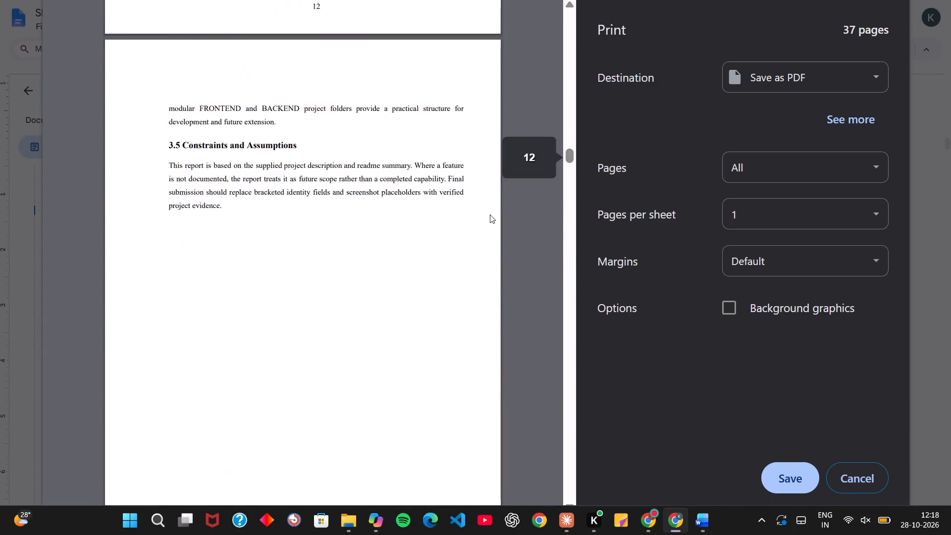
pyautogui.scroll(11, 490, 214)
pyautogui.scroll(12, 490, 214)
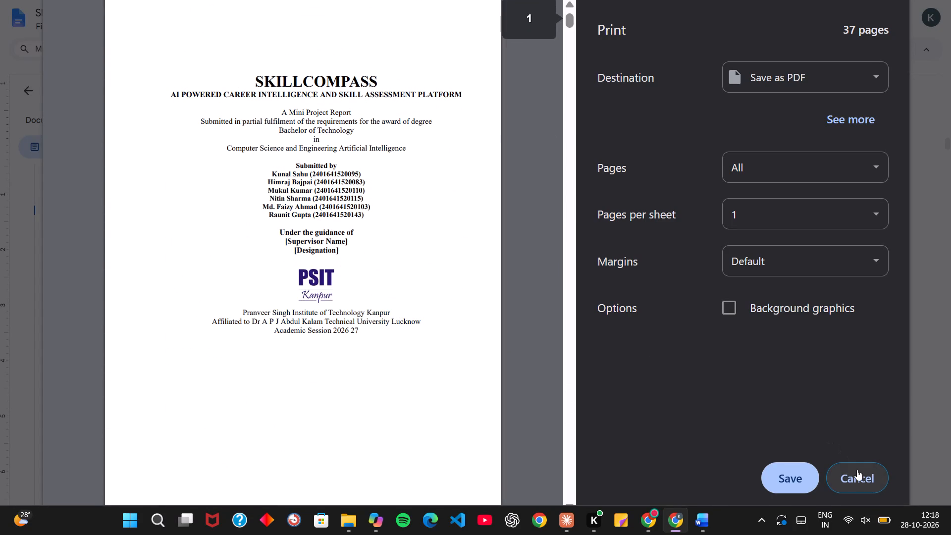
pyautogui.click(855, 479)
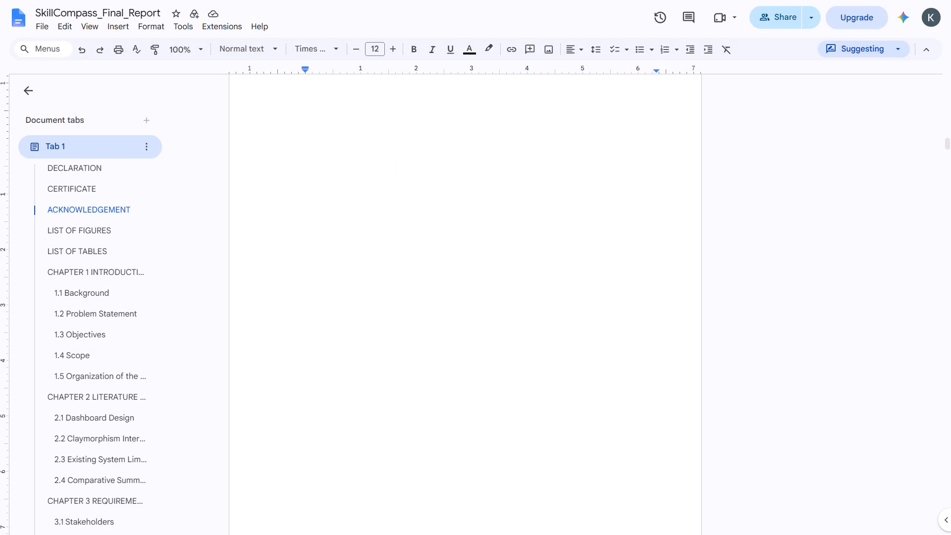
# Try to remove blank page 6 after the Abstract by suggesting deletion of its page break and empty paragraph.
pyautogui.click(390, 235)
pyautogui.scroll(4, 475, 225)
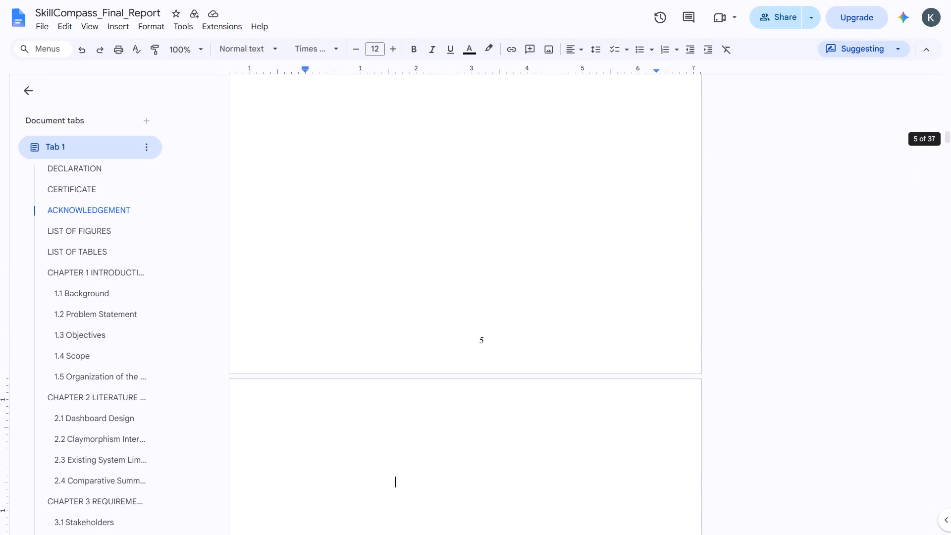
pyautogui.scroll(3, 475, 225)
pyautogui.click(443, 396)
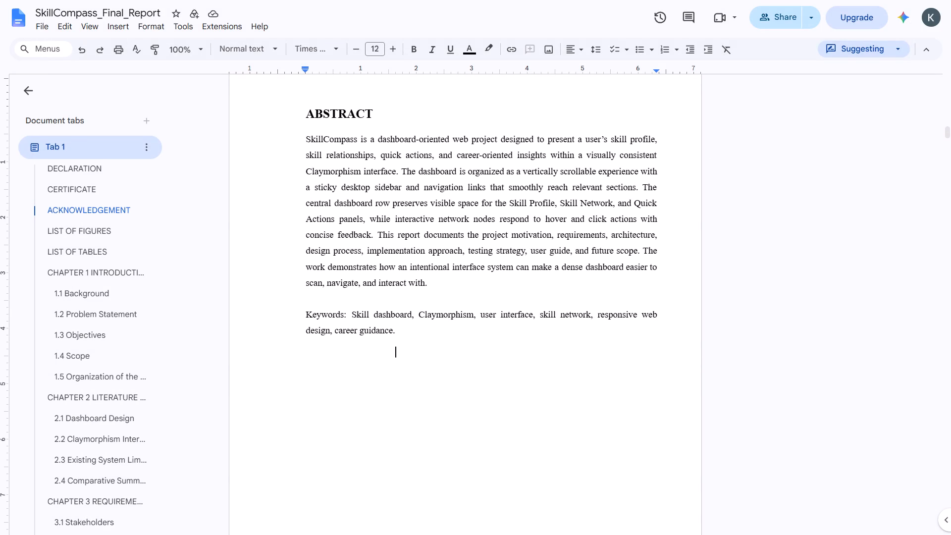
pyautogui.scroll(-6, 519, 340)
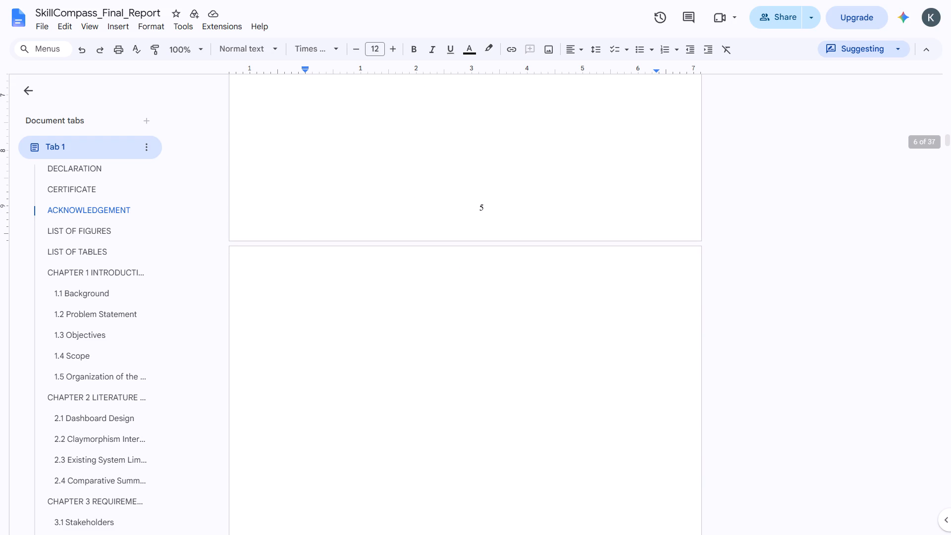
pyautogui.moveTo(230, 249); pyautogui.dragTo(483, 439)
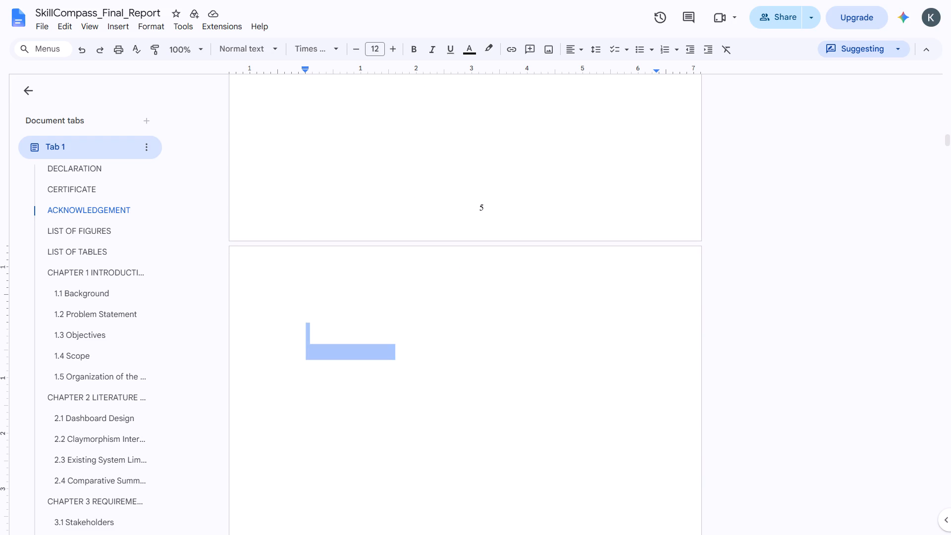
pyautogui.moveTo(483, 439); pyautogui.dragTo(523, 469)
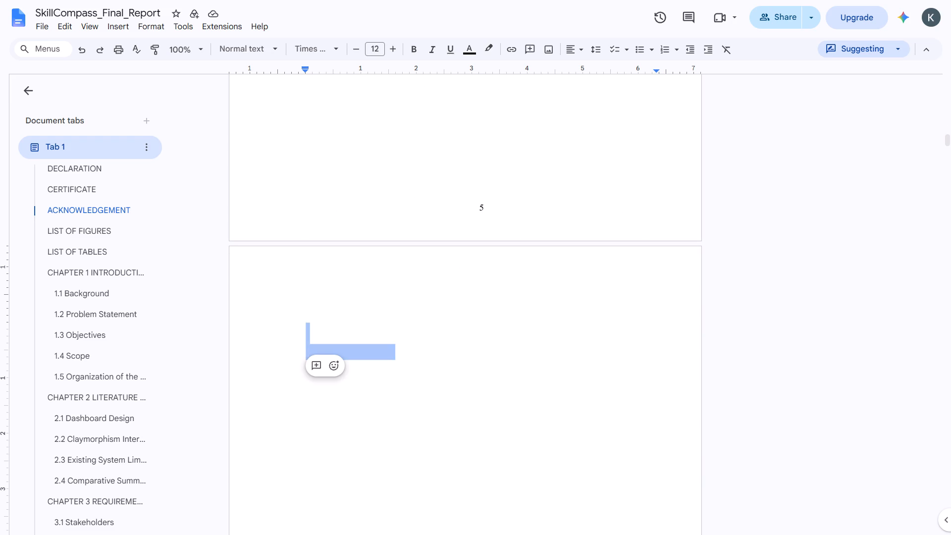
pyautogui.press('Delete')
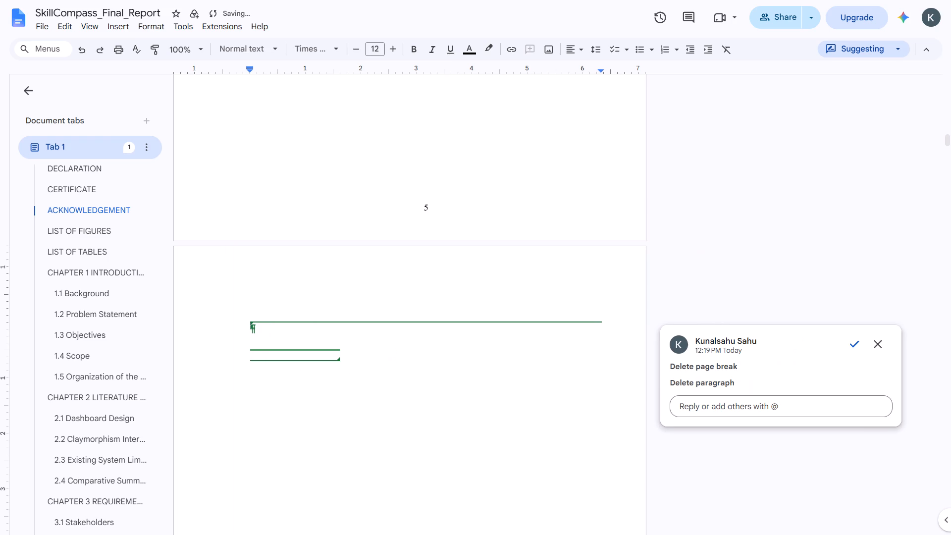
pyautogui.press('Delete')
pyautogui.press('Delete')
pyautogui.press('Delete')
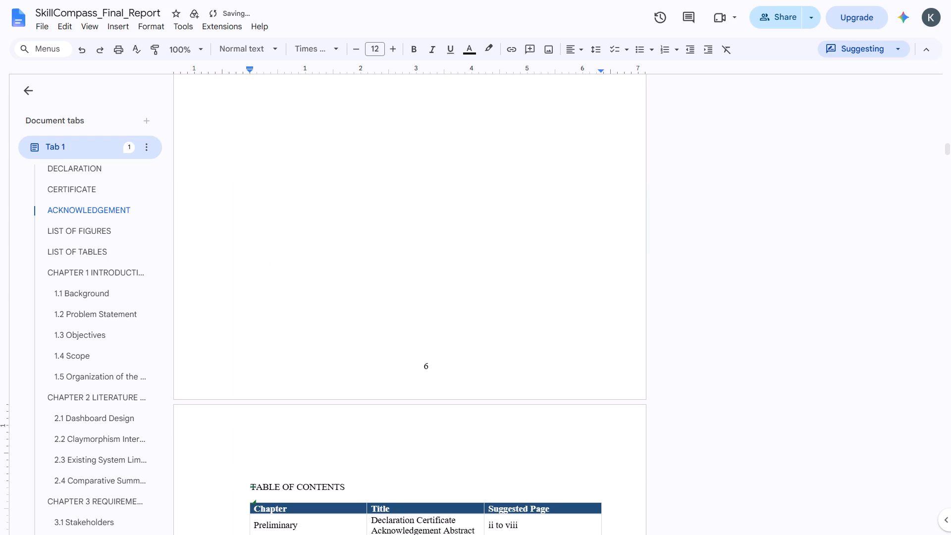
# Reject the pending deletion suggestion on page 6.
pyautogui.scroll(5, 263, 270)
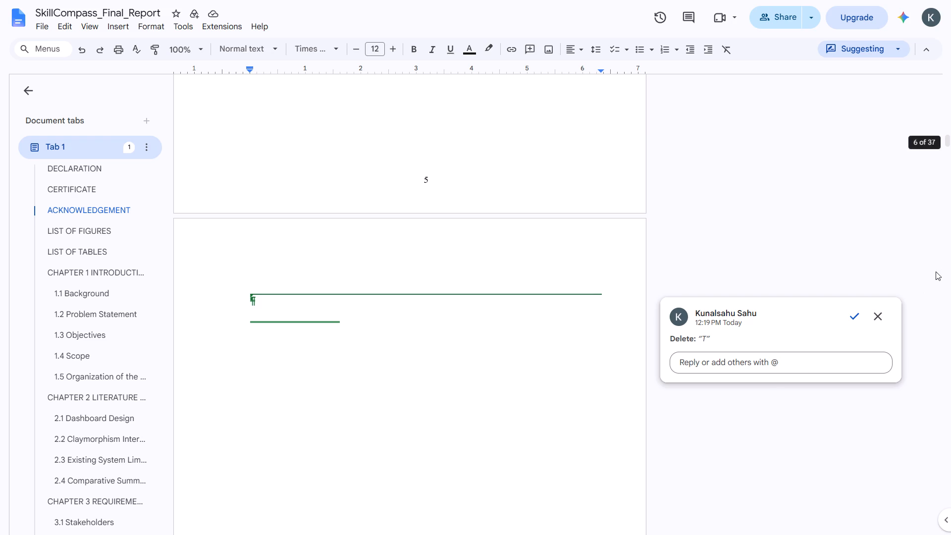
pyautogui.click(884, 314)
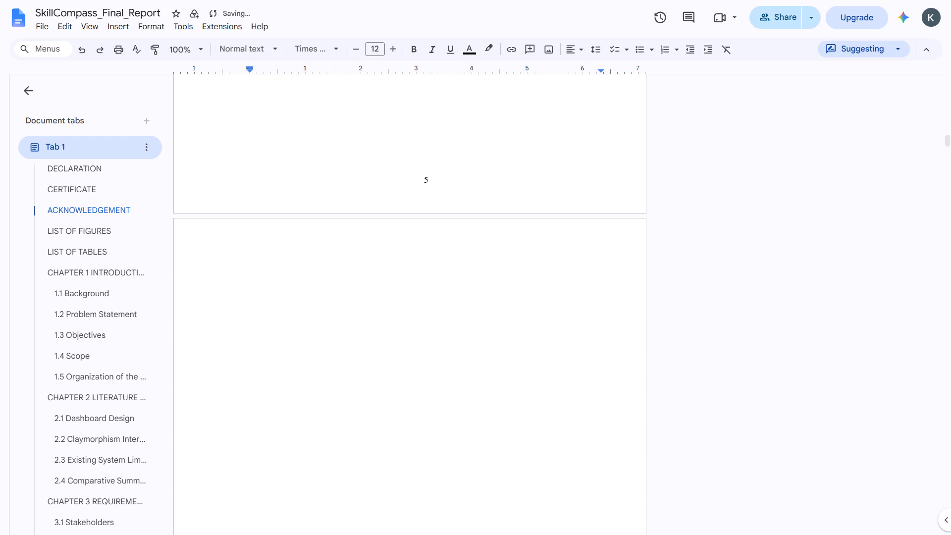
# Suggest deleting only the page break and empty paragraph on blank page 6, and inspect the suggestion's details.
pyautogui.moveTo(289, 248); pyautogui.dragTo(471, 439)
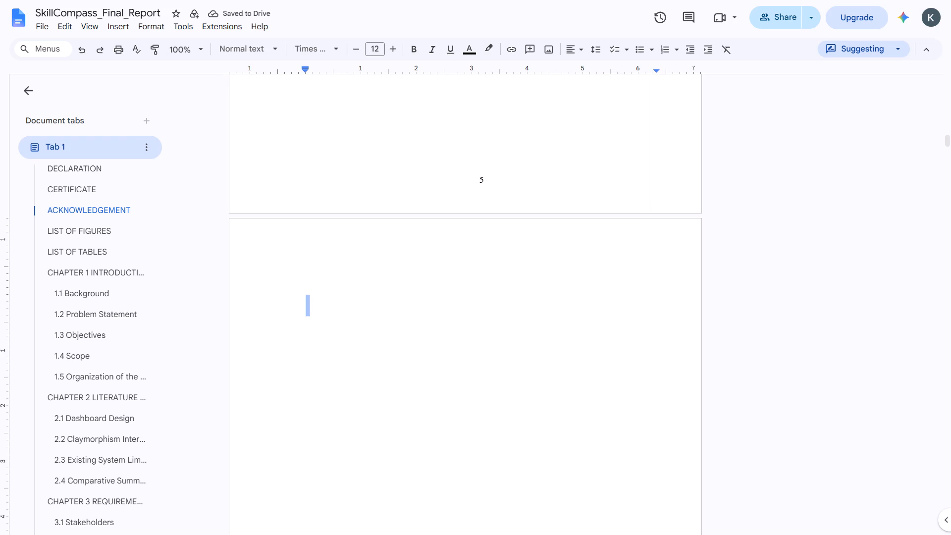
pyautogui.moveTo(471, 439); pyautogui.dragTo(555, 526)
pyautogui.press('Delete')
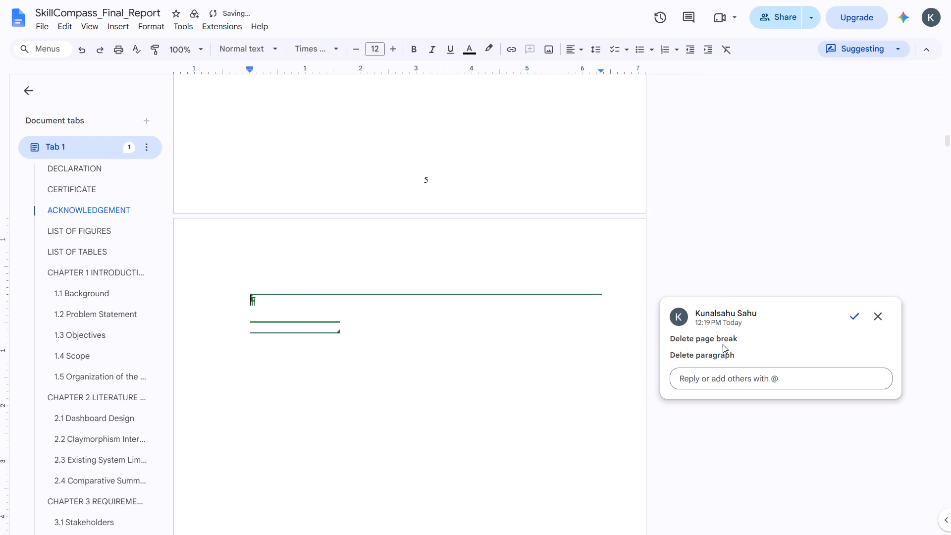
pyautogui.click(709, 338)
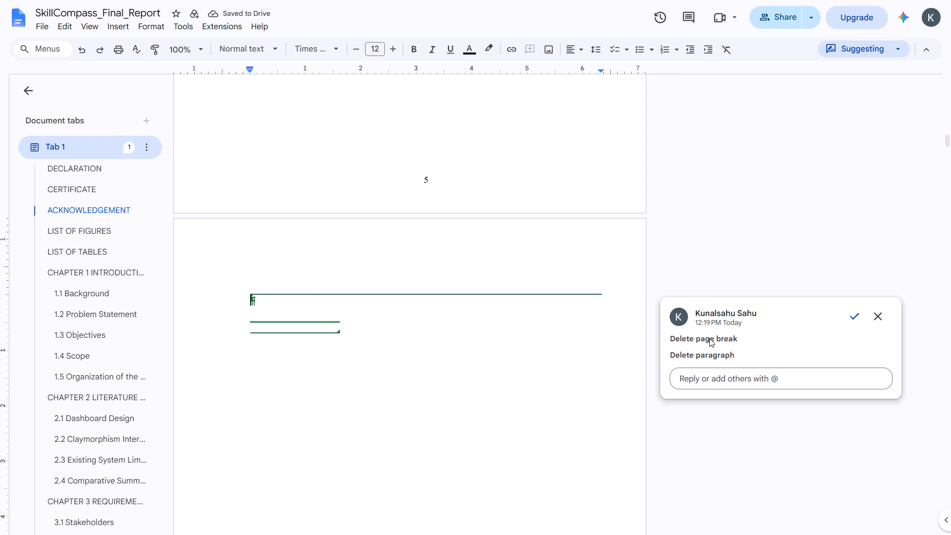
pyautogui.doubleClick(709, 338)
pyautogui.moveTo(709, 338); pyautogui.dragTo(723, 352)
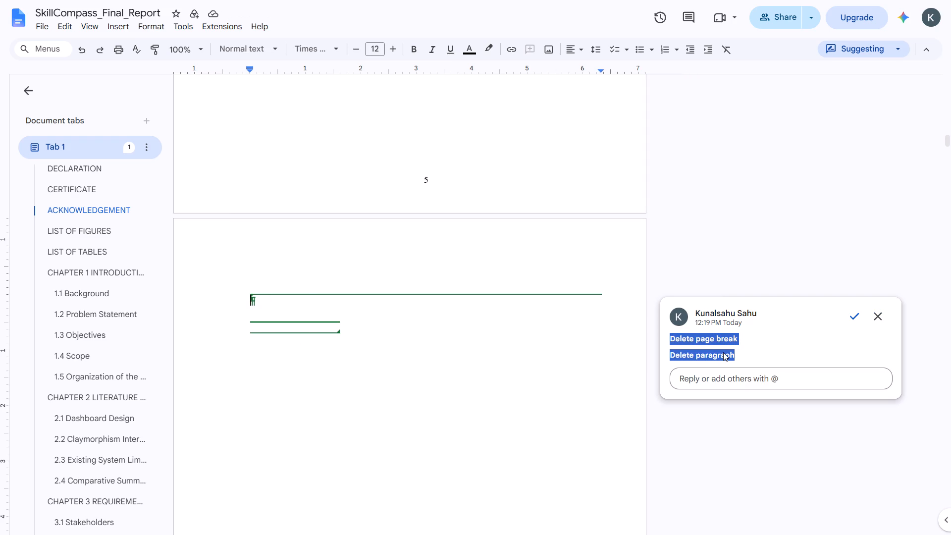
pyautogui.click(809, 334)
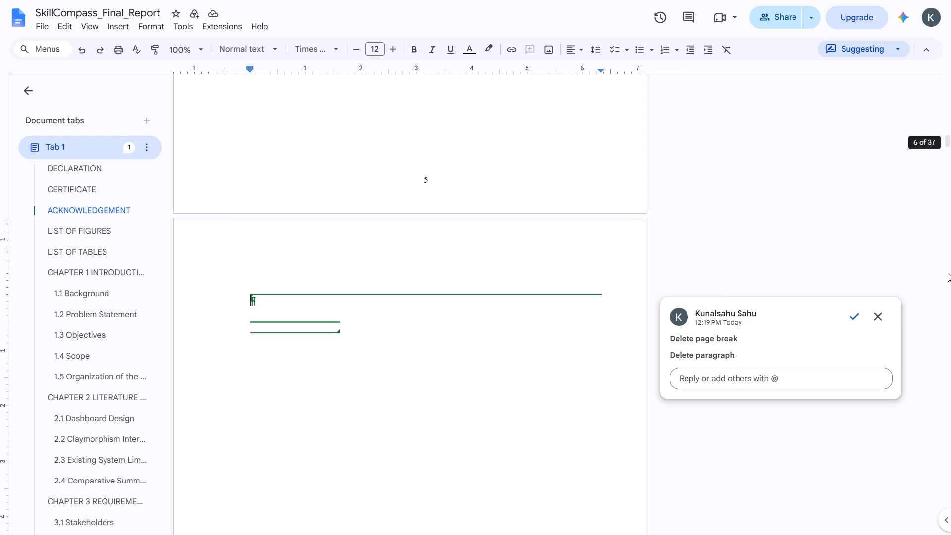
# Reject the pending suggestion that deletes the page break and paragraph on page 6.
pyautogui.click(876, 315)
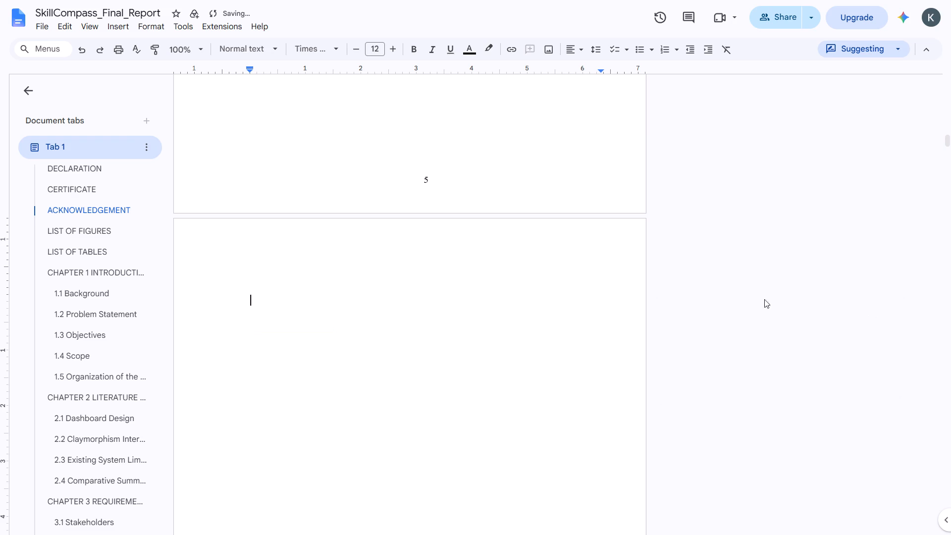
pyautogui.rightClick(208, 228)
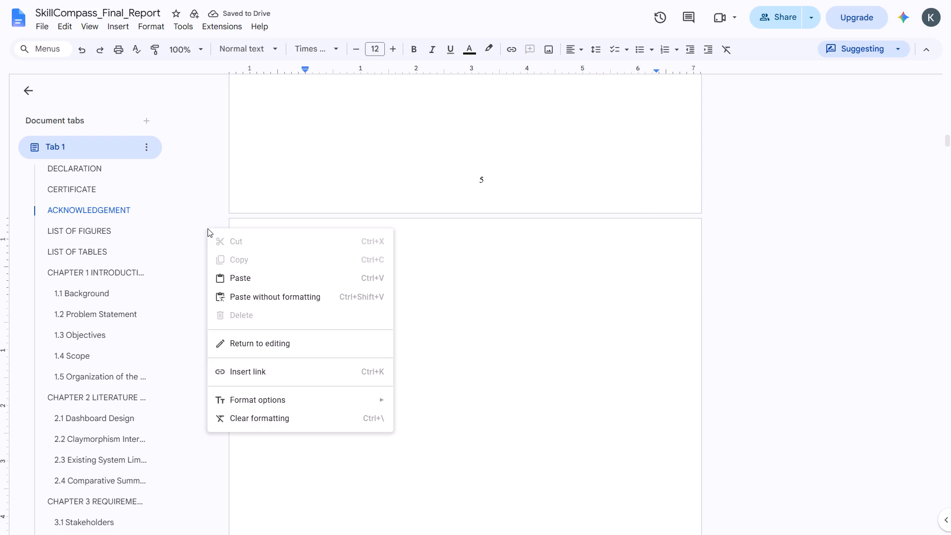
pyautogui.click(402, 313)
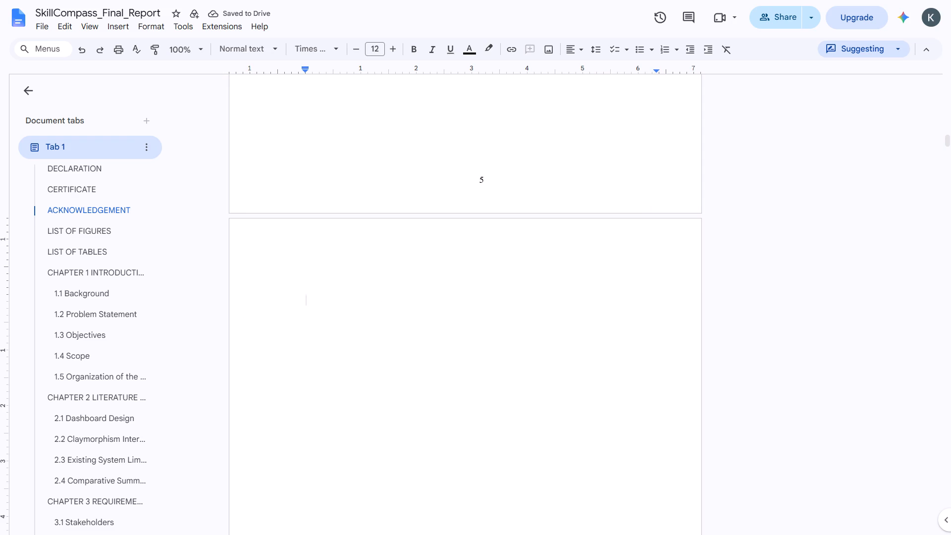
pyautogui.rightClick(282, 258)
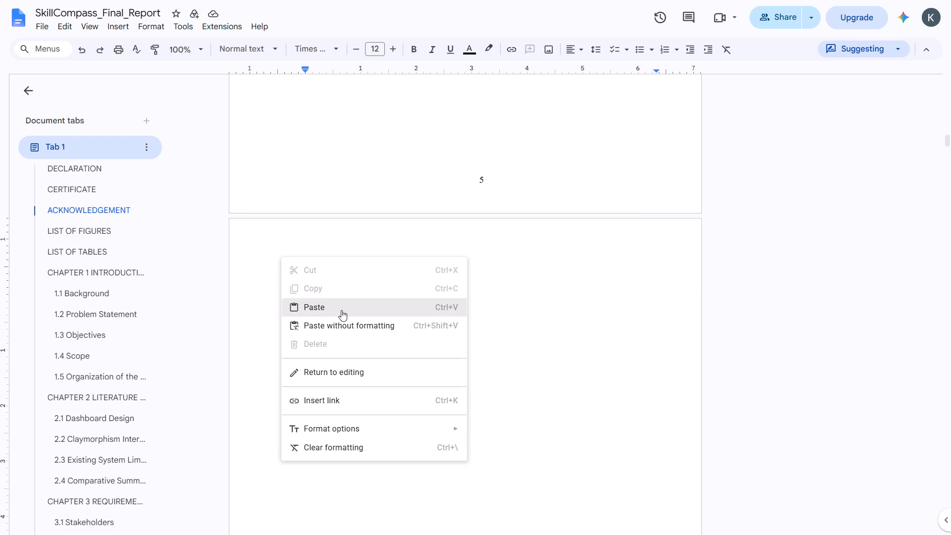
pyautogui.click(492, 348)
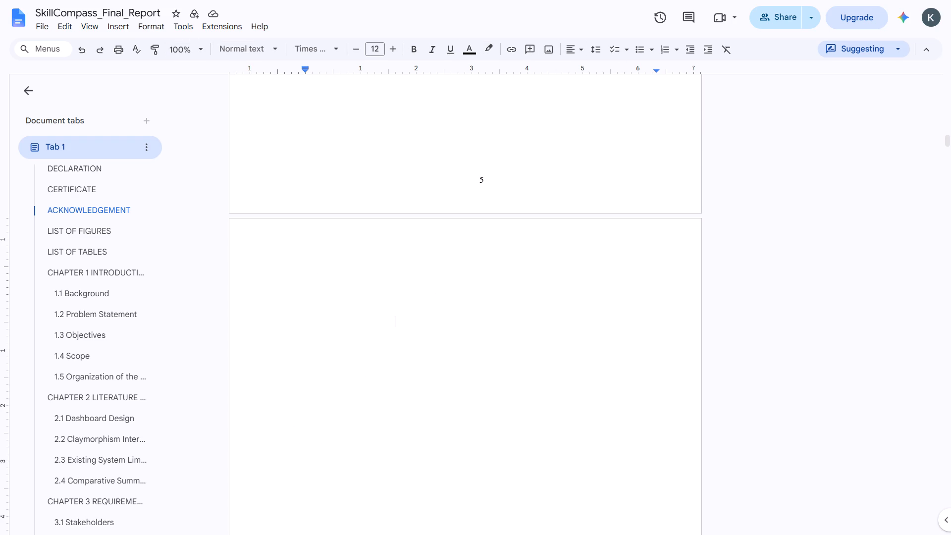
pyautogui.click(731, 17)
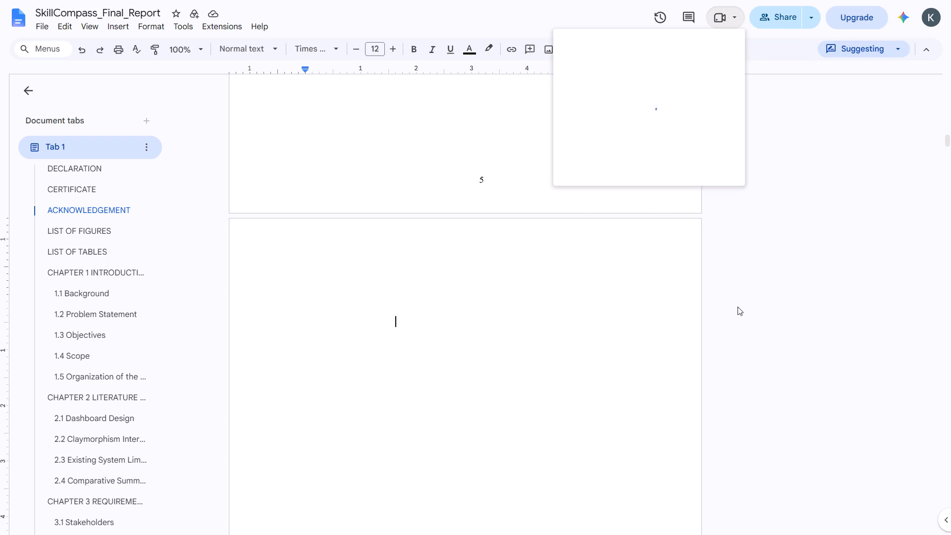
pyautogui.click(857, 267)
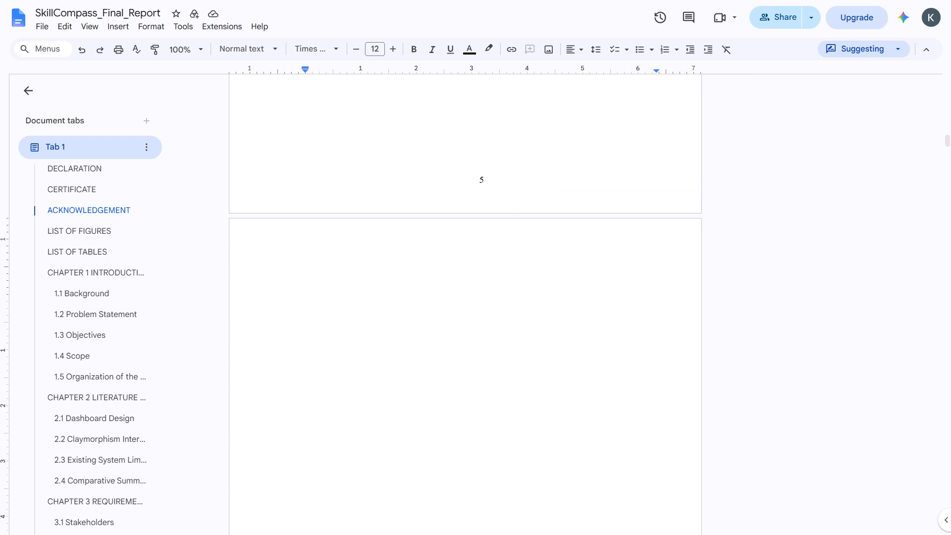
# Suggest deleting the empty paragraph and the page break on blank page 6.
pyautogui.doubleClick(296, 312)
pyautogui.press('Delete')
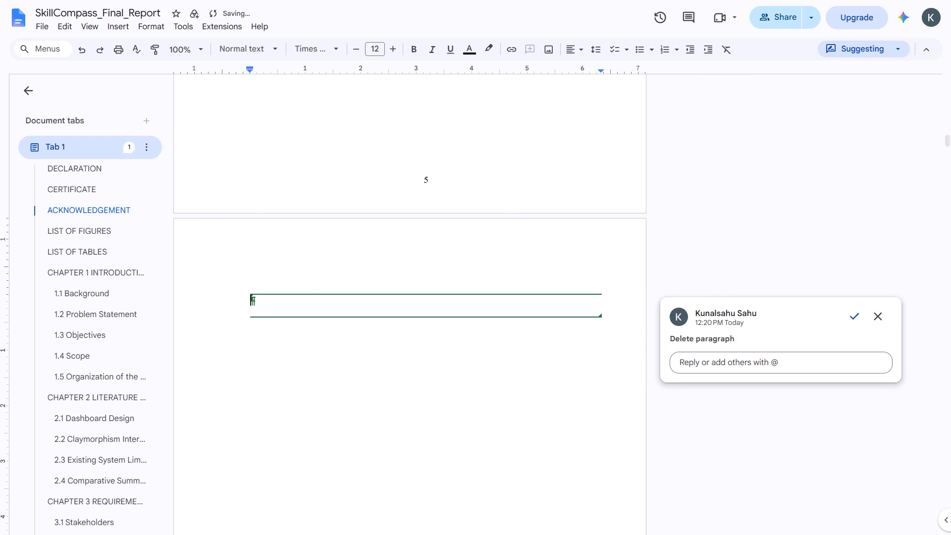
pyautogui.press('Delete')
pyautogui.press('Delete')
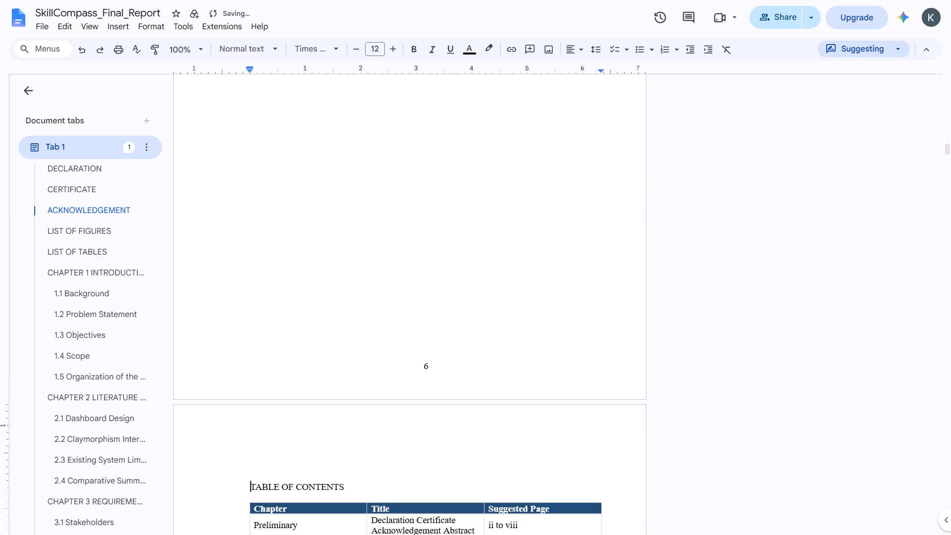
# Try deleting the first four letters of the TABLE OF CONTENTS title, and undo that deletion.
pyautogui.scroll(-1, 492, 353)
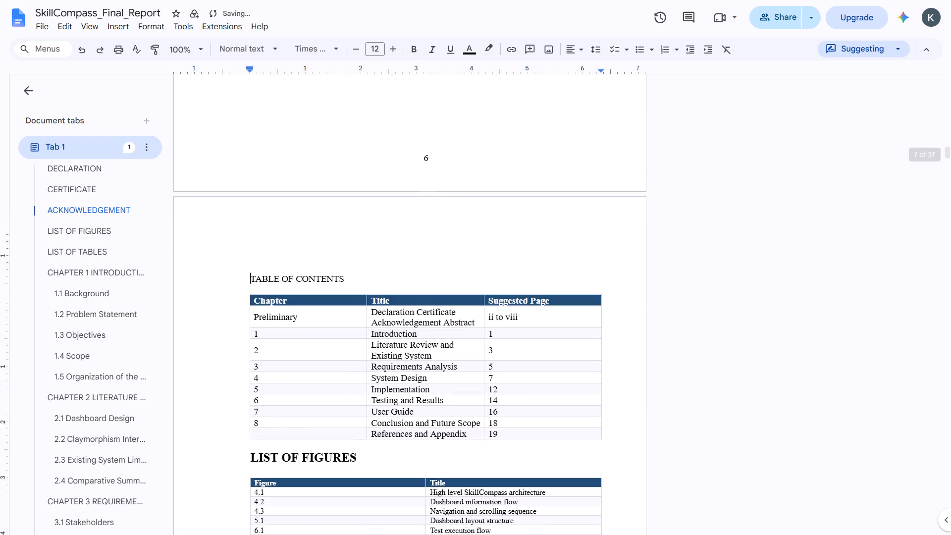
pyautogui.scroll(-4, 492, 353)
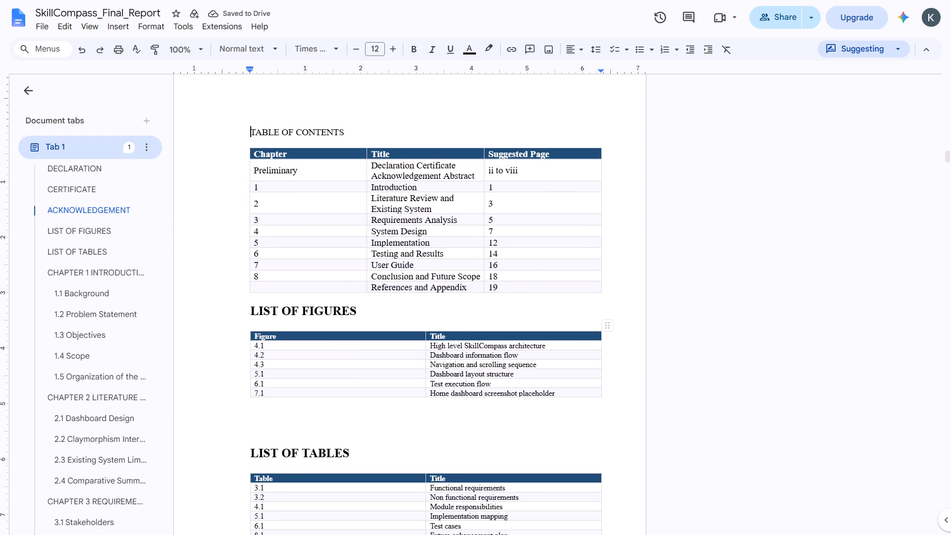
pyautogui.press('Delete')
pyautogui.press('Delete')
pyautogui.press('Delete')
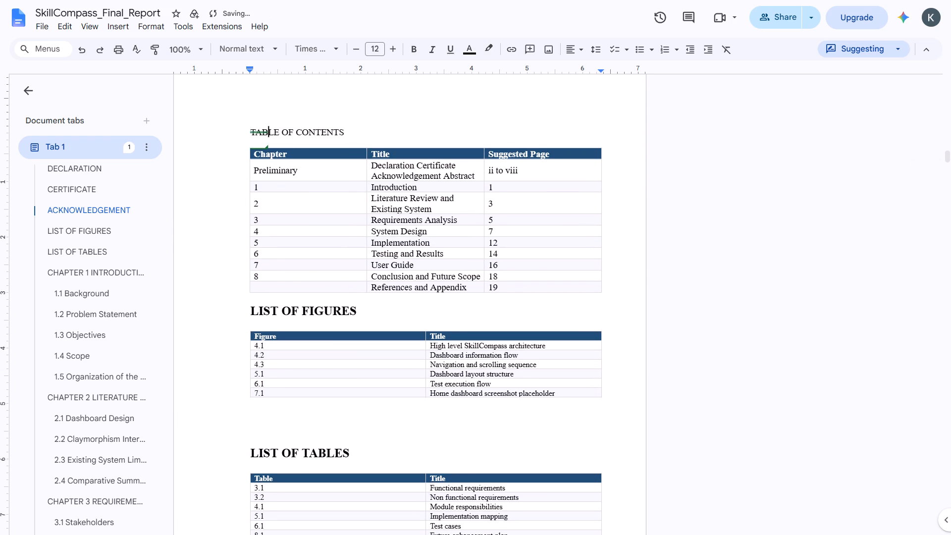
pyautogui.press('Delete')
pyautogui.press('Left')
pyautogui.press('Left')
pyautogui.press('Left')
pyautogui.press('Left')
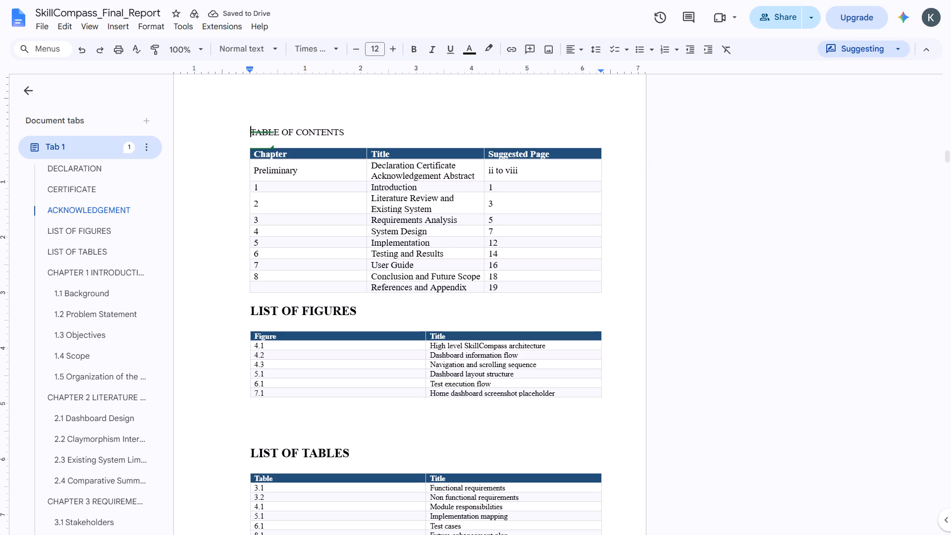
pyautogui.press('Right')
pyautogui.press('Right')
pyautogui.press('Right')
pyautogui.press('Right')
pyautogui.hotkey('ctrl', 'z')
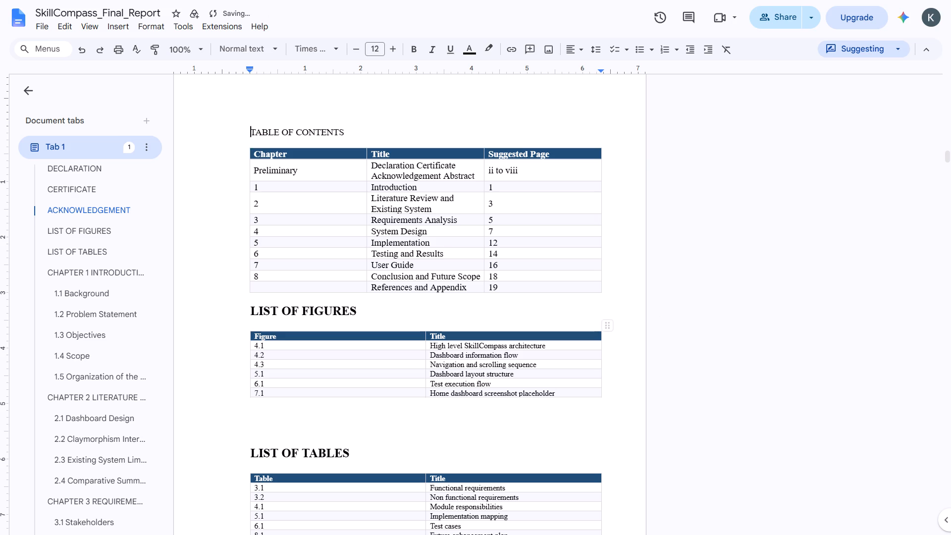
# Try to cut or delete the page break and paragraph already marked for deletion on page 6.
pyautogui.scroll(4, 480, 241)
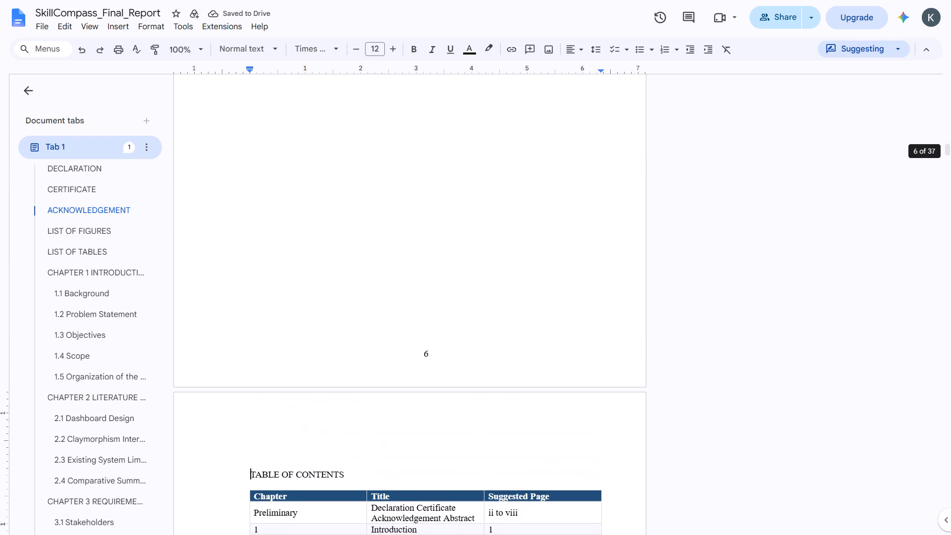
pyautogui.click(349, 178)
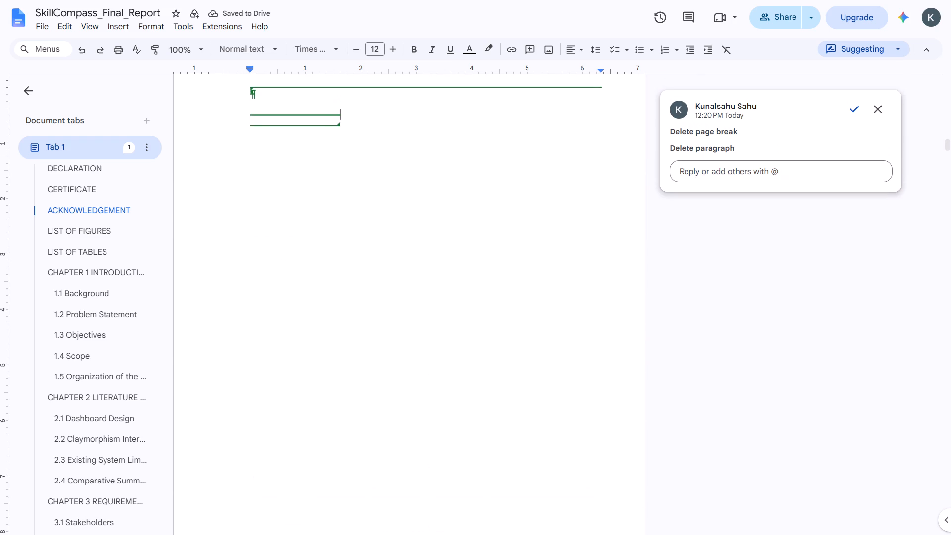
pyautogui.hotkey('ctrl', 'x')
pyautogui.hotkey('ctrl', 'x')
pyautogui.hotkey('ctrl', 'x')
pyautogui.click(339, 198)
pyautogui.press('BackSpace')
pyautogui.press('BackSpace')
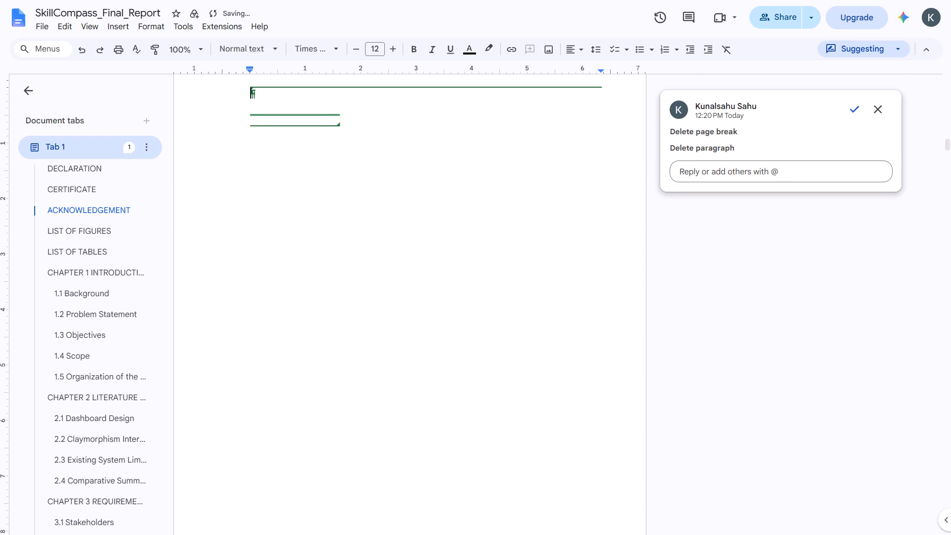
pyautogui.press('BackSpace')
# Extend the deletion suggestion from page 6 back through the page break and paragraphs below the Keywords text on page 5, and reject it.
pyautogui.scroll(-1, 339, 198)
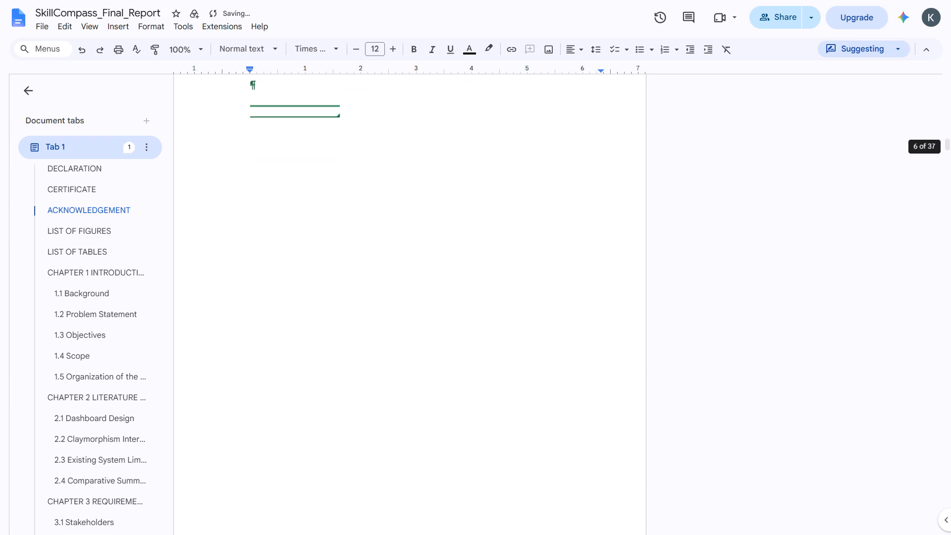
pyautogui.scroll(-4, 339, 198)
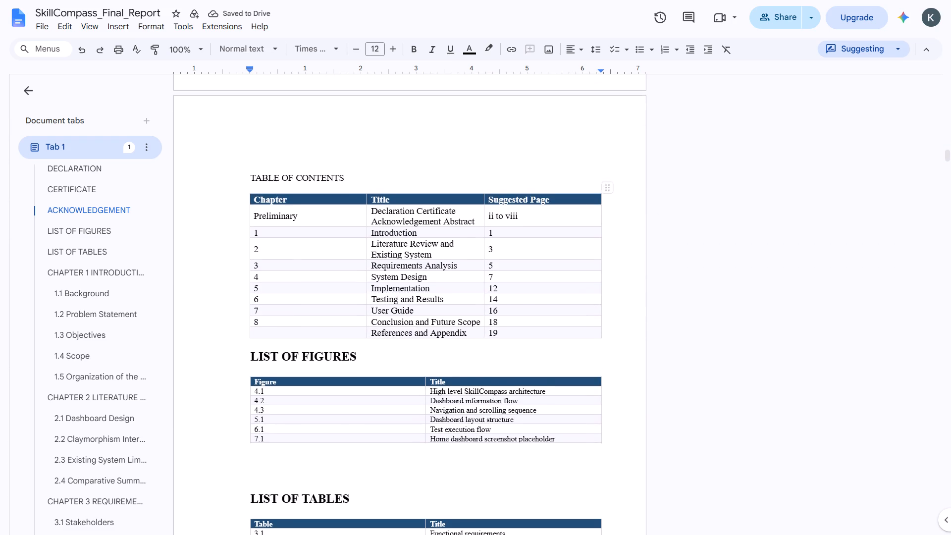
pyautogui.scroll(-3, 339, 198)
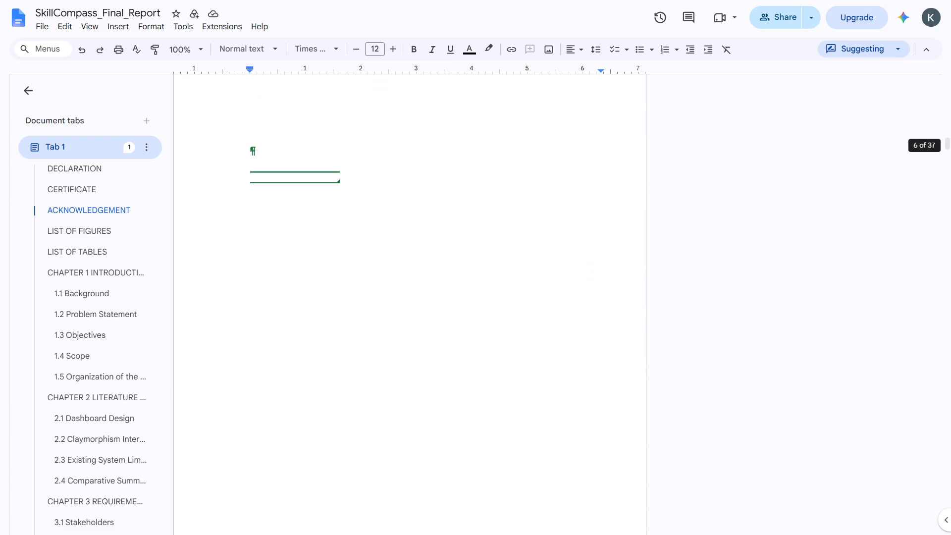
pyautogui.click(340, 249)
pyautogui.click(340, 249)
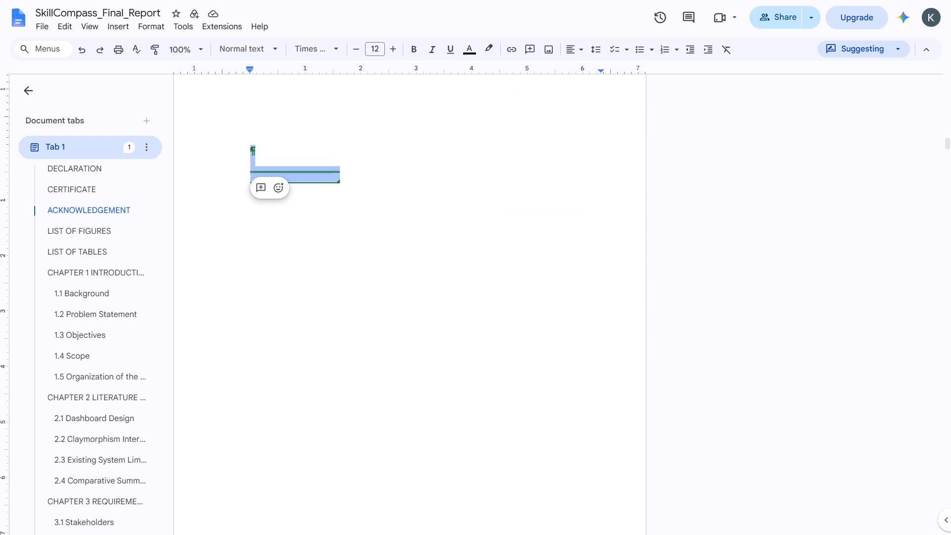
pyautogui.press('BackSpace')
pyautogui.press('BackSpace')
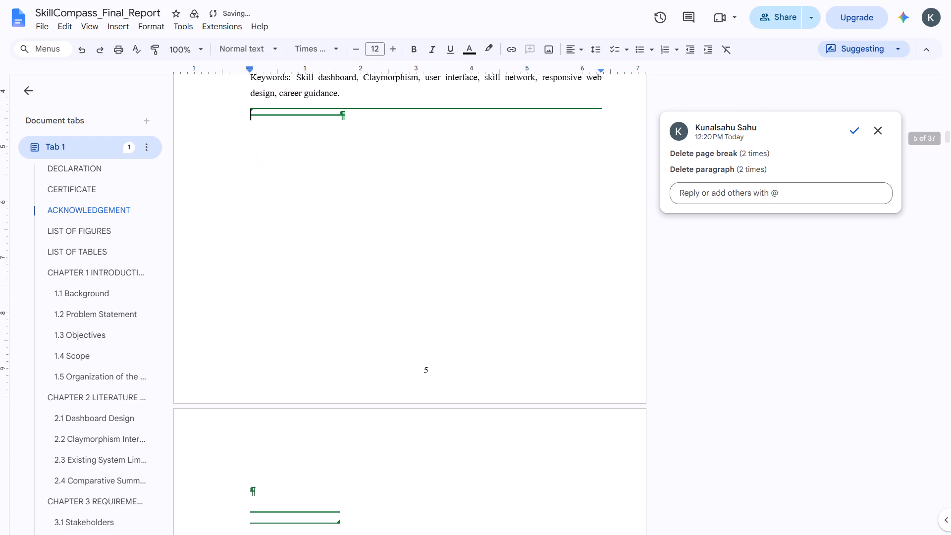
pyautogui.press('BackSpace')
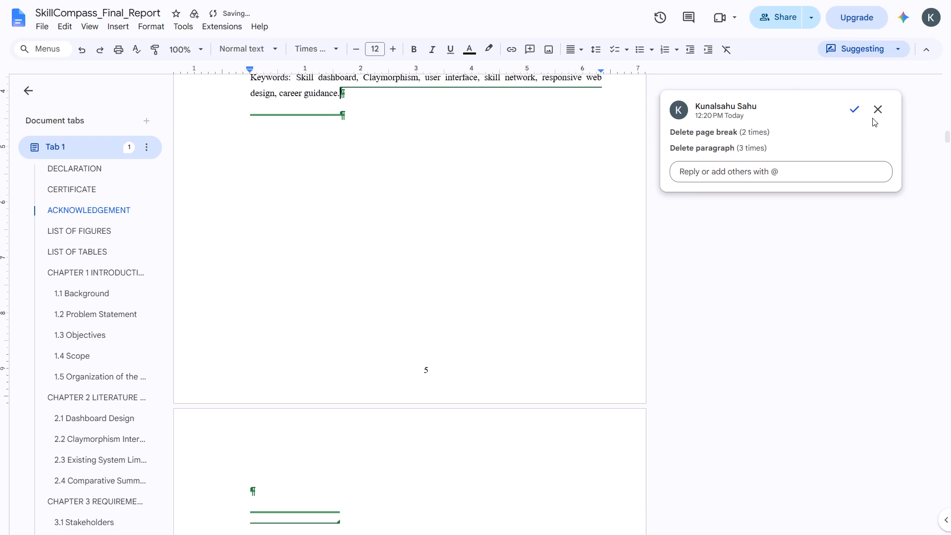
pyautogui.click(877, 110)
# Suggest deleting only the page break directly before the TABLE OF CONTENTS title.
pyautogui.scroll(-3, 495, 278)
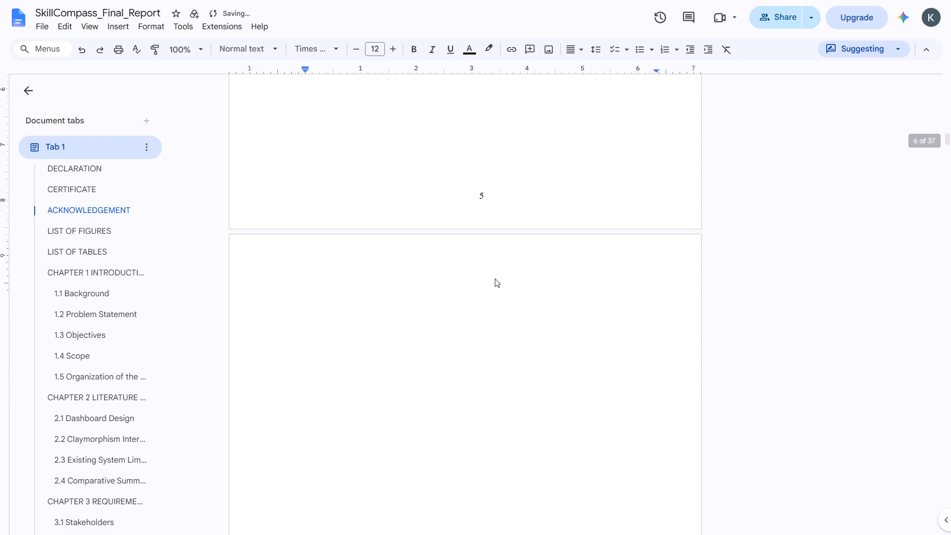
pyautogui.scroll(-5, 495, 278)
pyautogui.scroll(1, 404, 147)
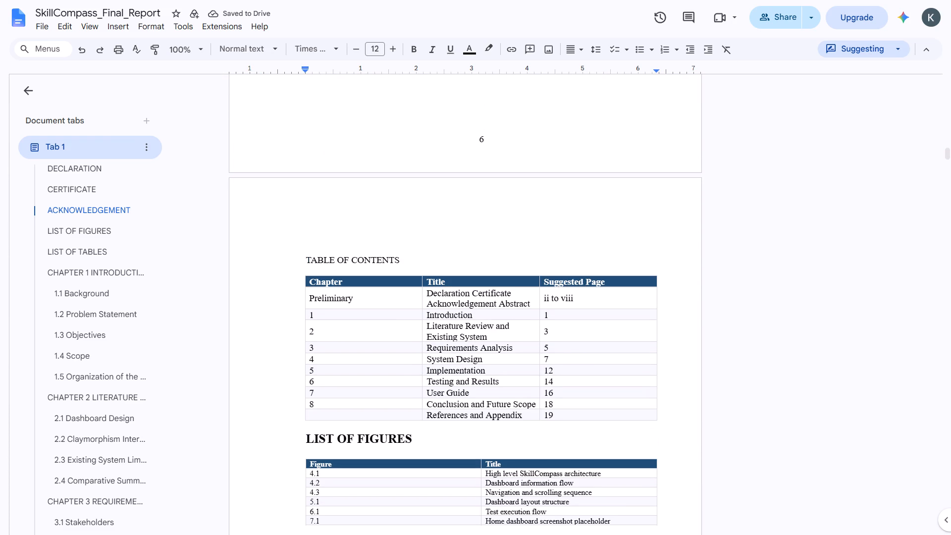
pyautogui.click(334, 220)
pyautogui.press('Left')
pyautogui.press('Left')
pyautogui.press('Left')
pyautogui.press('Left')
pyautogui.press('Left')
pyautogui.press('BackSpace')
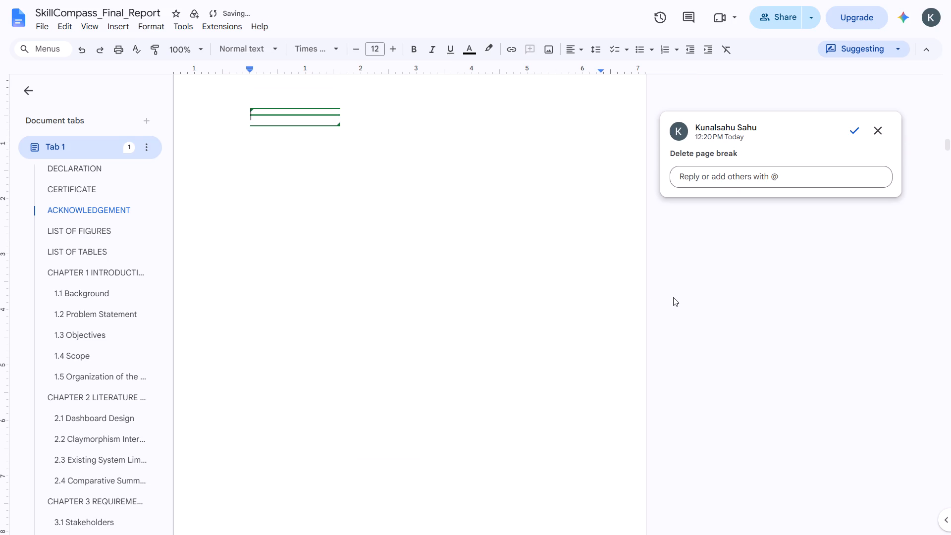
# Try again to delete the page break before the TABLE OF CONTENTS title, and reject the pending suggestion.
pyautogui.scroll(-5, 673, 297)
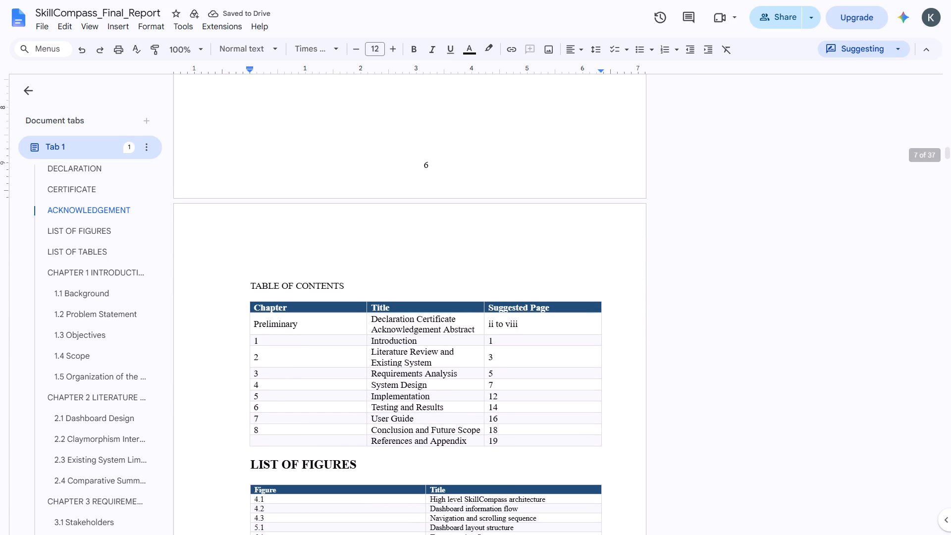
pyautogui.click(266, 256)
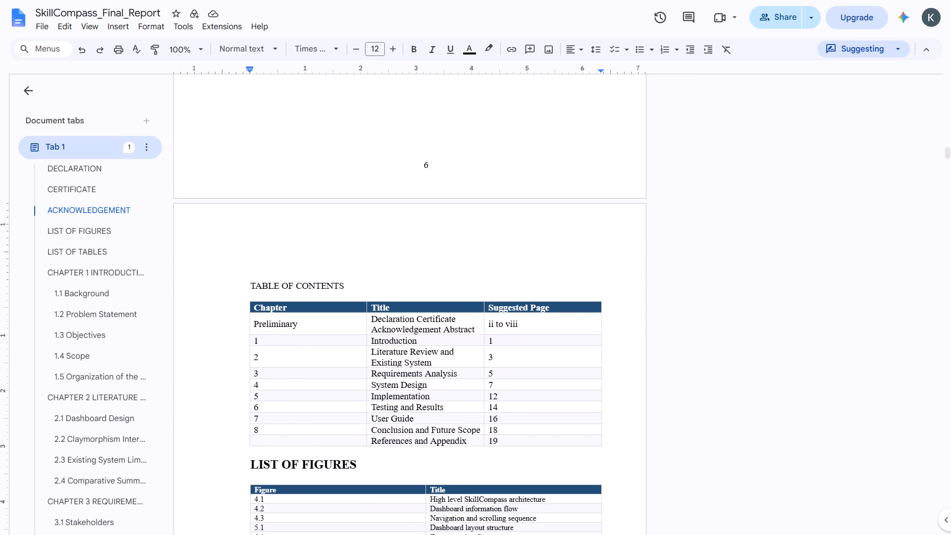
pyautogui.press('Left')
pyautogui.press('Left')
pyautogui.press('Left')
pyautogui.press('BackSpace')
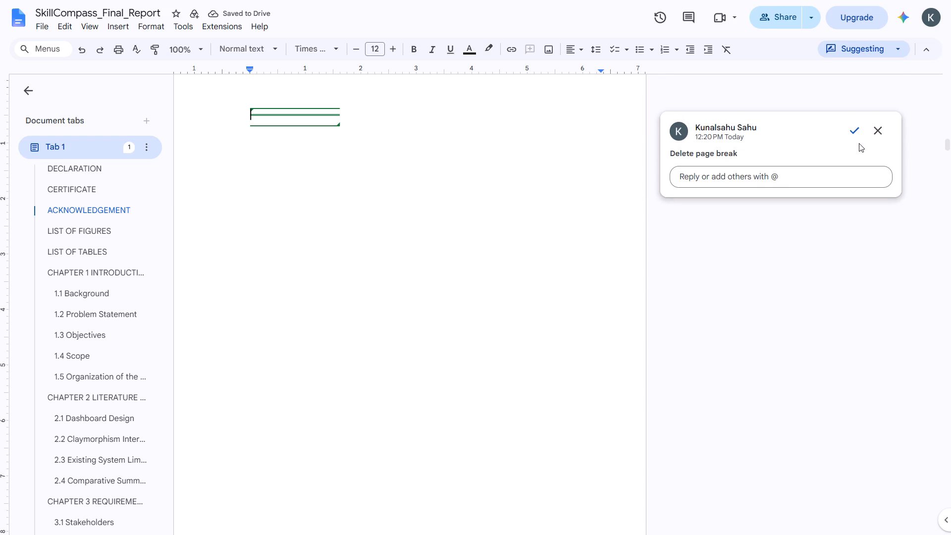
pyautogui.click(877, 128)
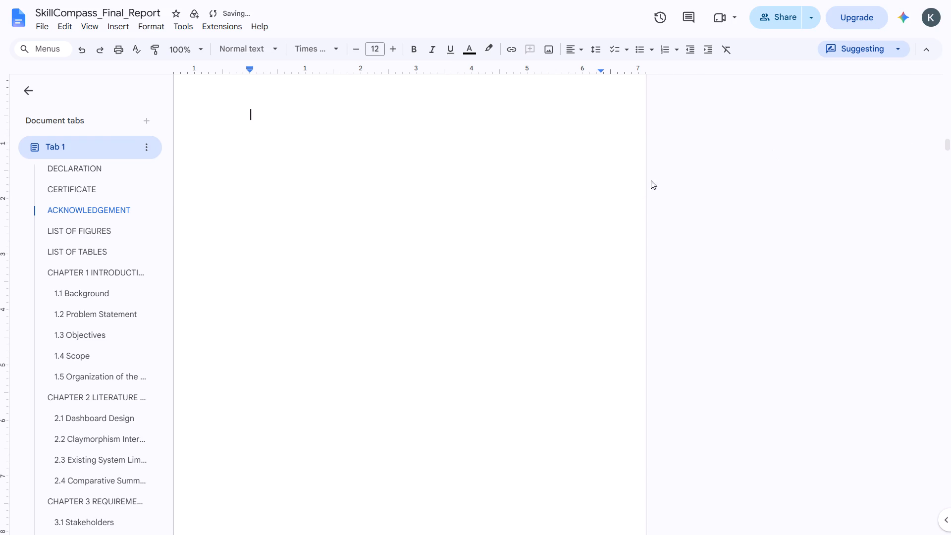
# Suggest deleting the empty paragraph at the top of page 6 and accept that suggestion.
pyautogui.press('BackSpace')
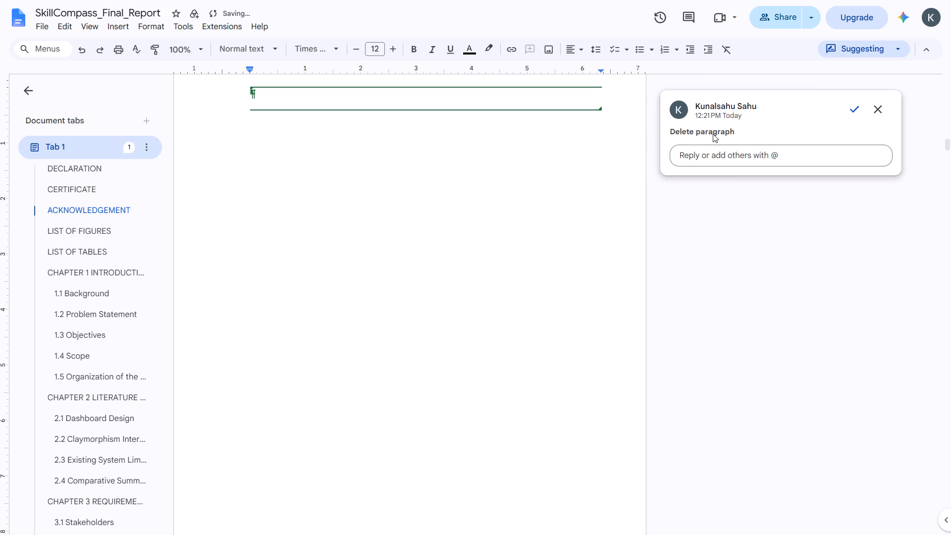
pyautogui.click(853, 108)
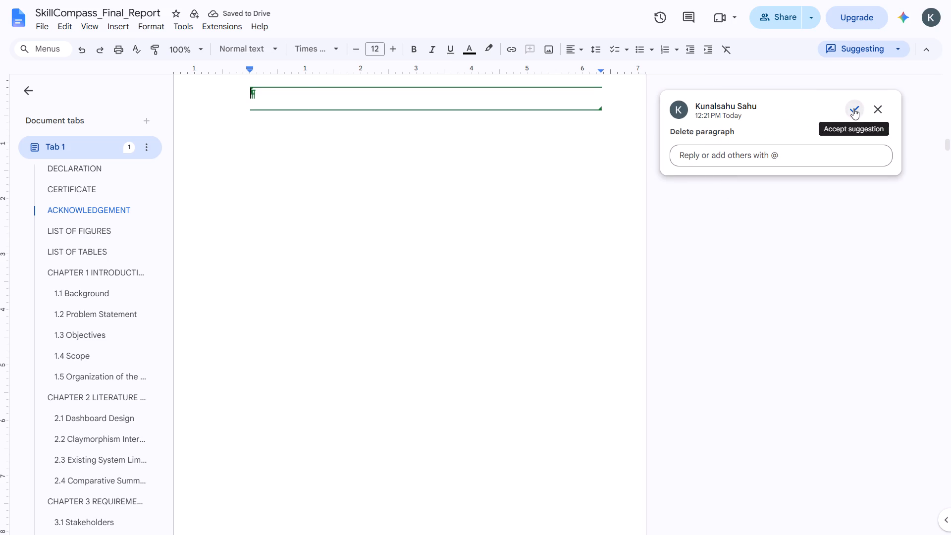
# Suggest deleting the page break and paragraph below the Keywords text at the end of page 5.
pyautogui.press('BackSpace')
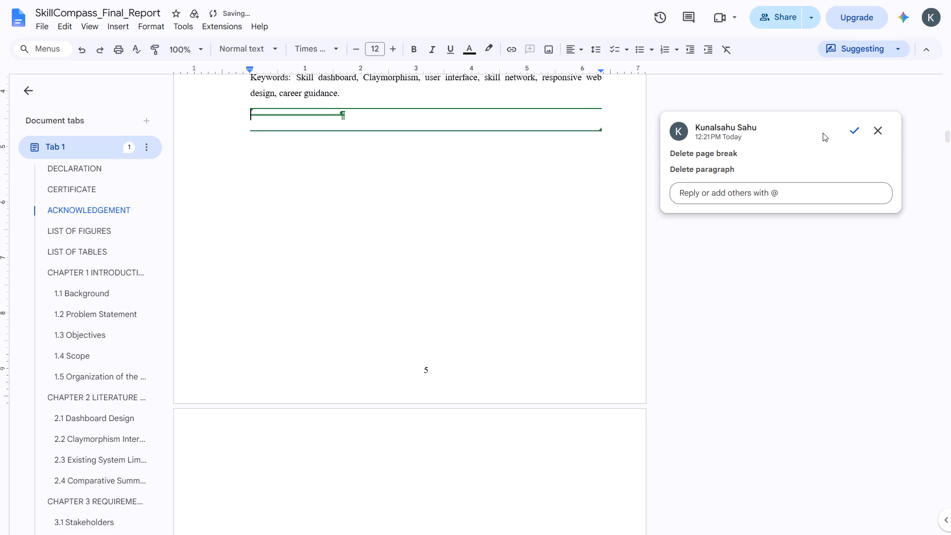
# Accept the suggested deletion of the page break and paragraph below the abstract's keywords.
pyautogui.click(854, 132)
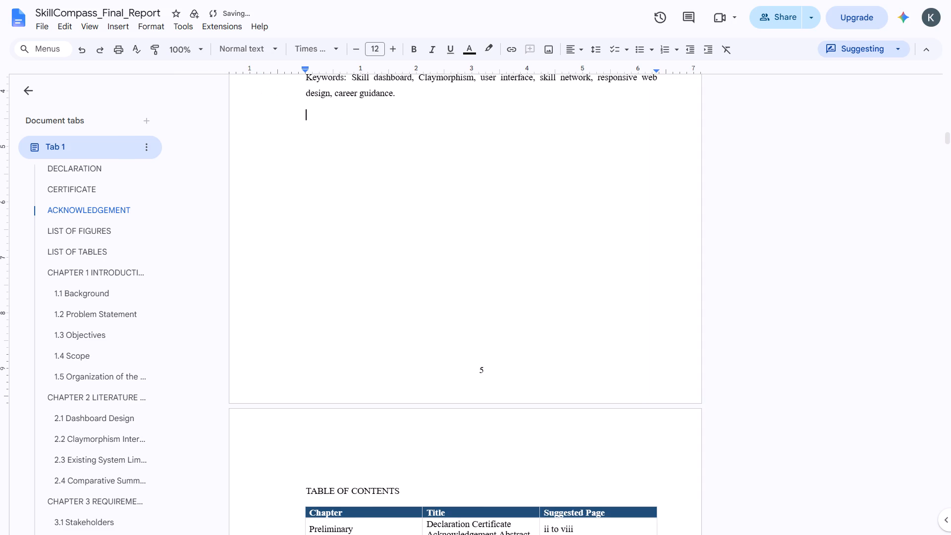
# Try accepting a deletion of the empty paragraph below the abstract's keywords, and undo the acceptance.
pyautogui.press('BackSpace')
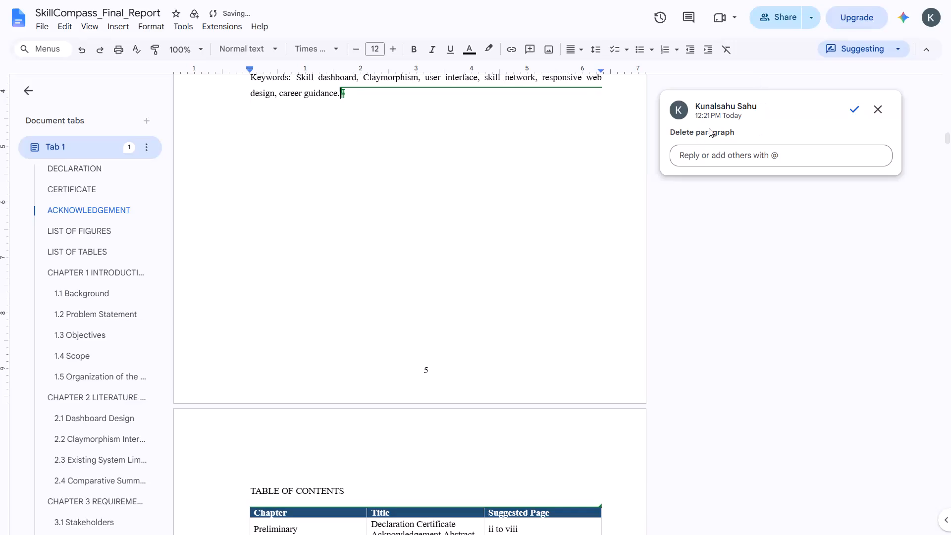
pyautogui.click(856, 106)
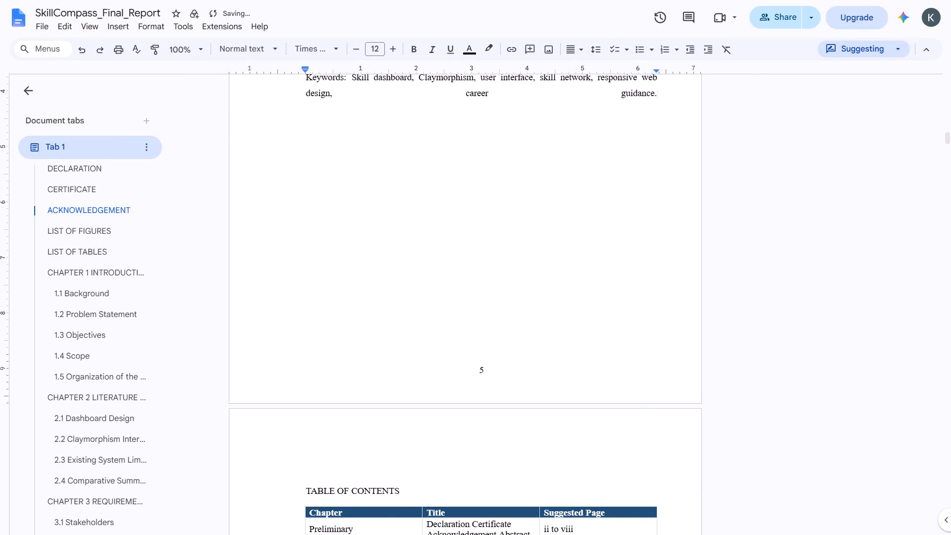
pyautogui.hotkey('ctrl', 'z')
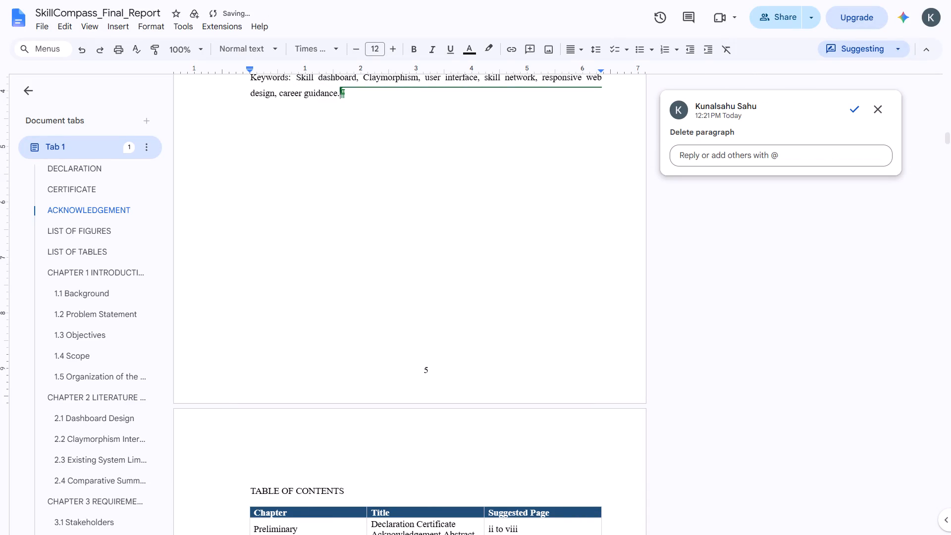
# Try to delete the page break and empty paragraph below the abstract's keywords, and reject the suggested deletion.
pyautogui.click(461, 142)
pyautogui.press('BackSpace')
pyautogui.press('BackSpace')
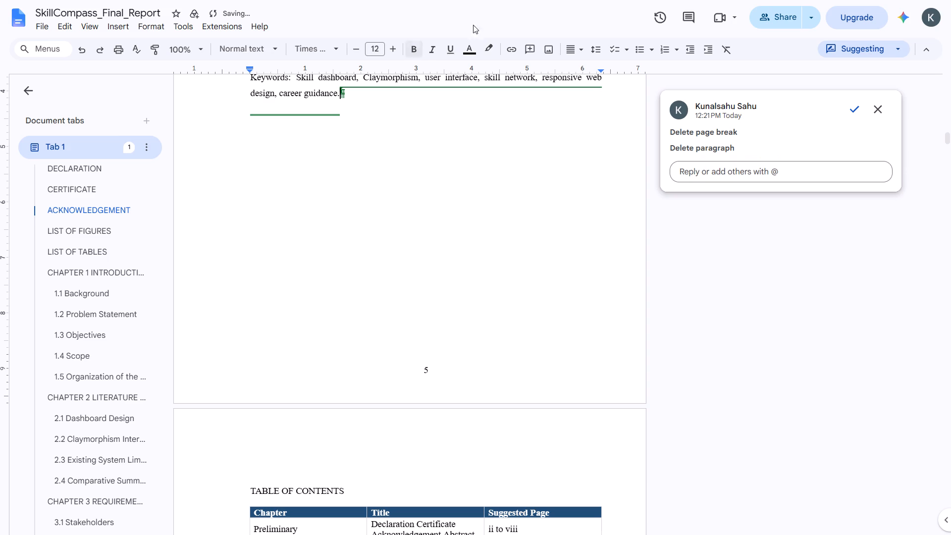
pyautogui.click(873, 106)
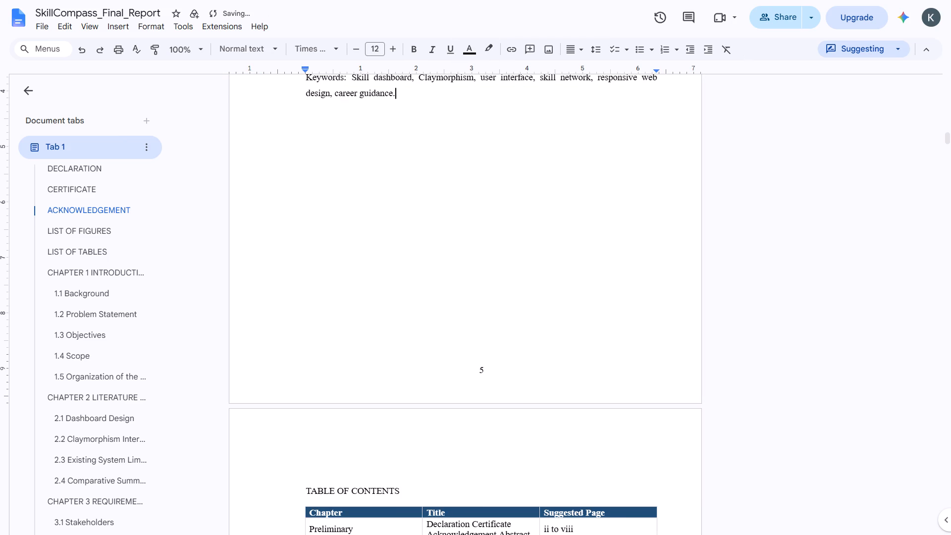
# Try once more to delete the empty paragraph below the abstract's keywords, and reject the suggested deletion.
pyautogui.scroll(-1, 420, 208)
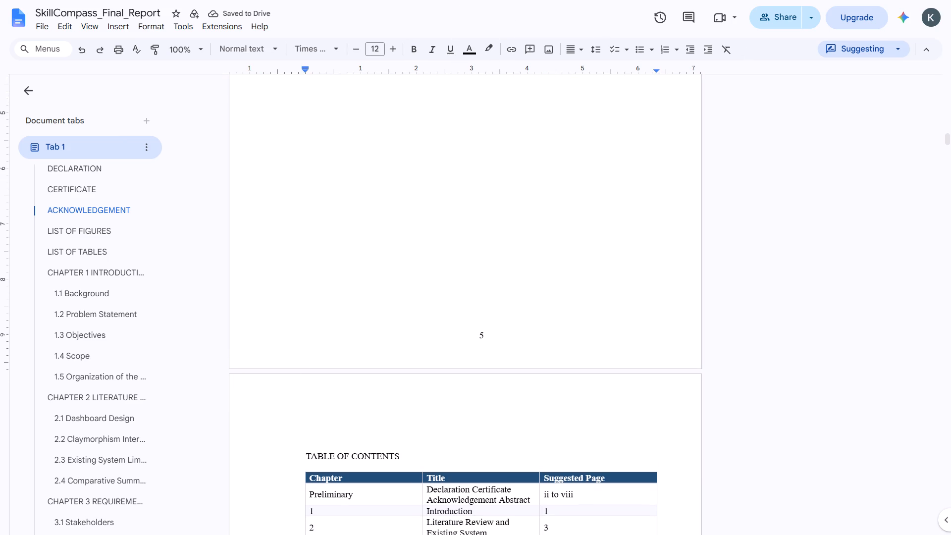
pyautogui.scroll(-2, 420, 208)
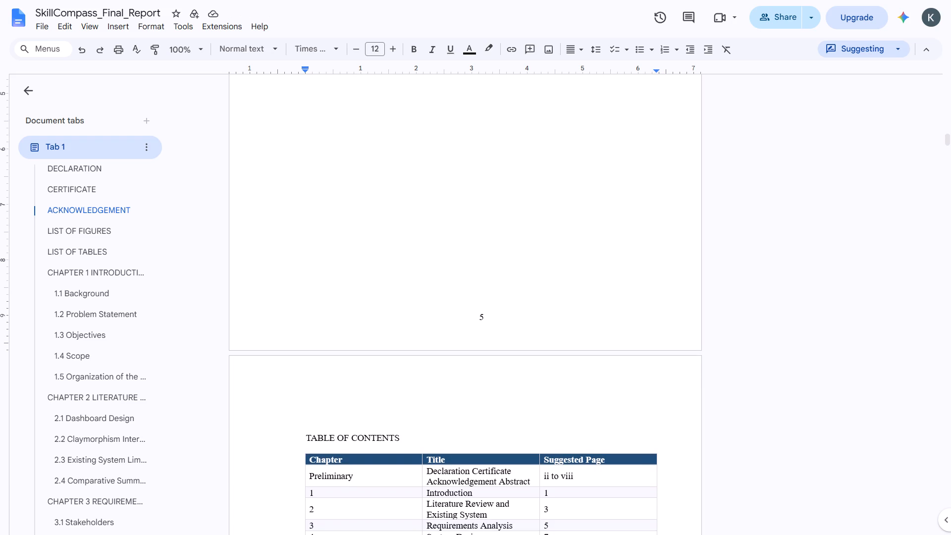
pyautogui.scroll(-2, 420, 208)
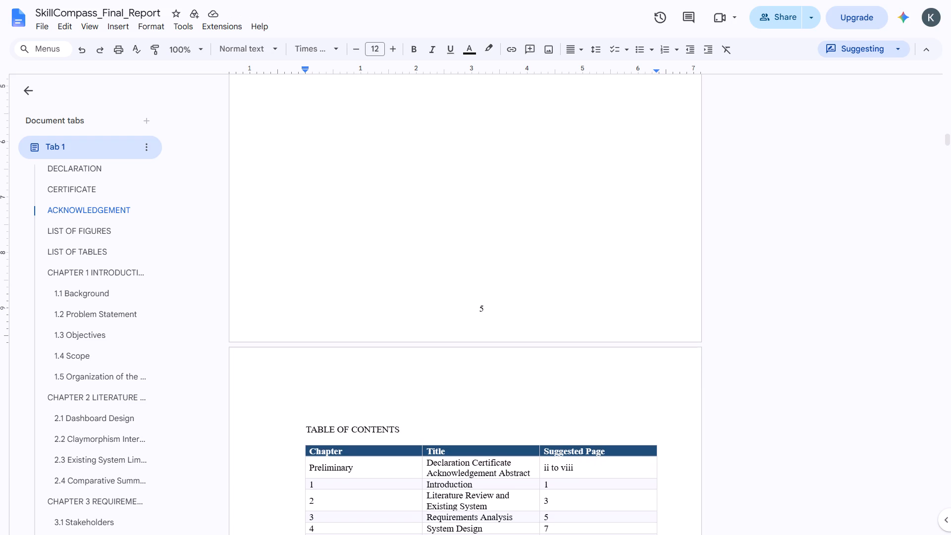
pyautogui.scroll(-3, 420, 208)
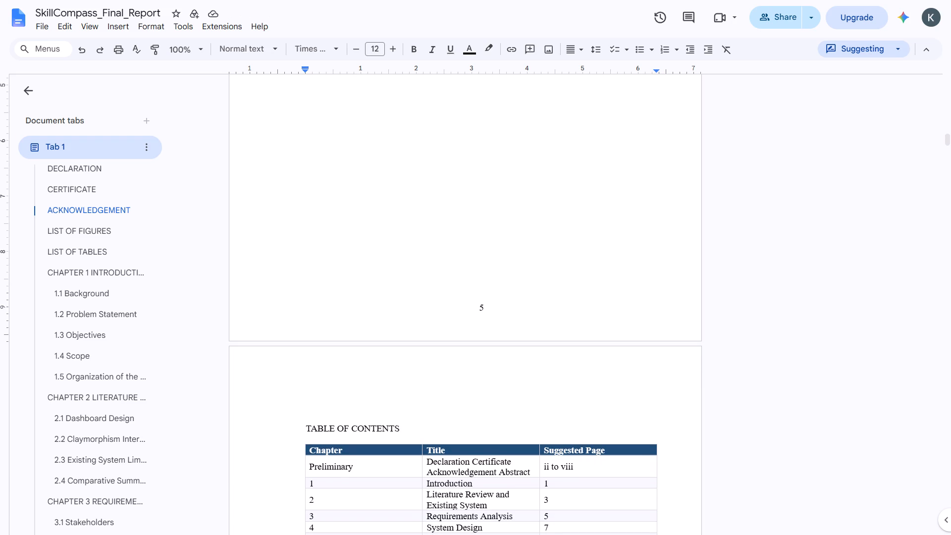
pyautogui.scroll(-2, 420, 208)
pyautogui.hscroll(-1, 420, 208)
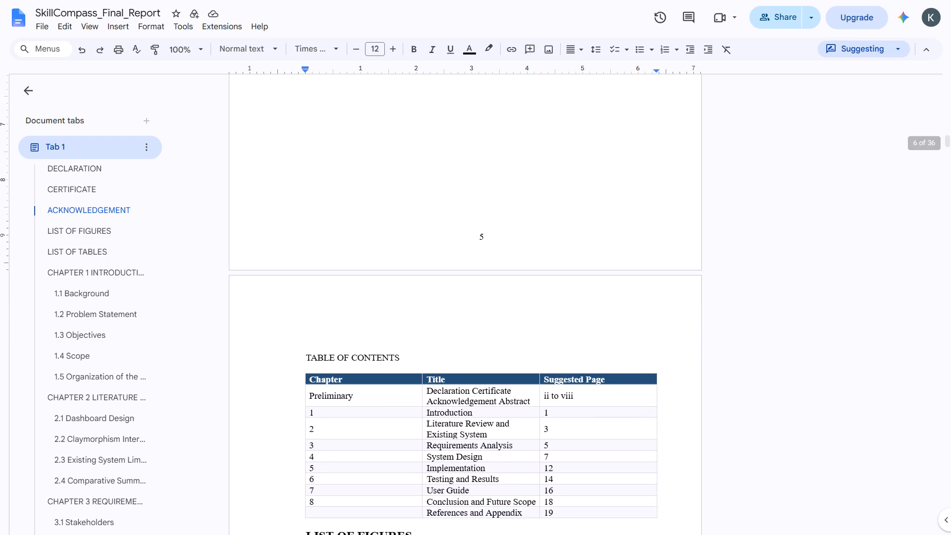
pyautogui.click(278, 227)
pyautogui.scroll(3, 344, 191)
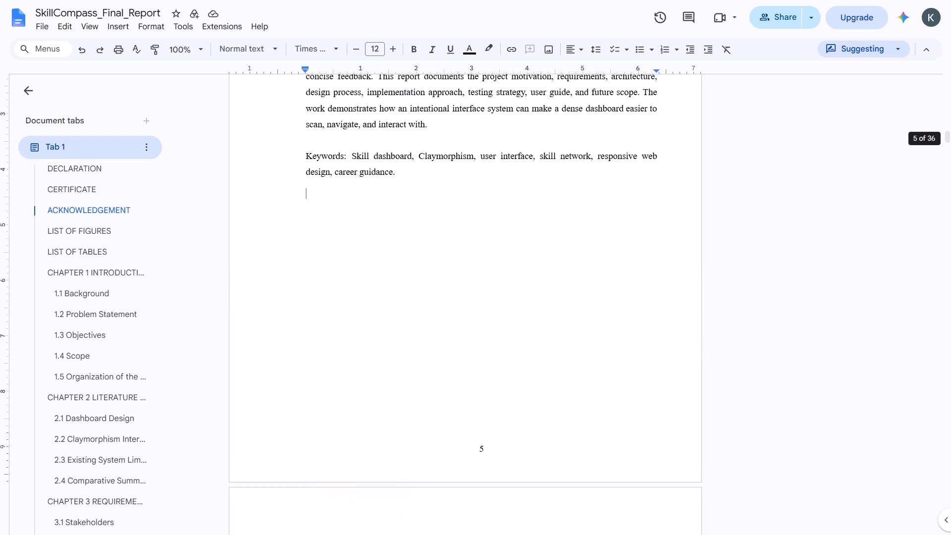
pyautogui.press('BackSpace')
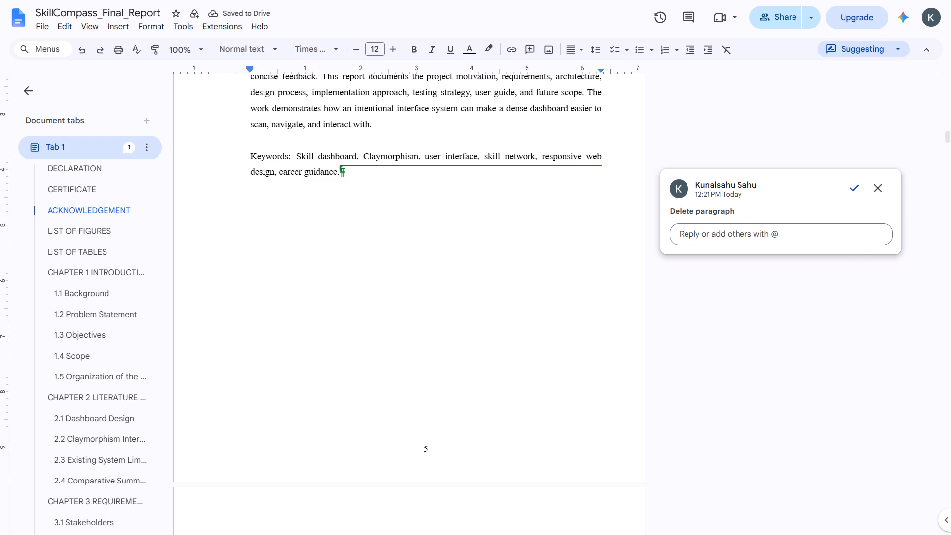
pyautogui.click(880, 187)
# Delete the page break directly before the TABLE OF CONTENTS heading and accept the suggested deletion.
pyautogui.press('Down')
pyautogui.press('Down')
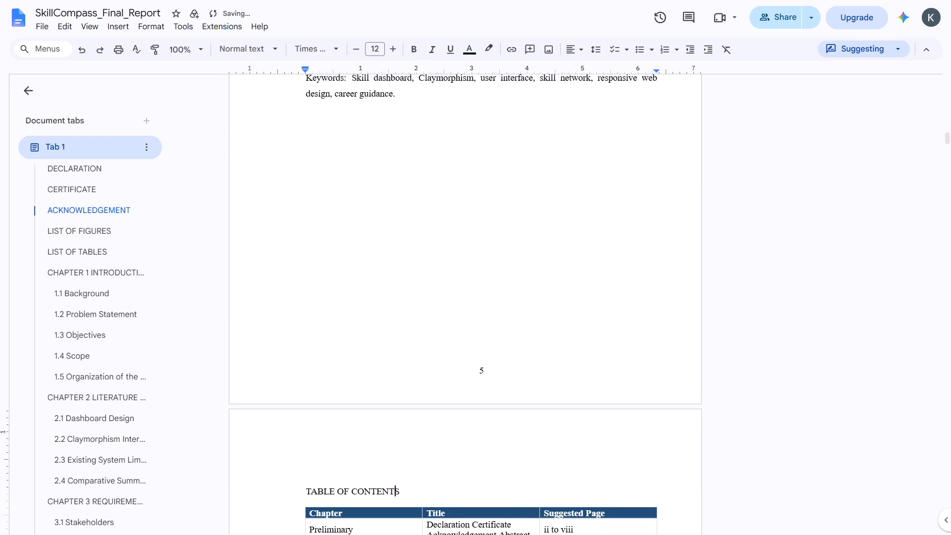
pyautogui.press('Down')
pyautogui.press('Up')
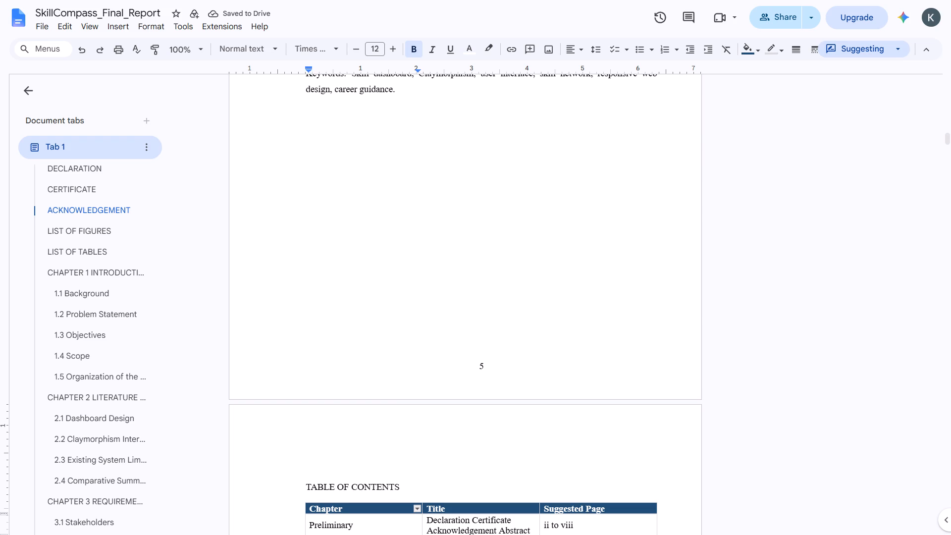
pyautogui.press('Left')
pyautogui.press('Left')
pyautogui.press('Left')
pyautogui.press('Left')
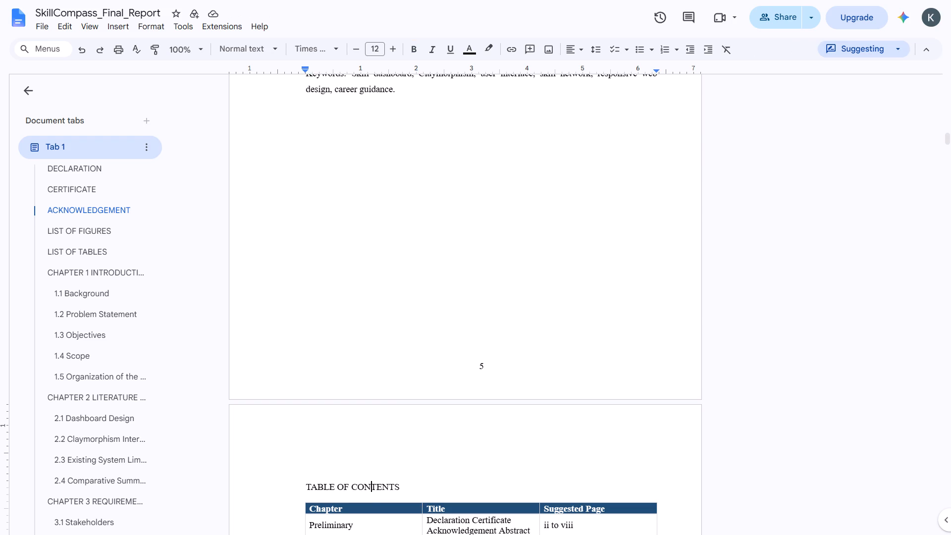
pyautogui.press('Left')
pyautogui.press('Left')
pyautogui.press('Left')
pyautogui.press('Left')
pyautogui.press('Left')
pyautogui.press('Left')
pyautogui.press('Left')
pyautogui.press('Left')
pyautogui.press('Left')
pyautogui.press('Left')
pyautogui.press('Left')
pyautogui.press('Left')
pyautogui.press('BackSpace')
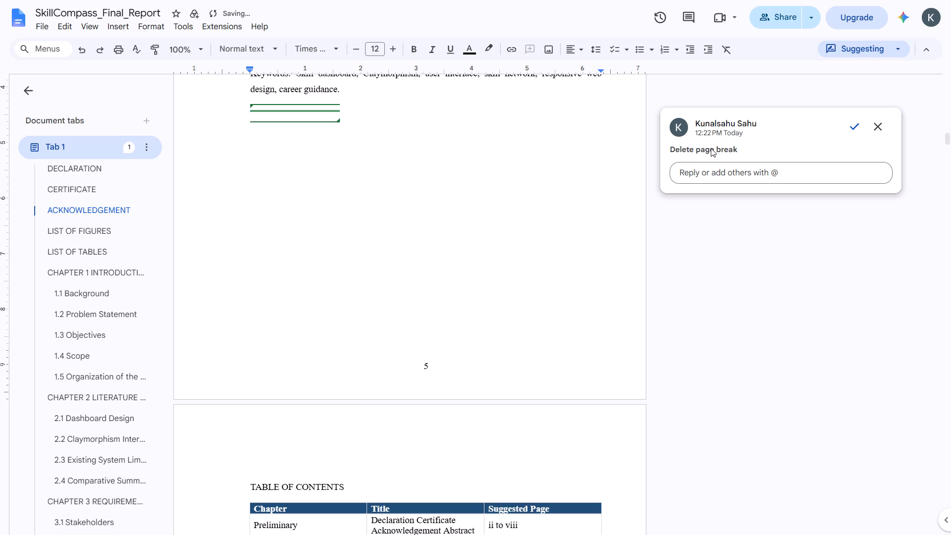
pyautogui.click(854, 125)
# Review the page layout from the cover page through the abstract, contents and lists to the start of Chapter 1.
pyautogui.scroll(-3, 822, 241)
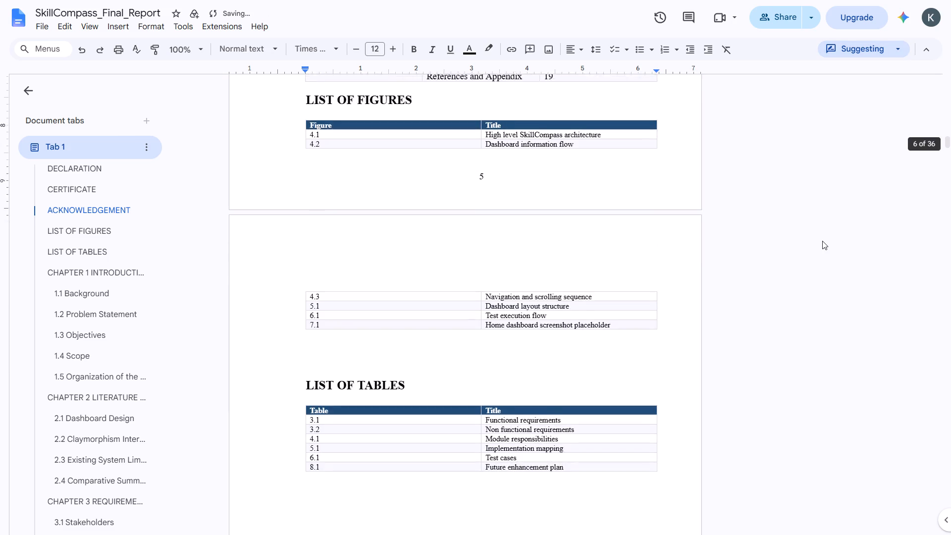
pyautogui.scroll(-5, 822, 241)
pyautogui.scroll(1, 822, 241)
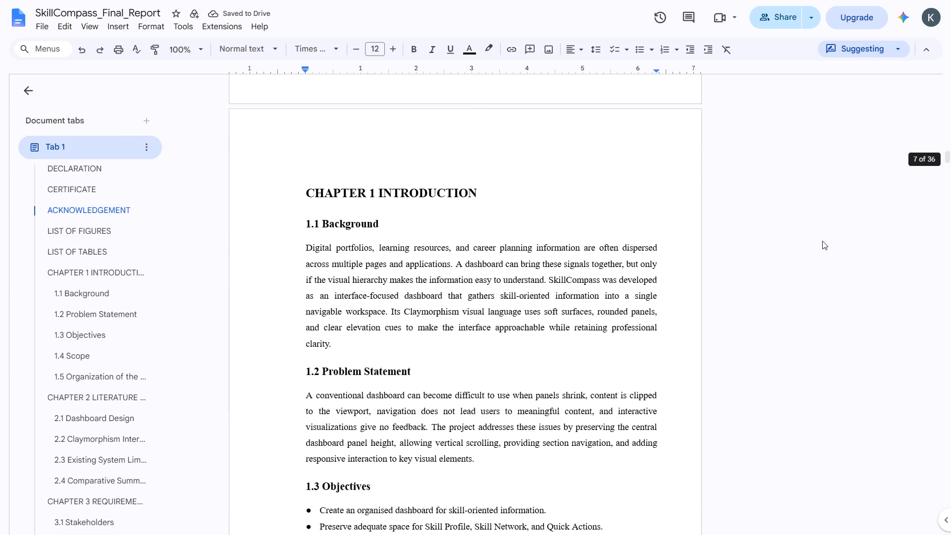
pyautogui.scroll(6, 822, 241)
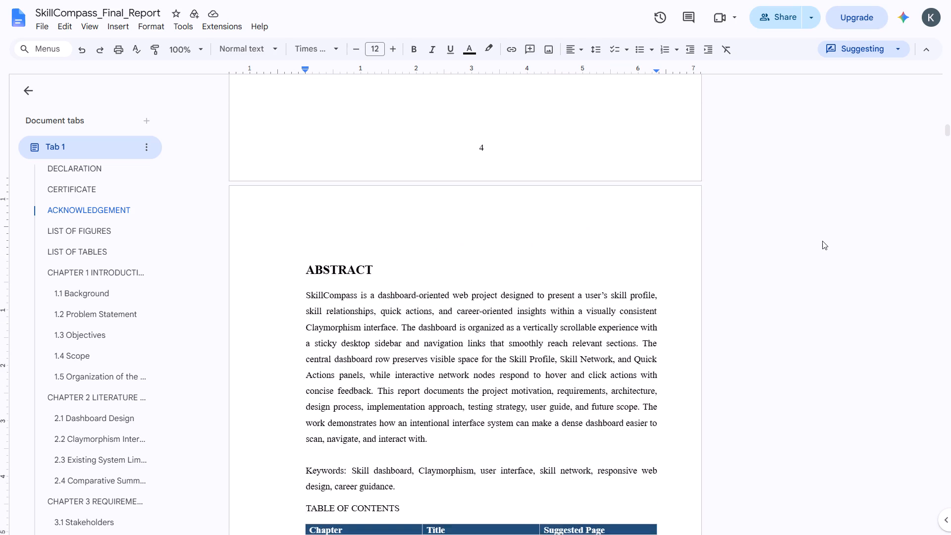
pyautogui.scroll(8, 822, 241)
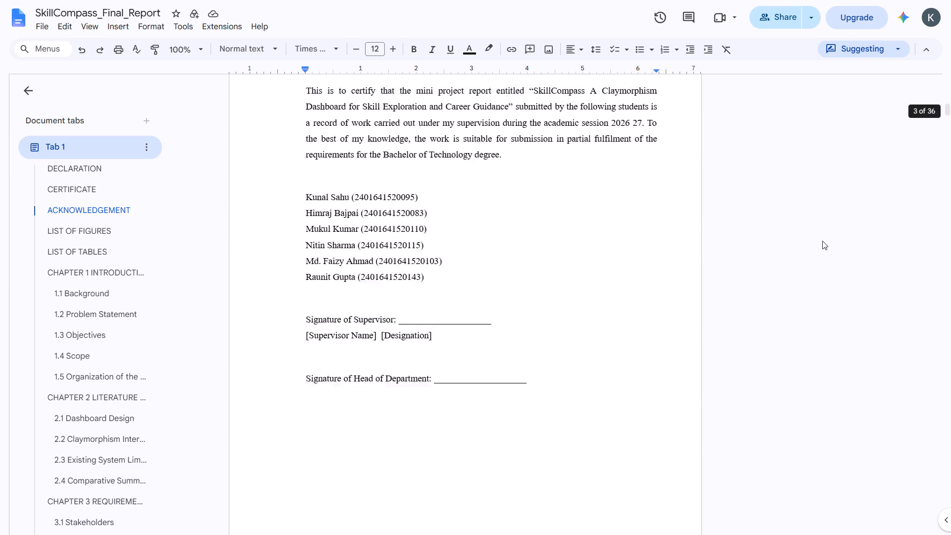
pyautogui.scroll(6, 822, 241)
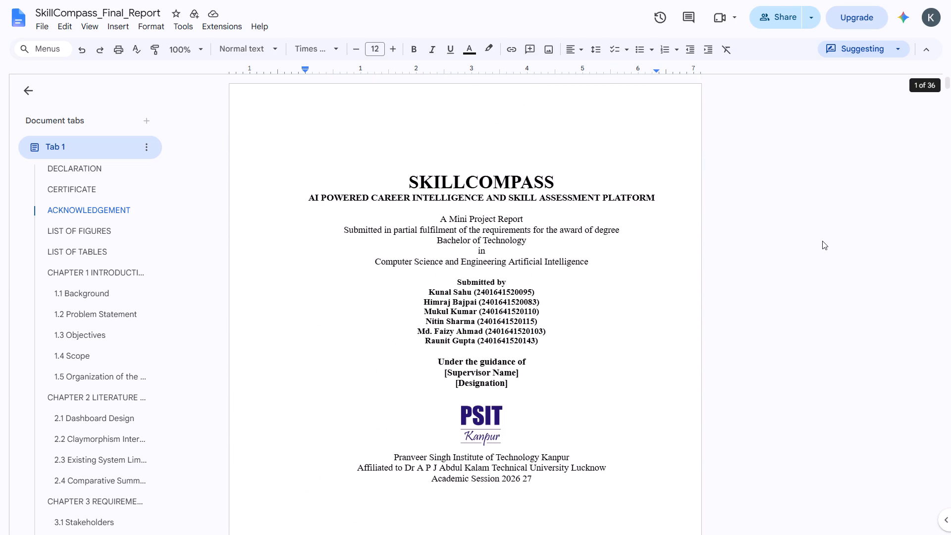
pyautogui.scroll(-7, 822, 241)
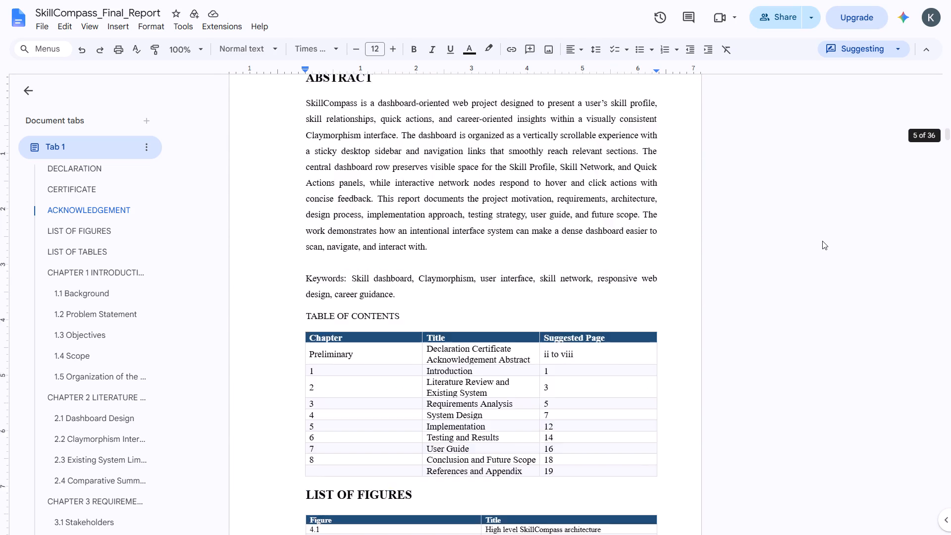
pyautogui.scroll(-2, 822, 241)
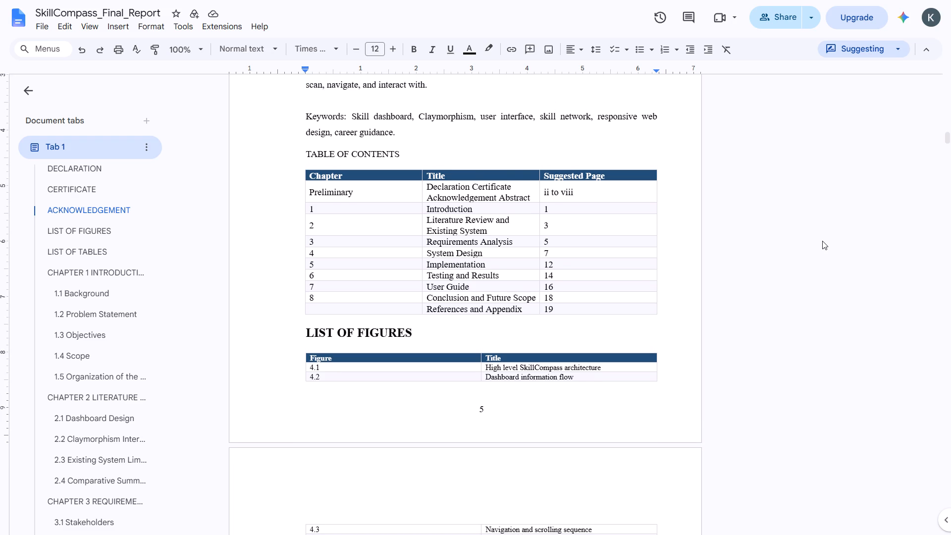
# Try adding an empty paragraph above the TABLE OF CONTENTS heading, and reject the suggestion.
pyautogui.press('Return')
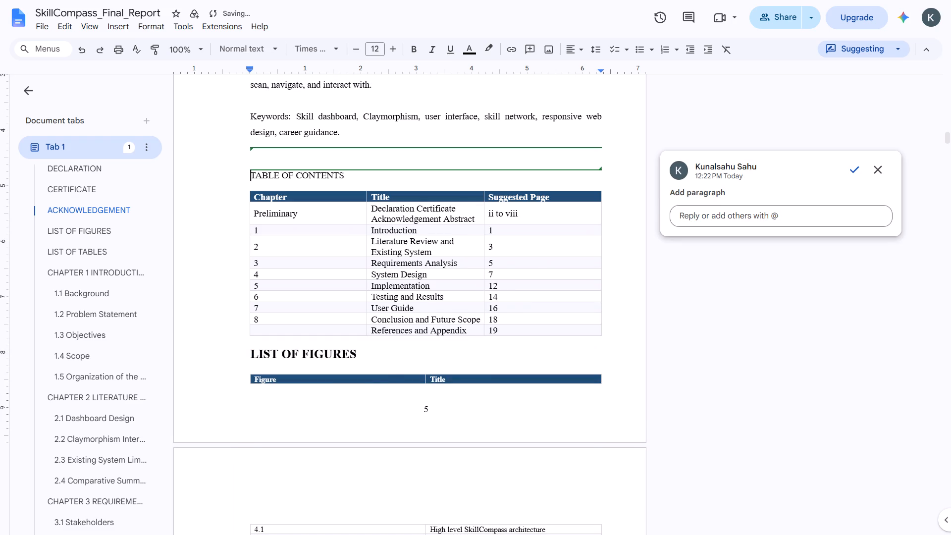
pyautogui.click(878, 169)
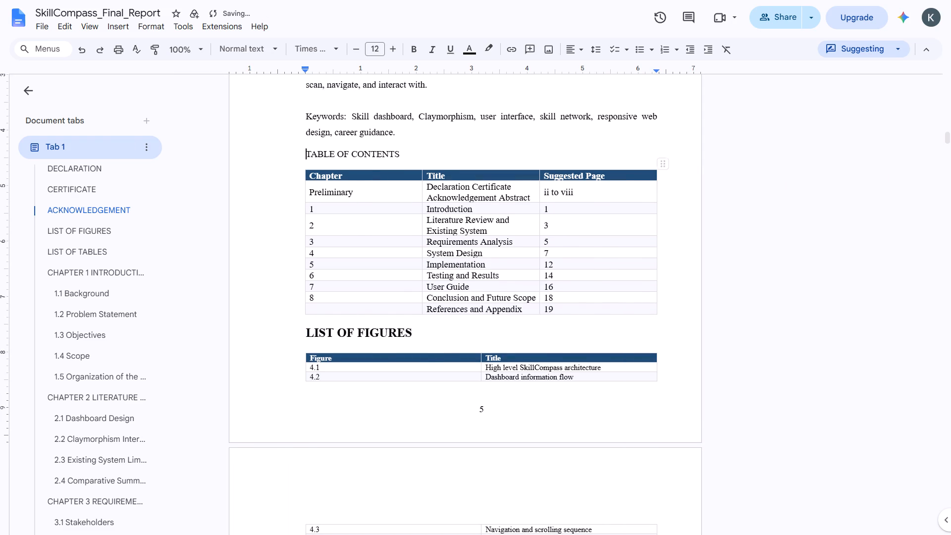
# Push the TABLE OF CONTENTS heading onto the next page with eleven empty paragraphs above it, accepting the first one's suggestion.
pyautogui.press('Return')
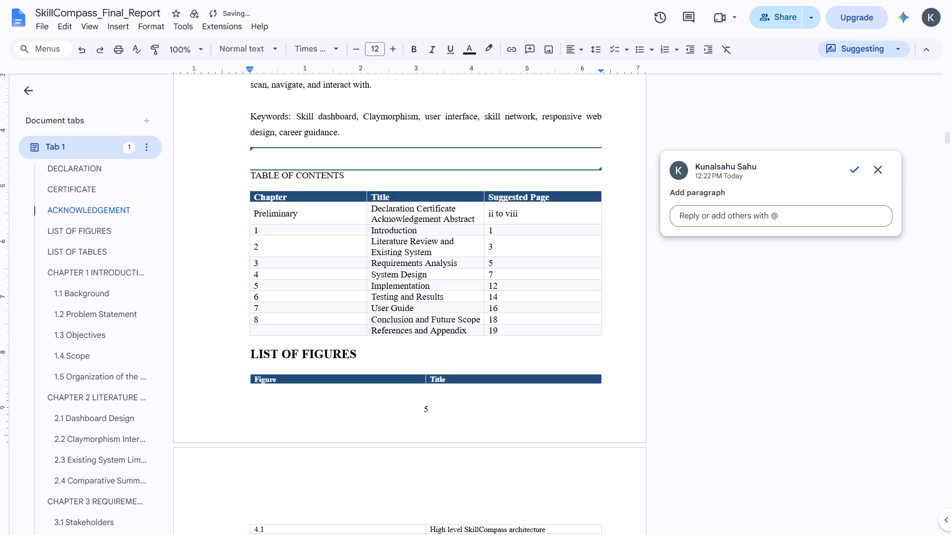
pyautogui.click(853, 166)
pyautogui.press('Return')
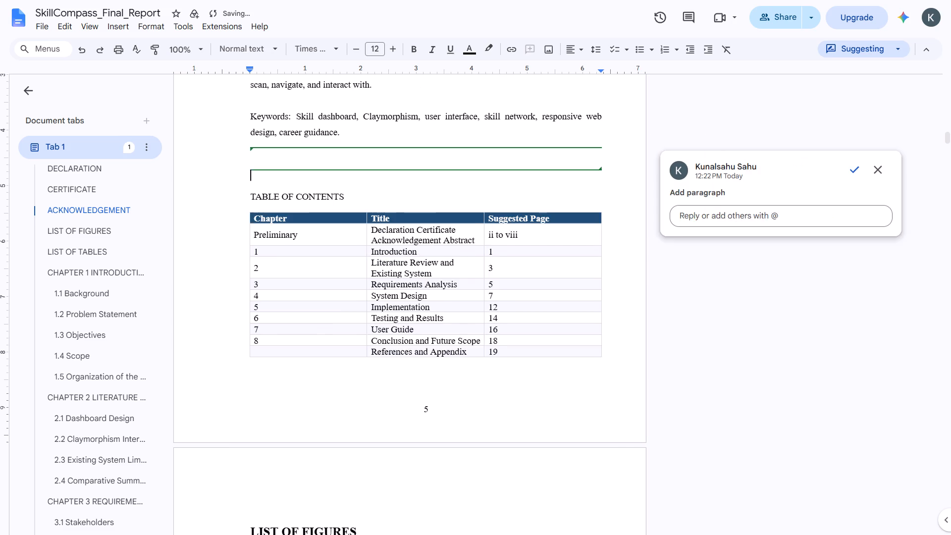
pyautogui.press('Return')
pyautogui.press('Return')
pyautogui.press('Return')
pyautogui.press('Return')
pyautogui.press('Return')
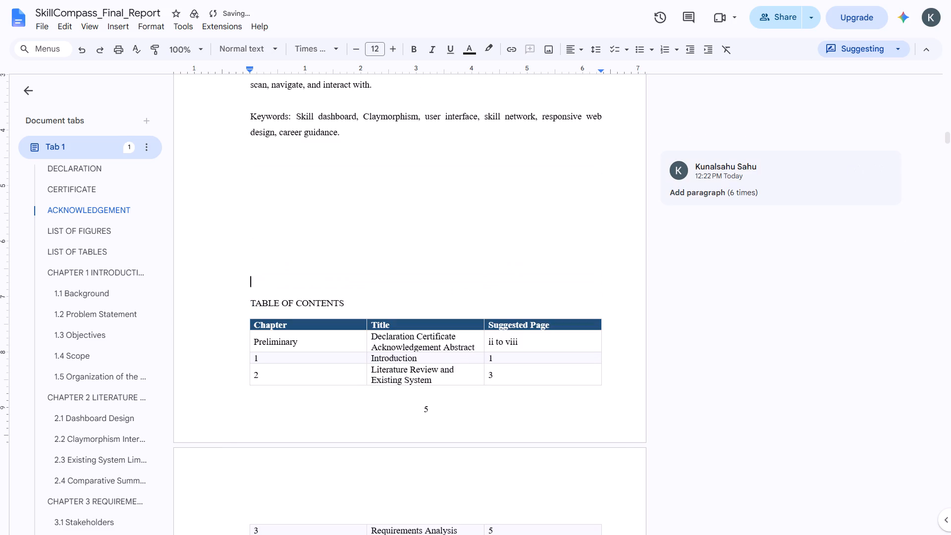
pyautogui.press('Return')
pyautogui.press('Return')
pyautogui.press('Return')
pyautogui.press('Return')
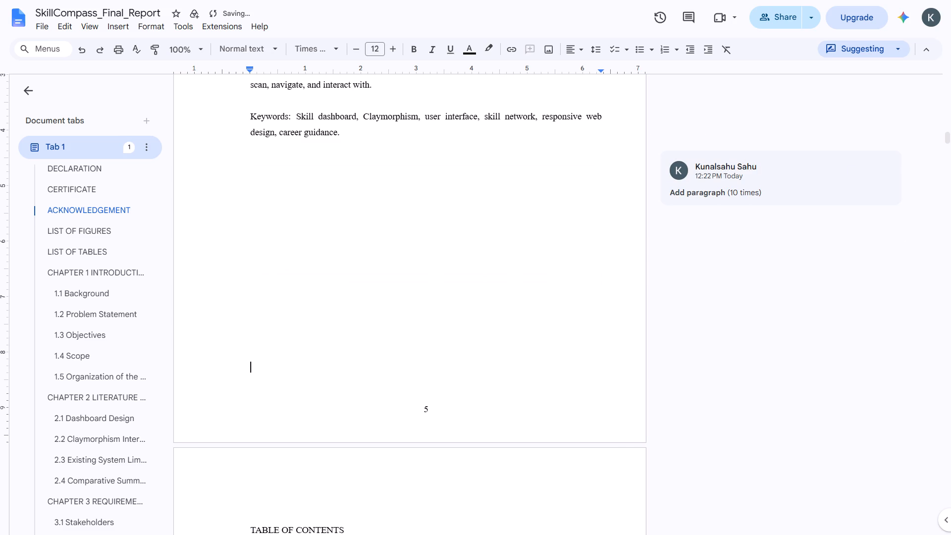
pyautogui.scroll(-6, 637, 171)
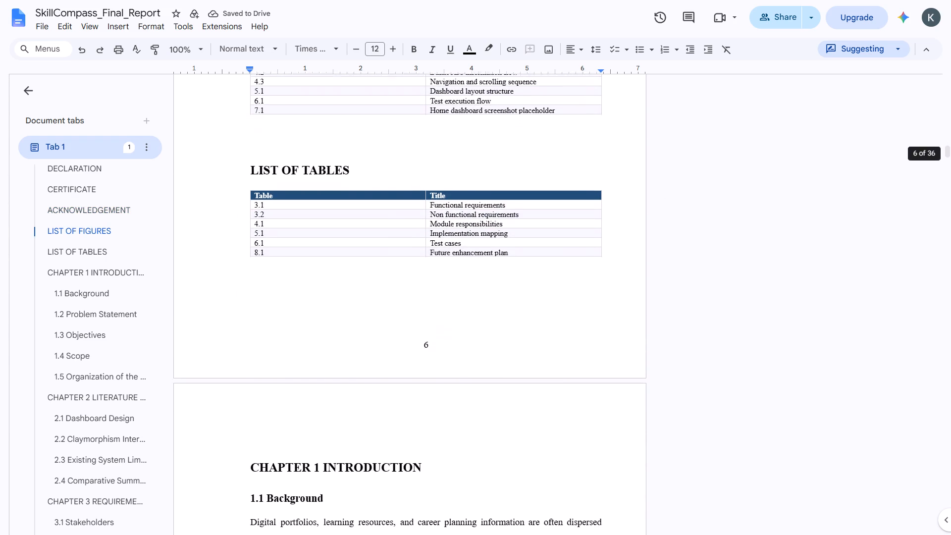
# Delete the page break and the empty paragraphs between the 2.4 Comparative Summary table and the CHAPTER 3 heading, accepting the suggested deletion.
pyautogui.scroll(-8, 637, 171)
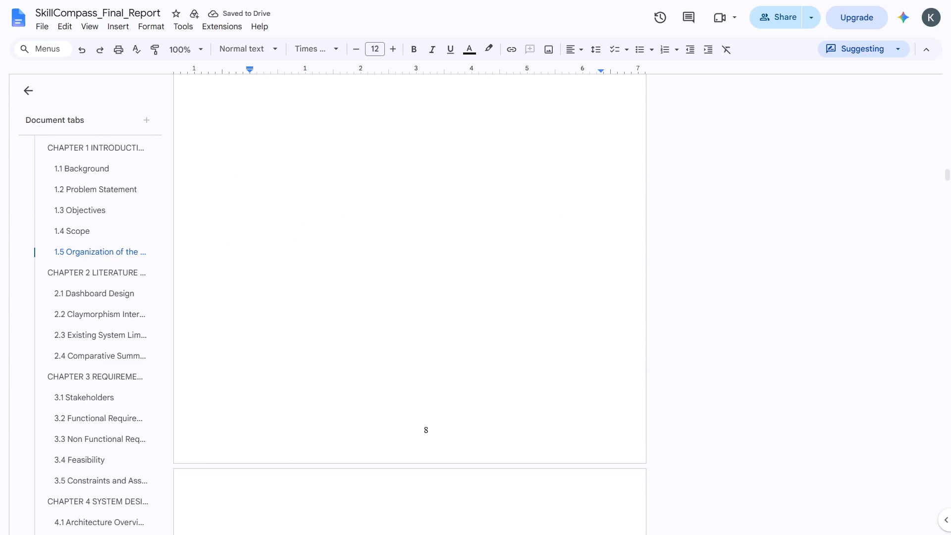
pyautogui.scroll(-8, 637, 171)
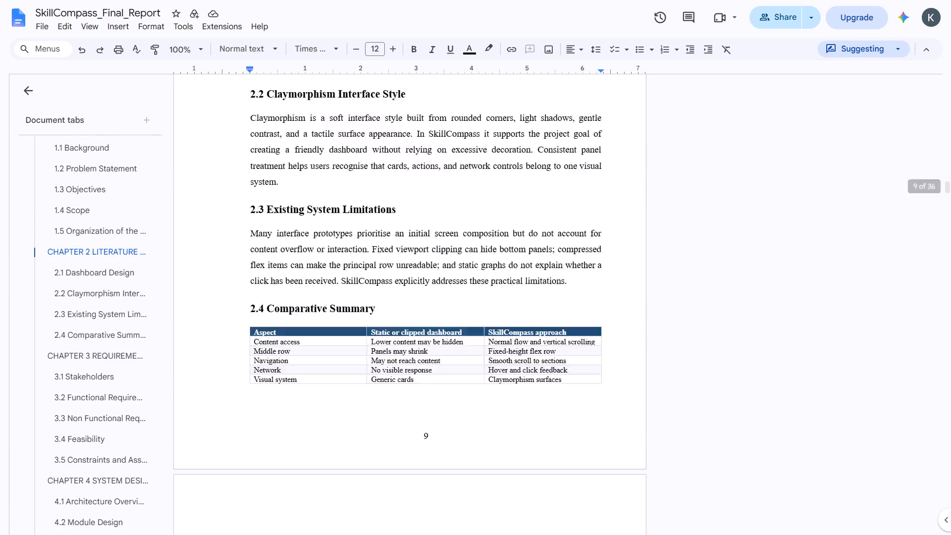
pyautogui.scroll(-1, 637, 171)
pyautogui.hscroll(1, 637, 171)
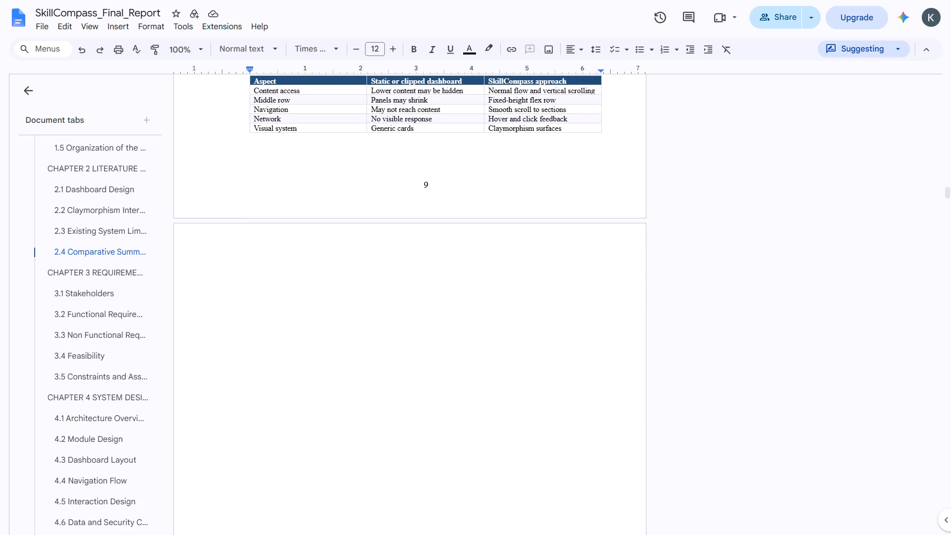
pyautogui.click(267, 289)
pyautogui.scroll(-5, 267, 289)
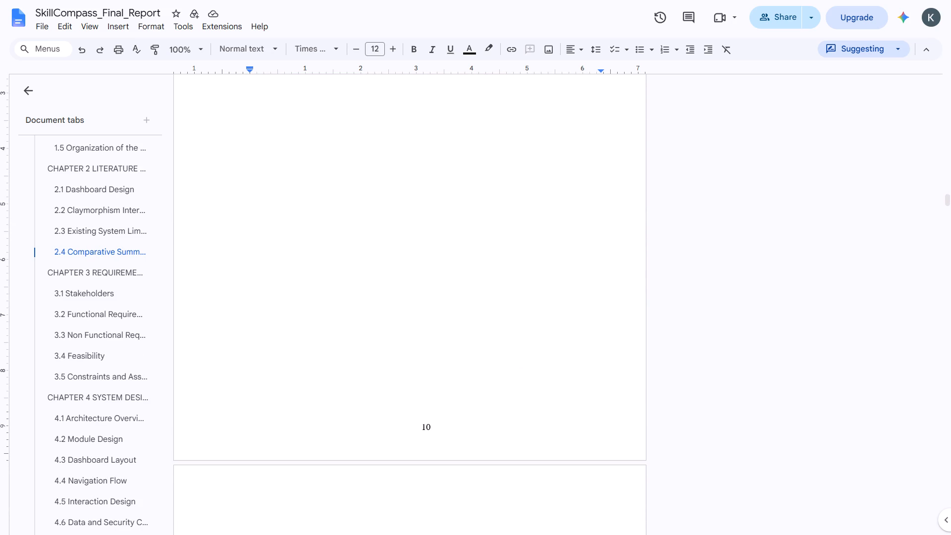
pyautogui.scroll(-1, 267, 289)
pyautogui.click(257, 324)
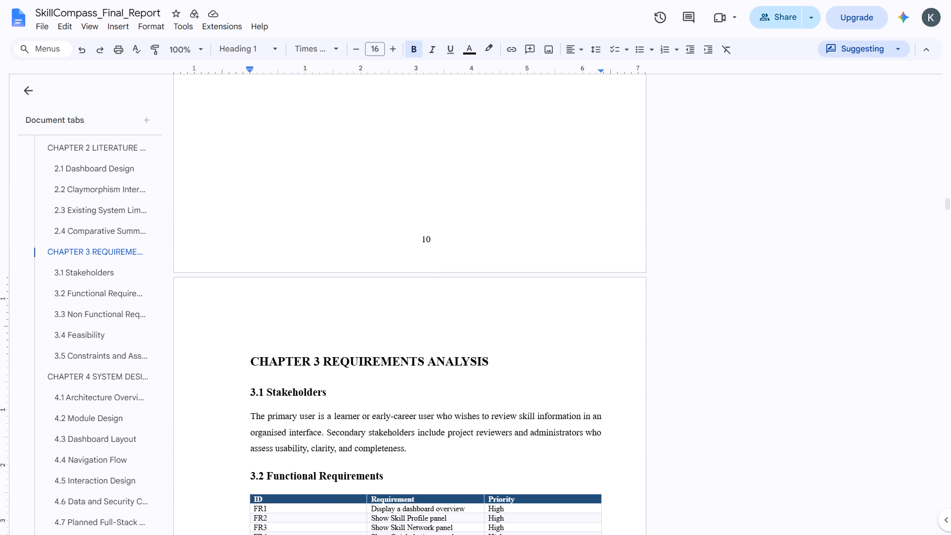
pyautogui.press('Left')
pyautogui.press('BackSpace')
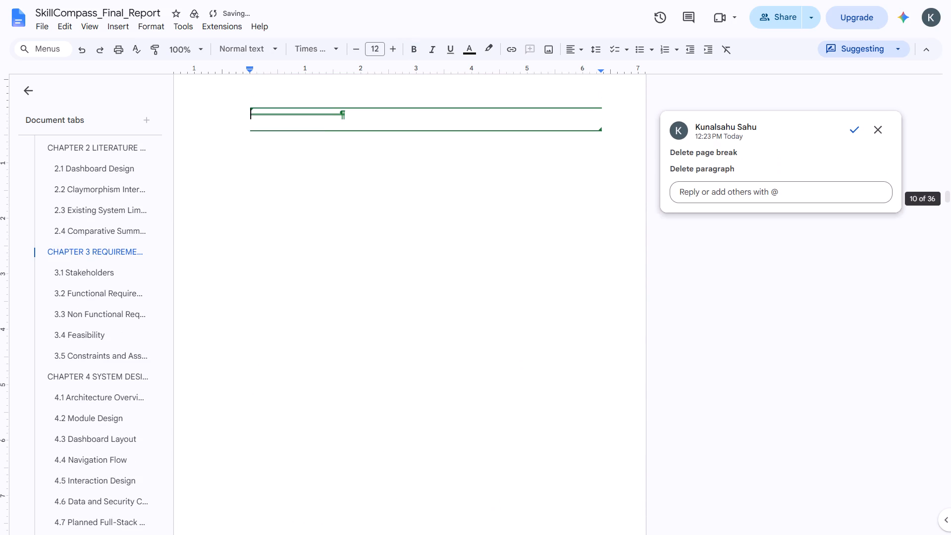
pyautogui.press('BackSpace')
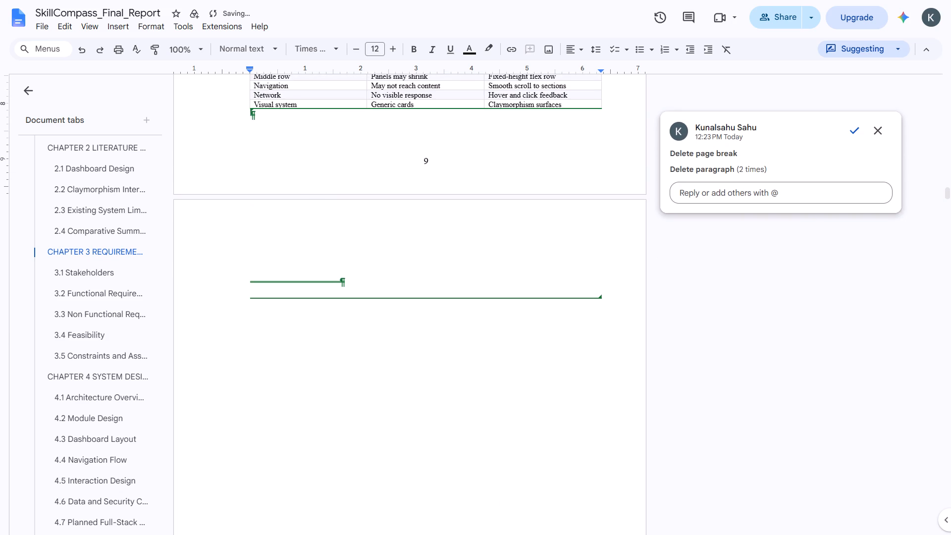
pyautogui.click(852, 130)
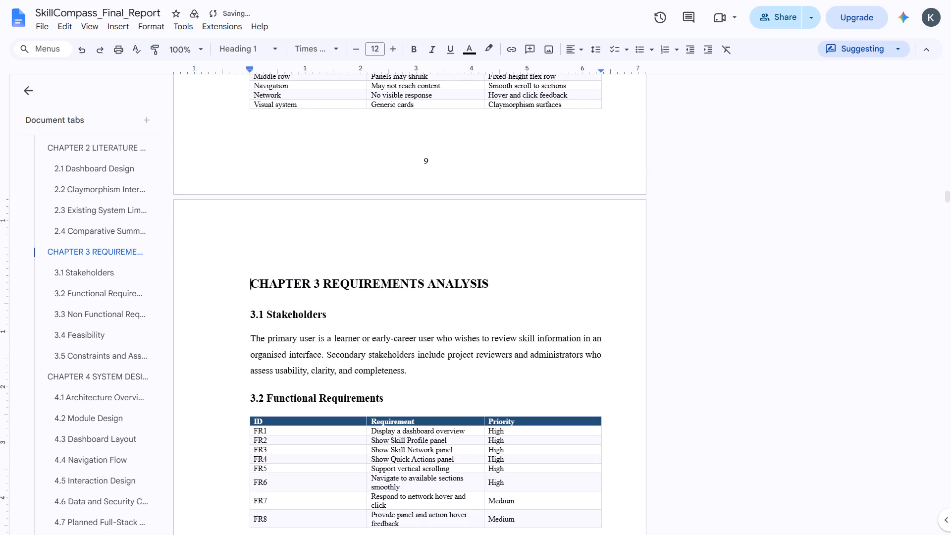
# Review the page layout from section 2.3 through the remaining chapters and appendices to the last page for blank pages and stray gaps.
pyautogui.scroll(3, 792, 160)
pyautogui.scroll(-1, 792, 160)
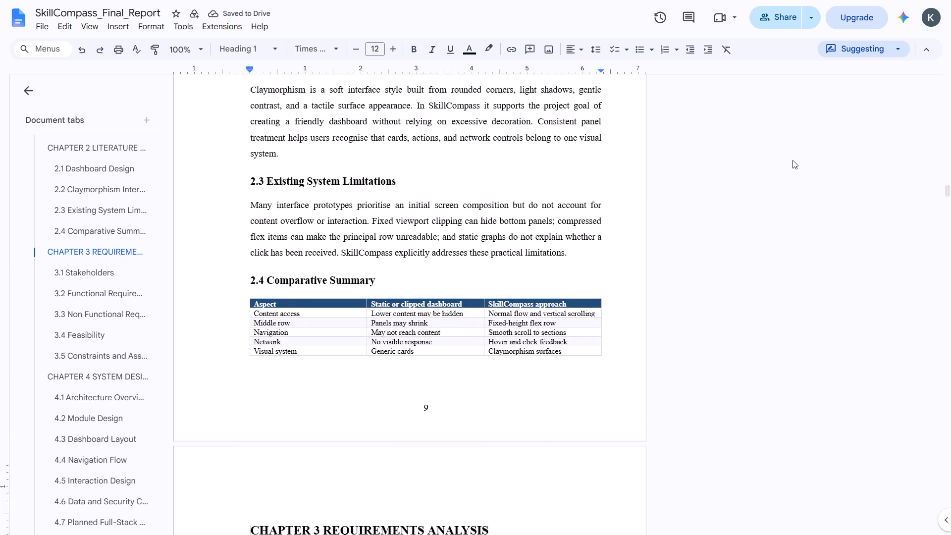
pyautogui.scroll(-7, 792, 160)
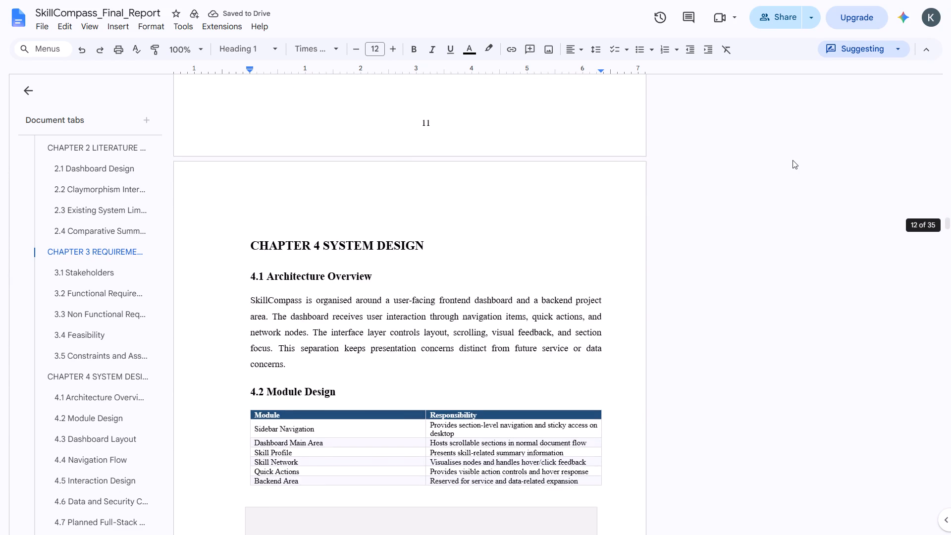
pyautogui.scroll(-5, 792, 160)
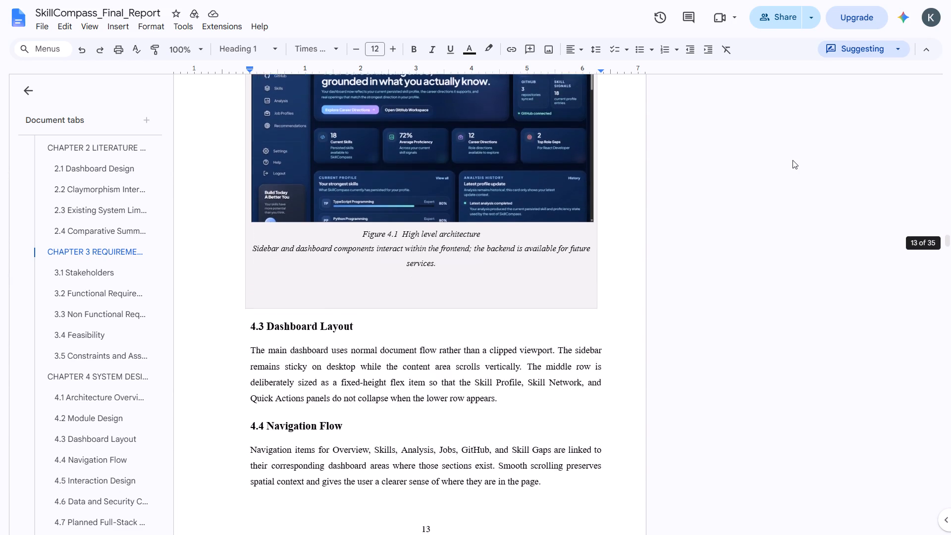
pyautogui.scroll(-6, 792, 160)
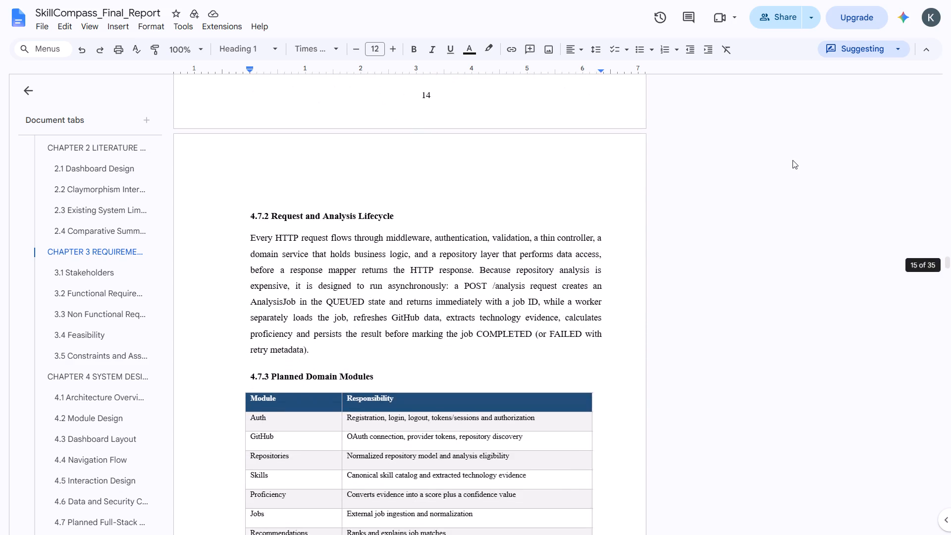
pyautogui.scroll(-5, 792, 160)
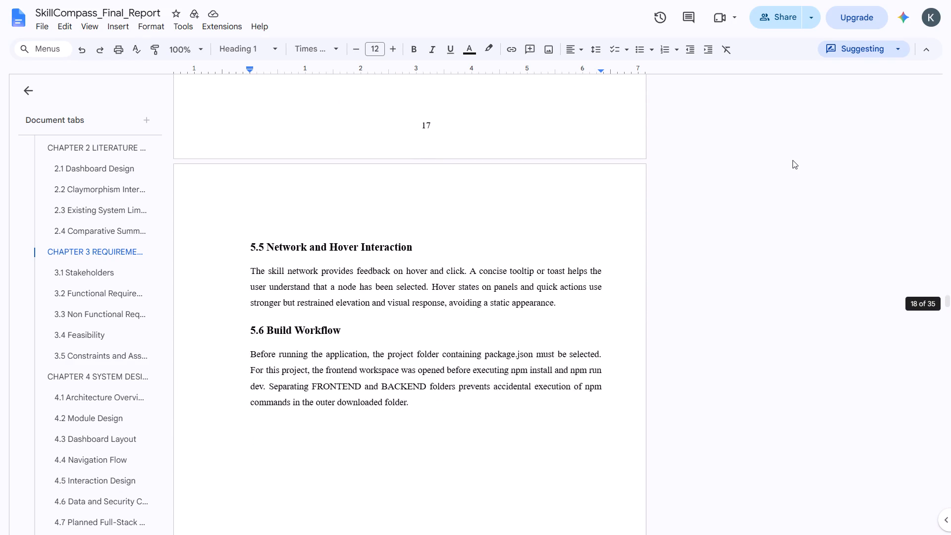
pyautogui.scroll(-5, 792, 160)
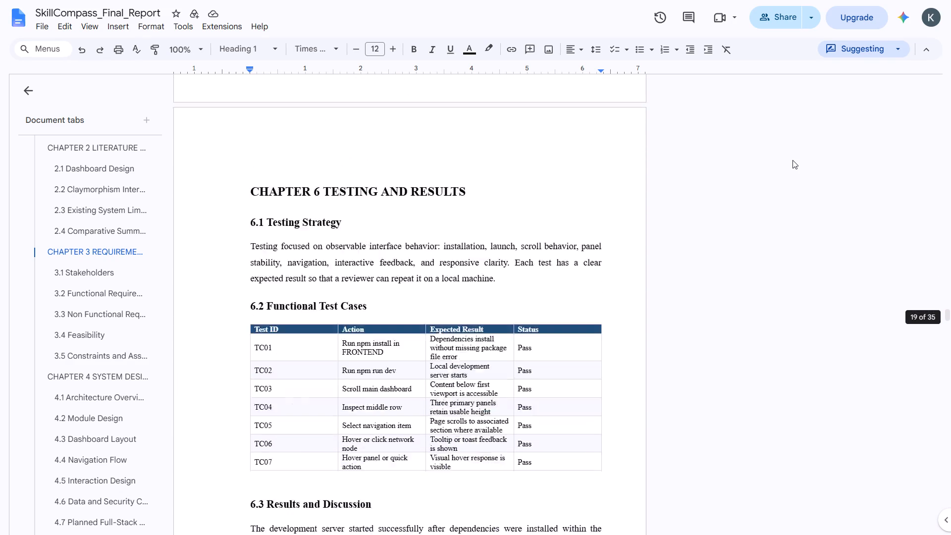
pyautogui.scroll(-12, 792, 160)
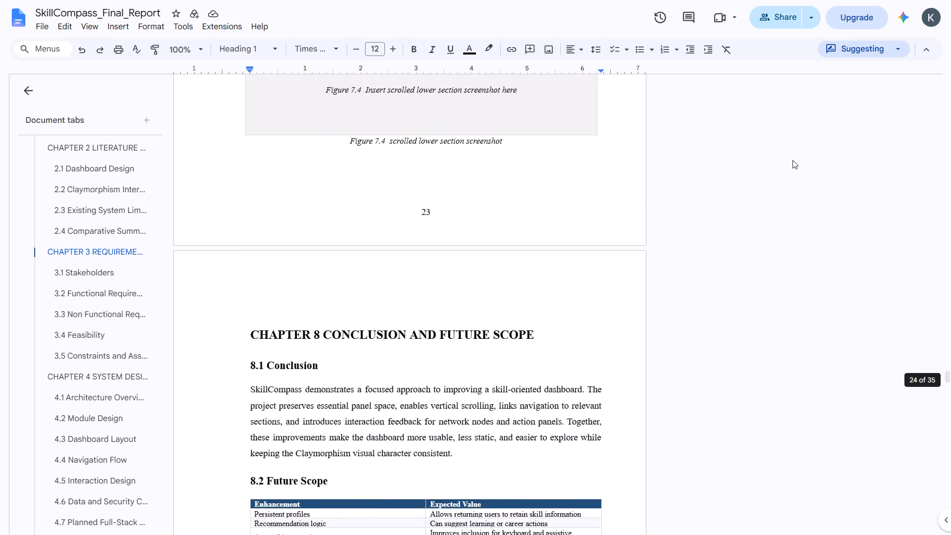
pyautogui.scroll(-7, 792, 160)
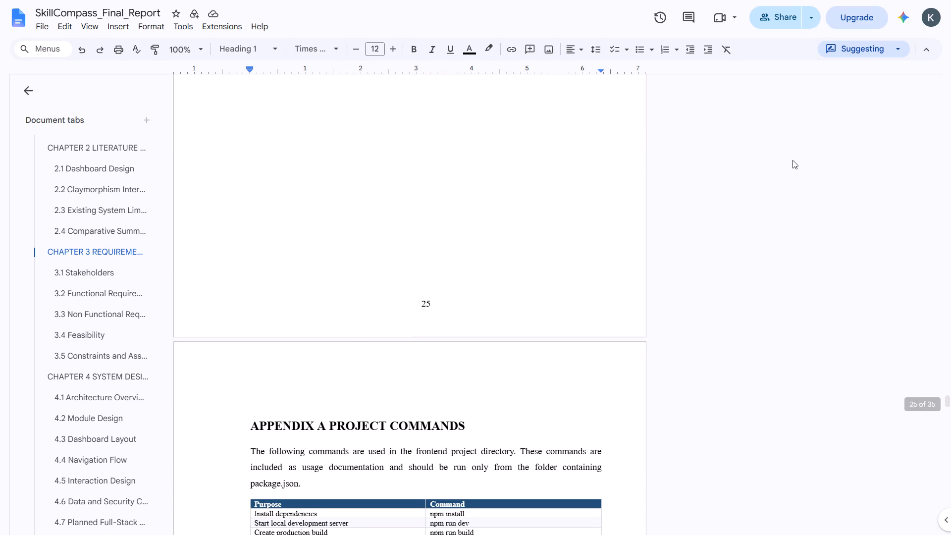
pyautogui.scroll(-20, 792, 160)
pyautogui.scroll(-15, 792, 160)
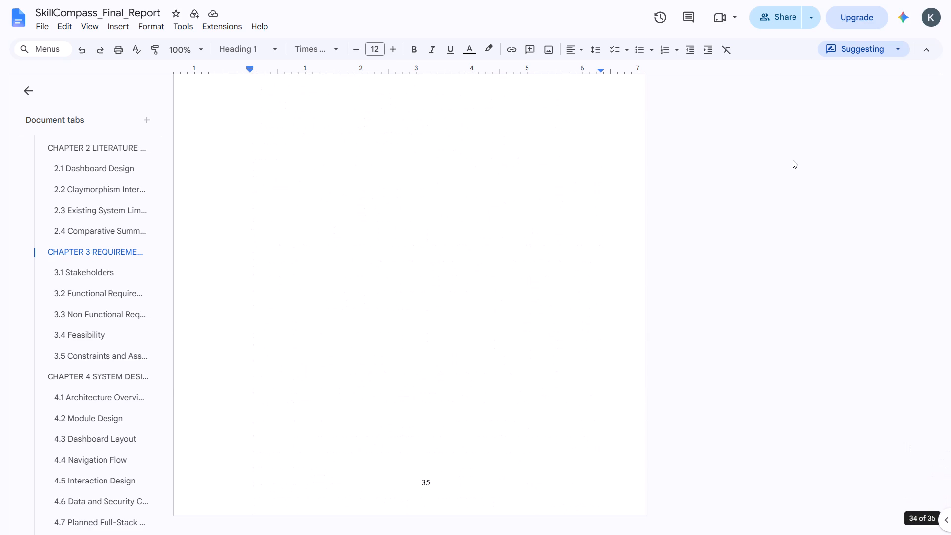
# Review the page layout backwards from the last page through the appendices and chapters to Chapter 1, checking page breaks and gaps.
pyautogui.scroll(7, 792, 160)
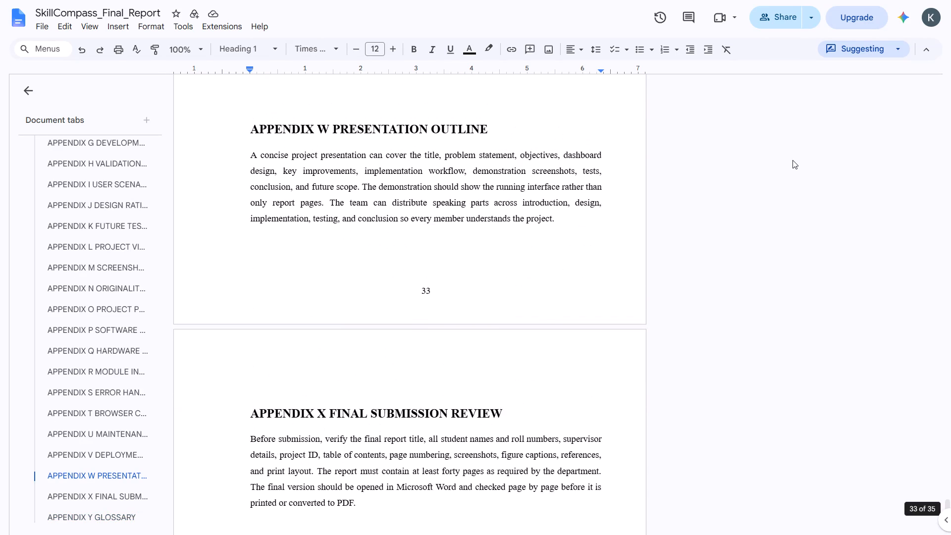
pyautogui.scroll(6, 792, 160)
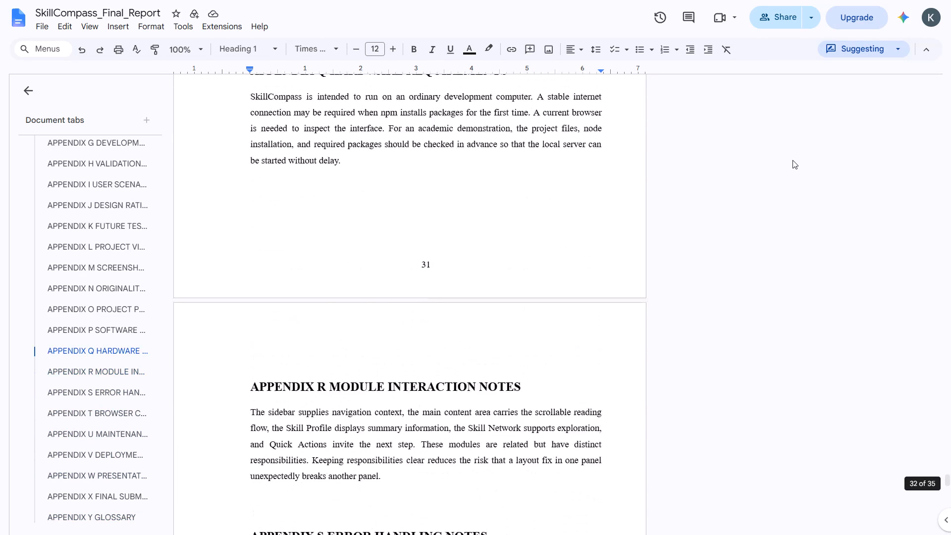
pyautogui.scroll(5, 792, 160)
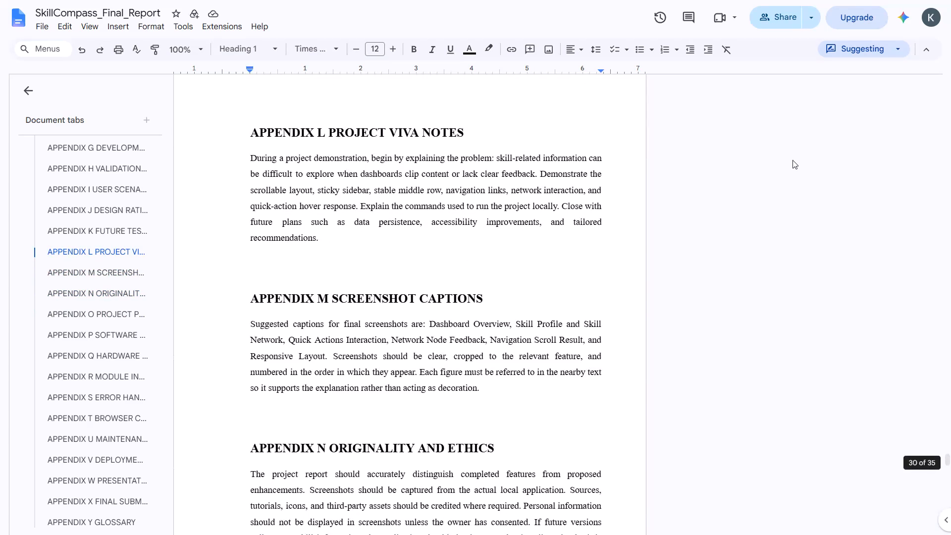
pyautogui.scroll(5, 792, 160)
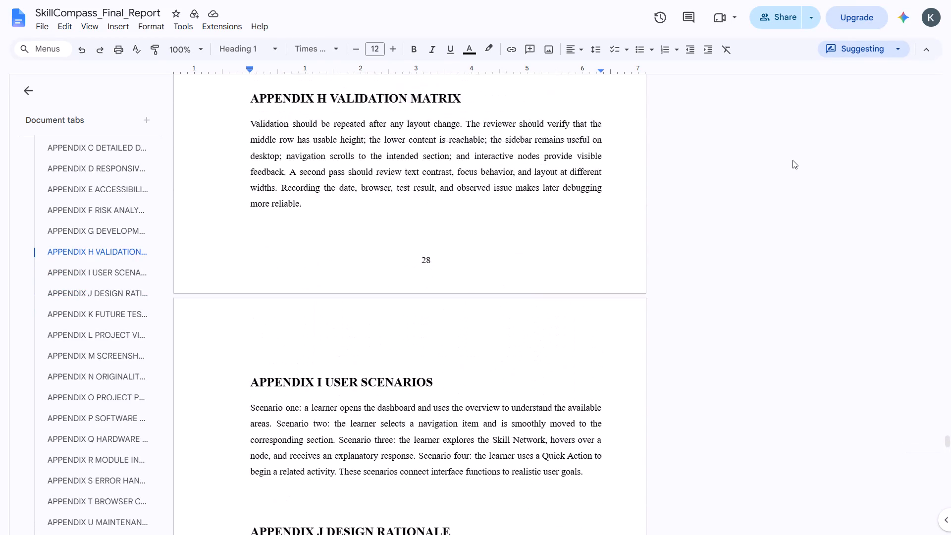
pyautogui.scroll(5, 792, 160)
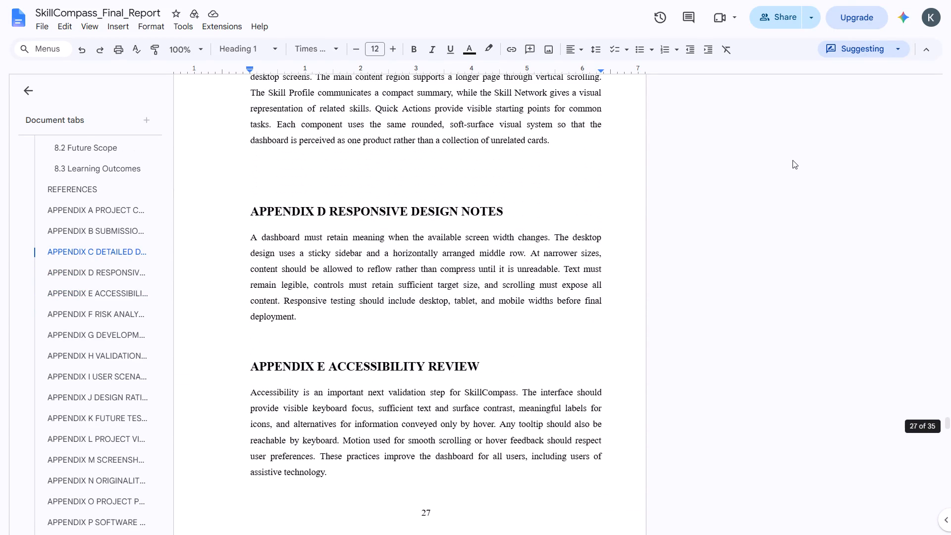
pyautogui.scroll(5, 792, 160)
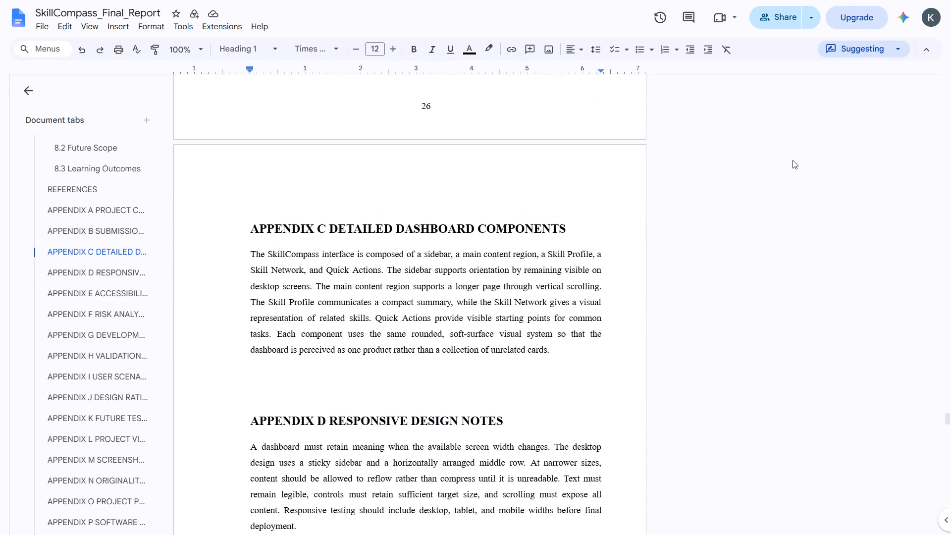
pyautogui.scroll(4, 792, 160)
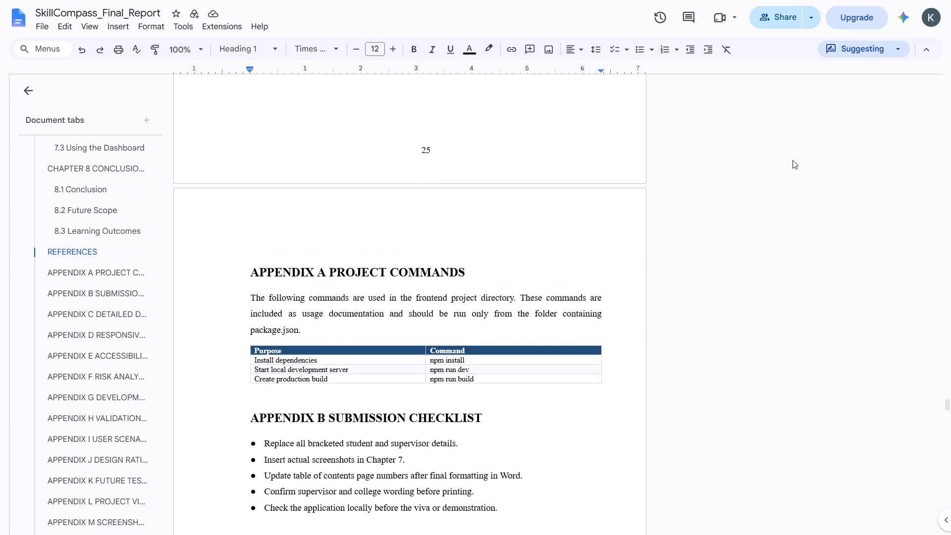
pyautogui.scroll(5, 792, 160)
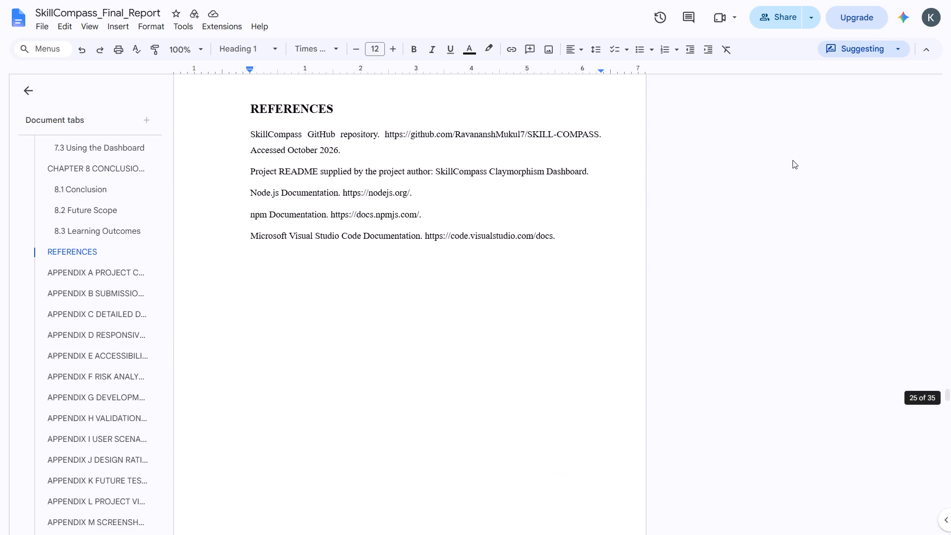
pyautogui.scroll(8, 792, 160)
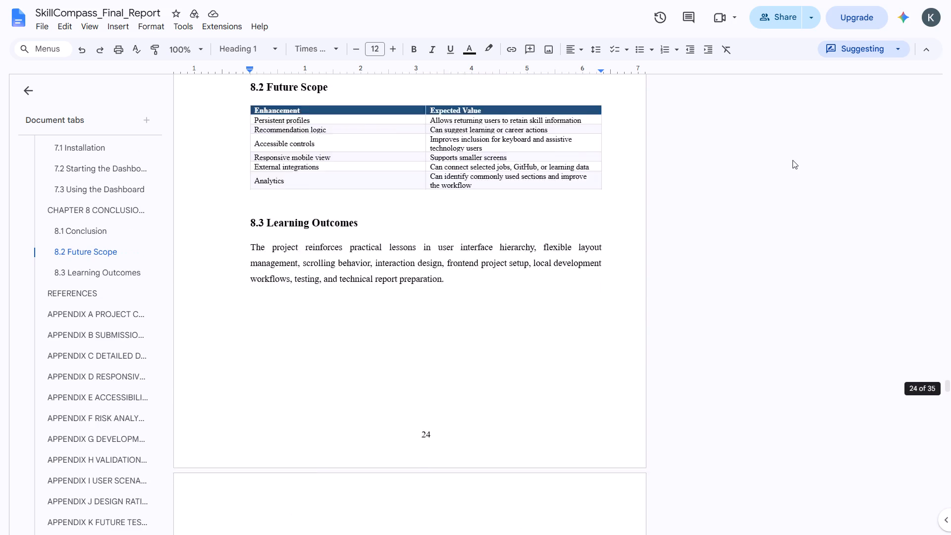
pyautogui.scroll(6, 792, 160)
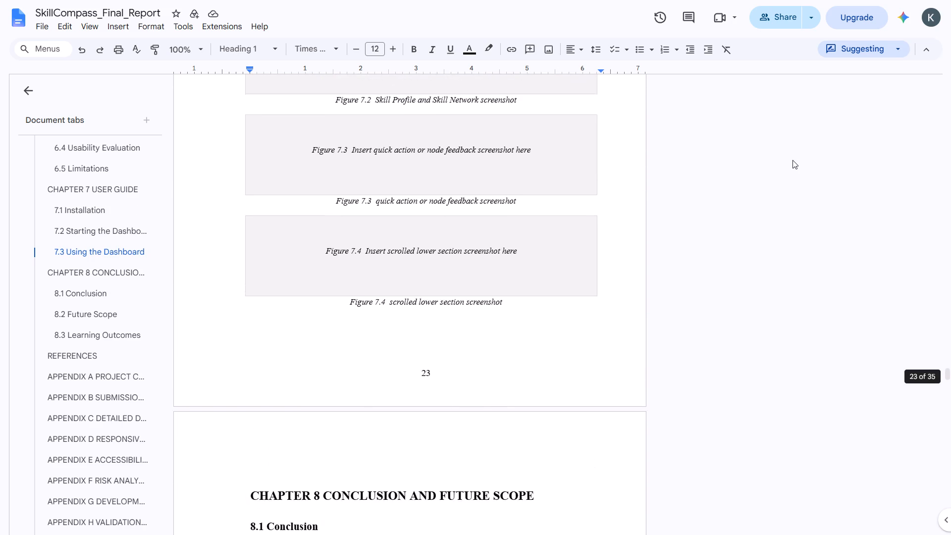
pyautogui.scroll(5, 792, 160)
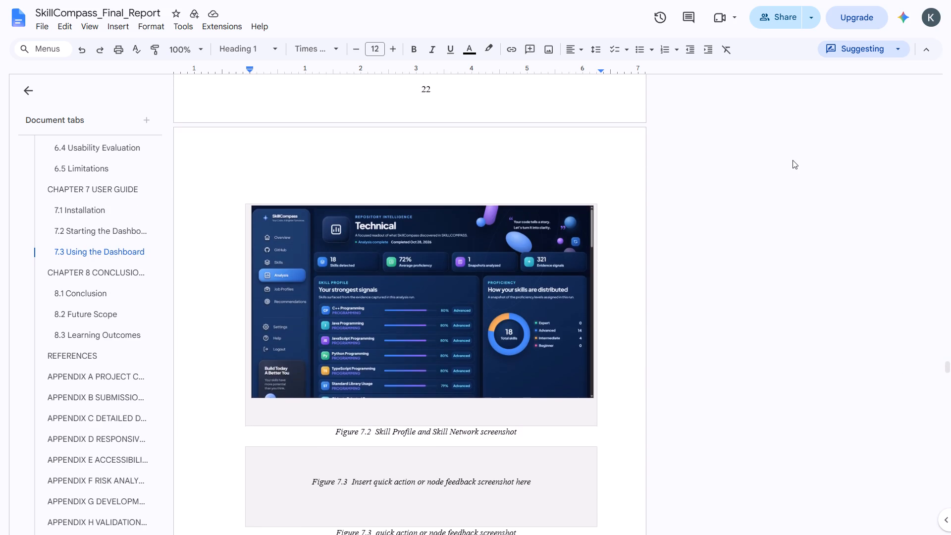
pyautogui.scroll(5, 792, 160)
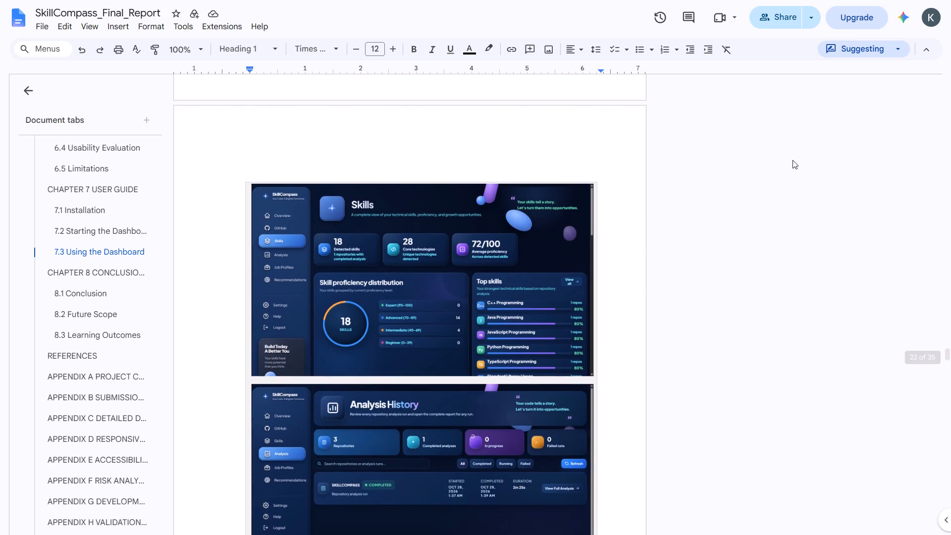
pyautogui.scroll(5, 792, 160)
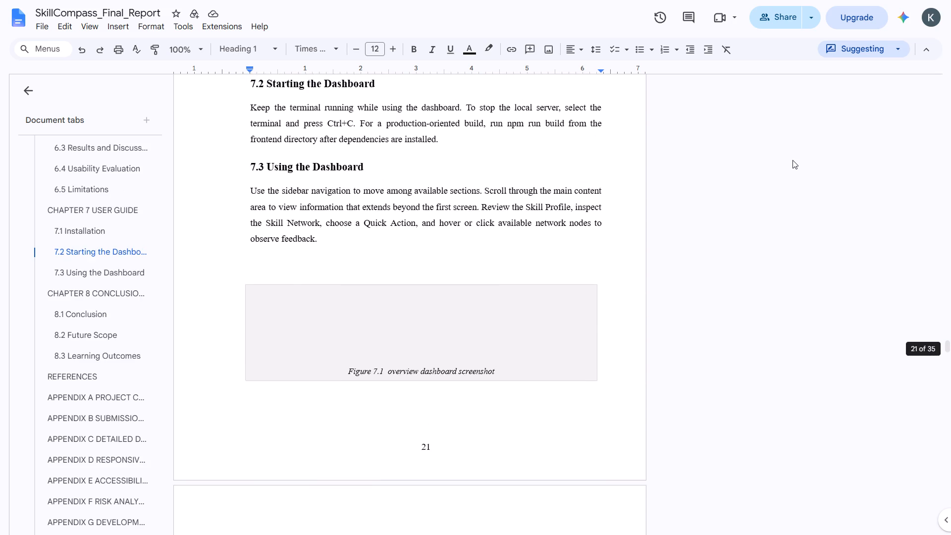
pyautogui.scroll(2, 792, 160)
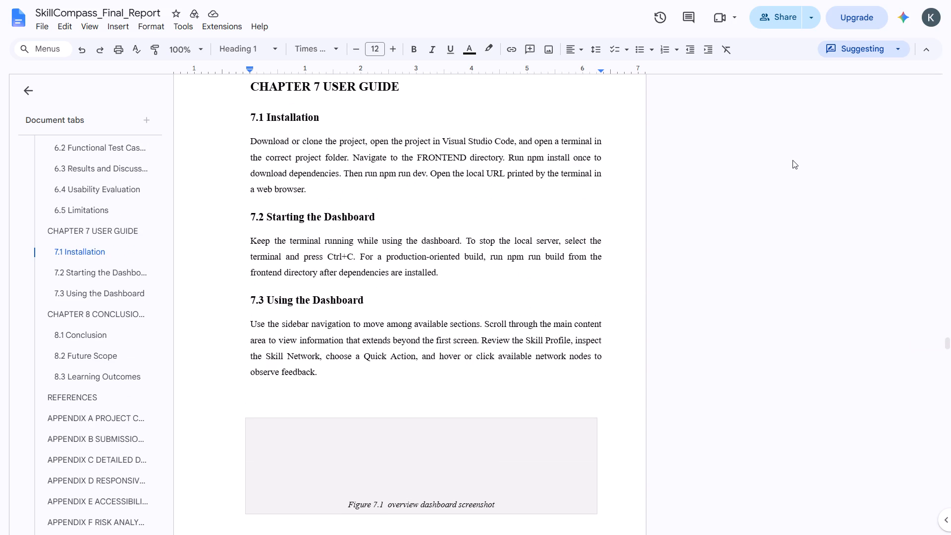
pyautogui.scroll(9, 792, 160)
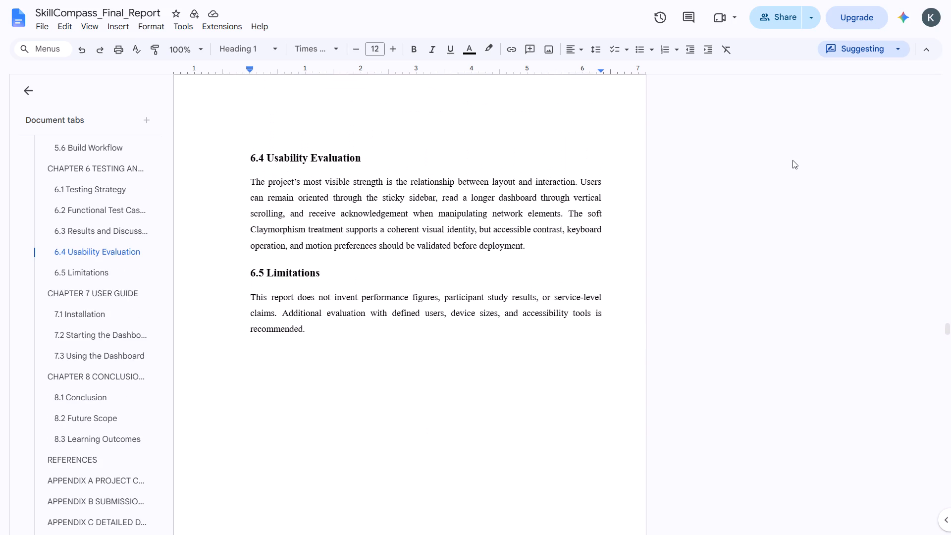
pyautogui.scroll(10, 792, 160)
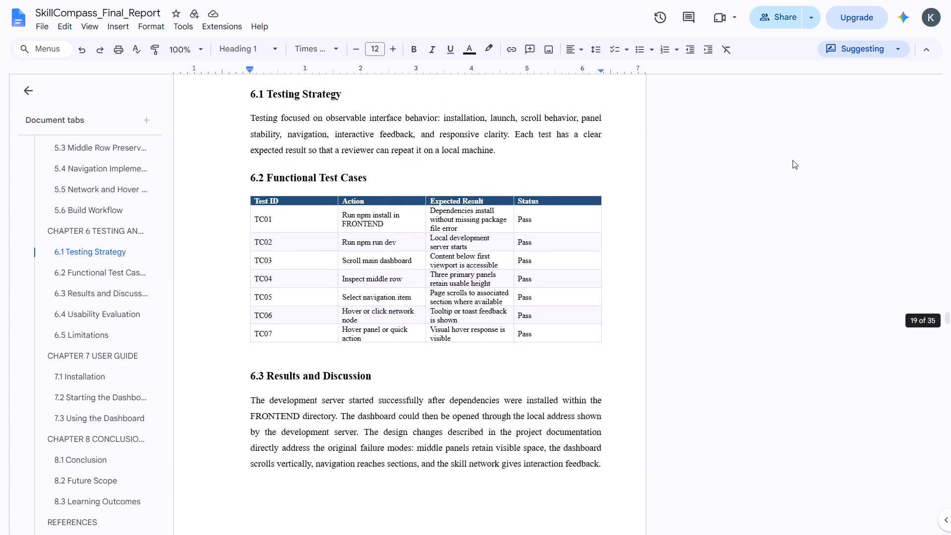
pyautogui.scroll(9, 792, 160)
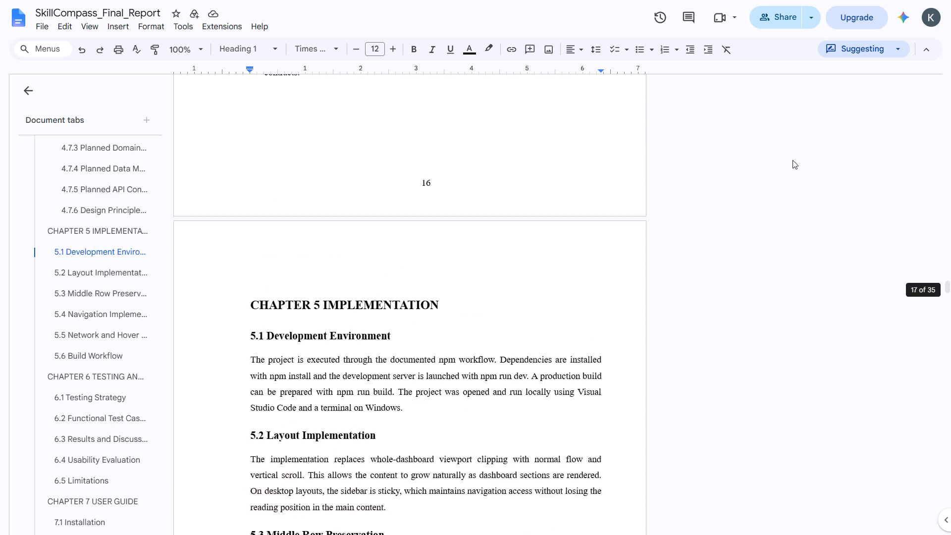
pyautogui.scroll(7, 792, 160)
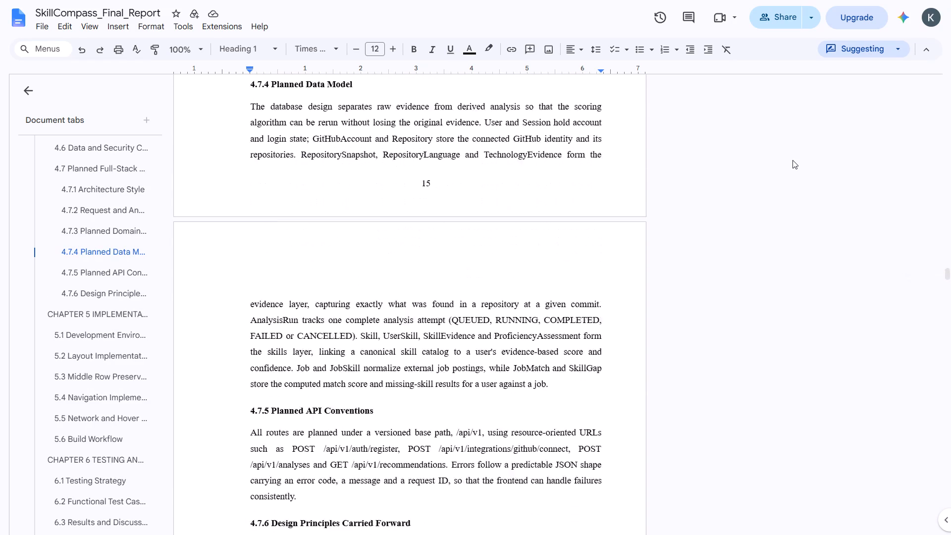
pyautogui.scroll(4, 792, 160)
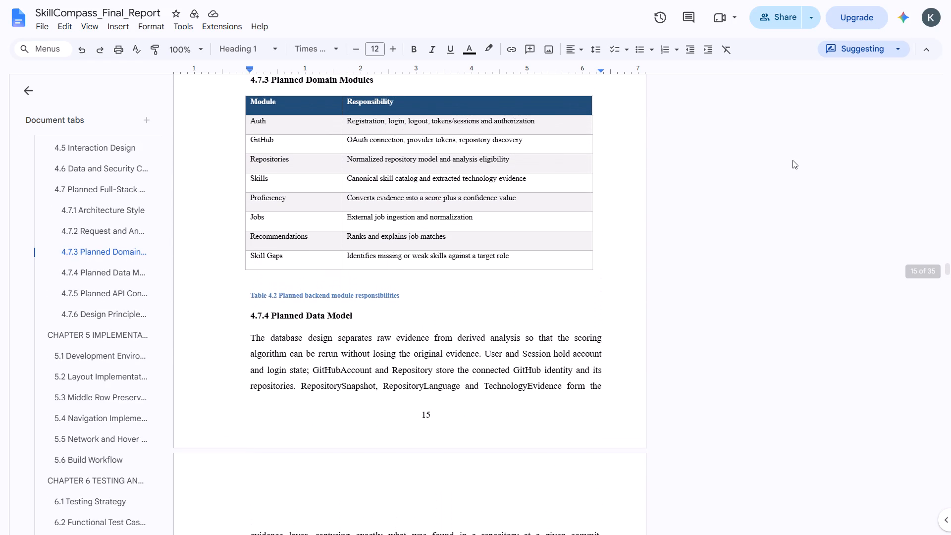
pyautogui.scroll(1, 792, 160)
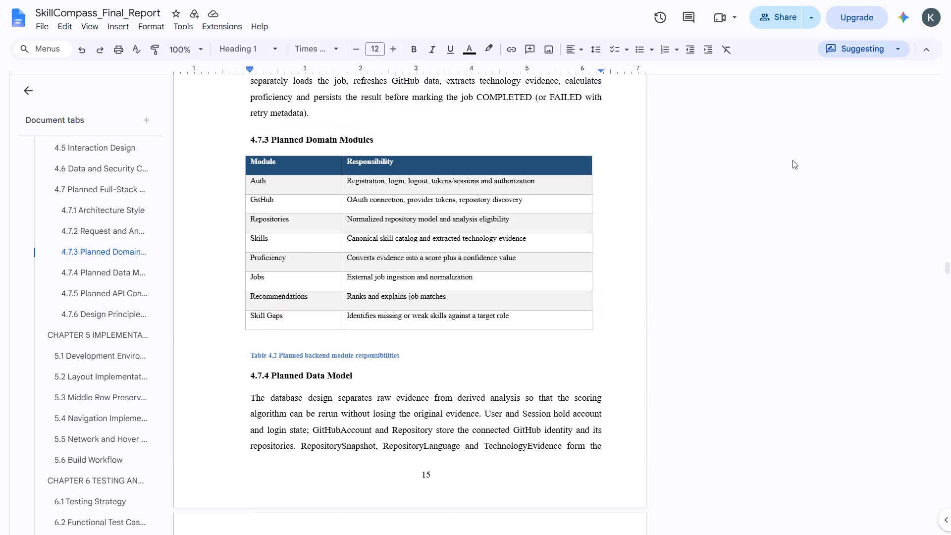
pyautogui.scroll(1, 792, 160)
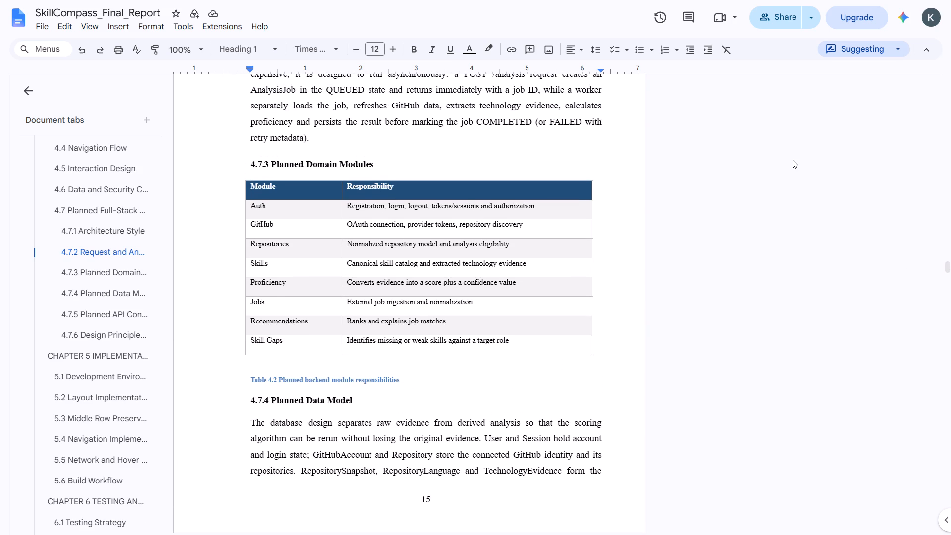
pyautogui.scroll(11, 792, 160)
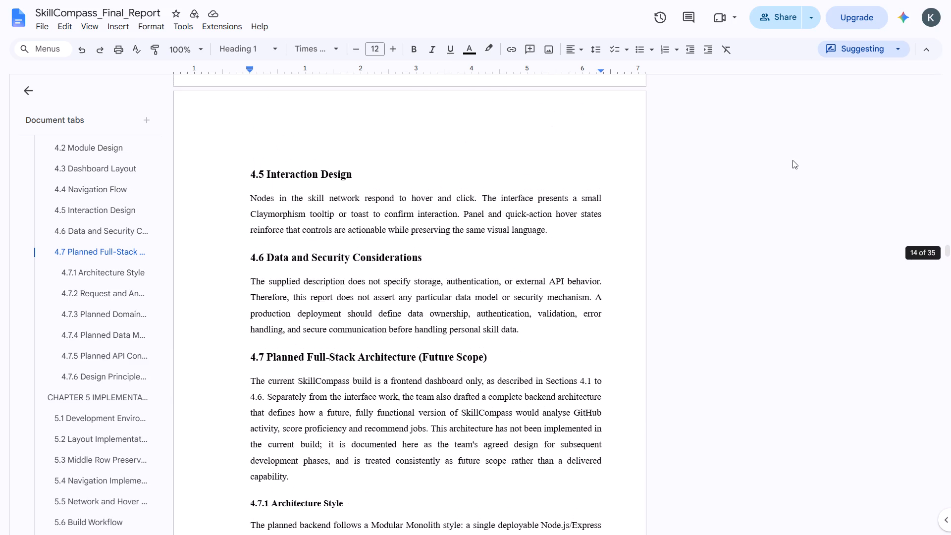
pyautogui.scroll(6, 792, 160)
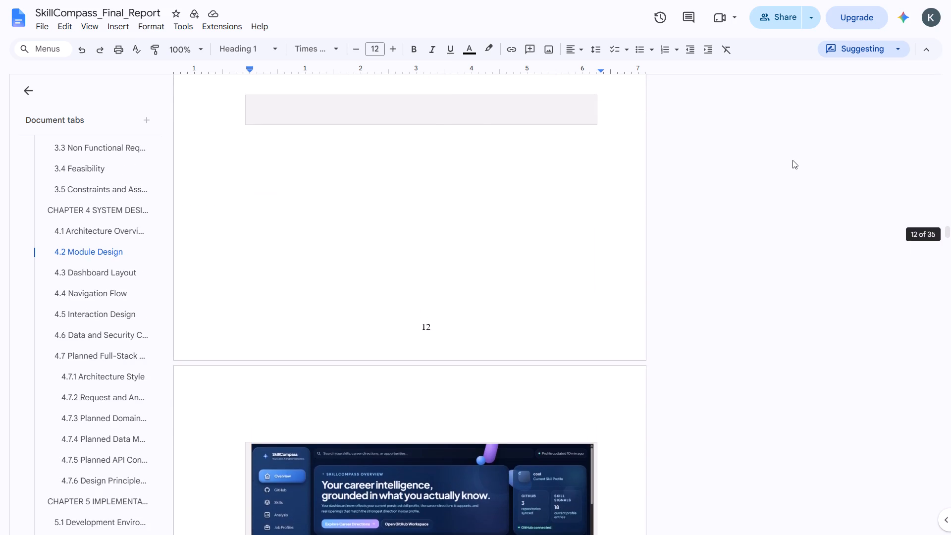
pyautogui.scroll(7, 792, 160)
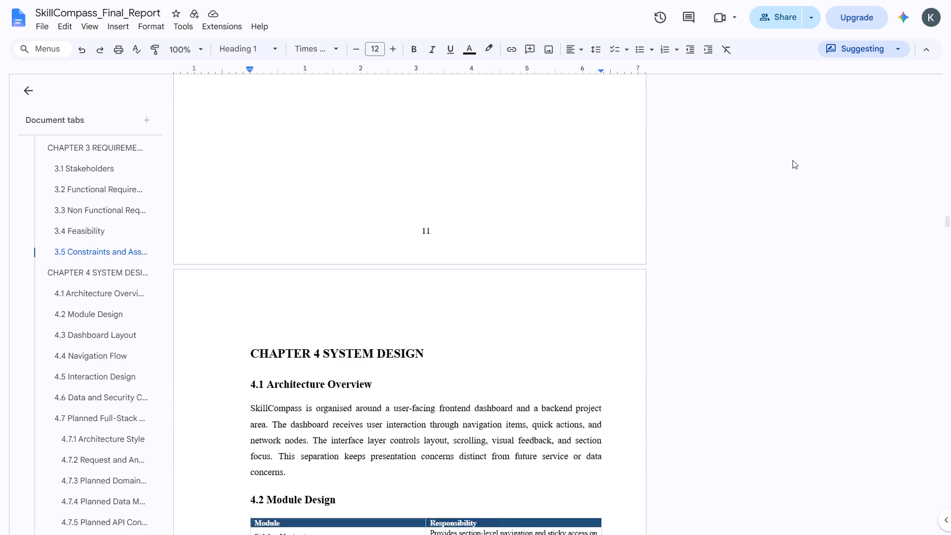
pyautogui.scroll(7, 792, 160)
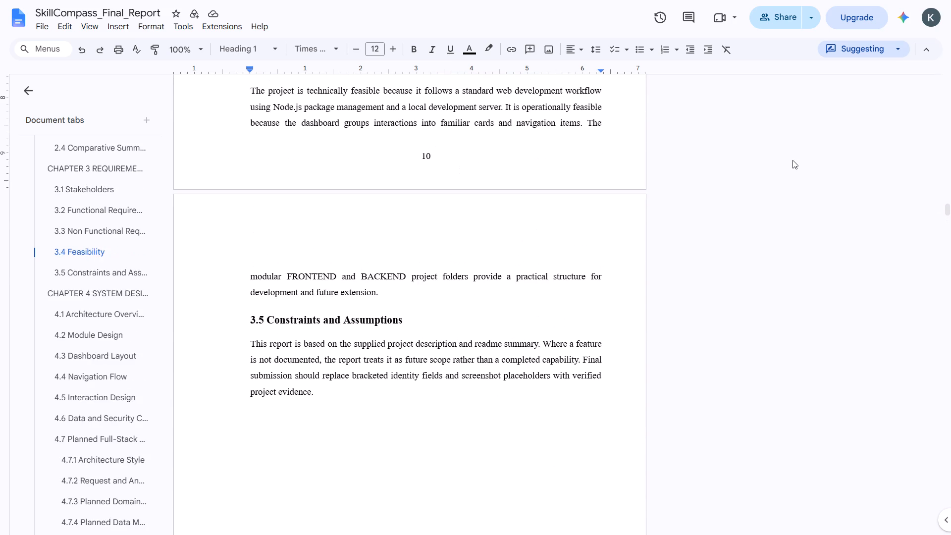
pyautogui.scroll(7, 792, 160)
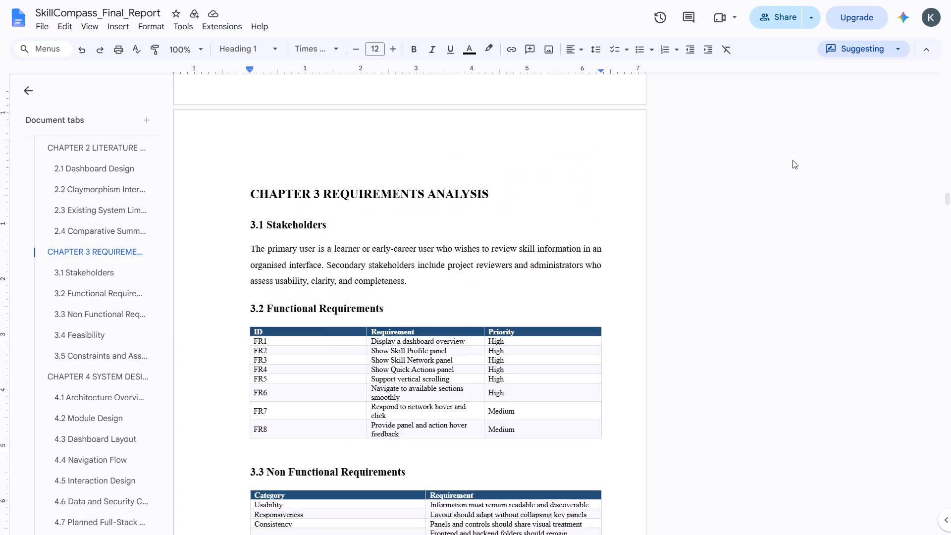
pyautogui.scroll(6, 792, 160)
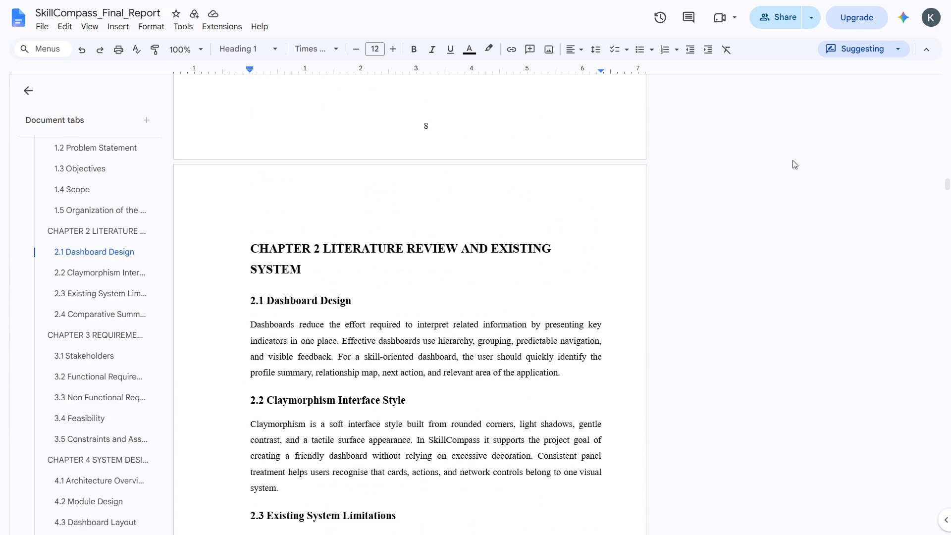
pyautogui.scroll(3, 792, 160)
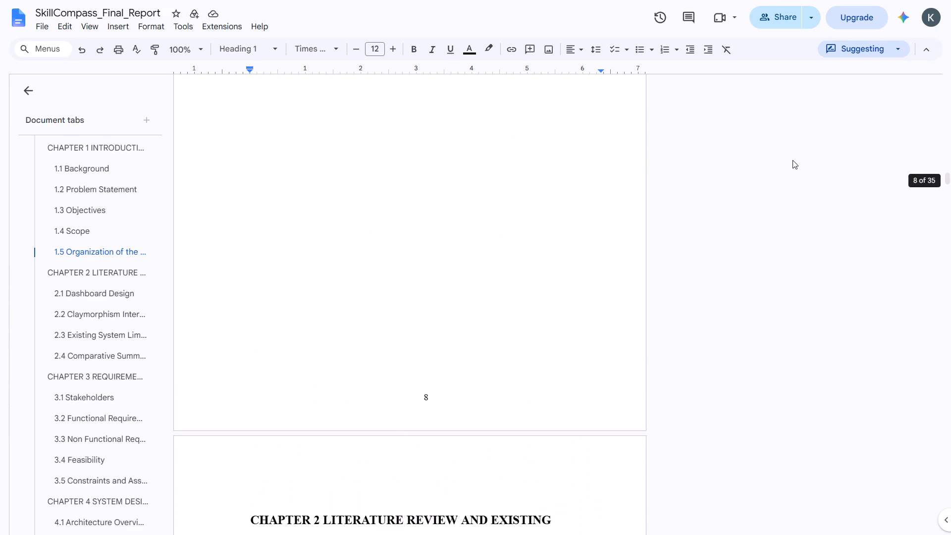
pyautogui.scroll(8, 792, 160)
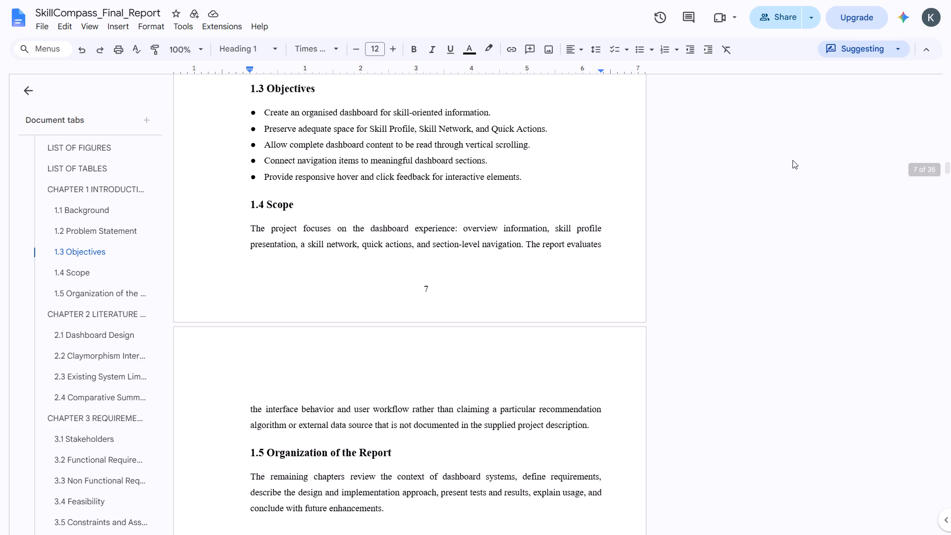
pyautogui.scroll(2, 792, 160)
pyautogui.scroll(1, 612, 243)
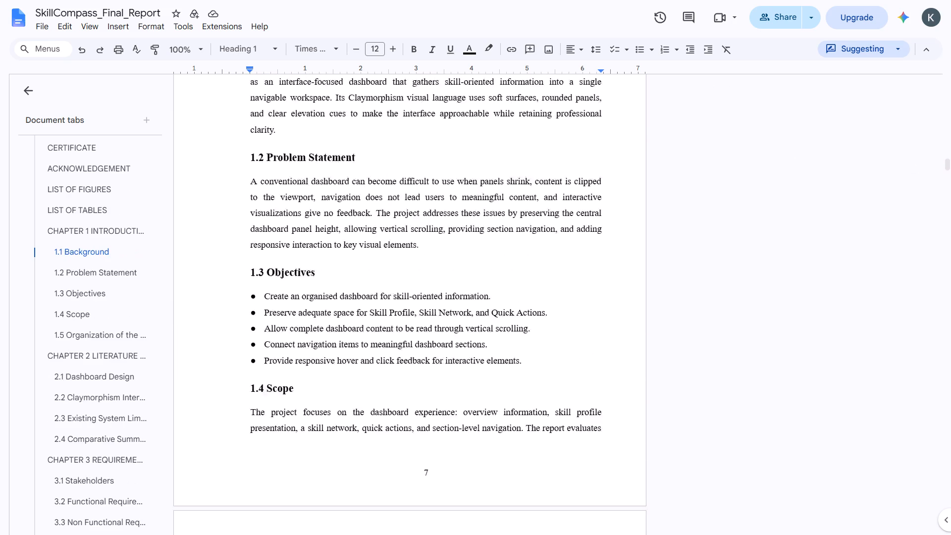
pyautogui.scroll(1, 612, 243)
# Move the 1.4 Scope section onto the next page by adding an empty paragraph above its heading, and accept the suggestion.
pyautogui.scroll(-1, 612, 243)
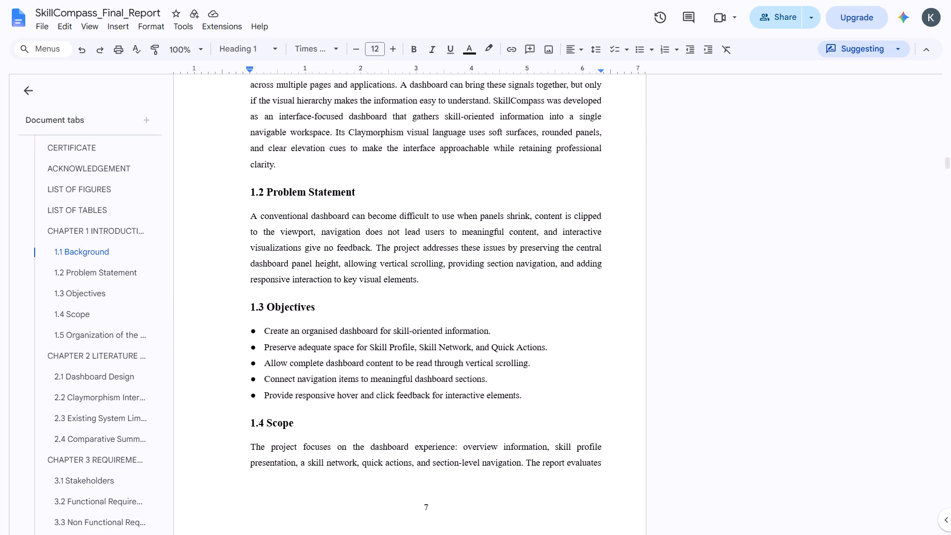
pyautogui.click(249, 425)
pyautogui.press('Return')
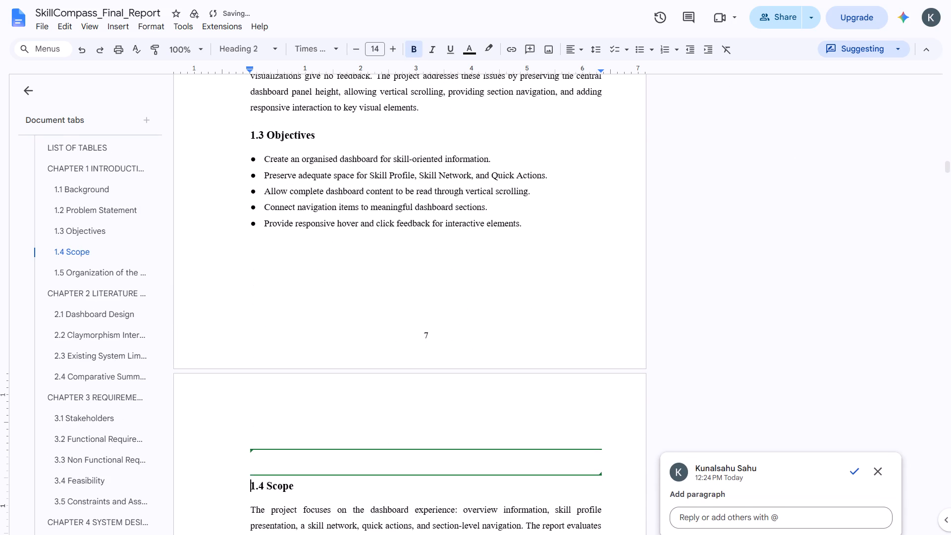
pyautogui.scroll(-2, 415, 419)
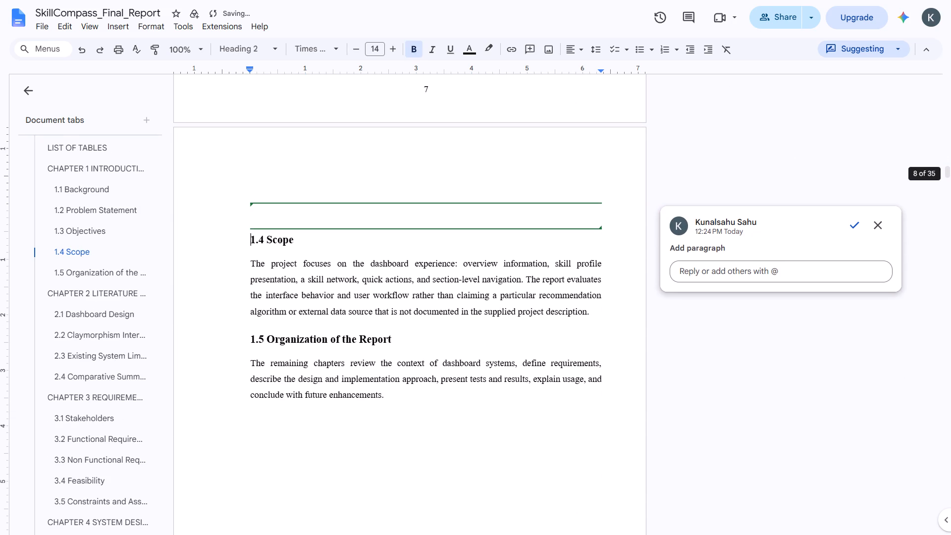
pyautogui.click(851, 230)
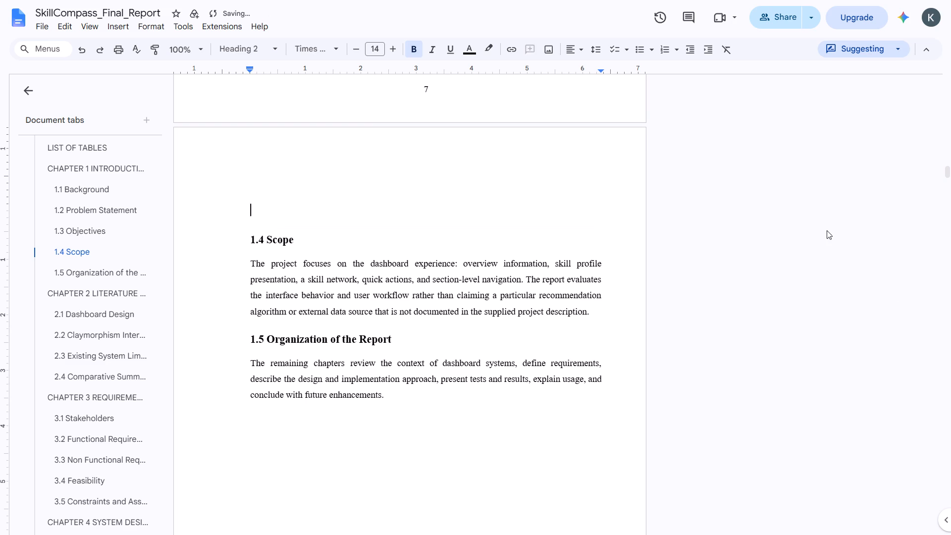
pyautogui.scroll(-6, 400, 254)
pyautogui.scroll(1, 400, 254)
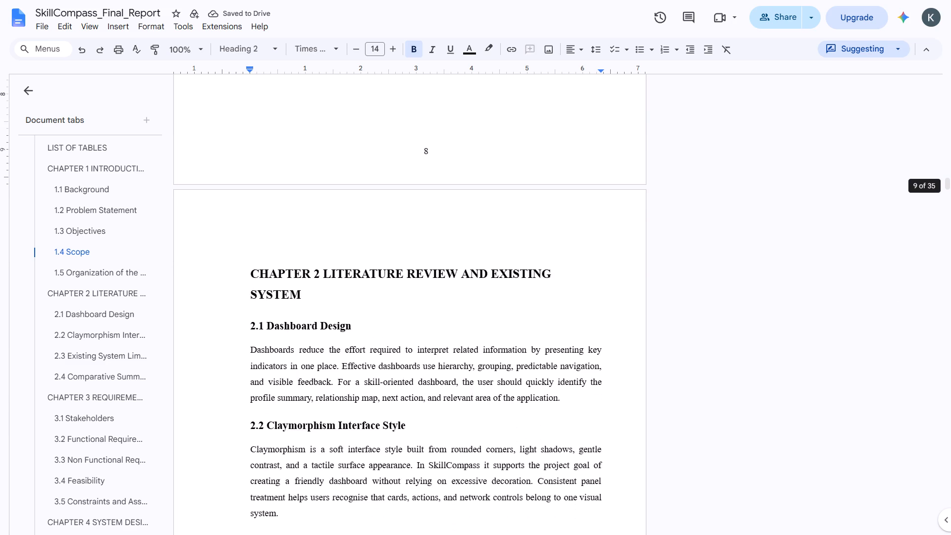
# Add an empty paragraph above the 1.5 Organization of the Report heading and accept the suggestion.
pyautogui.scroll(3, 400, 254)
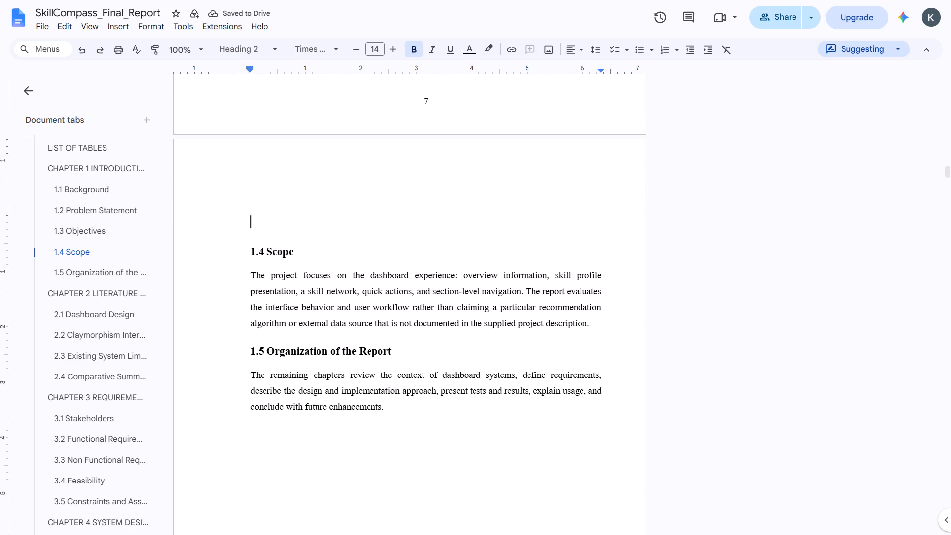
pyautogui.click(245, 346)
pyautogui.press('Return')
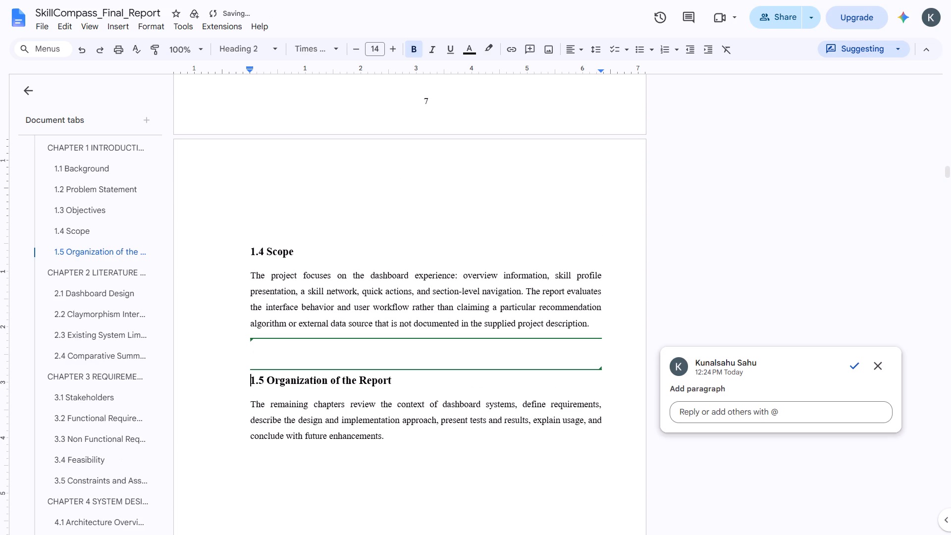
pyautogui.click(847, 369)
# Add two empty paragraphs above the ABSTRACT heading and accept the suggestion.
pyautogui.scroll(1, 431, 382)
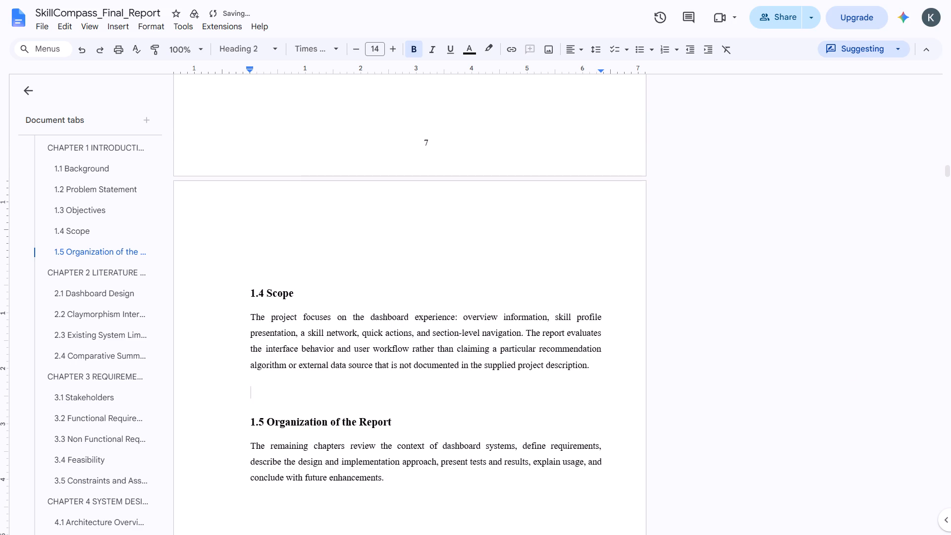
pyautogui.scroll(-3, 431, 382)
pyautogui.scroll(8, 431, 382)
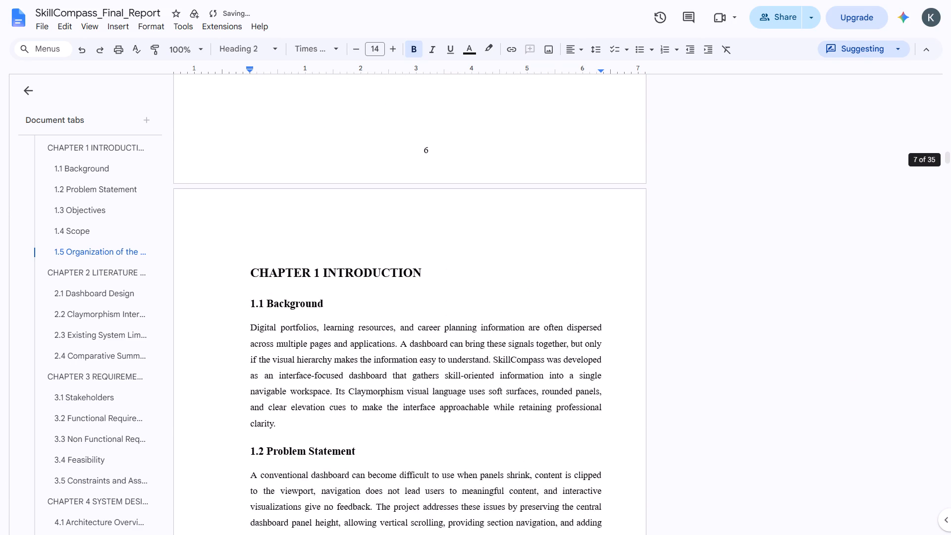
pyautogui.scroll(7, 431, 382)
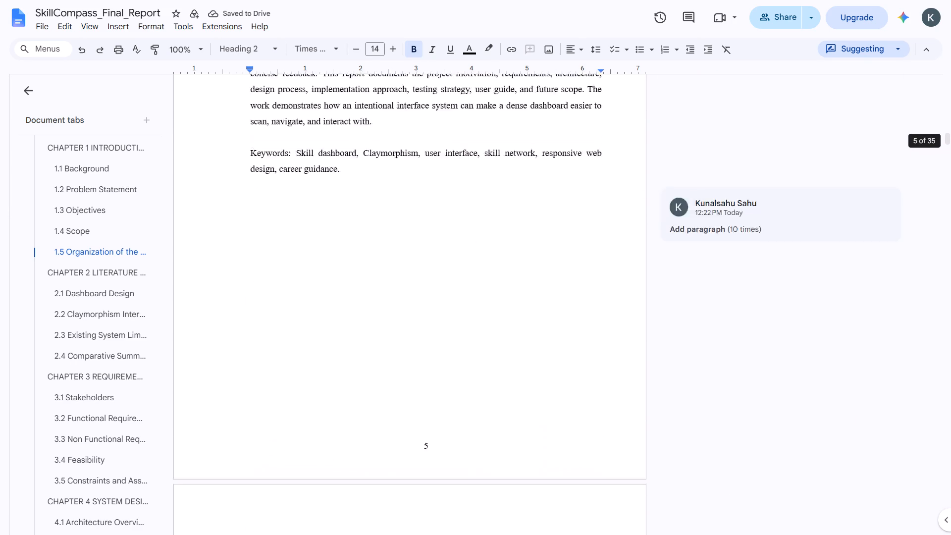
pyautogui.scroll(1, 431, 382)
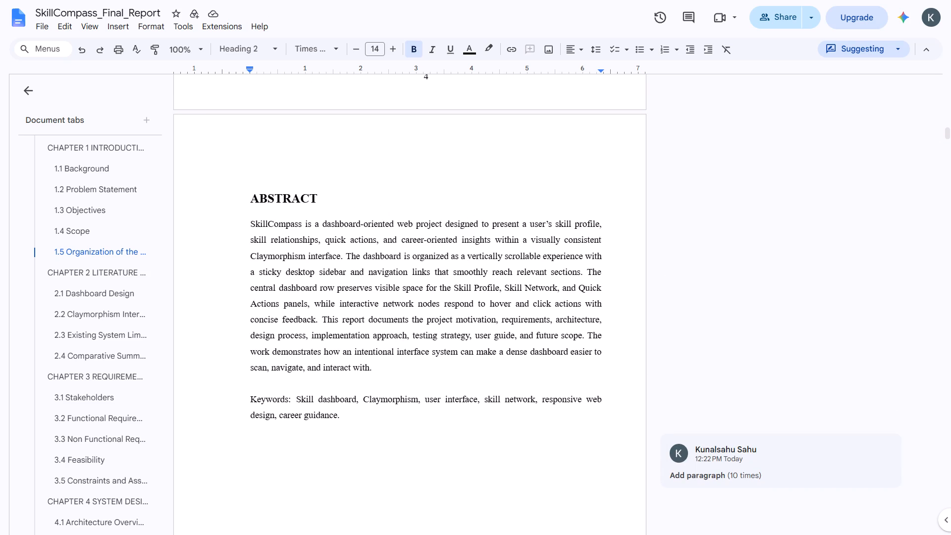
pyautogui.click(247, 200)
pyautogui.press('Return')
pyautogui.press('Return')
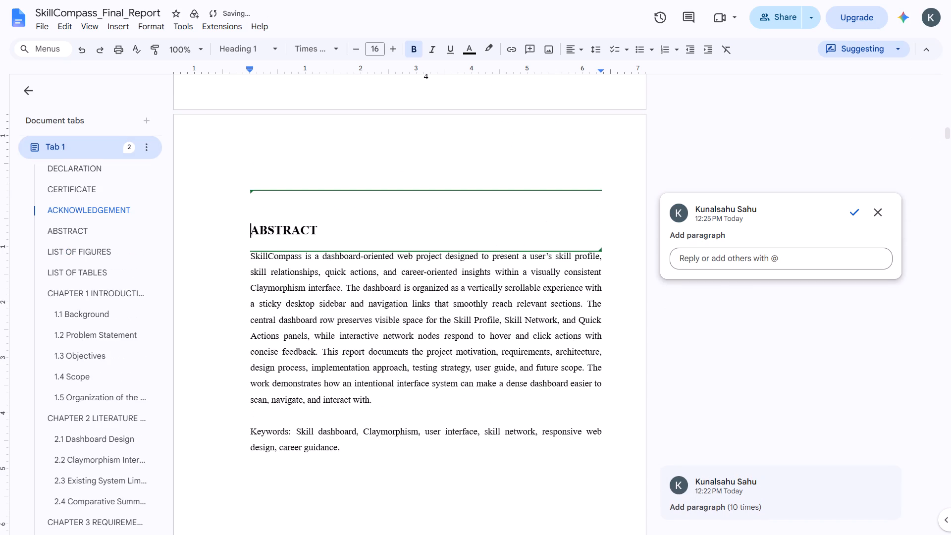
pyautogui.click(850, 207)
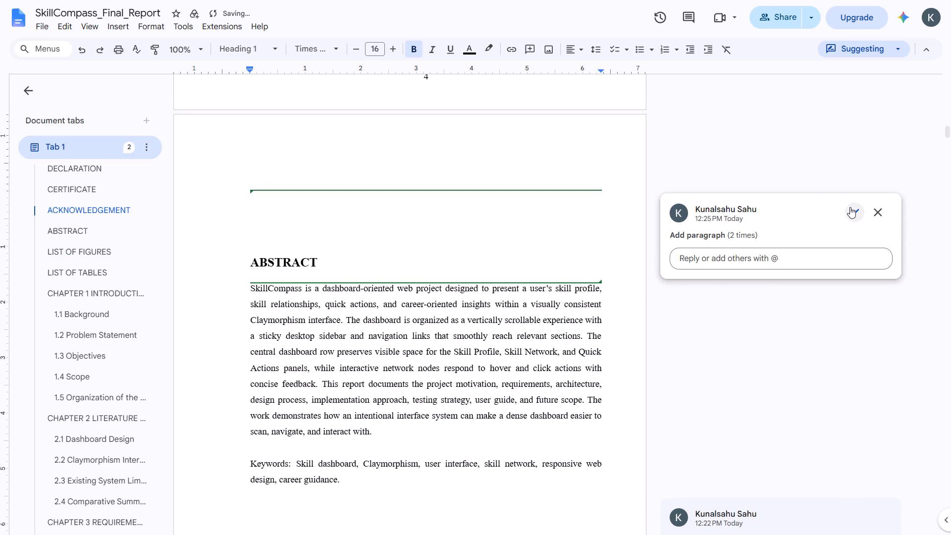
pyautogui.scroll(-2, 438, 255)
pyautogui.scroll(1, 438, 255)
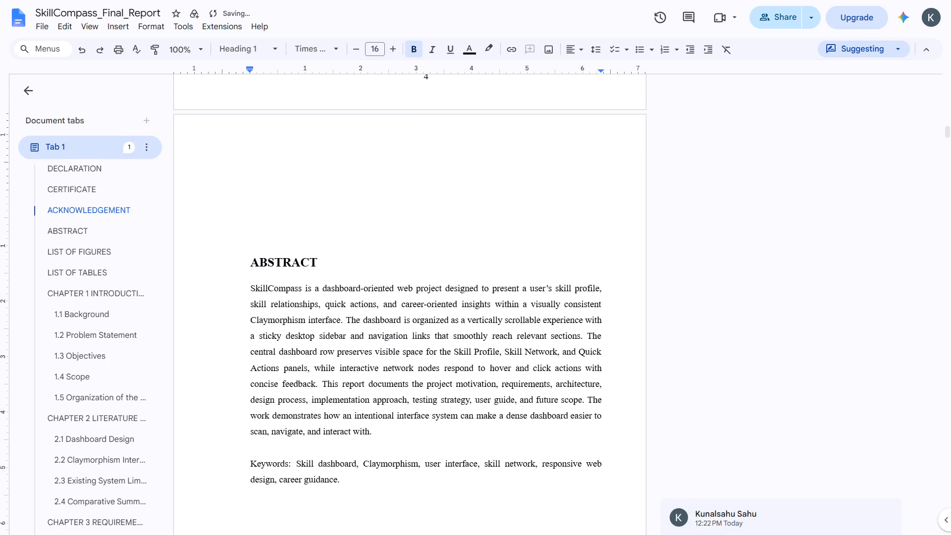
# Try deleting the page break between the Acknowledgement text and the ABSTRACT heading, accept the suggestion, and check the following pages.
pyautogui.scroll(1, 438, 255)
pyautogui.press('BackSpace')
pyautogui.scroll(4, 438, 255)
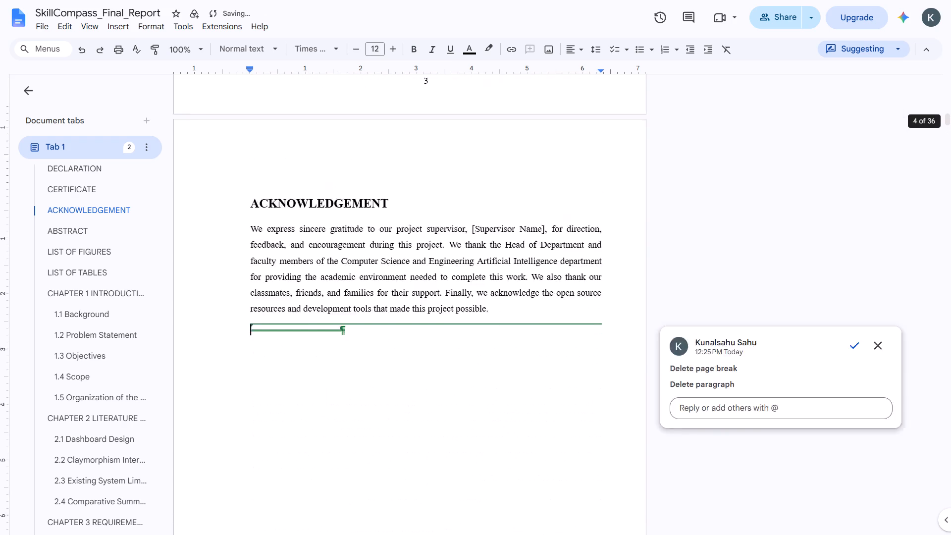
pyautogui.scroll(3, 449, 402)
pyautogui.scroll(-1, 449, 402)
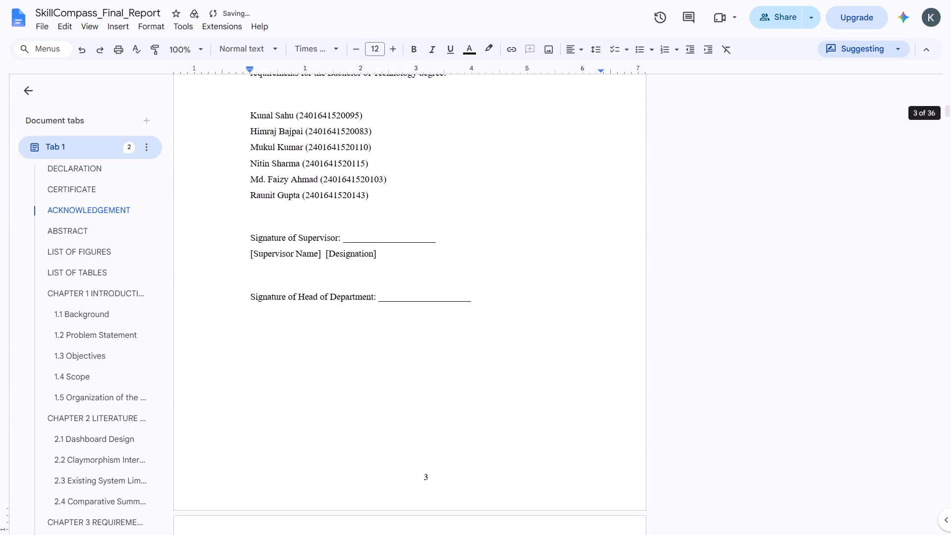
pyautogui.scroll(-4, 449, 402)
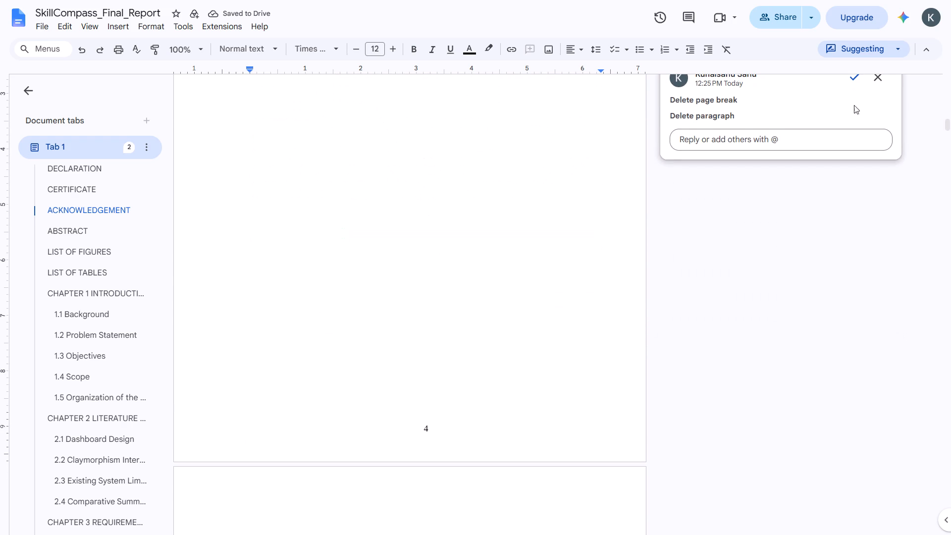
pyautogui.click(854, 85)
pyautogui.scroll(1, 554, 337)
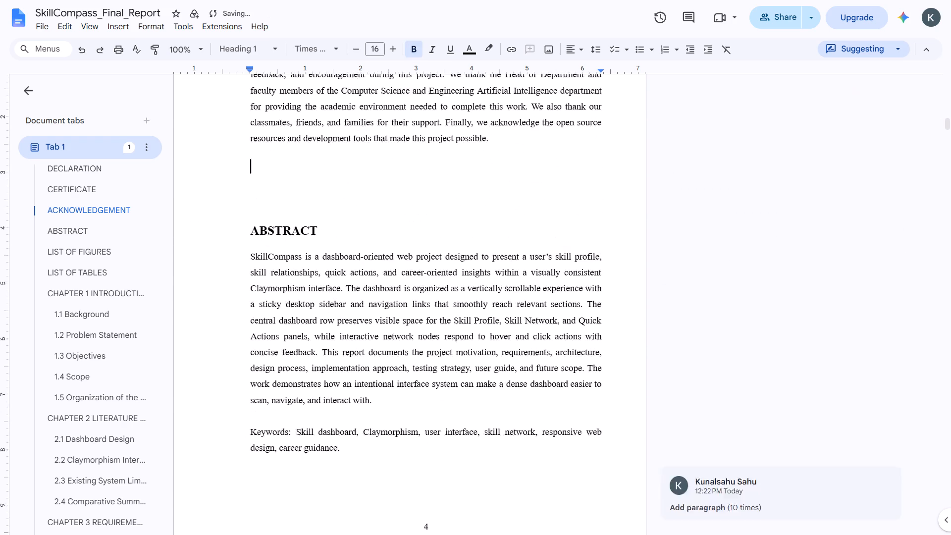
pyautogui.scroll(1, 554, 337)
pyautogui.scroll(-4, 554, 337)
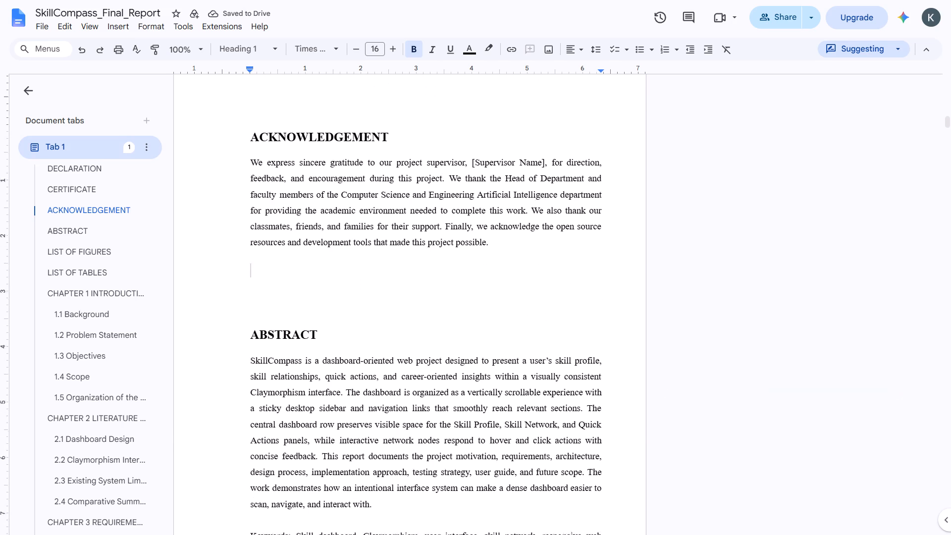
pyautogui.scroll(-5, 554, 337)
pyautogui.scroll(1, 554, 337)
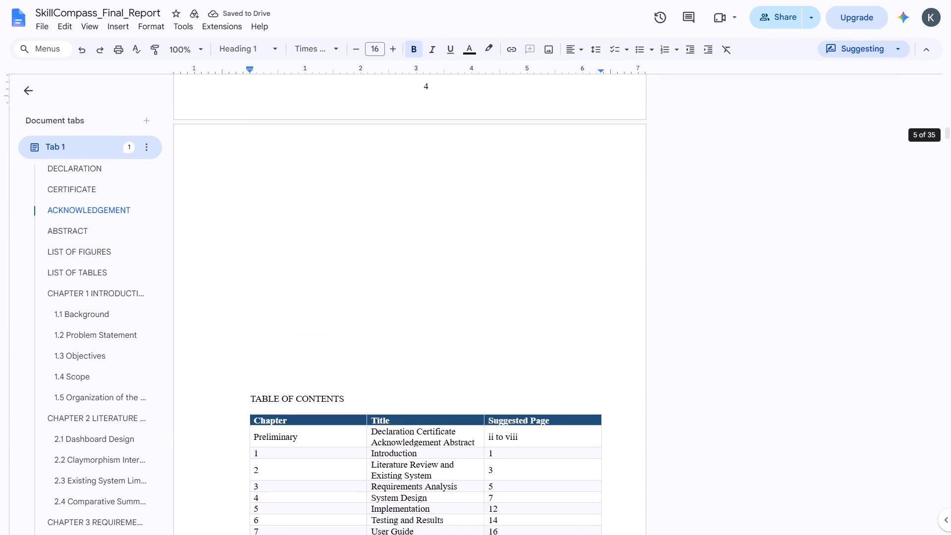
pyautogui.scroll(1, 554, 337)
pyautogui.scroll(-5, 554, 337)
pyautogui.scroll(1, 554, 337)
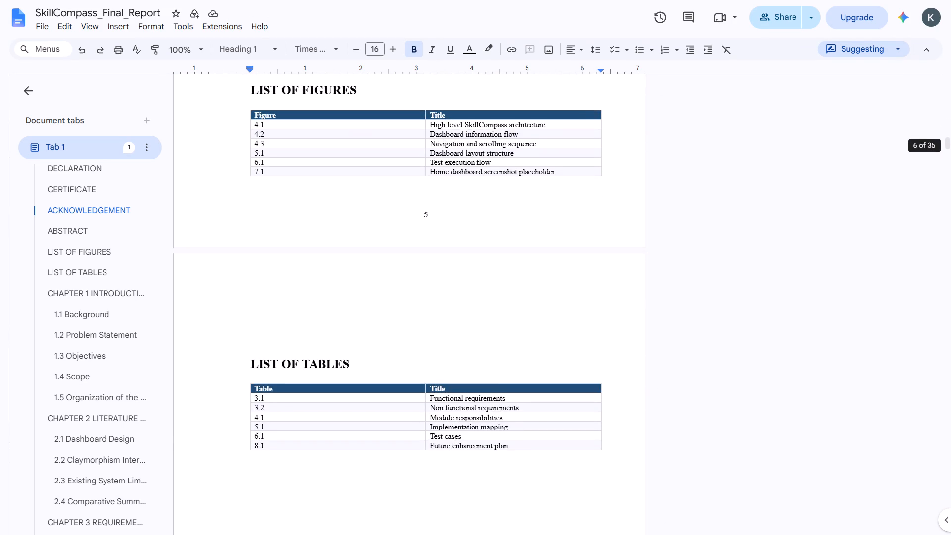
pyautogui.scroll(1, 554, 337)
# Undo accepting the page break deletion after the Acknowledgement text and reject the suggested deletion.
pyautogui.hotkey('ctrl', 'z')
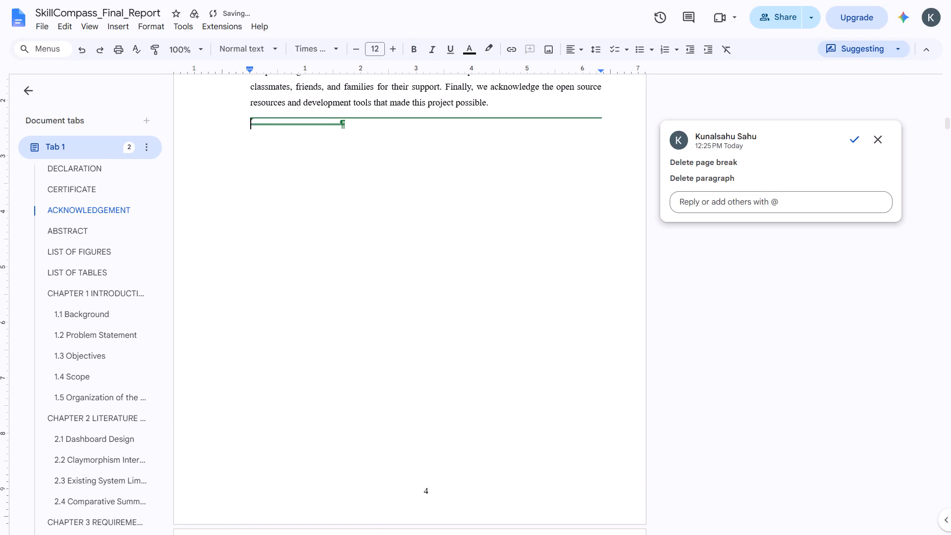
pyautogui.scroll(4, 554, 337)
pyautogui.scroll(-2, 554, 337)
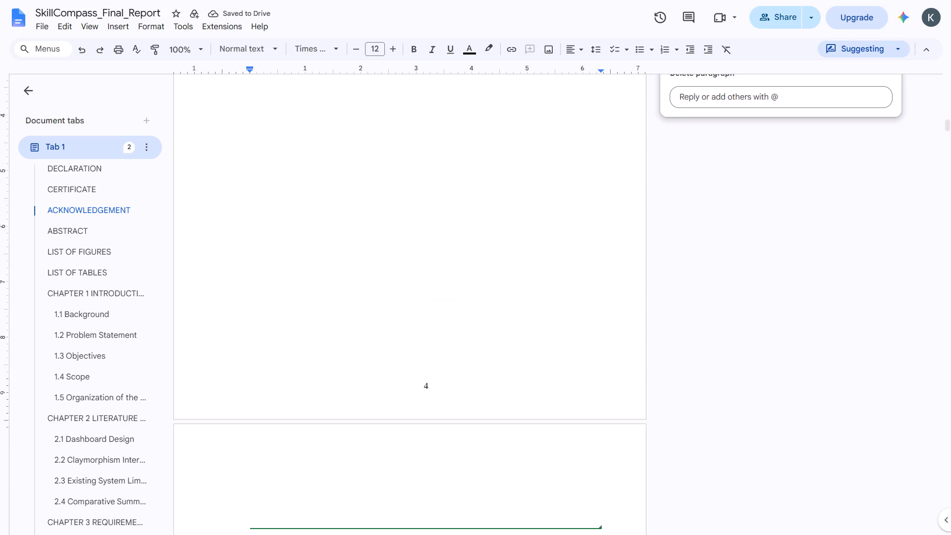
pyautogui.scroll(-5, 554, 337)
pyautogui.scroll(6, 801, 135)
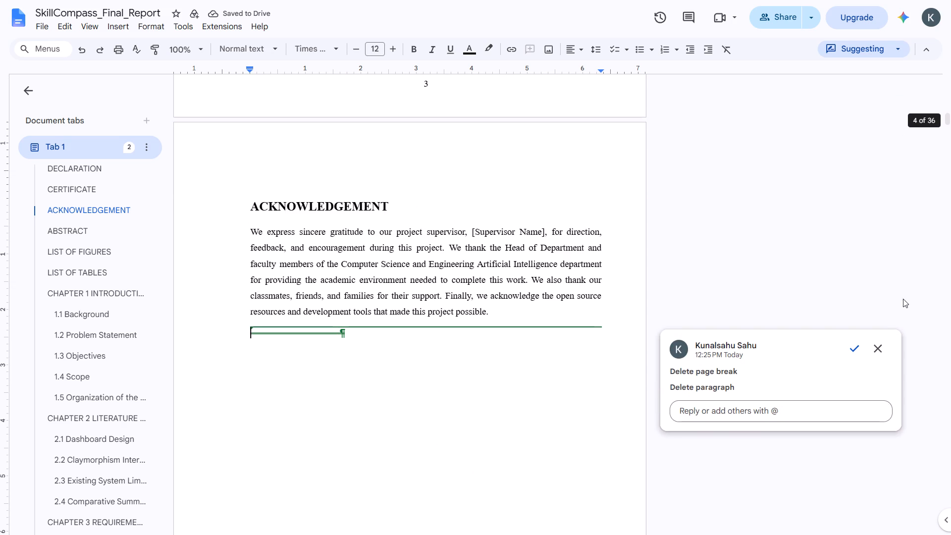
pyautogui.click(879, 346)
# Review the page layout from the Acknowledgement through the Abstract to the table of contents and list of figures.
pyautogui.scroll(-2, 524, 385)
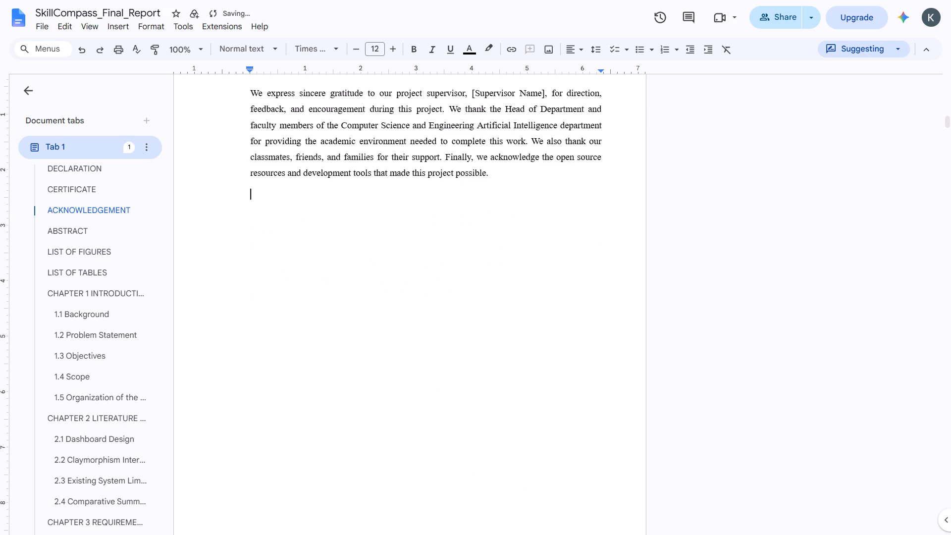
pyautogui.scroll(-8, 524, 385)
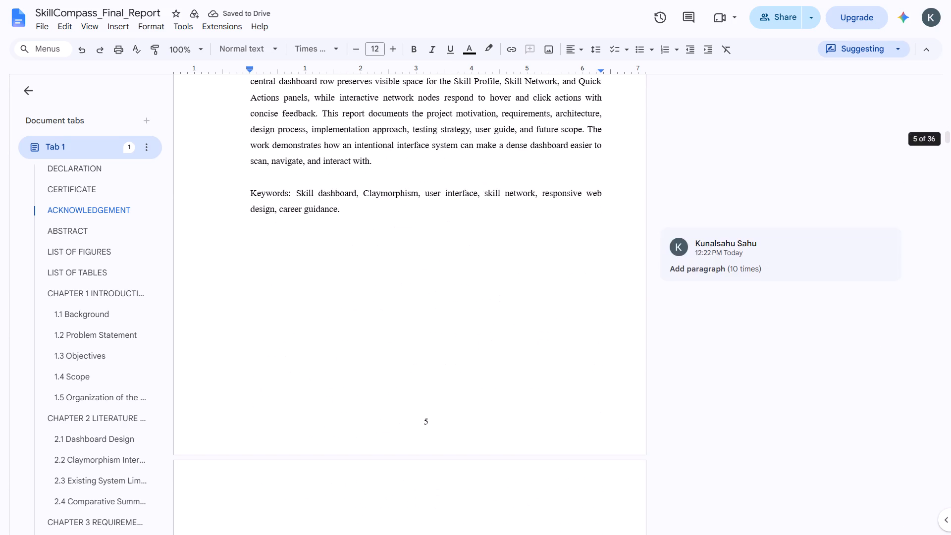
pyautogui.scroll(-6, 524, 385)
pyautogui.scroll(2, 524, 385)
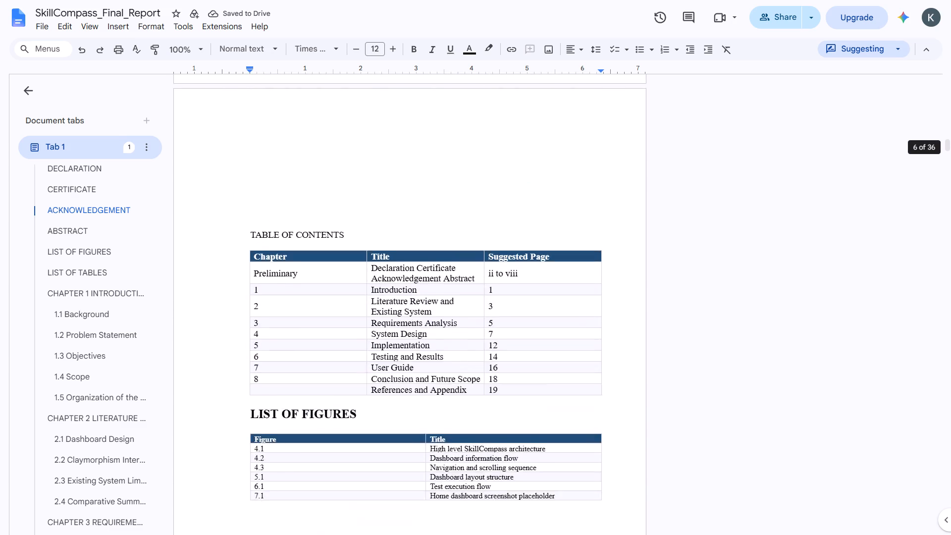
pyautogui.scroll(4, 524, 385)
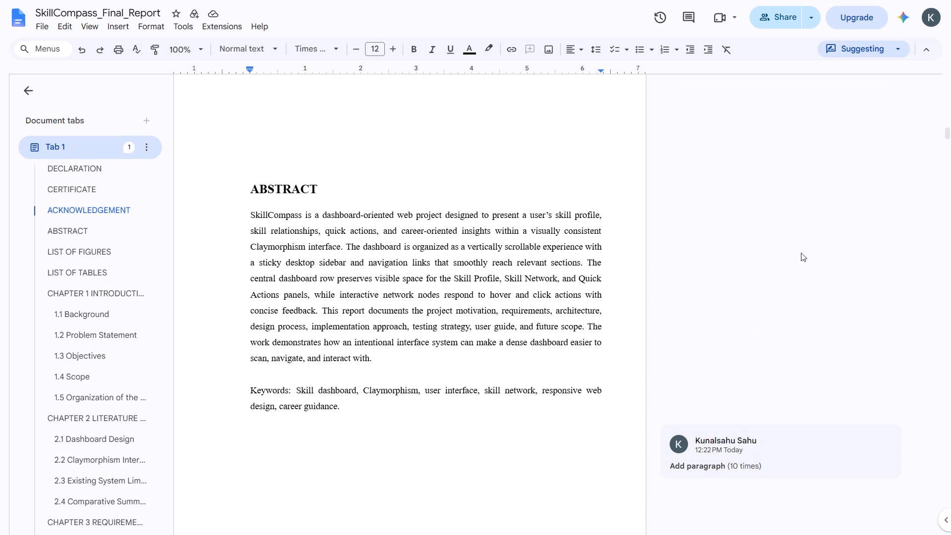
pyautogui.scroll(1, 338, 260)
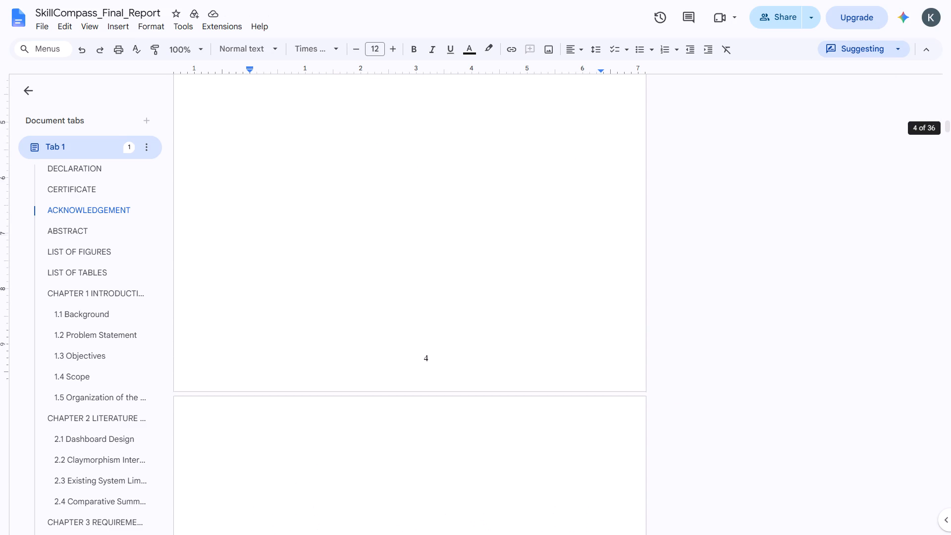
pyautogui.scroll(3, 338, 260)
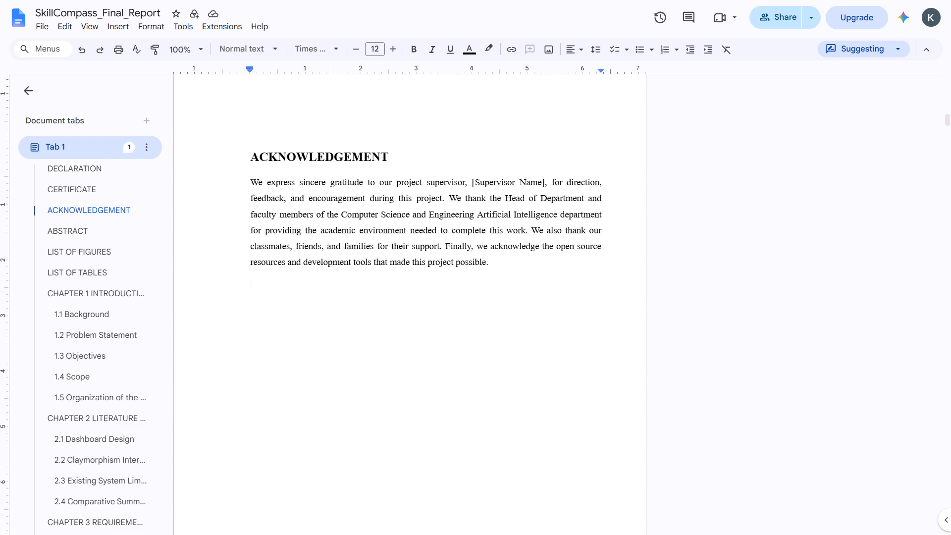
pyautogui.moveTo(251, 160); pyautogui.dragTo(499, 272)
pyautogui.hotkey('ctrl', 'c')
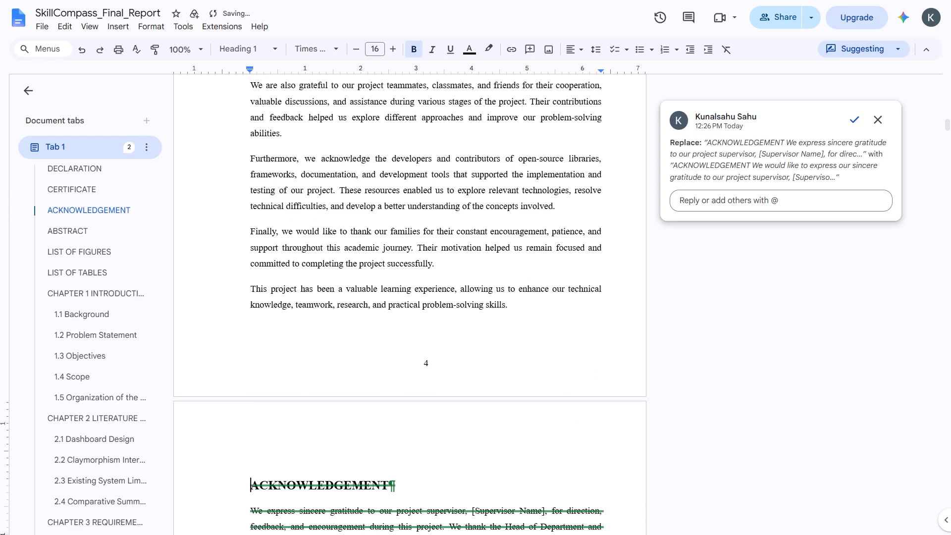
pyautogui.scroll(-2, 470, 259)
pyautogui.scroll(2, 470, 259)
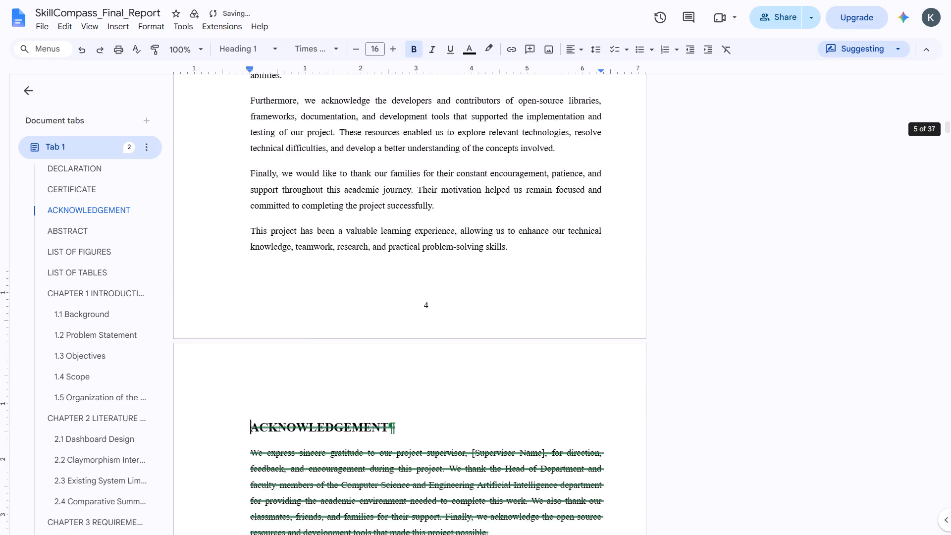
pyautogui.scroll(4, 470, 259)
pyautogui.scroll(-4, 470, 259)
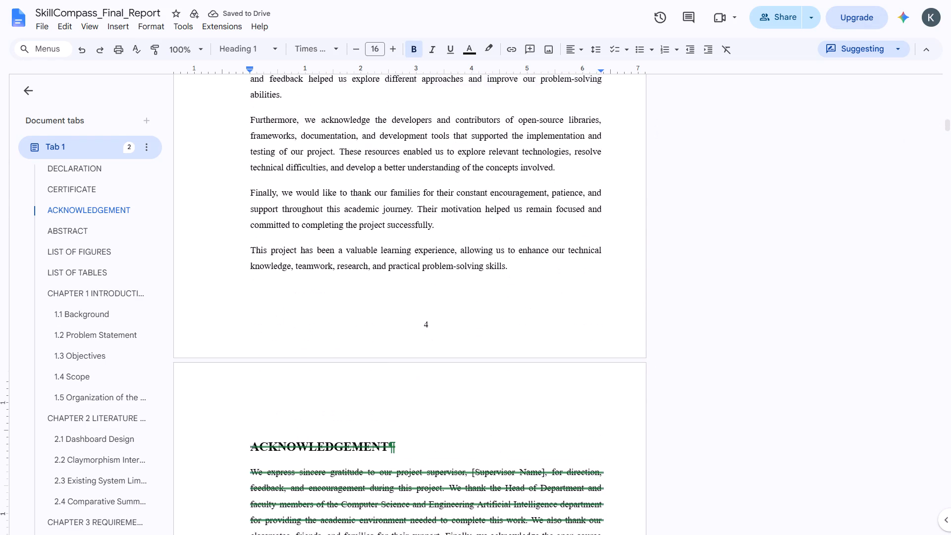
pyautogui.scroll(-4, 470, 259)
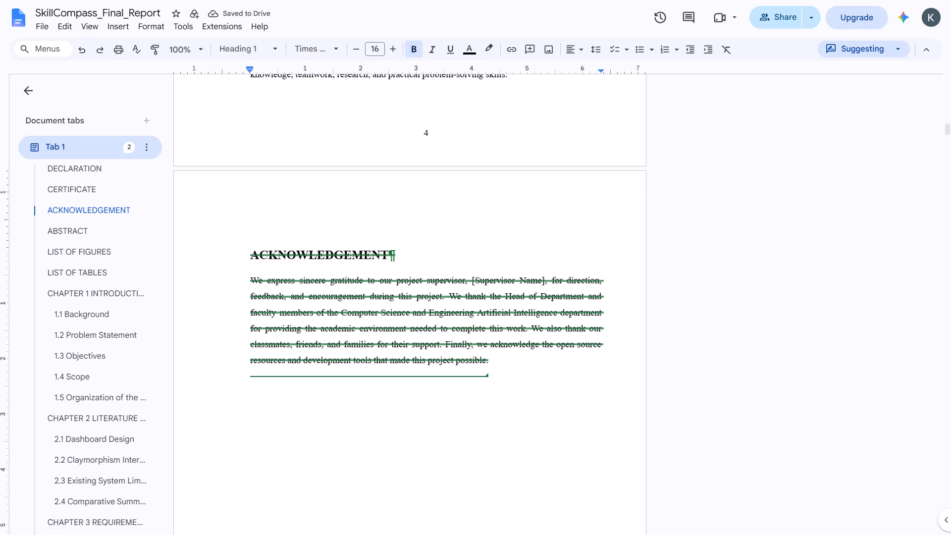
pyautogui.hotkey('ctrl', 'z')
# Delete the original ACKNOWLEDGEMENT heading and paragraph and accept the suggested deletion.
pyautogui.scroll(3, 470, 259)
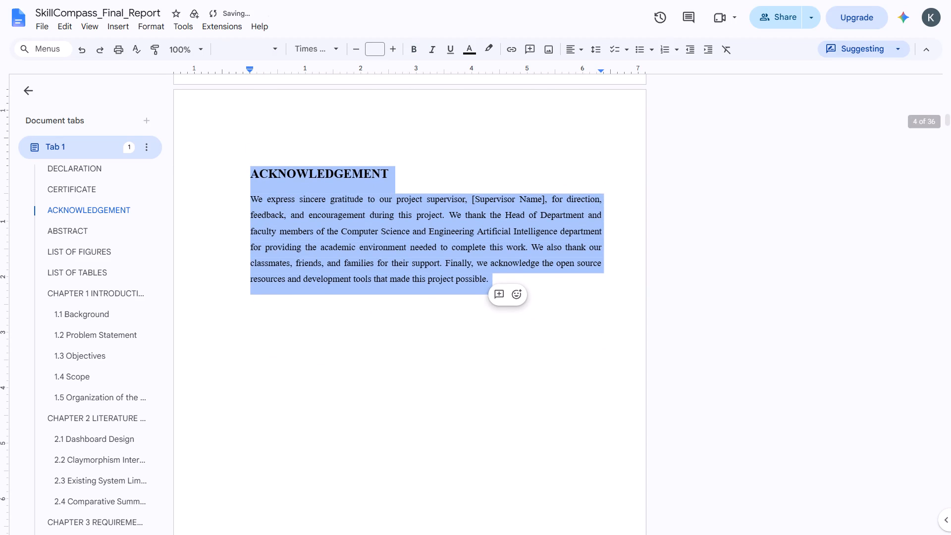
pyautogui.press('BackSpace')
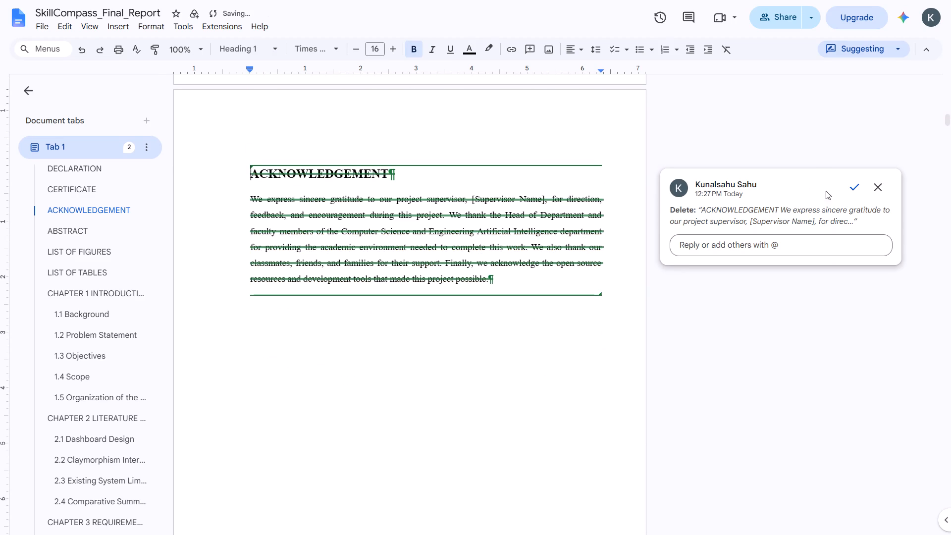
pyautogui.click(851, 193)
# Paste the expanded Acknowledgement onto the emptied page and accept the suggested addition.
pyautogui.hotkey('ctrl', 'v')
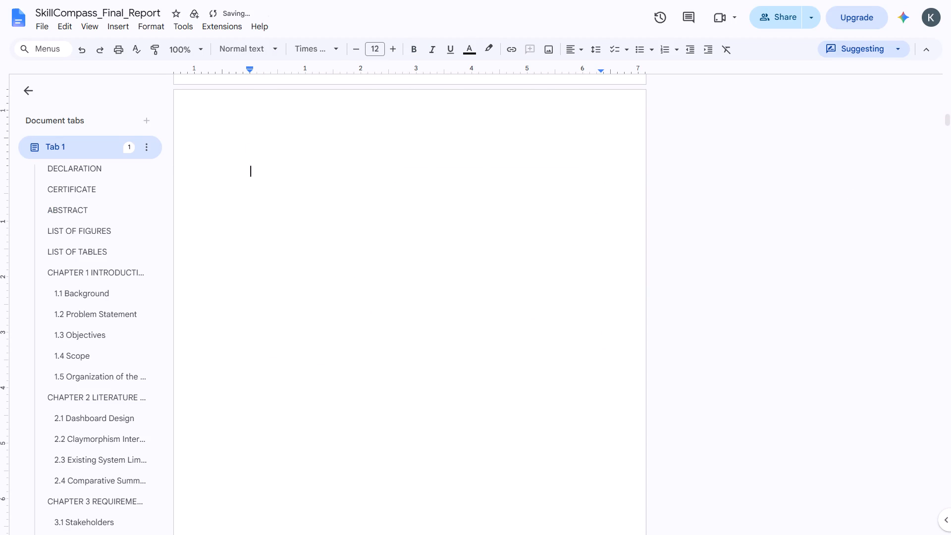
pyautogui.scroll(-3, 366, 226)
pyautogui.scroll(1, 366, 226)
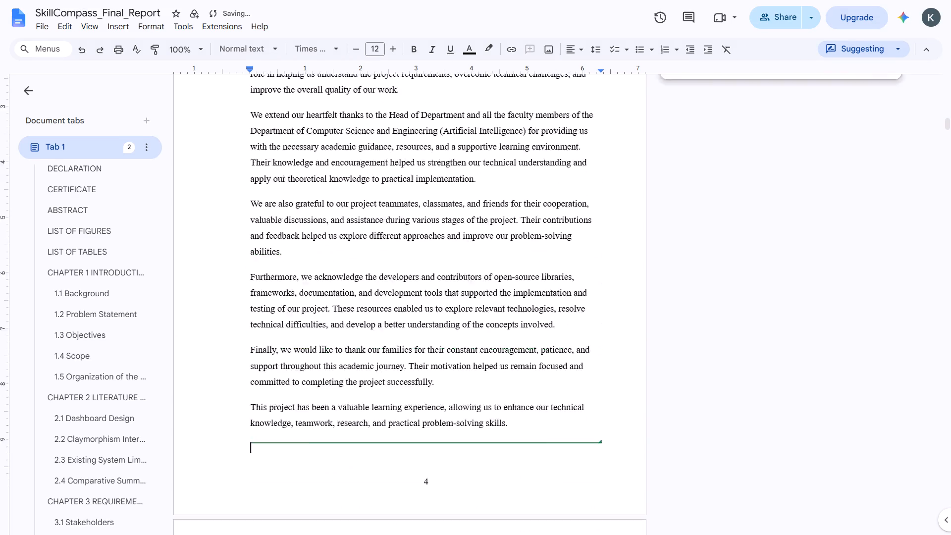
pyautogui.scroll(3, 366, 226)
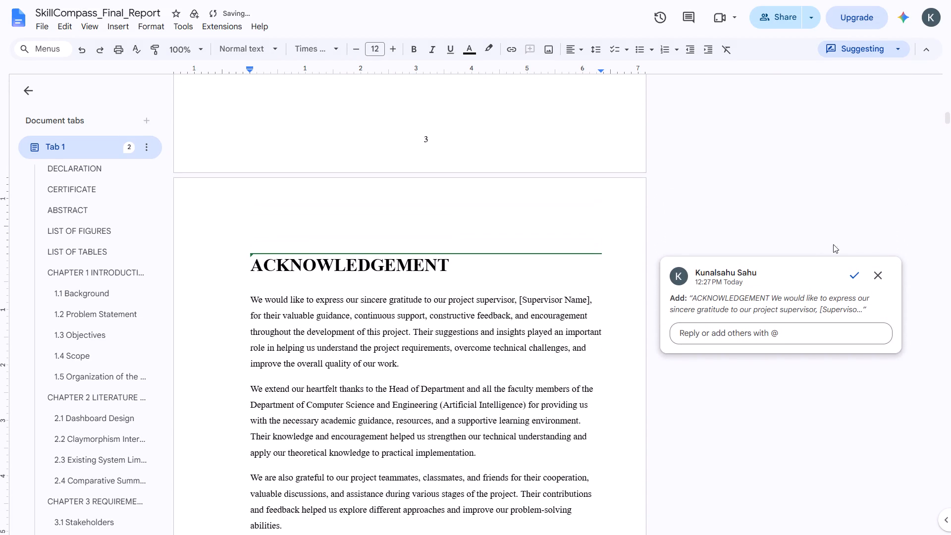
pyautogui.click(845, 275)
pyautogui.scroll(-2, 561, 284)
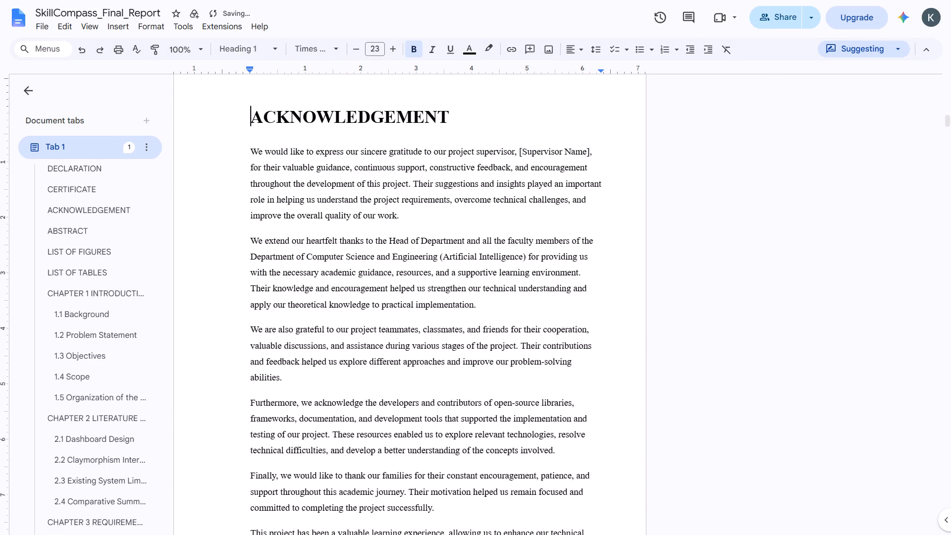
pyautogui.scroll(-2, 561, 284)
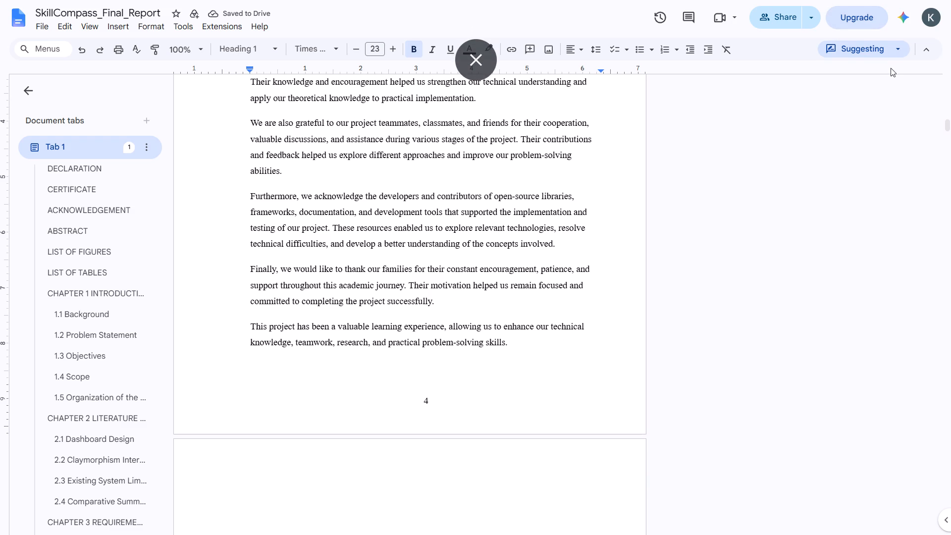
# Switch the document from Suggesting to Editing mode.
pyautogui.click(898, 48)
pyautogui.click(807, 73)
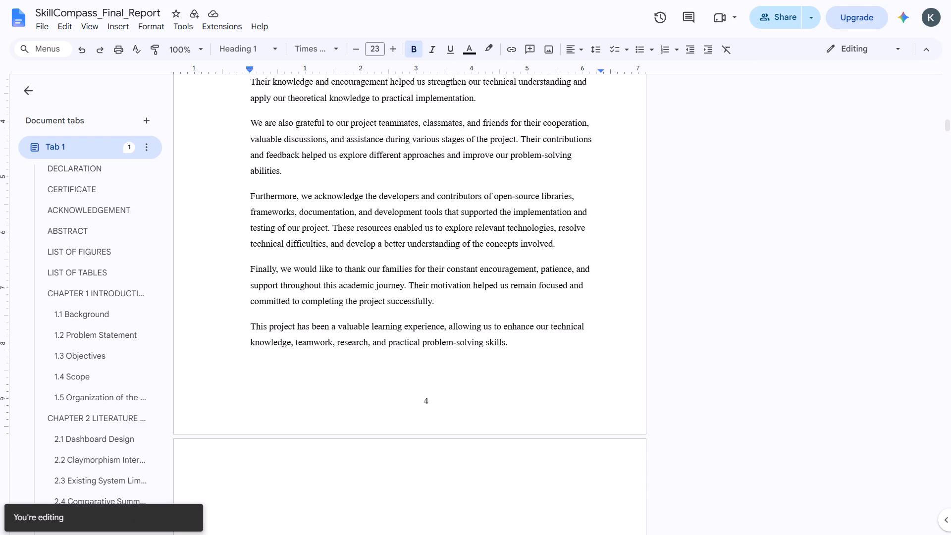
# Delete the empty lines above the ABSTRACT heading, keeping the full stop that ends the Acknowledgement's last sentence.
pyautogui.scroll(-4, 444, 301)
pyautogui.click(318, 273)
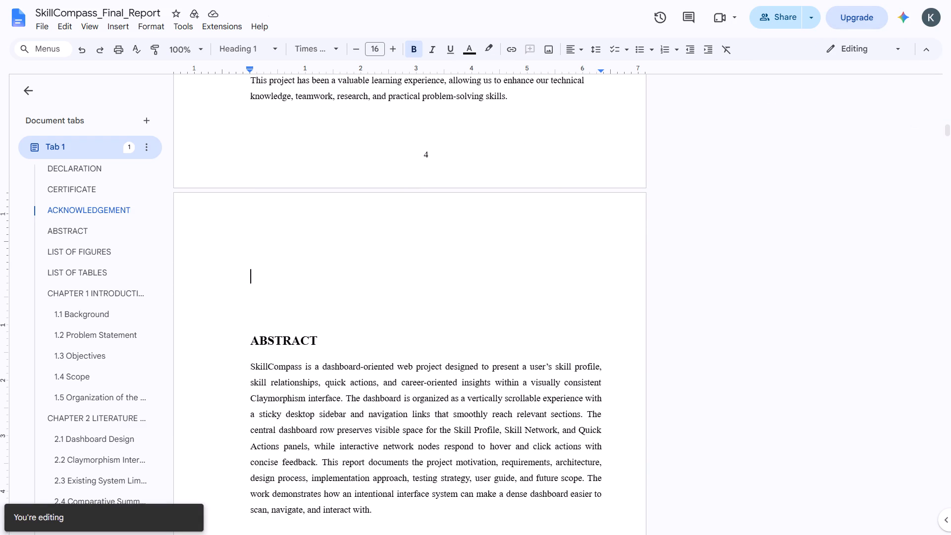
pyautogui.press('BackSpace')
pyautogui.press('BackSpace')
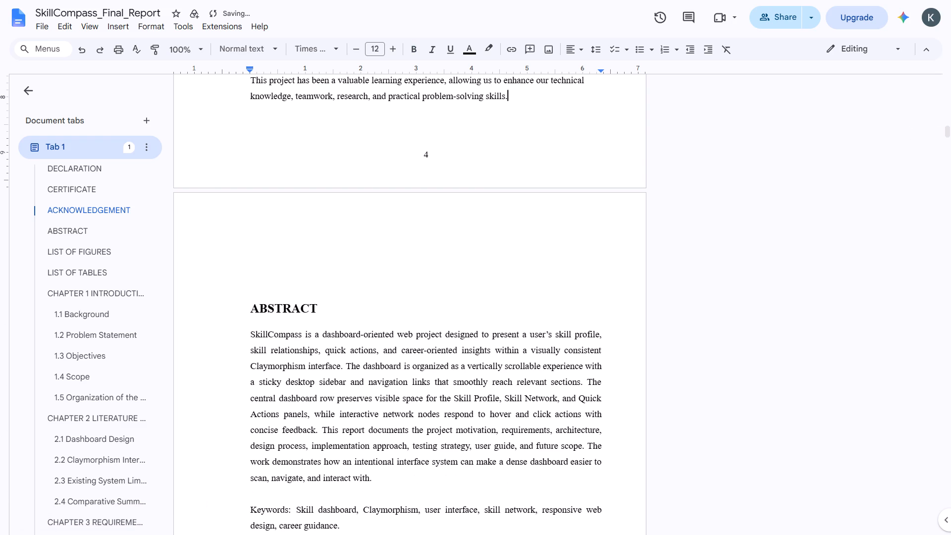
pyautogui.press('BackSpace')
pyautogui.press('.')
pyautogui.press('Down')
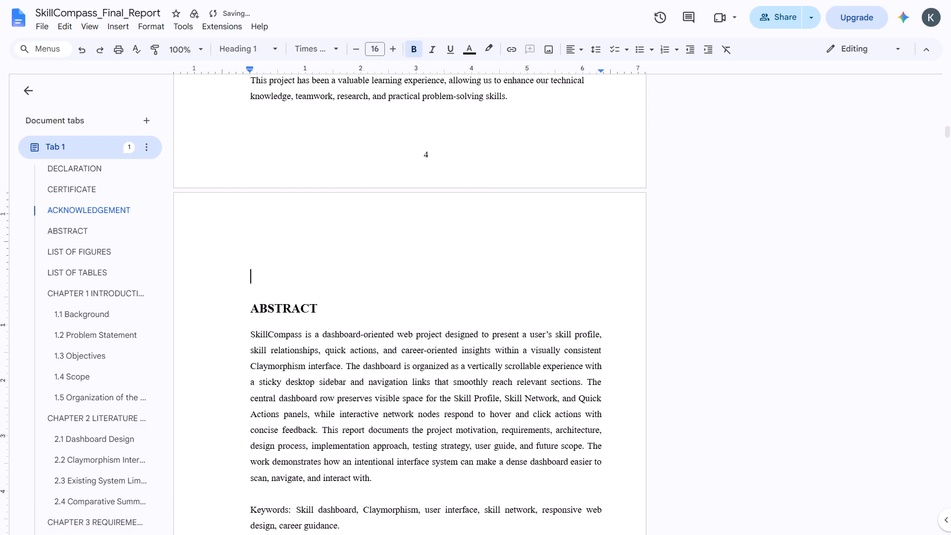
pyautogui.press('BackSpace')
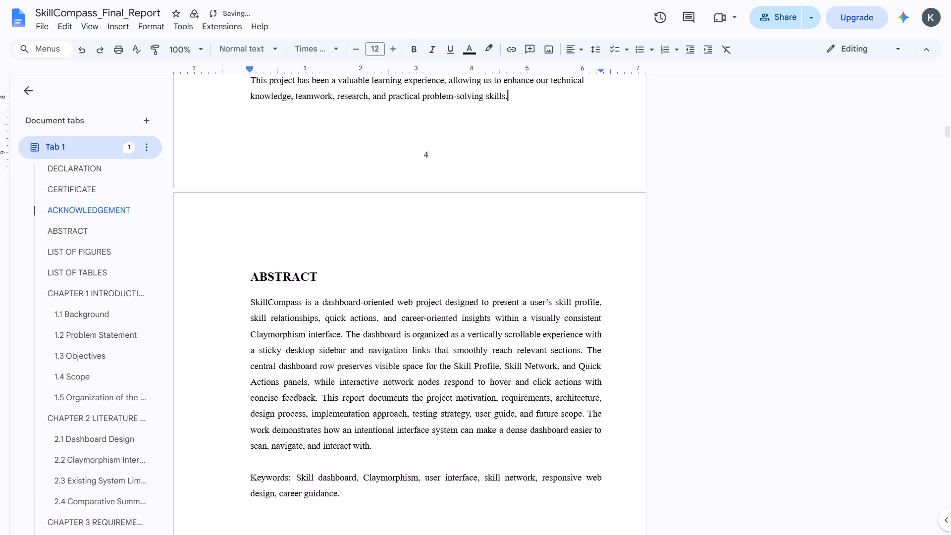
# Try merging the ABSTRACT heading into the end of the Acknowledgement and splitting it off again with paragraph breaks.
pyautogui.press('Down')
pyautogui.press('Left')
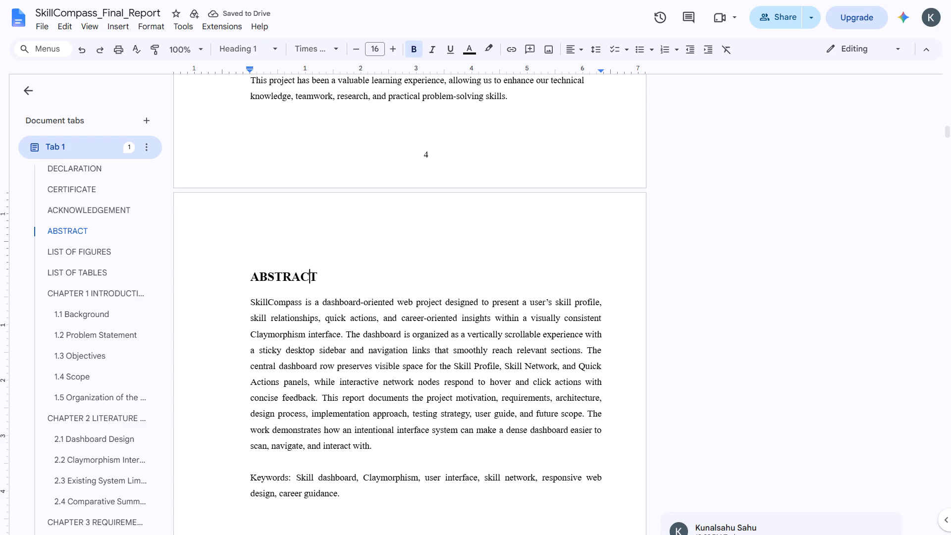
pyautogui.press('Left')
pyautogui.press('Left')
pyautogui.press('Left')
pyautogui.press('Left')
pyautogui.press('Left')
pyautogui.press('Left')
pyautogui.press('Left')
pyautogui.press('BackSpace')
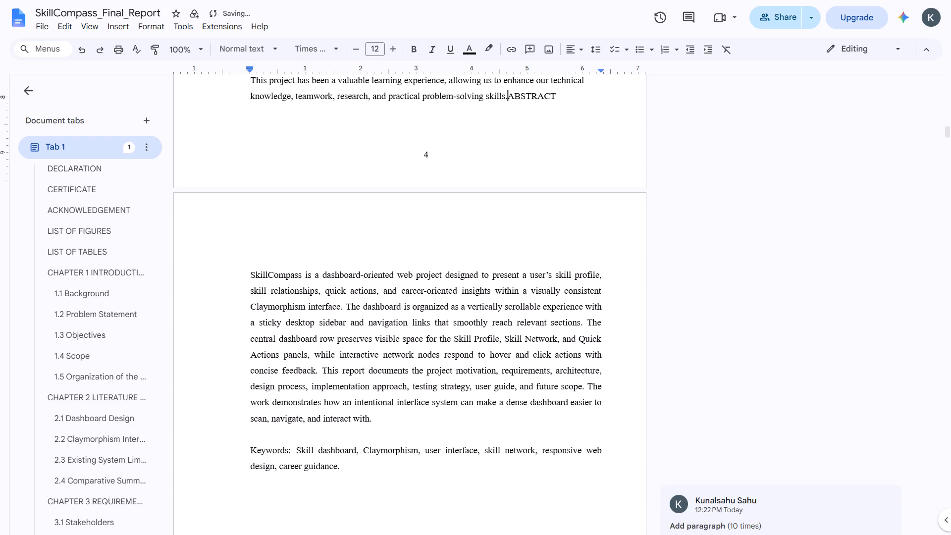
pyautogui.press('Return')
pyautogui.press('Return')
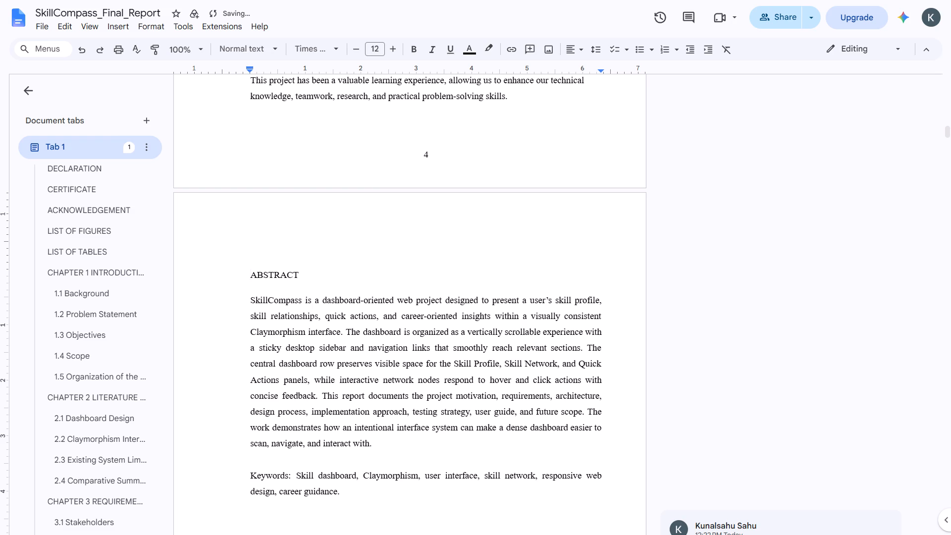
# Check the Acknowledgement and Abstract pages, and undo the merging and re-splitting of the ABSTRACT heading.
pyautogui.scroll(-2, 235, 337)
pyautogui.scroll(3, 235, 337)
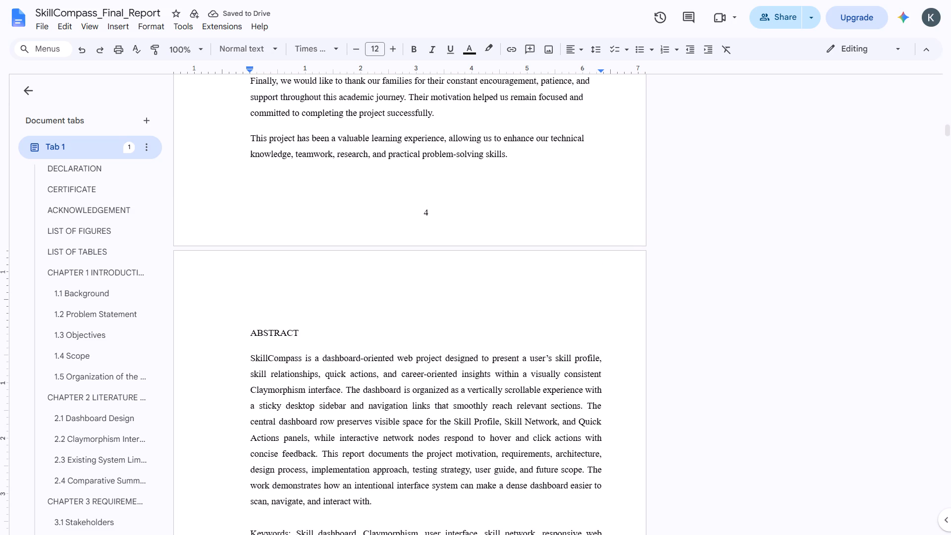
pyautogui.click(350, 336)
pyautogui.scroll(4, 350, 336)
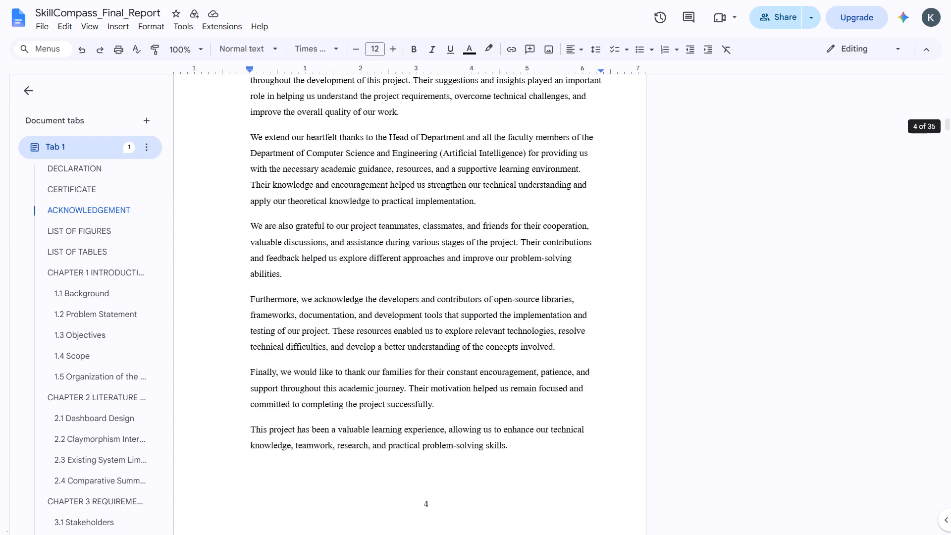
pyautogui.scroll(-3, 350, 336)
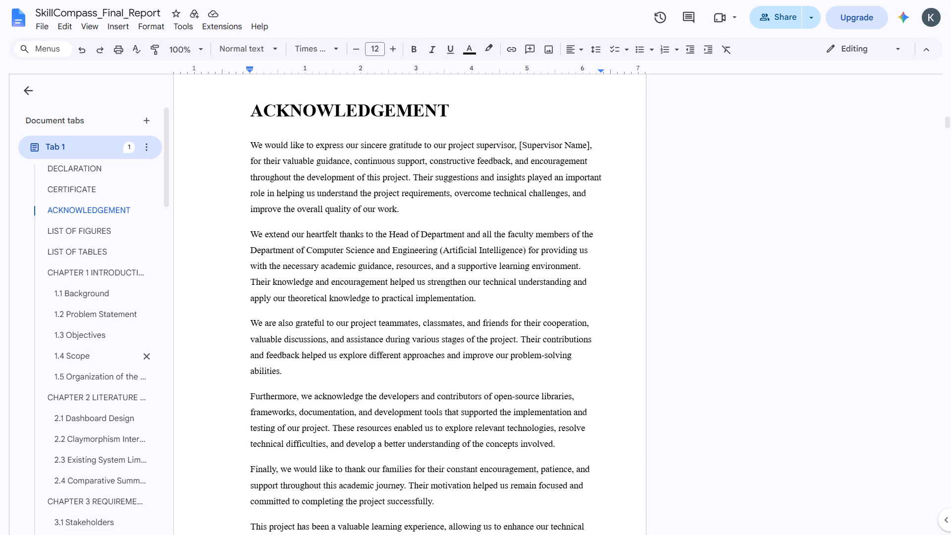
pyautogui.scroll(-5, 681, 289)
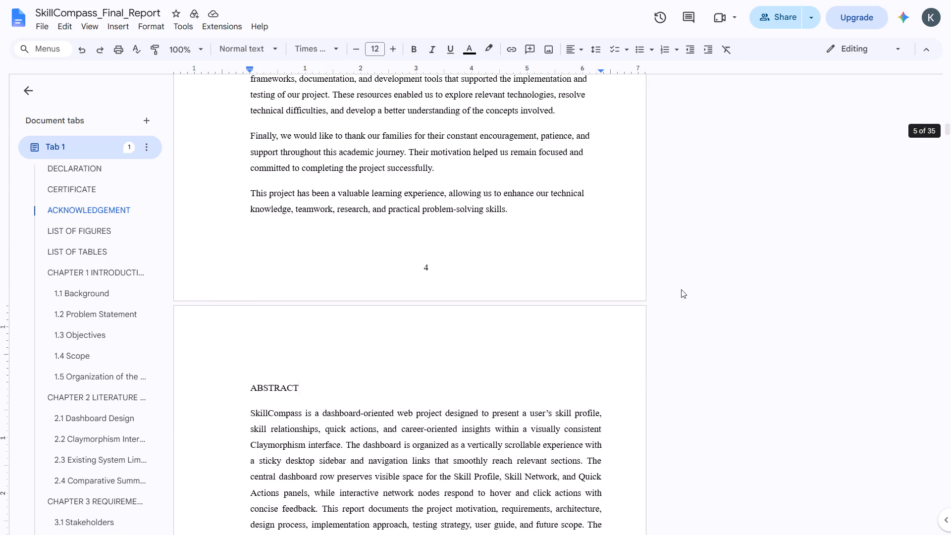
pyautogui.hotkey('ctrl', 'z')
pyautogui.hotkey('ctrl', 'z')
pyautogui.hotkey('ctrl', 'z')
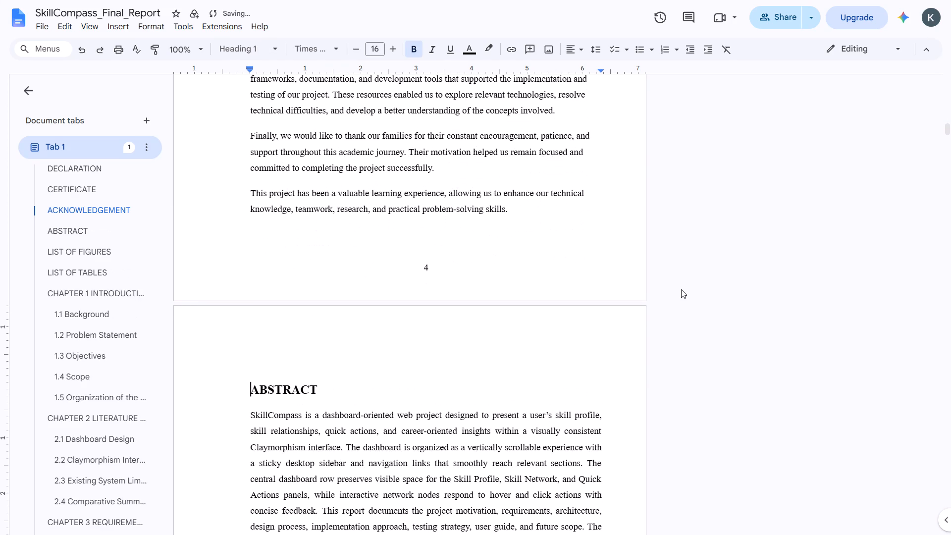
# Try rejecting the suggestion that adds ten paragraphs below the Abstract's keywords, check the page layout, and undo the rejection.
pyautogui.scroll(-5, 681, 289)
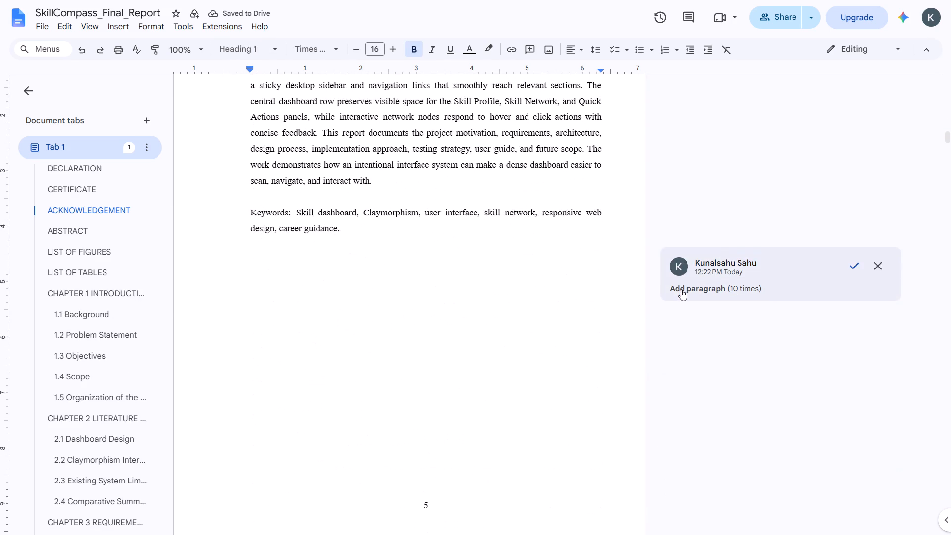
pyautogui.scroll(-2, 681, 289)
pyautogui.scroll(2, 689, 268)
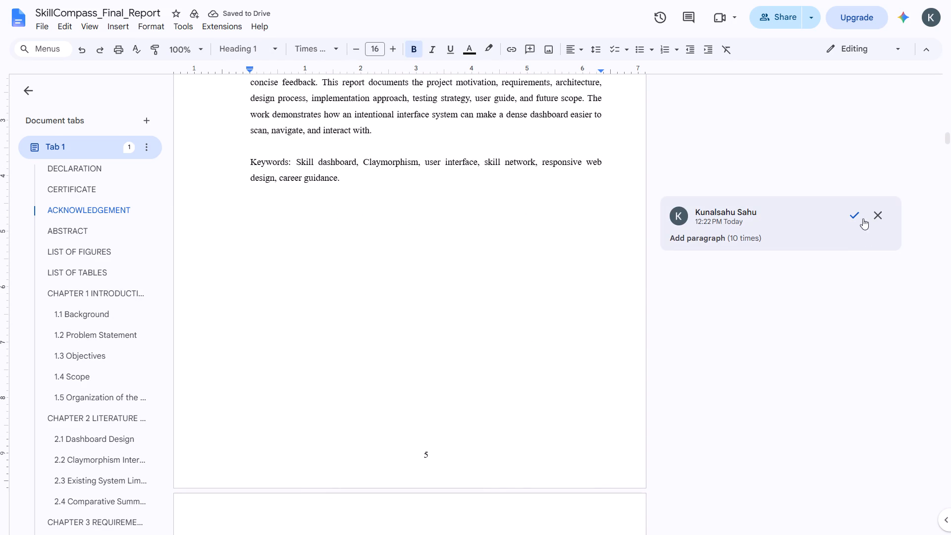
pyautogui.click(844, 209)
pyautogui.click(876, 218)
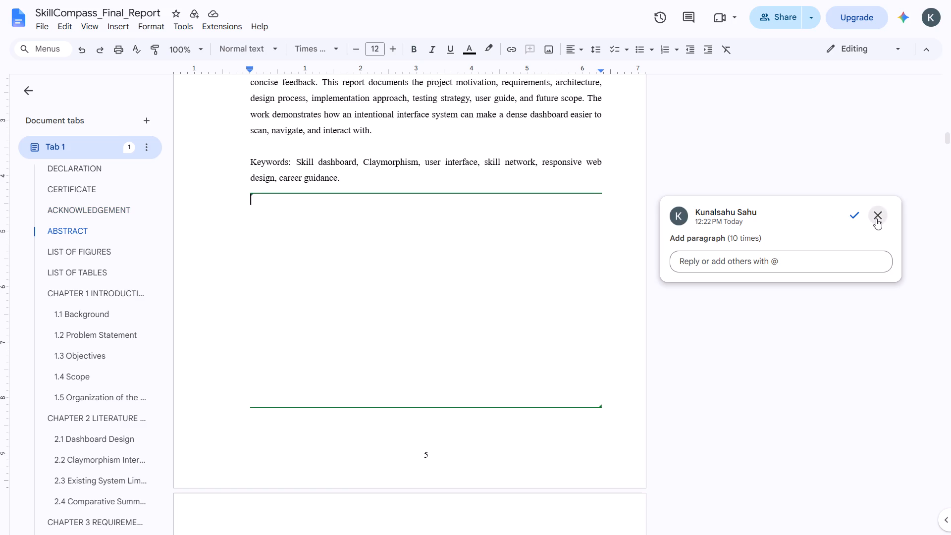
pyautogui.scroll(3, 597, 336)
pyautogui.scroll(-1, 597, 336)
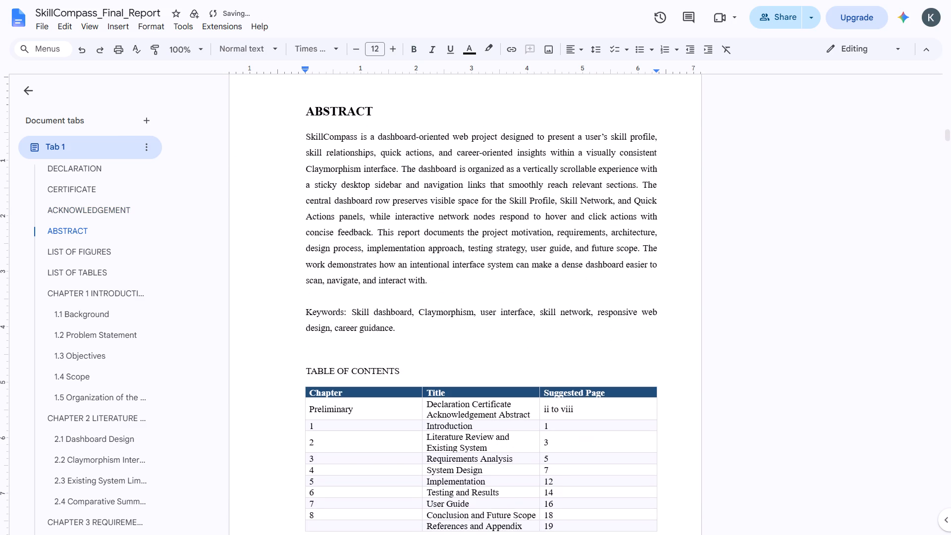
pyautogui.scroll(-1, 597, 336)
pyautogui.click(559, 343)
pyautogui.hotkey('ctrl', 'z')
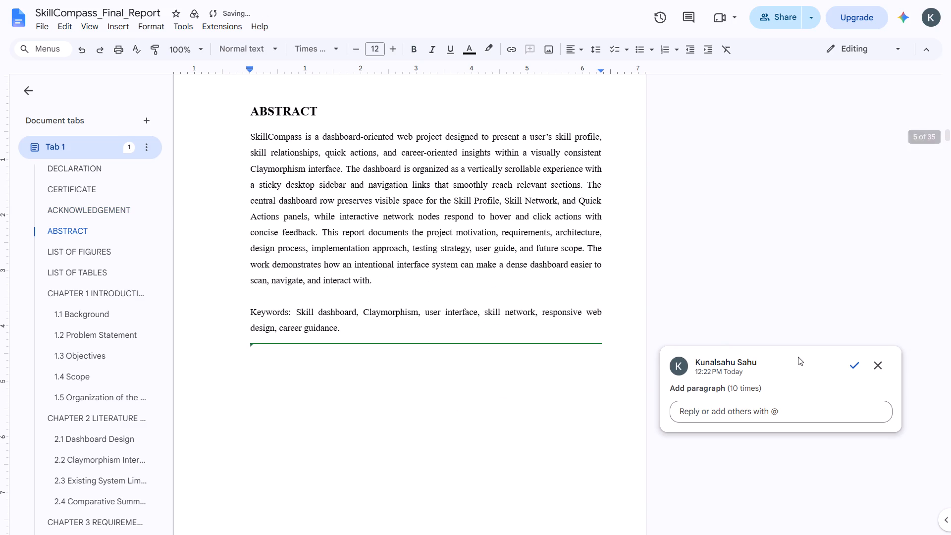
# Accept the suggestion that adds ten paragraphs below the Abstract's keywords.
pyautogui.click(851, 363)
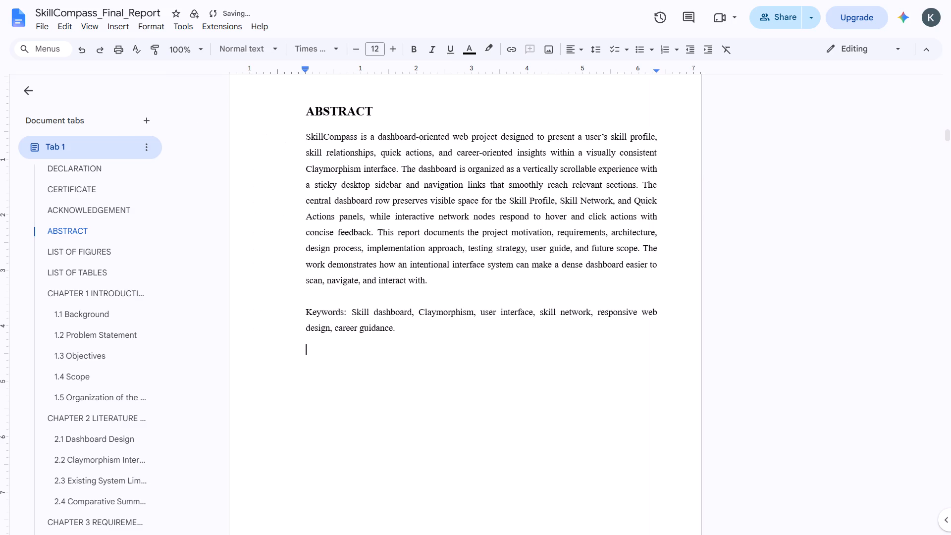
# Examine the pages from the List of Figures through Figure 4.1, including the dashboard image and its caption block.
pyautogui.scroll(-13, 469, 392)
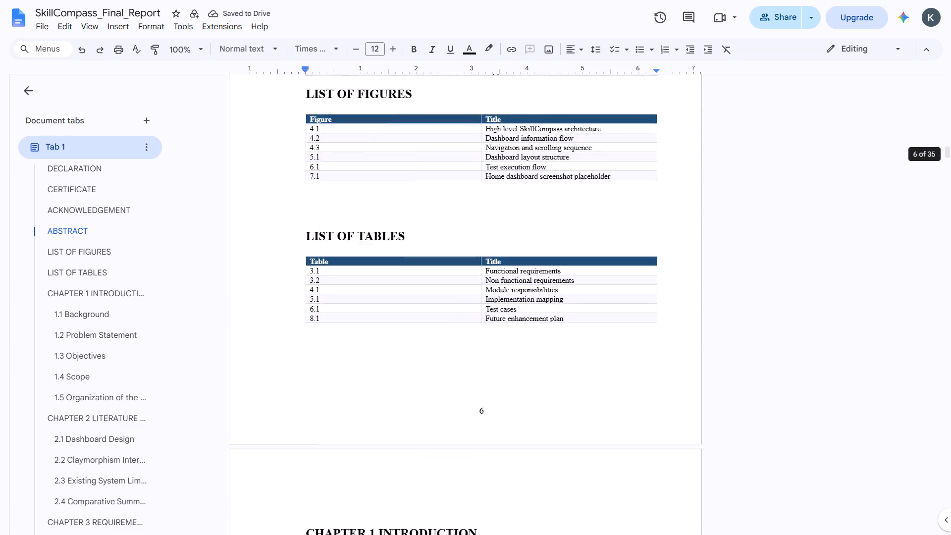
pyautogui.scroll(-14, 469, 392)
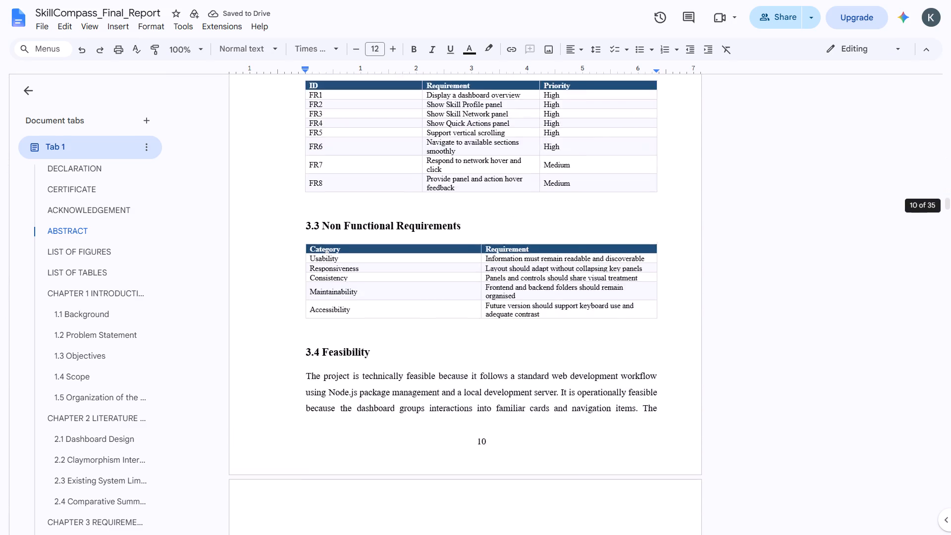
pyautogui.scroll(-10, 469, 392)
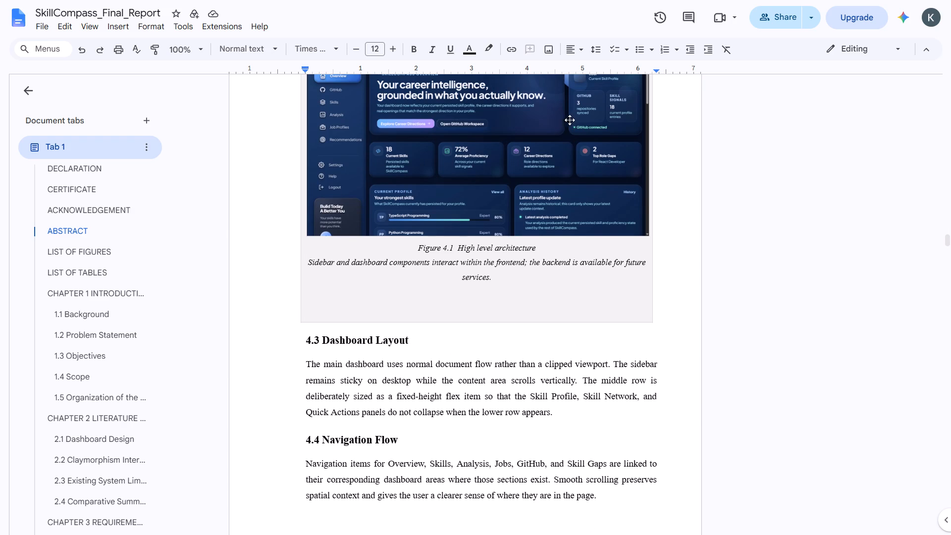
pyautogui.click(544, 159)
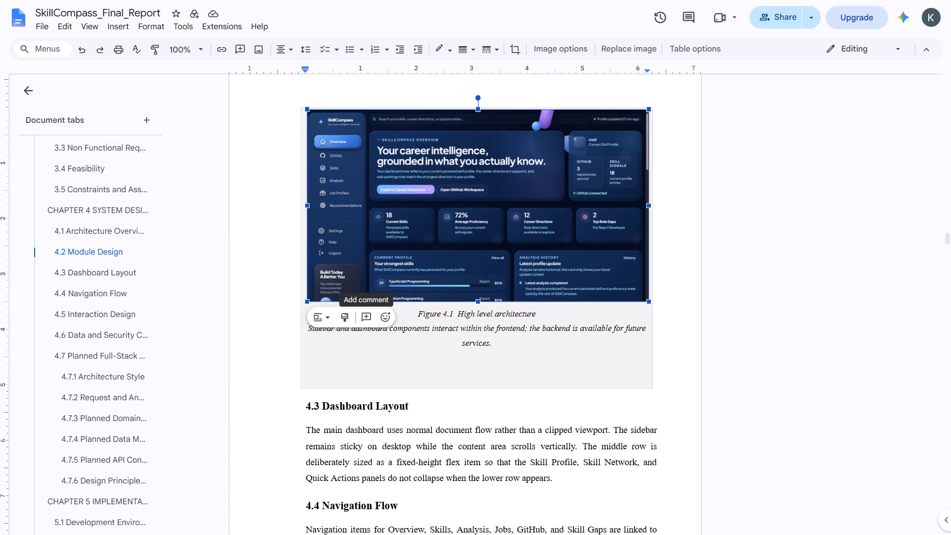
pyautogui.click(382, 330)
pyautogui.click(493, 280)
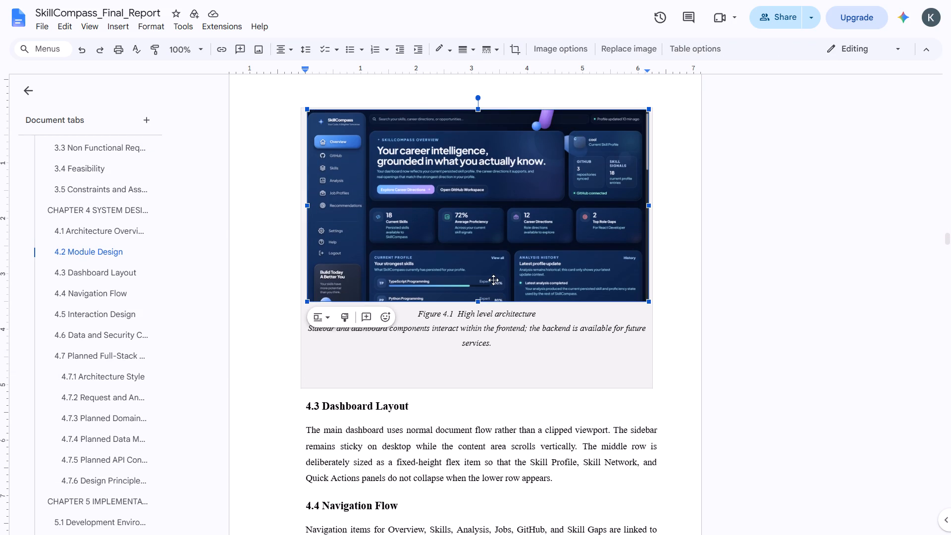
pyautogui.click(408, 359)
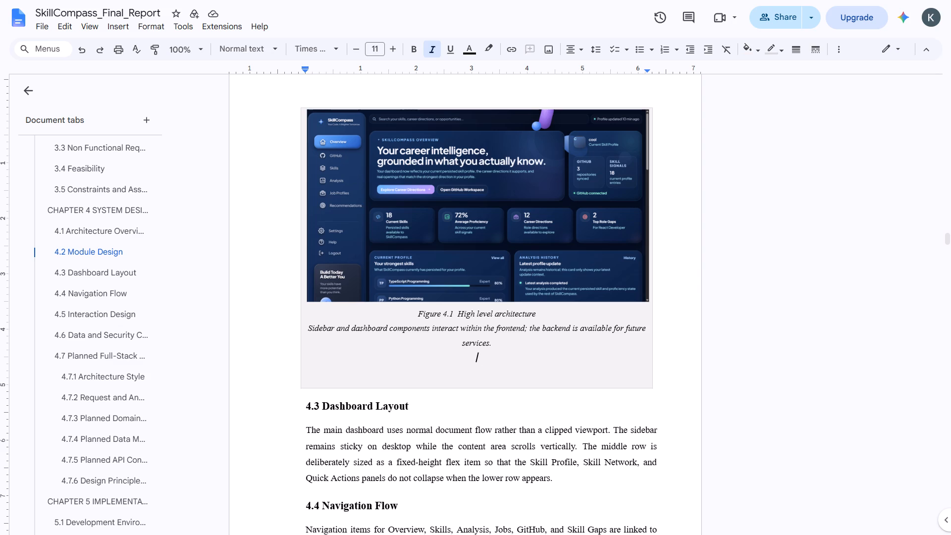
# Examine the layout and page breaks of sections 4.3 to 4.7.6 in the System Design chapter.
pyautogui.scroll(-1, 408, 359)
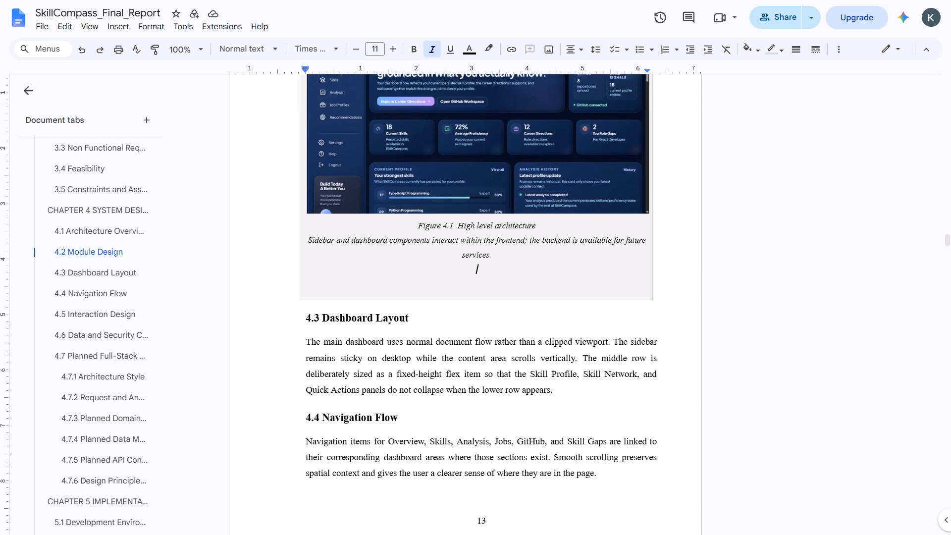
pyautogui.scroll(-5, 408, 359)
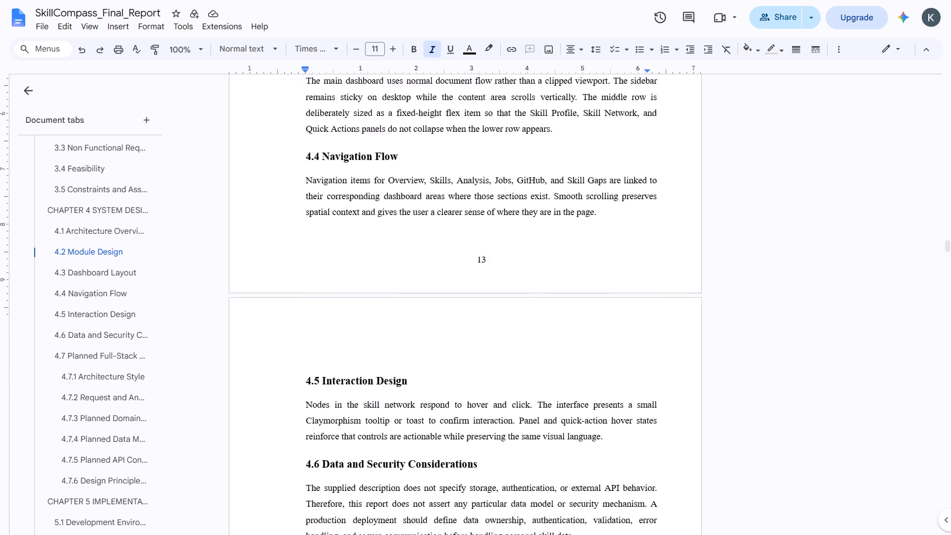
pyautogui.scroll(-5, 408, 359)
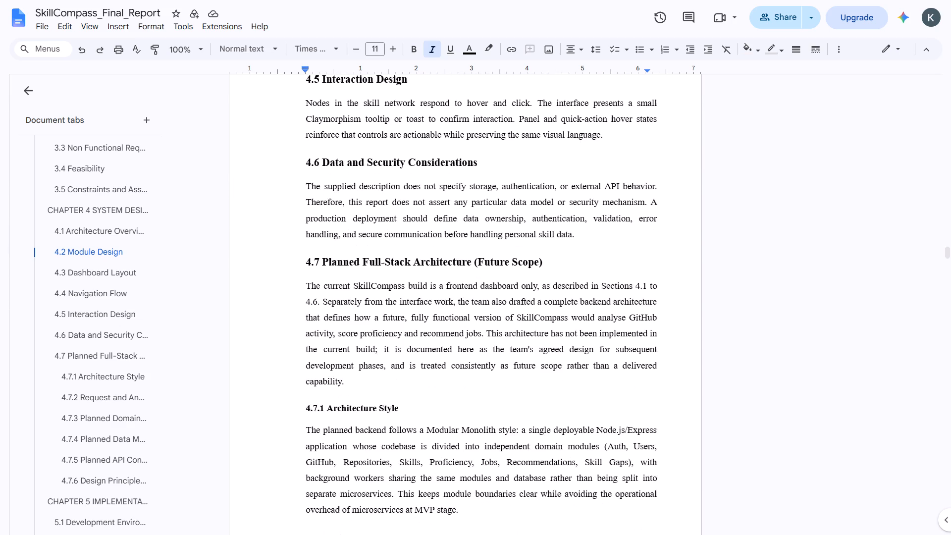
pyautogui.scroll(-5, 408, 359)
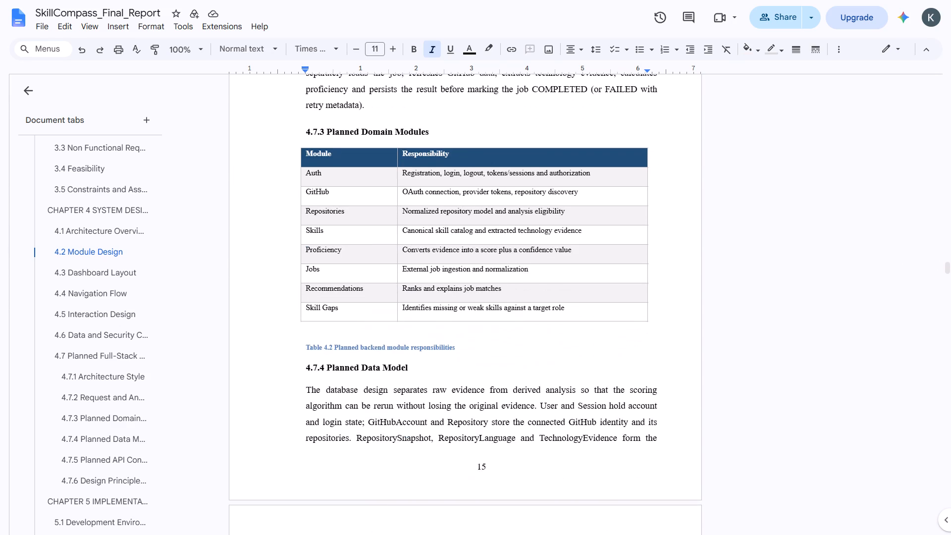
pyautogui.scroll(-6, 408, 359)
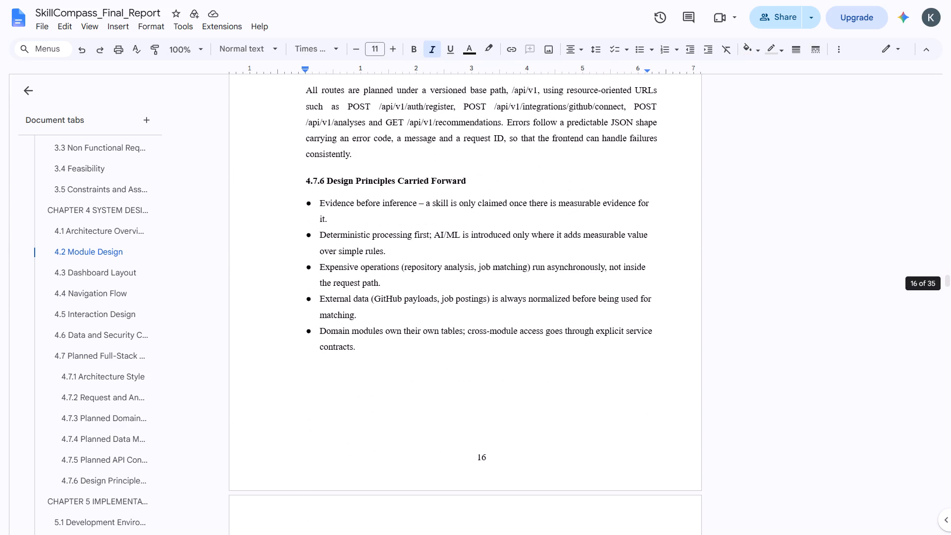
pyautogui.scroll(-1, 408, 359)
# Delete the dashboard screenshot from the Figure 4.1 block above section 4.3.
pyautogui.scroll(10, 408, 359)
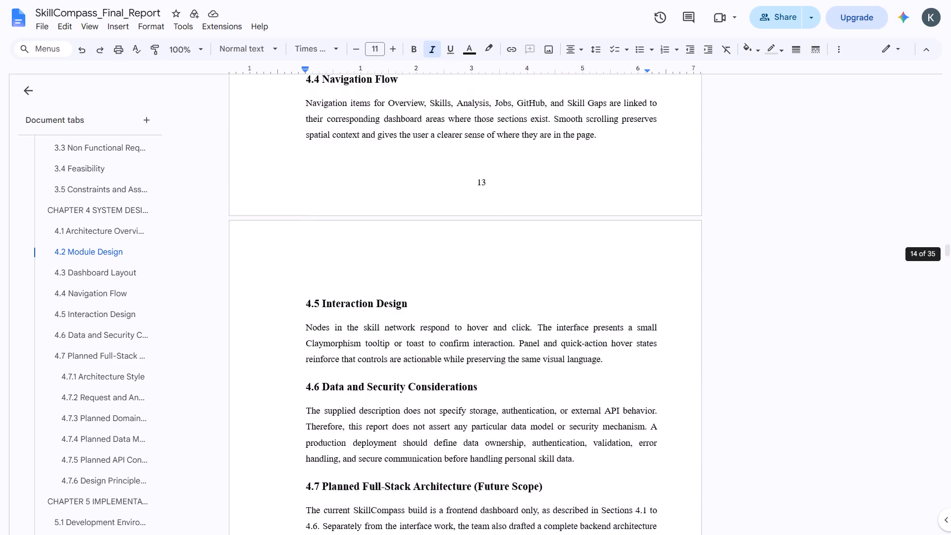
pyautogui.scroll(9, 408, 359)
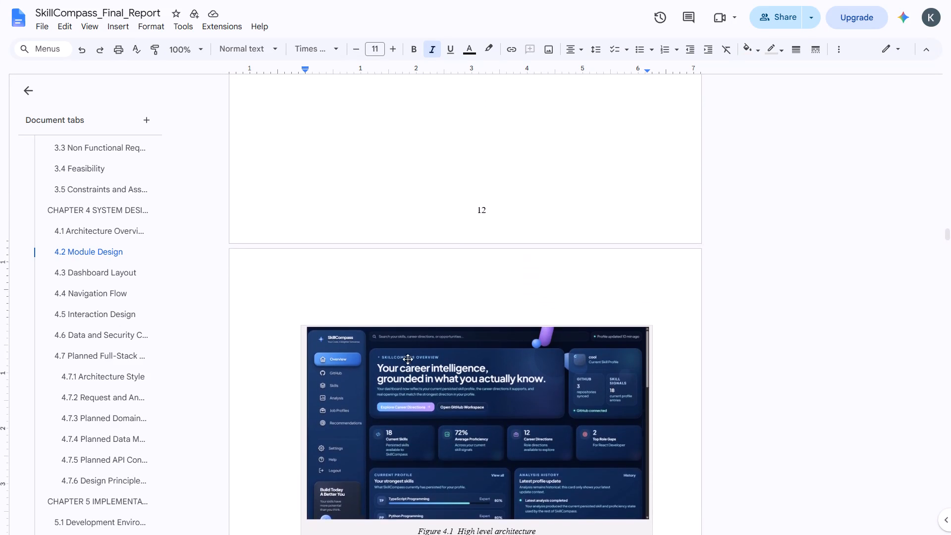
pyautogui.scroll(3, 408, 359)
pyautogui.scroll(-3, 408, 359)
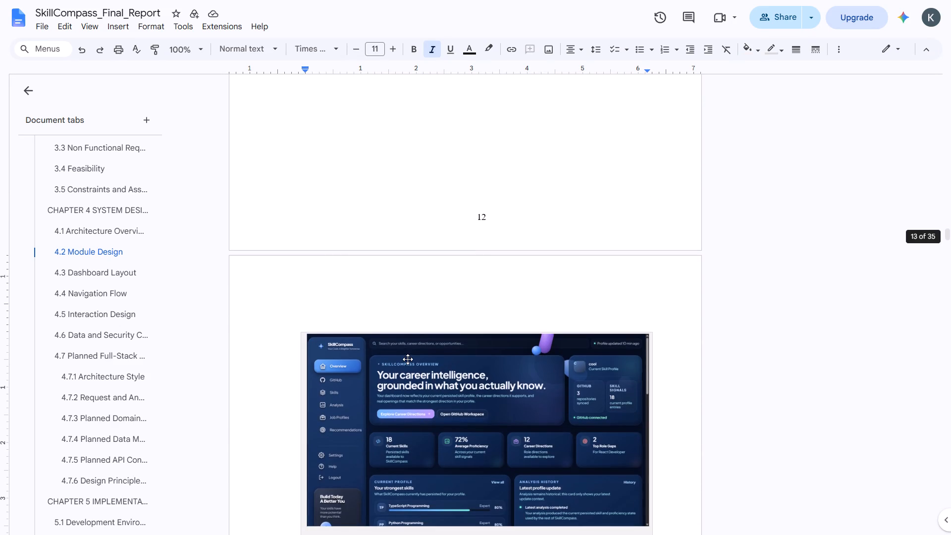
pyautogui.click(423, 371)
pyautogui.scroll(-2, 423, 371)
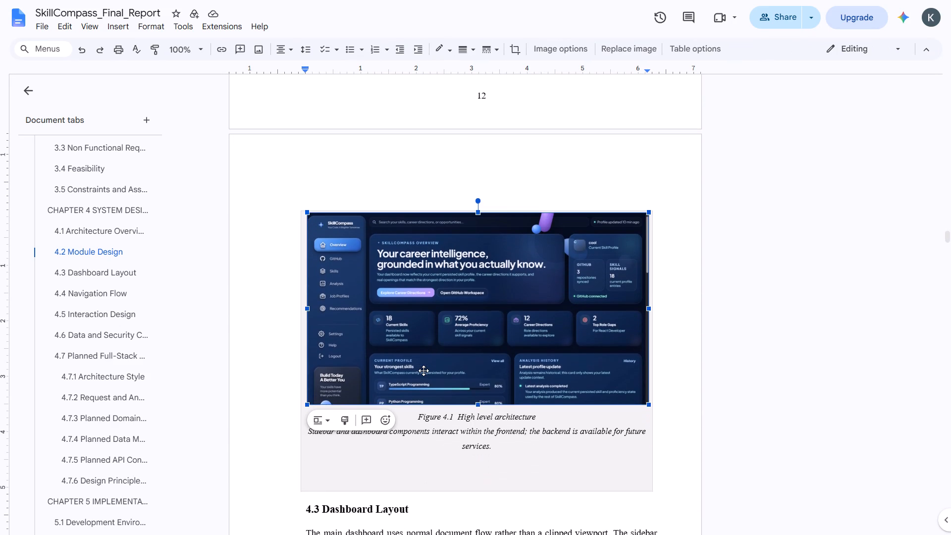
pyautogui.hotkey('shift', 'Delete')
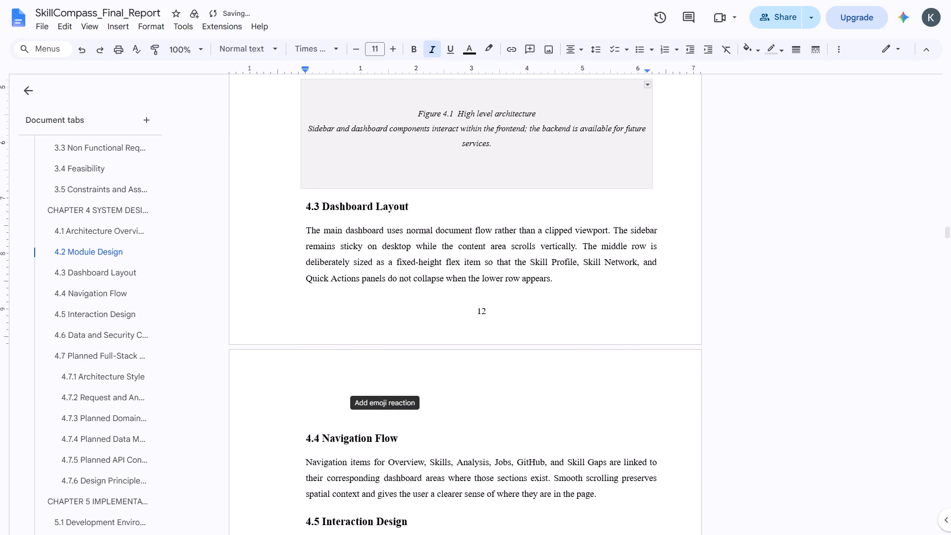
# Delete the Figure 4.1 "High level architecture" caption and its description from the shaded block below the module table.
pyautogui.scroll(-1, 388, 421)
pyautogui.scroll(1, 388, 421)
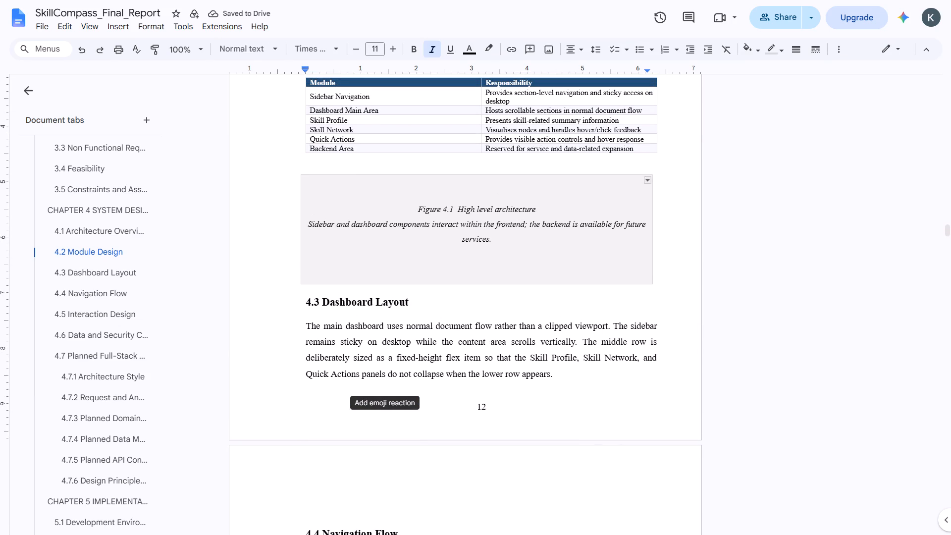
pyautogui.scroll(1, 388, 421)
pyautogui.click(646, 185)
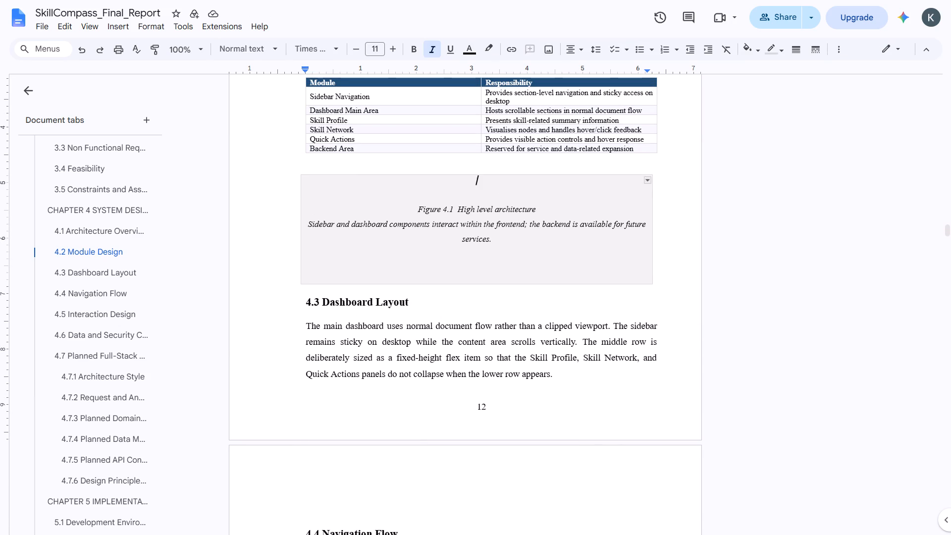
pyautogui.click(649, 178)
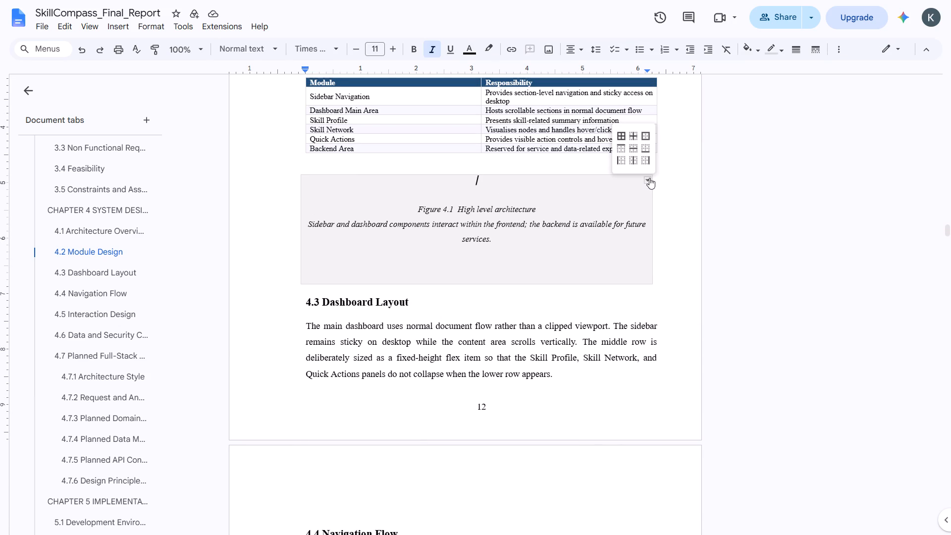
pyautogui.click(552, 202)
pyautogui.moveTo(414, 208); pyautogui.dragTo(434, 224)
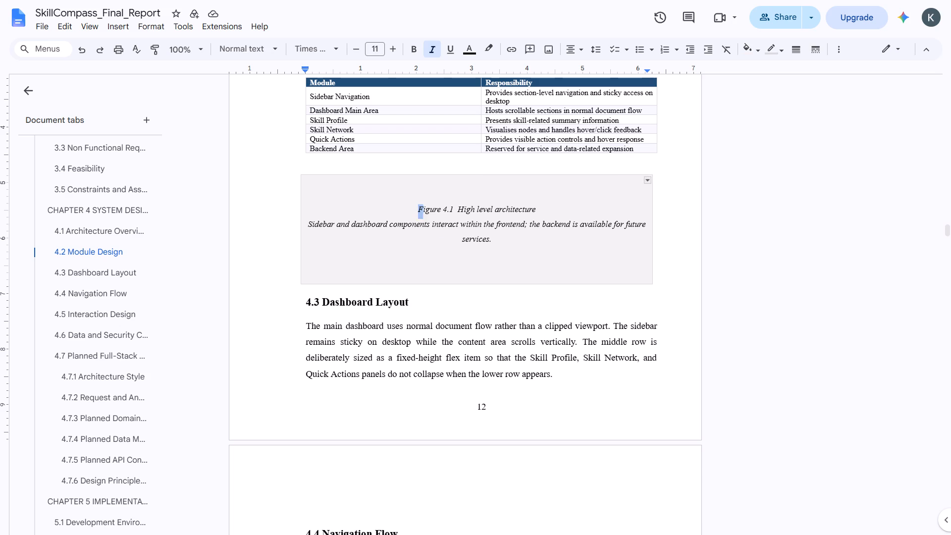
pyautogui.moveTo(434, 224); pyautogui.dragTo(491, 245)
pyautogui.press('BackSpace')
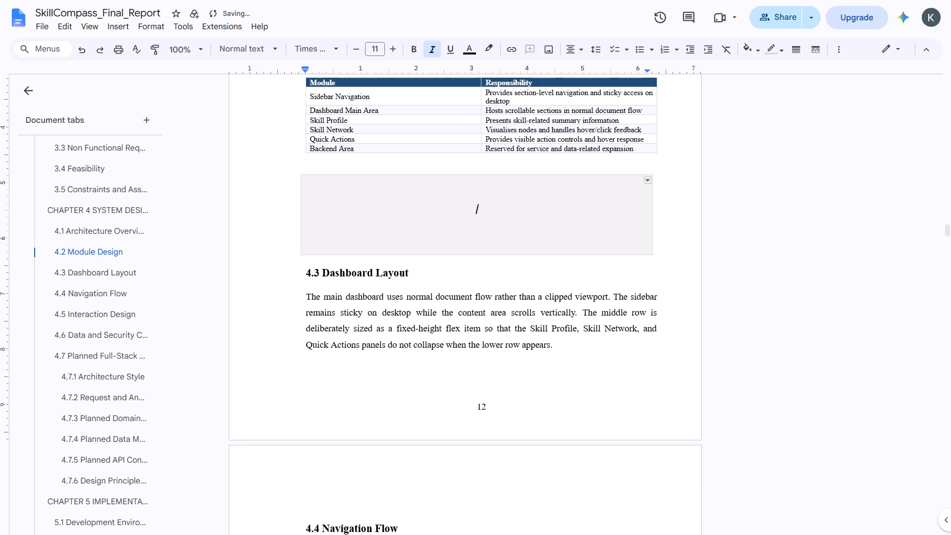
pyautogui.click(258, 394)
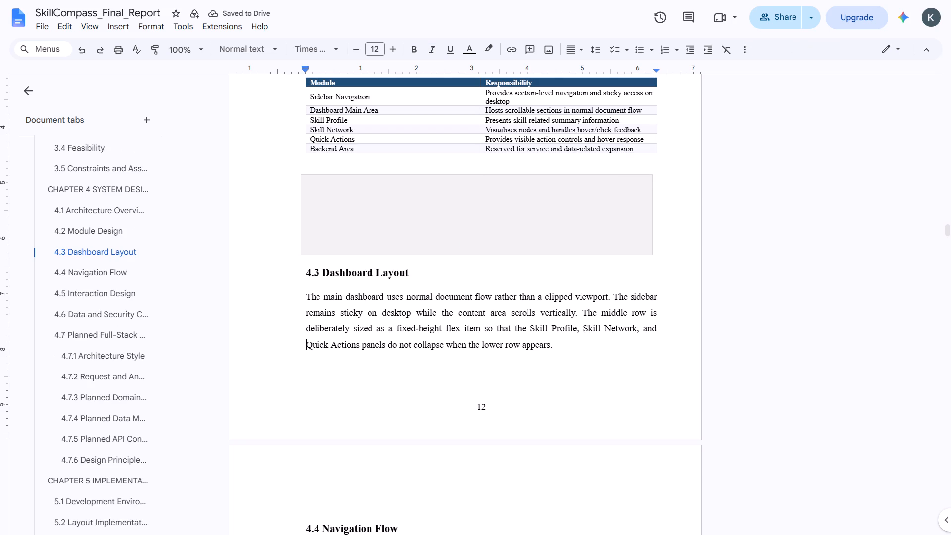
# Try to remove the empty shaded block between the module table and section 4.3.
pyautogui.click(334, 188)
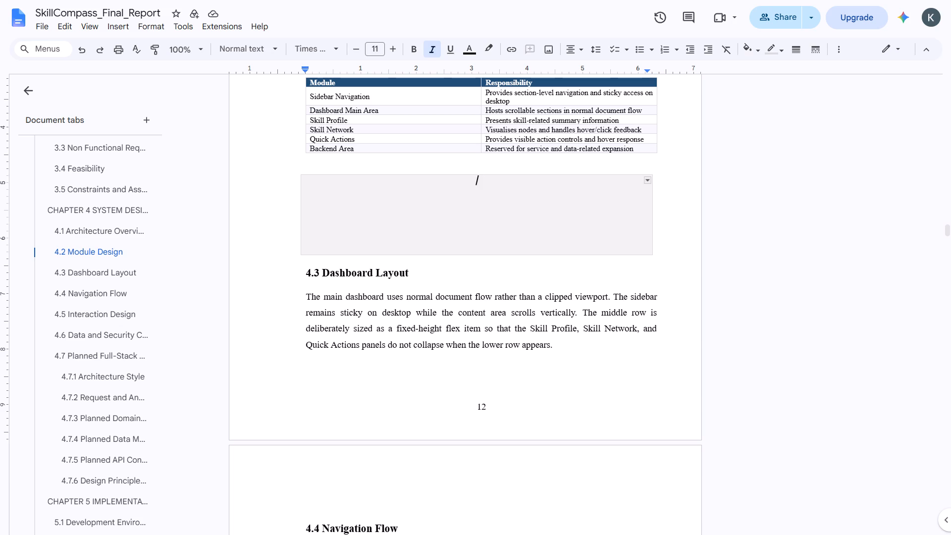
pyautogui.hotkey('shift', 'Delete')
pyautogui.press('Return')
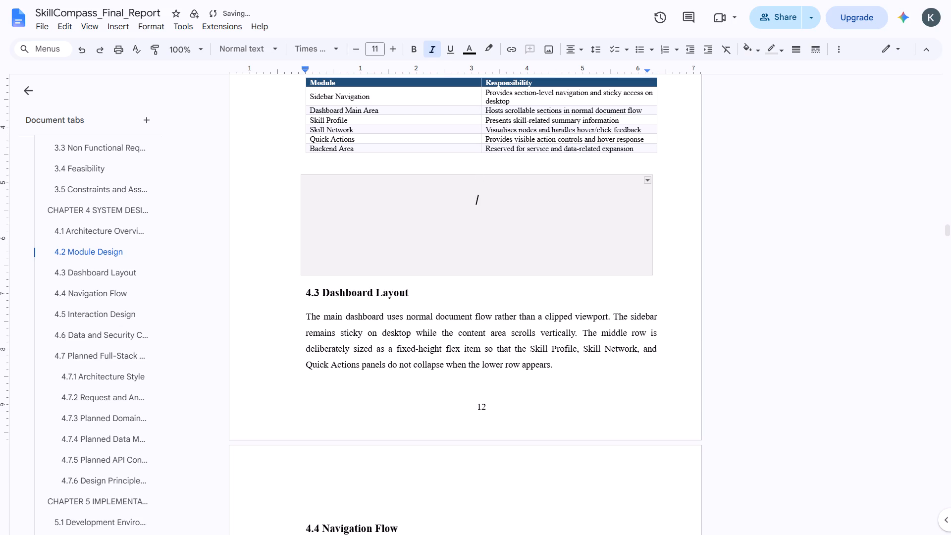
pyautogui.press('BackSpace')
# Remove the 4.2 Module Design entry from the document outline.
pyautogui.click(145, 249)
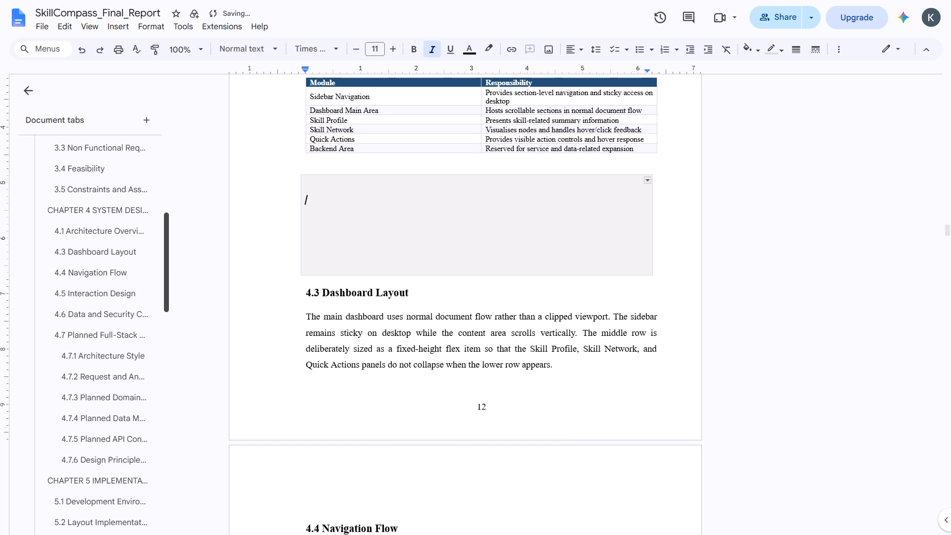
# Collapse the header area above the document to give the pages more room.
pyautogui.scroll(1, 454, 260)
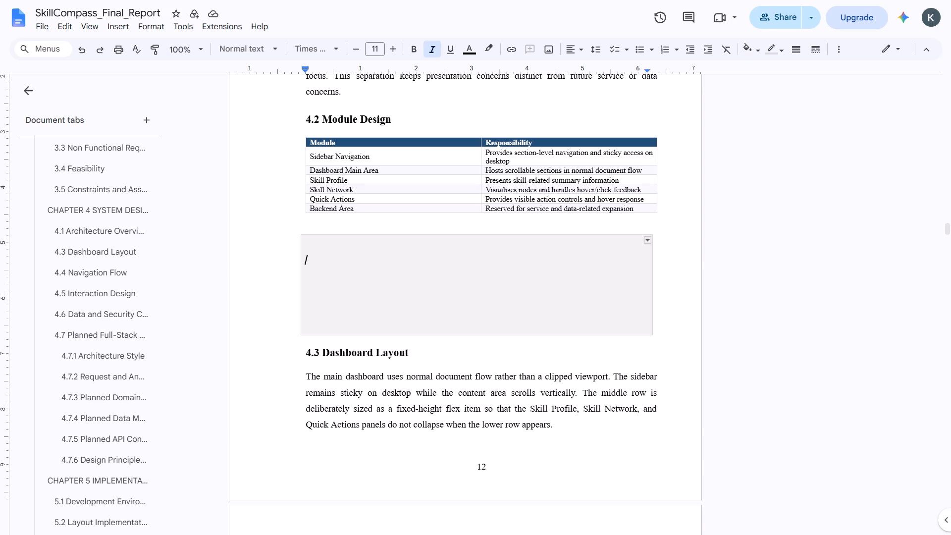
pyautogui.click(927, 53)
# Insert a blank line before the 4.7.1 Architecture Style heading to push the section onto the following page.
pyautogui.scroll(-2, 516, 234)
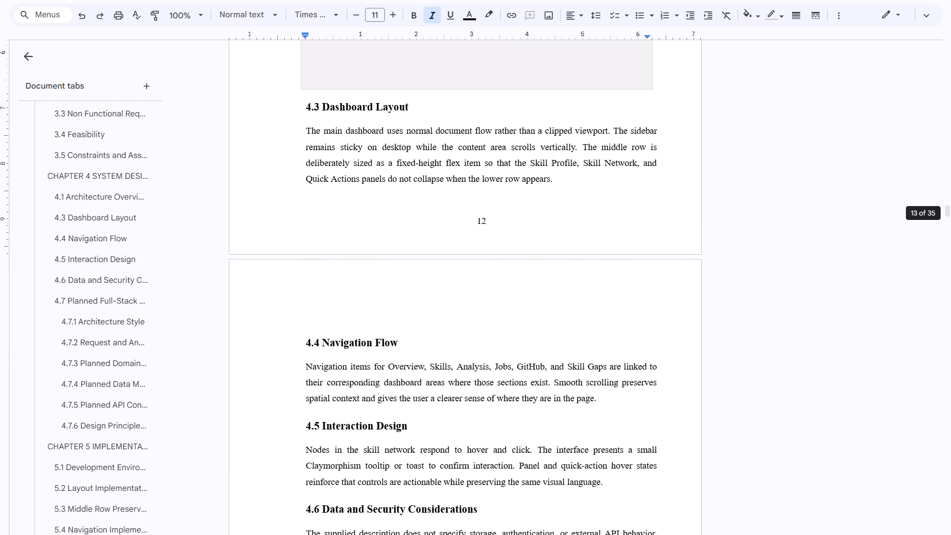
pyautogui.scroll(-6, 516, 234)
pyautogui.scroll(1, 516, 234)
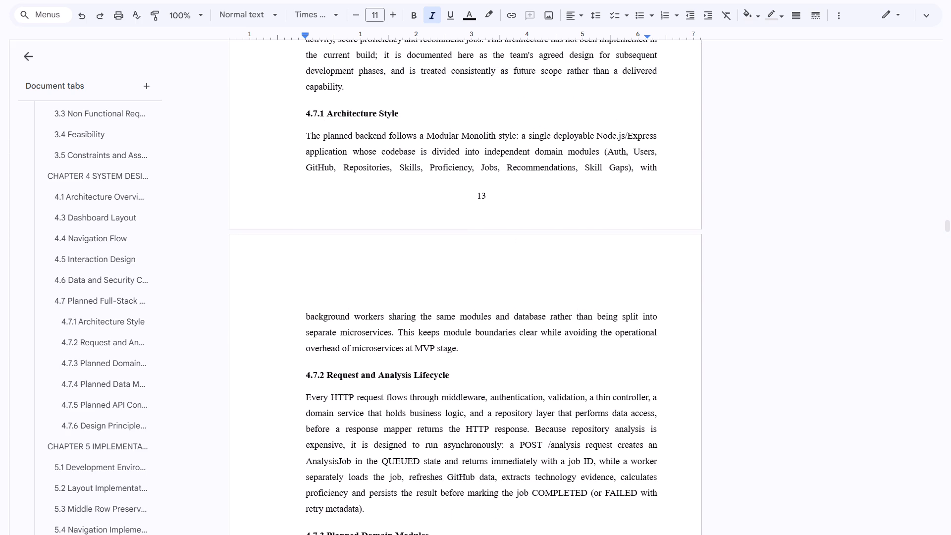
pyautogui.click(299, 116)
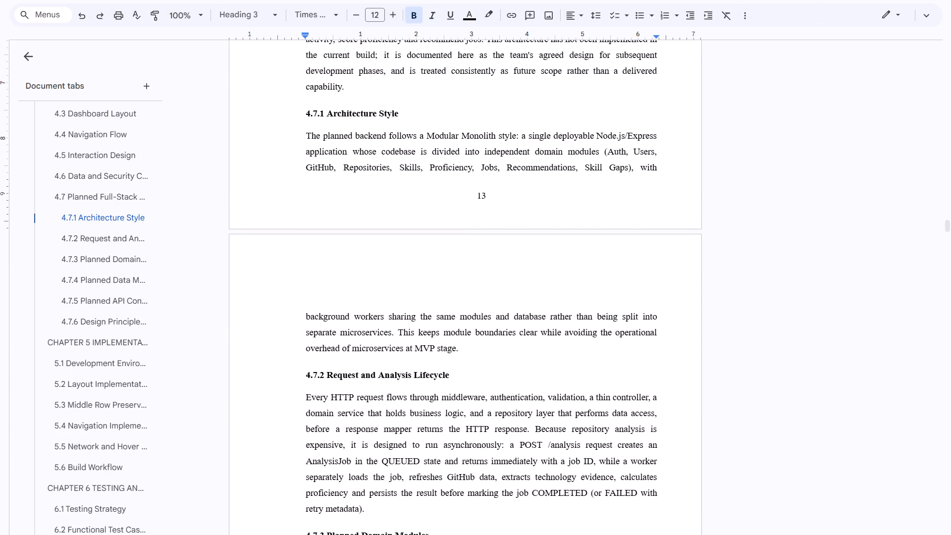
pyautogui.press('Return')
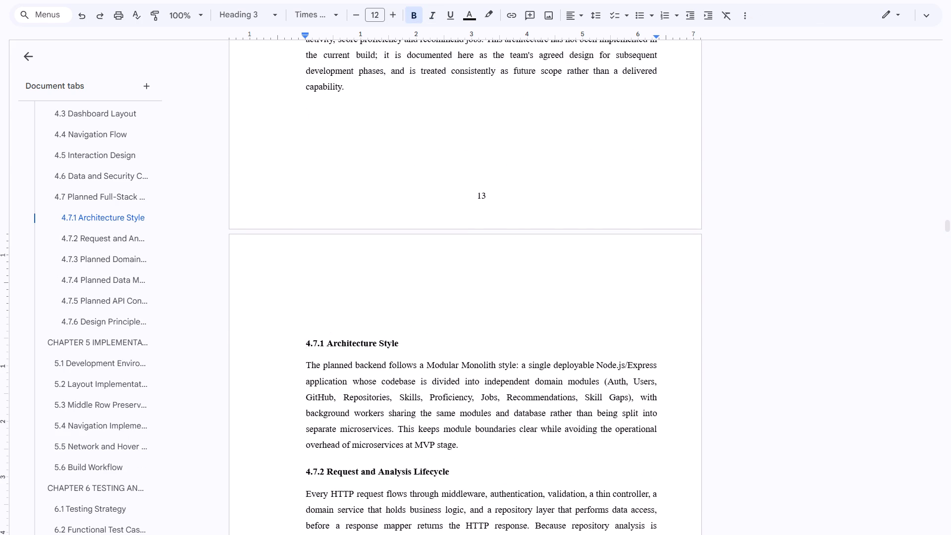
pyautogui.press('BackSpace')
pyautogui.press('Return')
# Examine the layout of sections 4.7.1 to 4.7.5 and where the Planned Domain Modules table breaks across pages.
pyautogui.scroll(4, 299, 116)
pyautogui.scroll(-8, 299, 116)
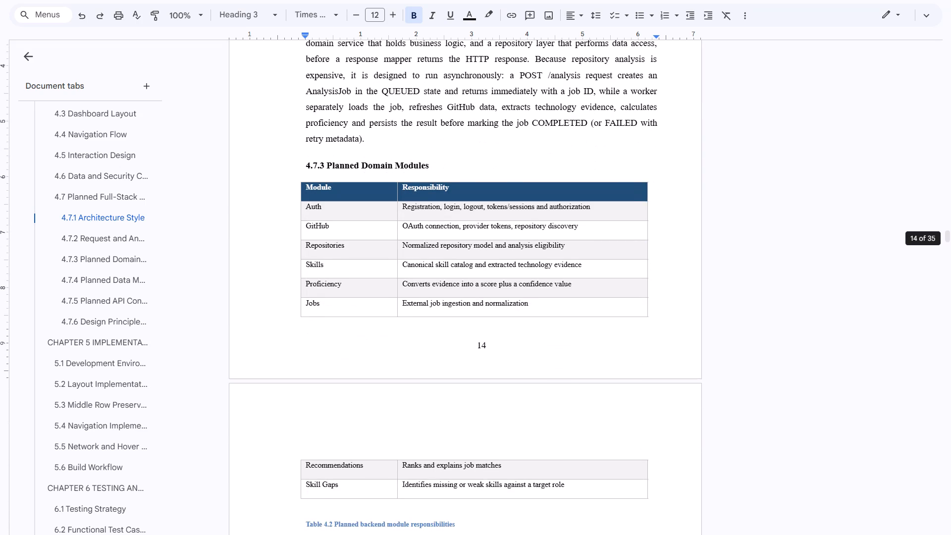
pyautogui.scroll(-2, 299, 116)
pyautogui.scroll(2, 280, 90)
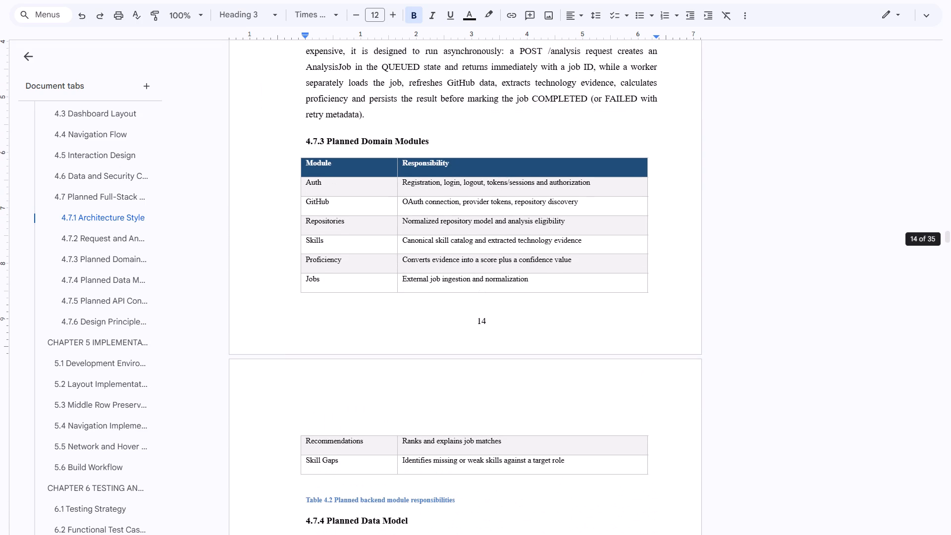
pyautogui.scroll(-1, 336, 175)
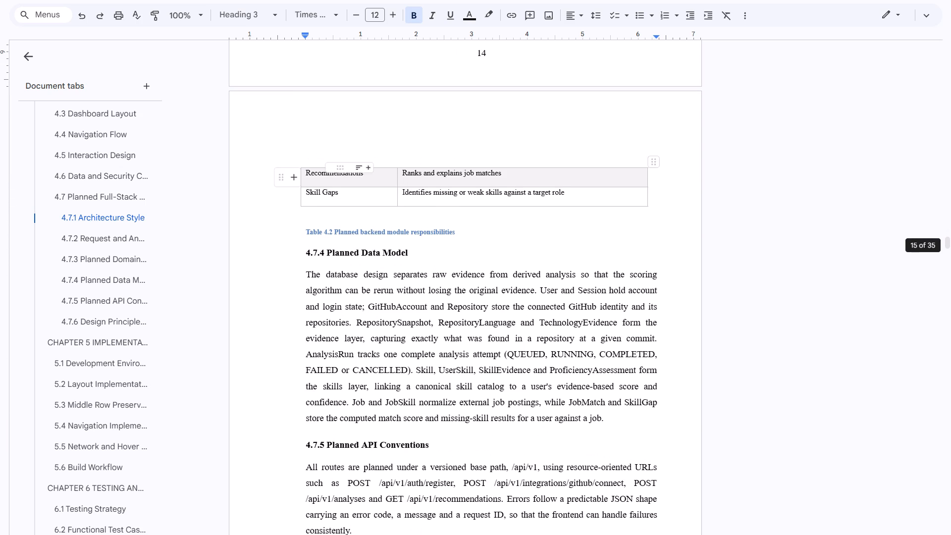
pyautogui.scroll(-1, 336, 175)
pyautogui.scroll(4, 336, 175)
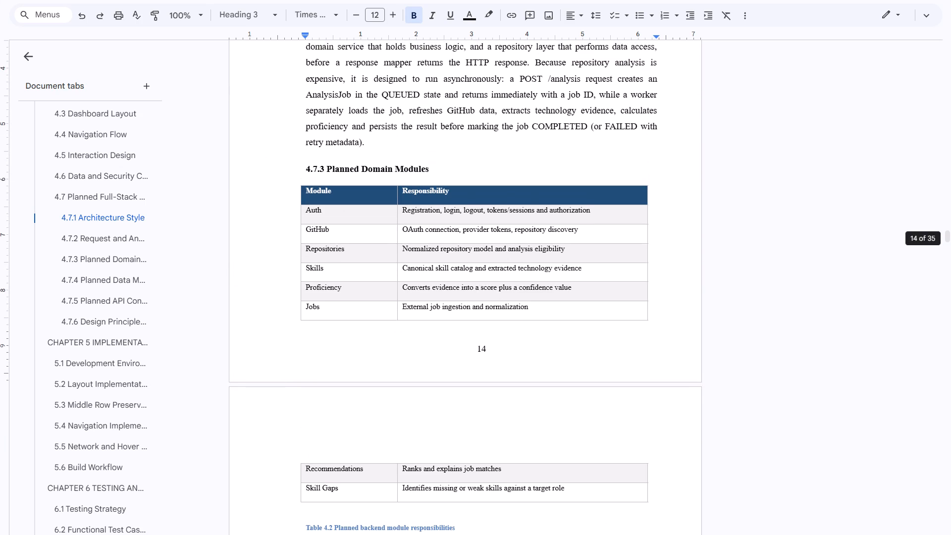
pyautogui.click(305, 167)
pyautogui.scroll(5, 305, 167)
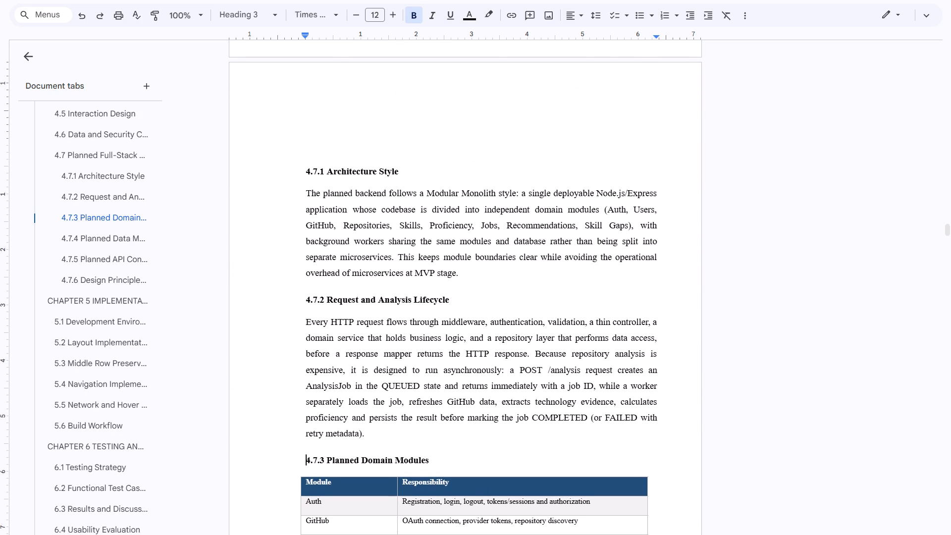
pyautogui.scroll(-1, 305, 167)
pyautogui.scroll(-2, 360, 433)
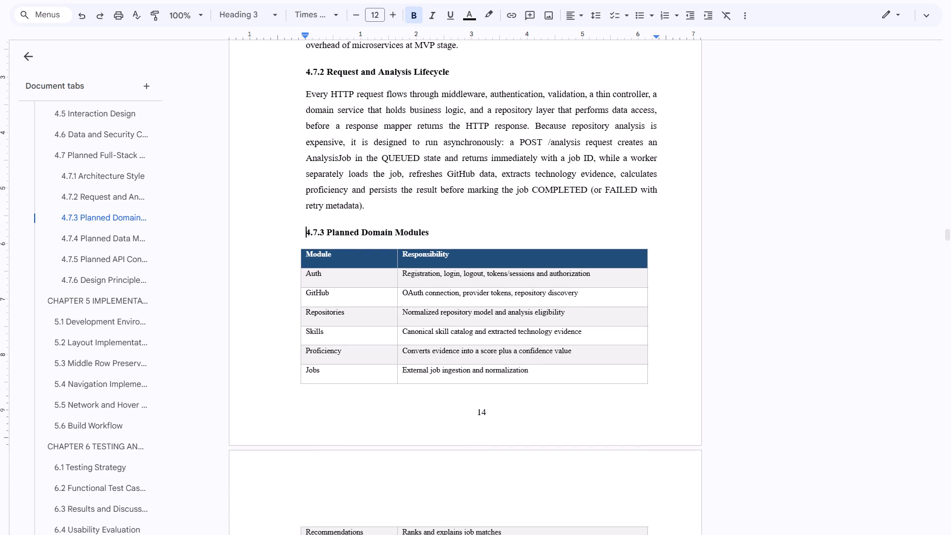
pyautogui.scroll(-3, 360, 433)
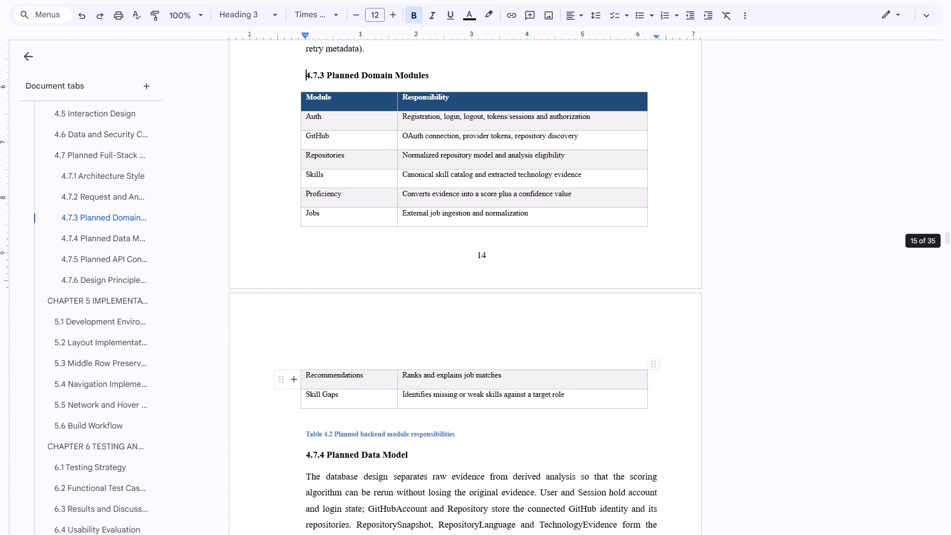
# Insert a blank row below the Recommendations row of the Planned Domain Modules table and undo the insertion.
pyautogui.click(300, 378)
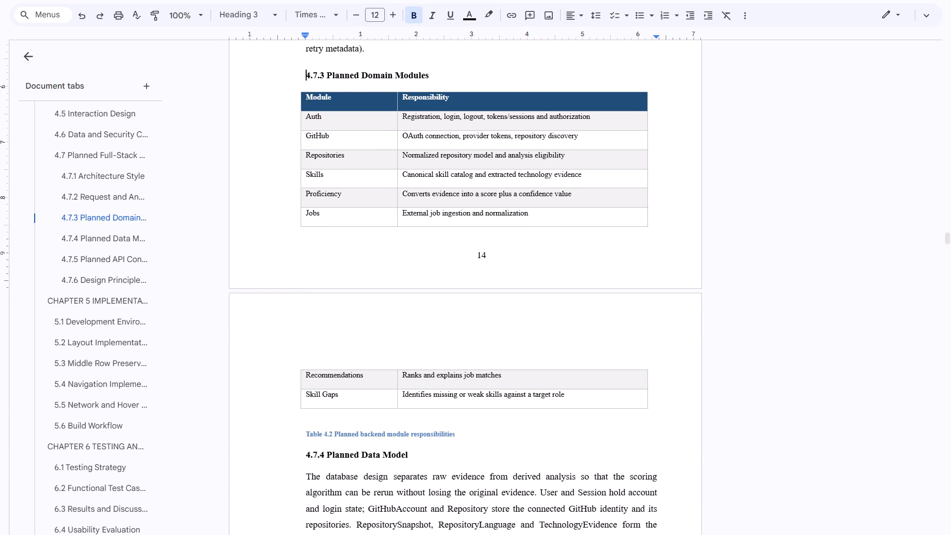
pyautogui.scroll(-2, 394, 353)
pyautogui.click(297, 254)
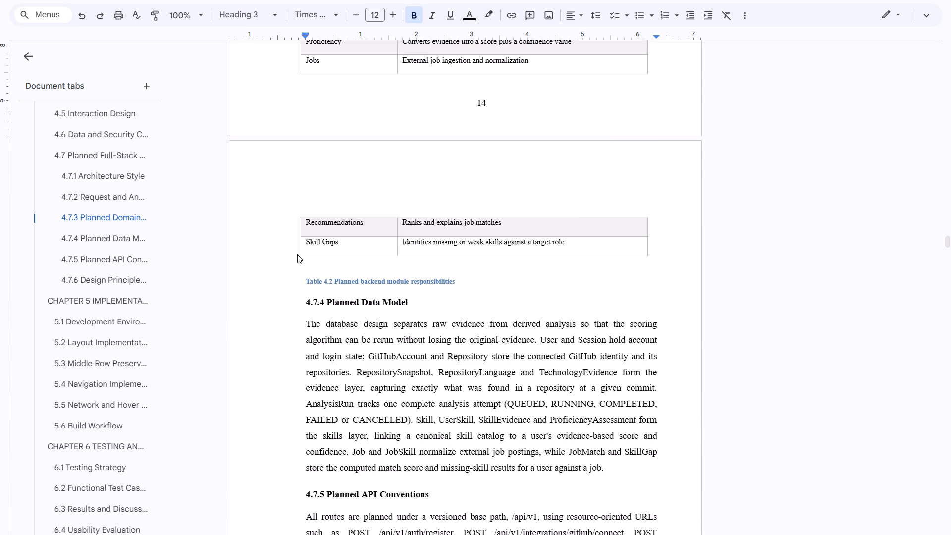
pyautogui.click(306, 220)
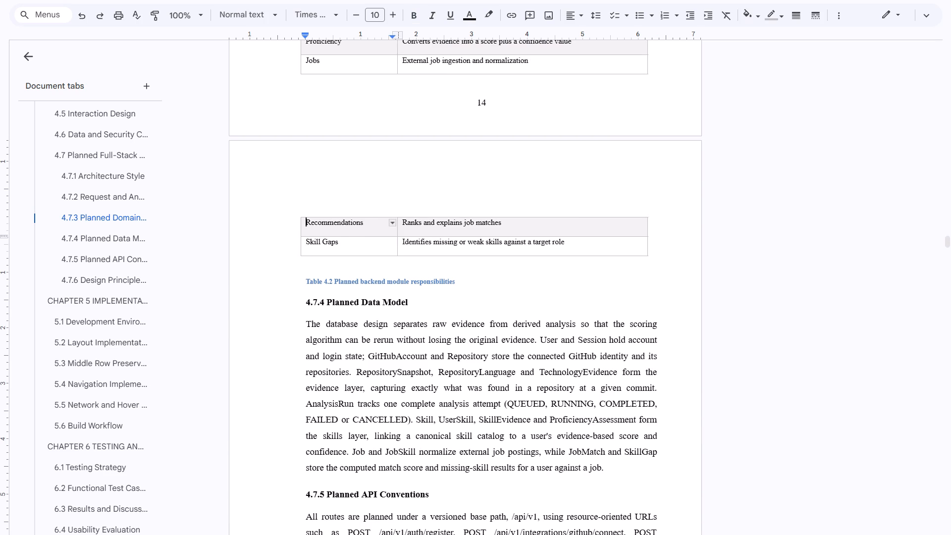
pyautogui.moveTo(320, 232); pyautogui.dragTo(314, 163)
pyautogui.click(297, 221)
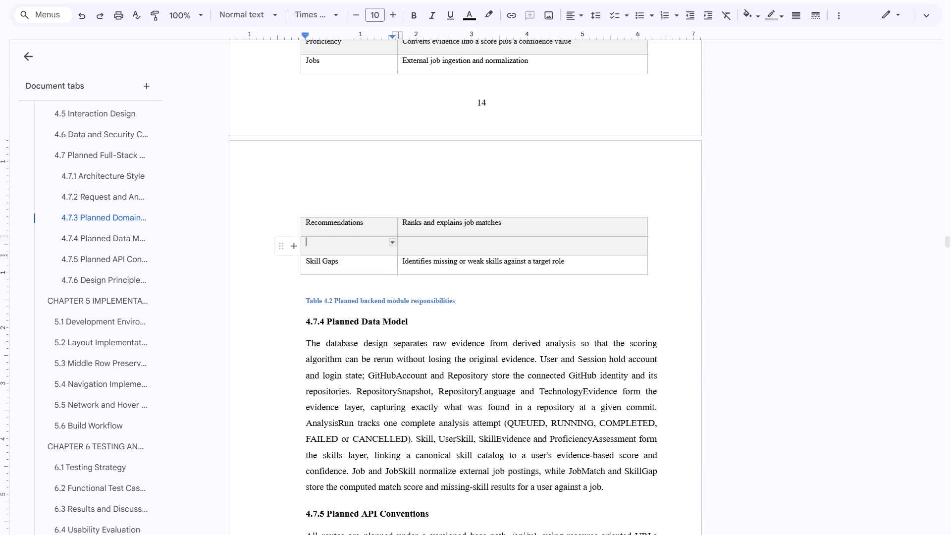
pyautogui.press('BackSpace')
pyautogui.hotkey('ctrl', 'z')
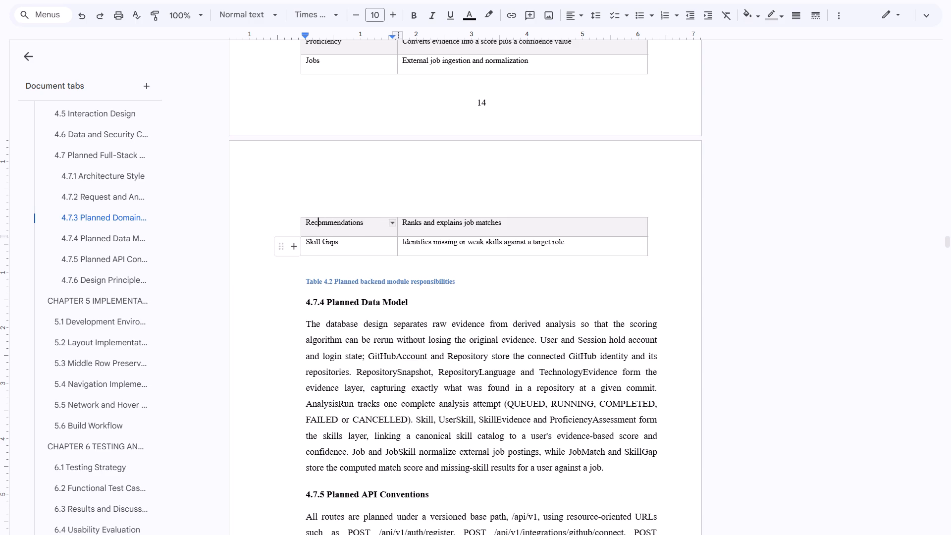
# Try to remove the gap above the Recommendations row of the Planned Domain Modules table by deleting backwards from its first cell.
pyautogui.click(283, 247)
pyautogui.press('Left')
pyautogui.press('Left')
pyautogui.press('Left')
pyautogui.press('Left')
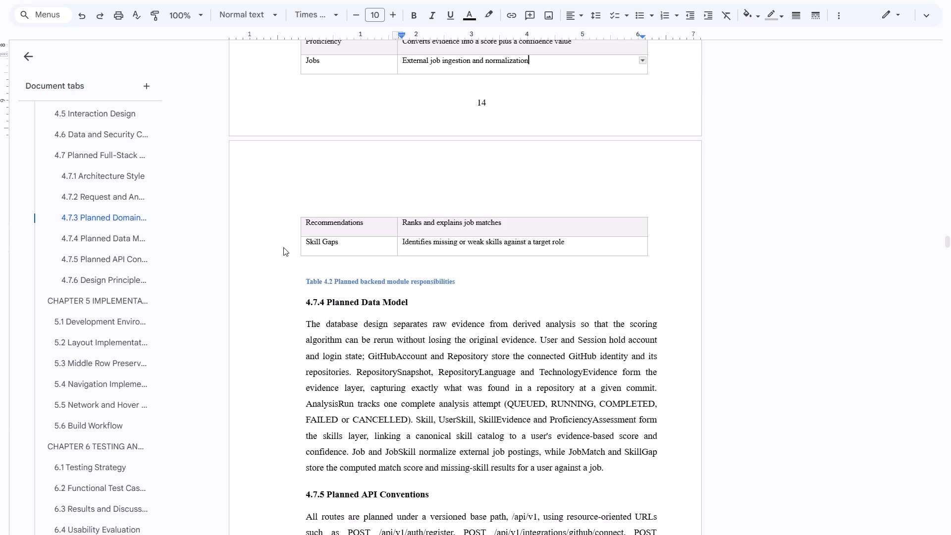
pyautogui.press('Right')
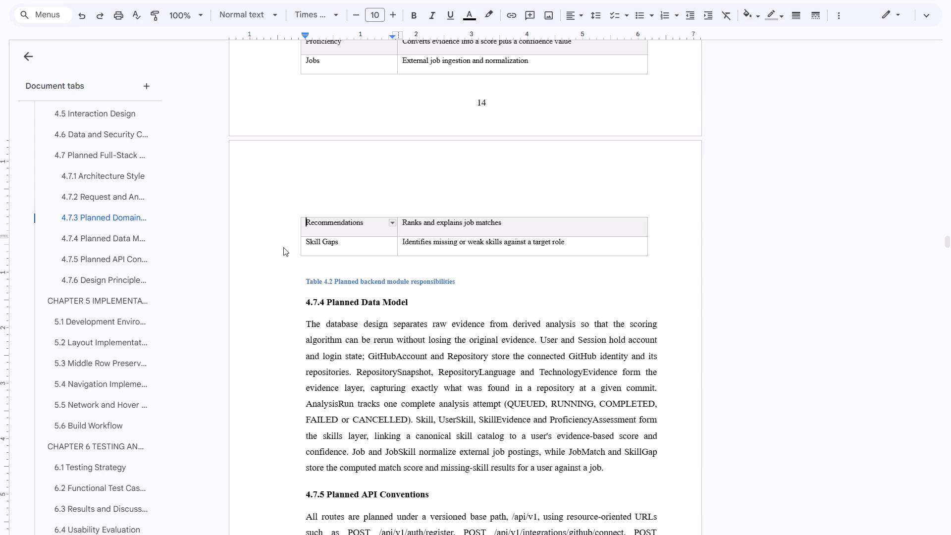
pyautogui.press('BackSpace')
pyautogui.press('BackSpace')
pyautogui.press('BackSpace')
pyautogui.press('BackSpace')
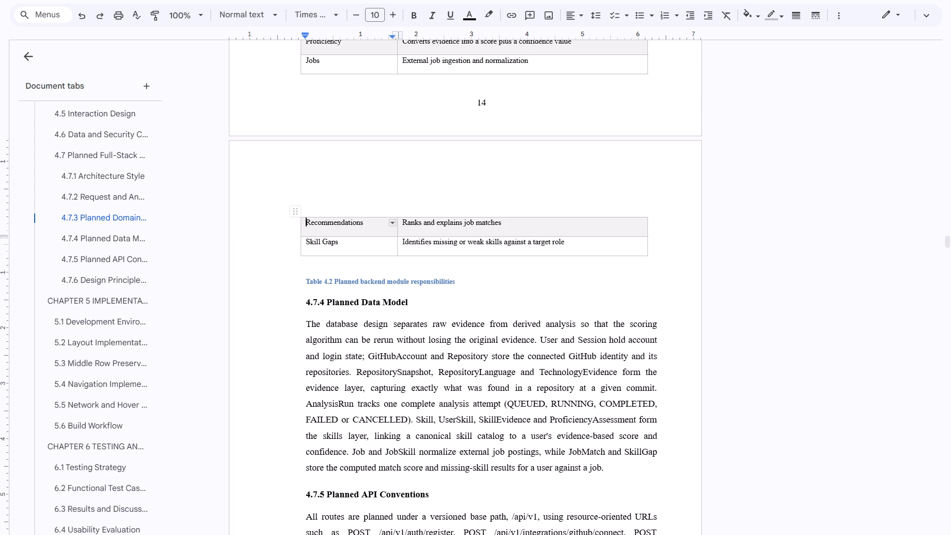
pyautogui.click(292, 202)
# Insert blank lines before the 4.7.3 Planned Domain Modules heading to push the heading and its table onto the following page.
pyautogui.scroll(3, 375, 173)
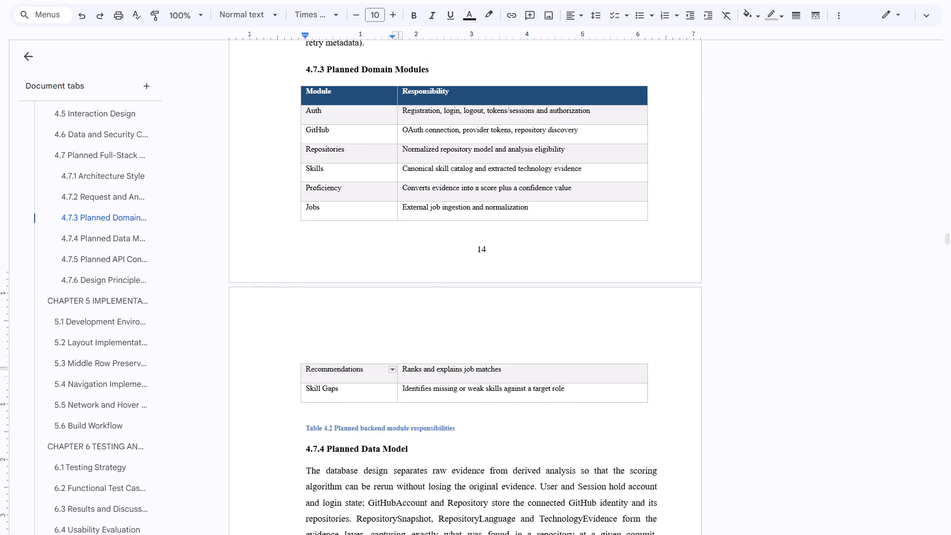
pyautogui.click(301, 91)
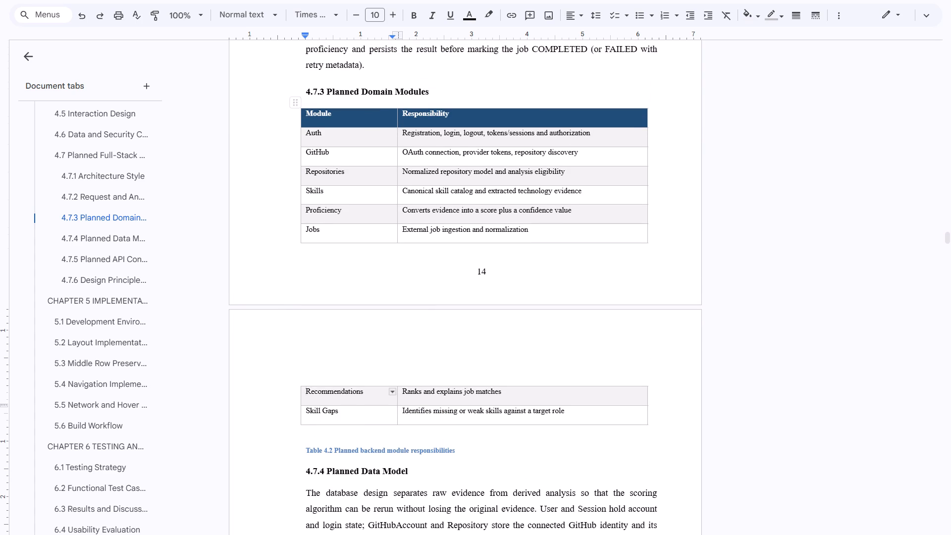
pyautogui.press('Return')
pyautogui.press('Return')
pyautogui.press('Return')
pyautogui.press('Return')
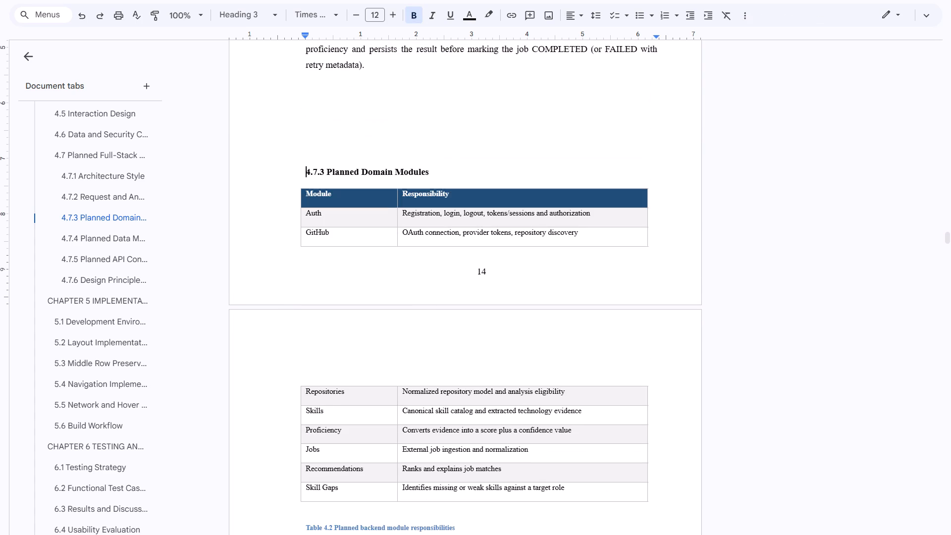
pyautogui.press('Return')
pyautogui.press('BackSpace')
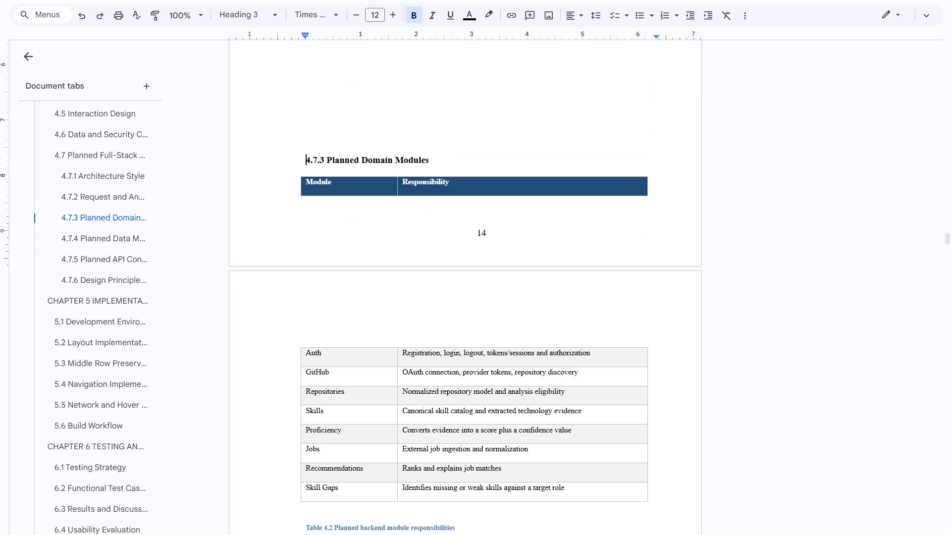
pyautogui.press('Return')
# Examine how the 4.7.3 table and section 4.7.4 are laid out across pages 14 to 16.
pyautogui.scroll(-1, 301, 91)
pyautogui.scroll(-4, 314, 293)
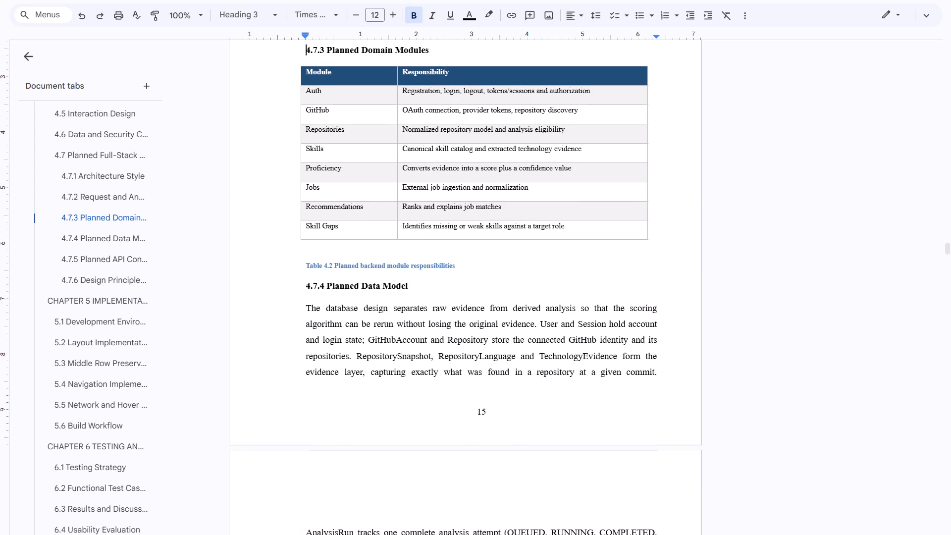
pyautogui.scroll(-1, 314, 293)
pyautogui.scroll(2, 314, 293)
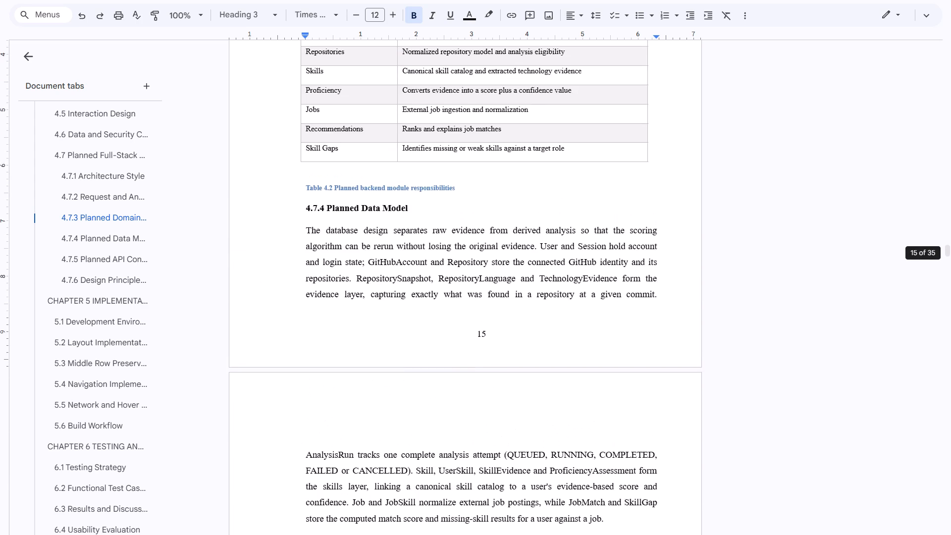
pyautogui.scroll(6, 314, 293)
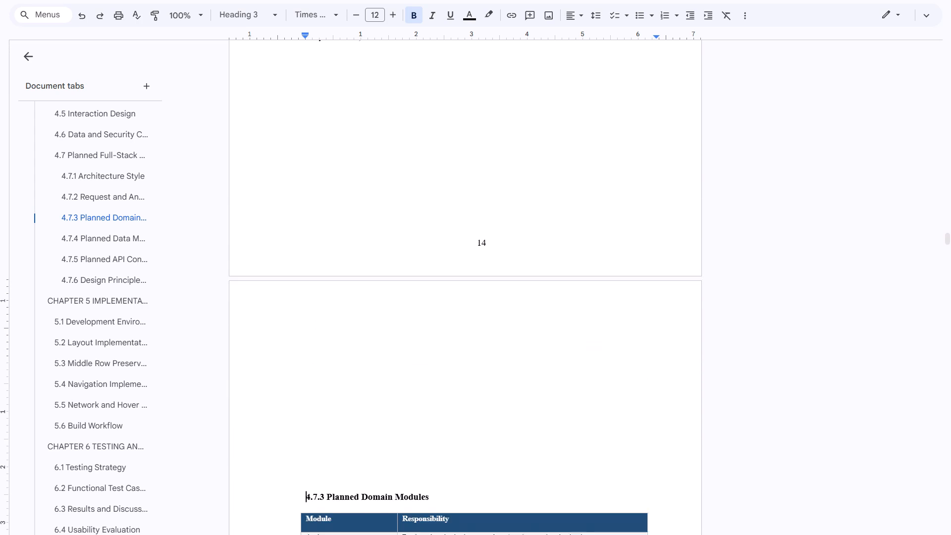
pyautogui.scroll(2, 314, 293)
pyautogui.scroll(-4, 314, 293)
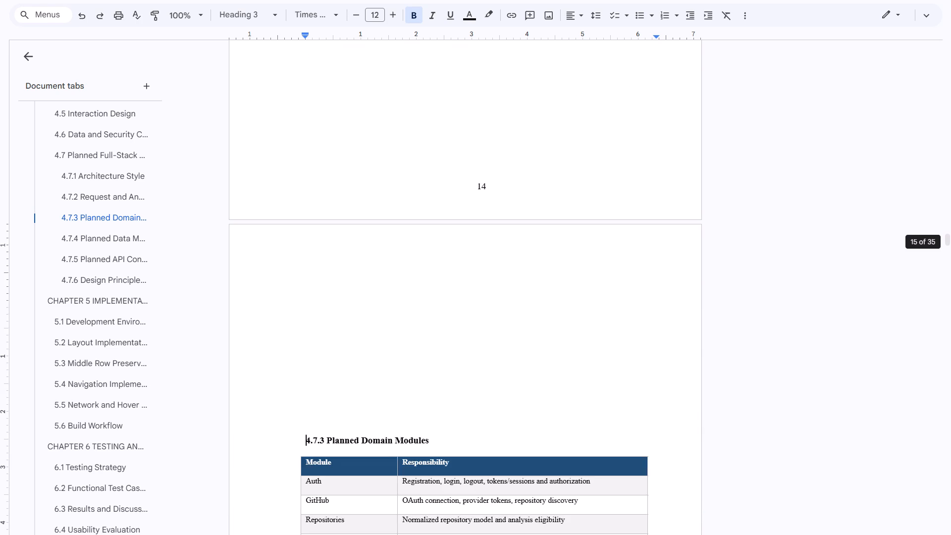
pyautogui.scroll(-4, 314, 293)
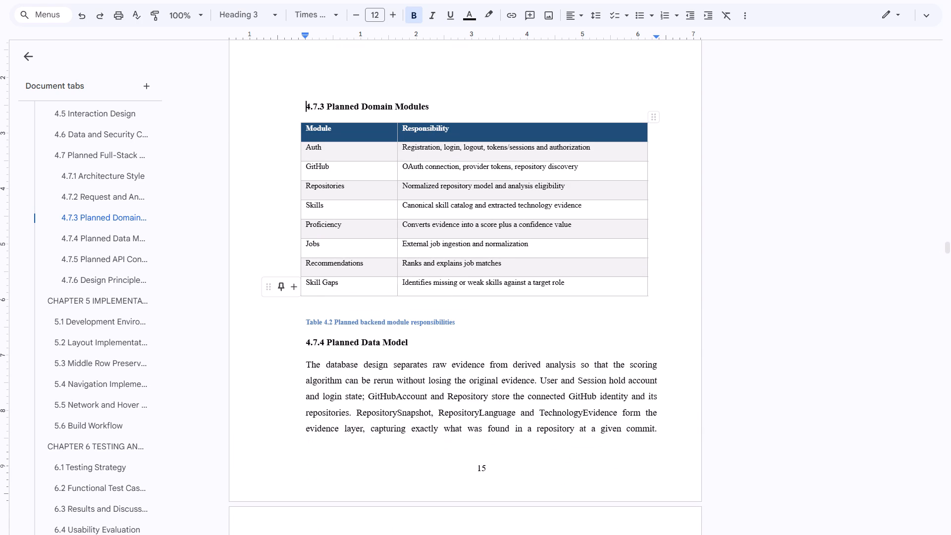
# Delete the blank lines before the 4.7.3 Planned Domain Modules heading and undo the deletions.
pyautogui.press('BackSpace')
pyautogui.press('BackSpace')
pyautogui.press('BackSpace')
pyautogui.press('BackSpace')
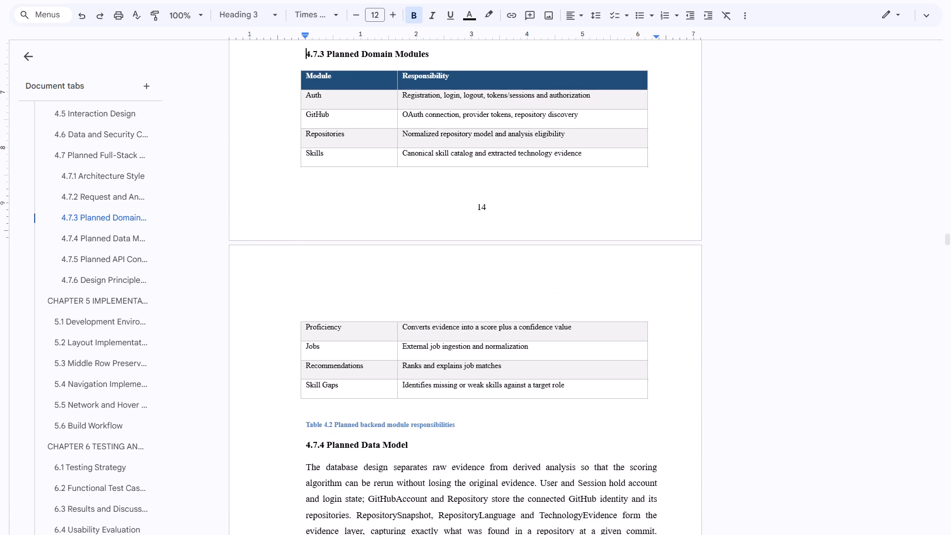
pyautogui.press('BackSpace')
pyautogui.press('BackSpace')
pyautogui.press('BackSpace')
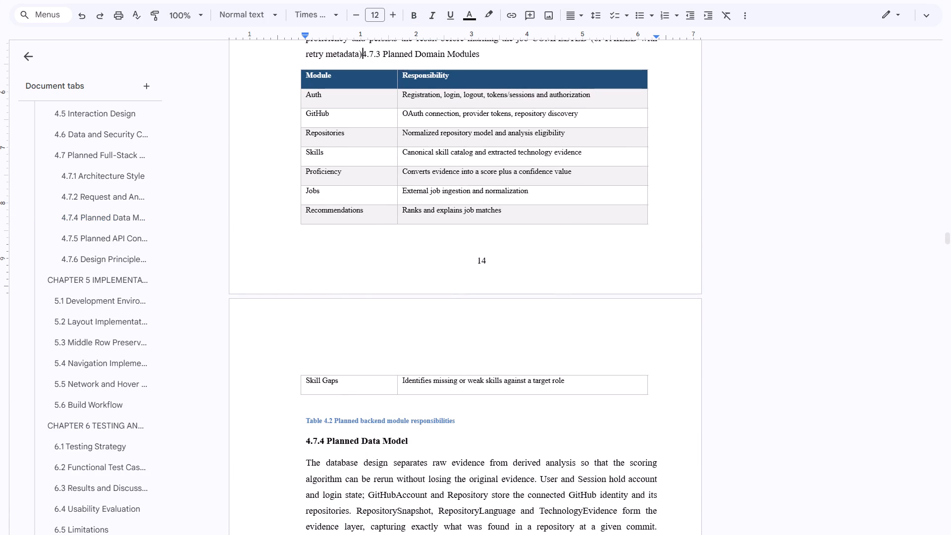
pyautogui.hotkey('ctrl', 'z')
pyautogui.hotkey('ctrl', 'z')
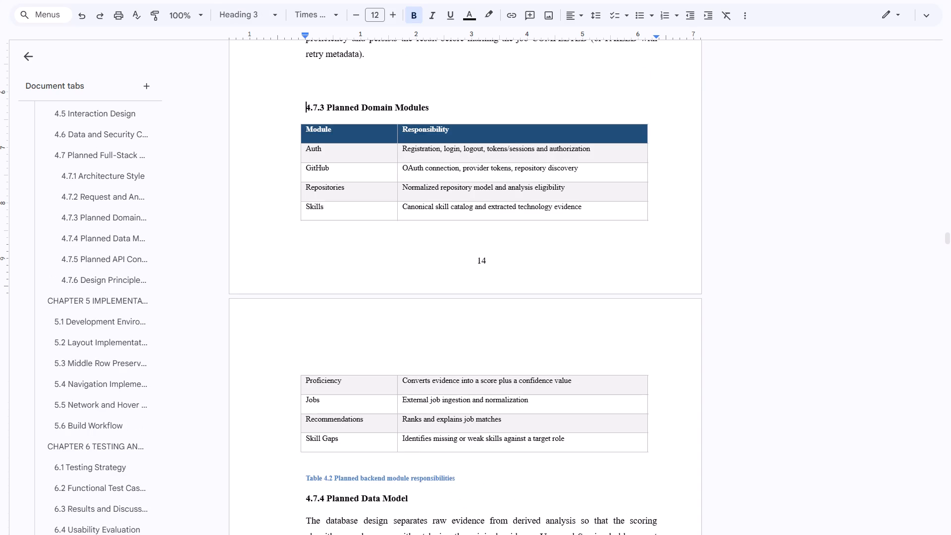
# Replace the blank line directly above the 4.7.3 heading with a fresh one, keeping the heading and table on page 15.
pyautogui.scroll(-6, 314, 293)
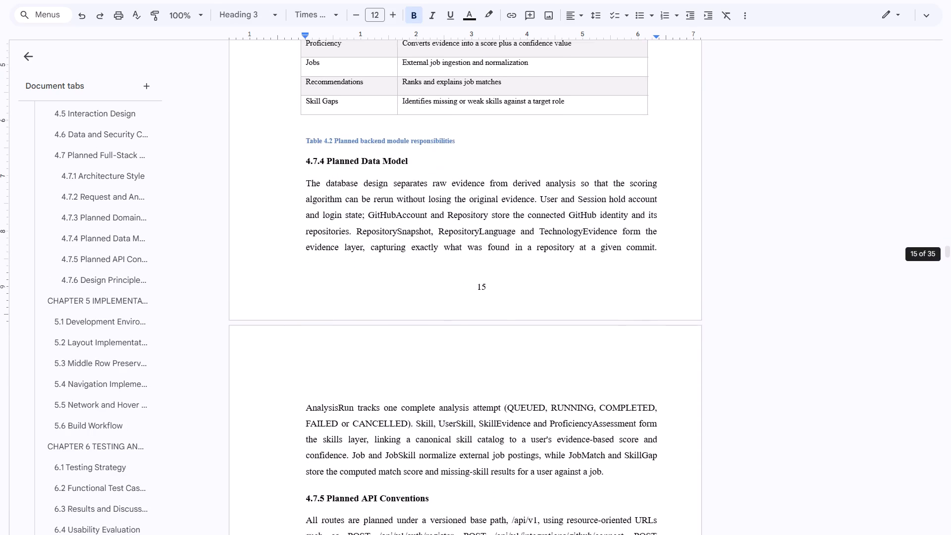
pyautogui.scroll(-5, 314, 293)
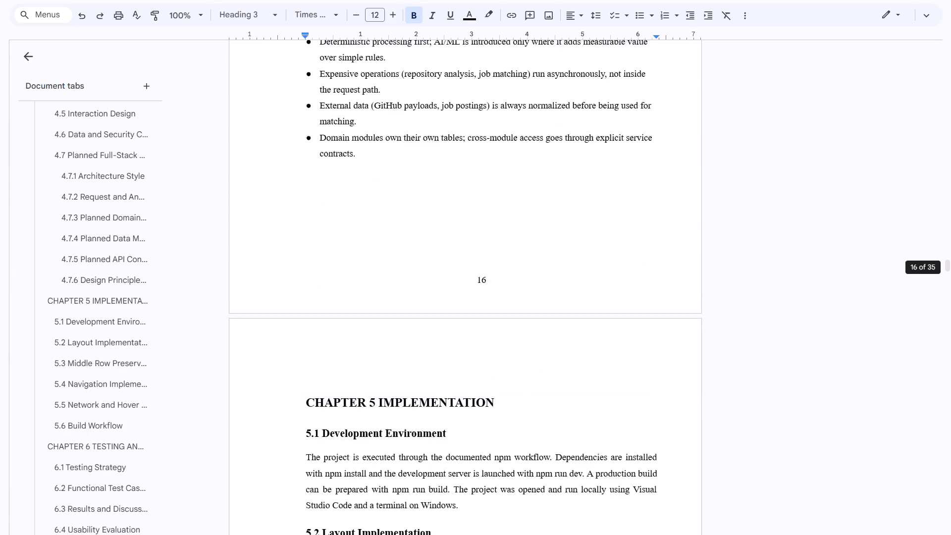
pyautogui.scroll(-2, 314, 293)
pyautogui.scroll(11, 314, 293)
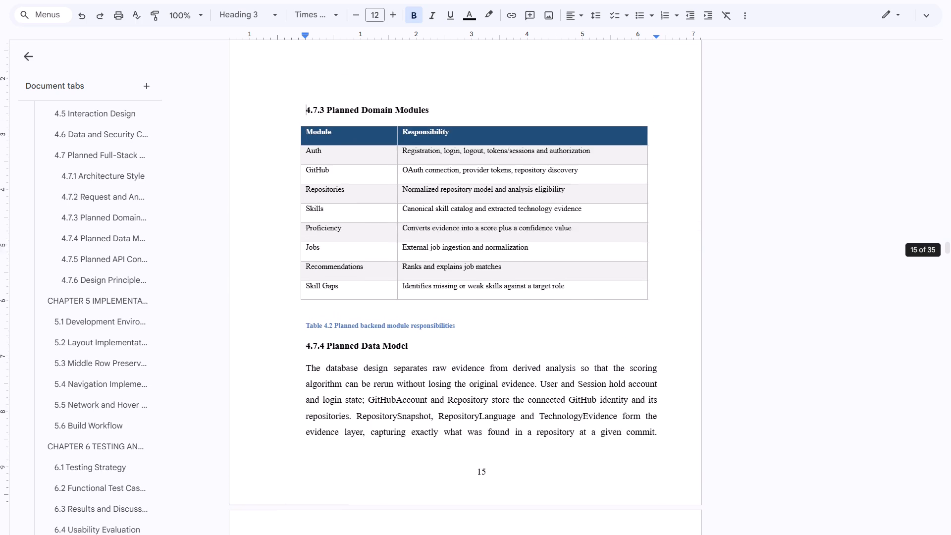
pyautogui.scroll(1, 314, 293)
pyautogui.click(305, 336)
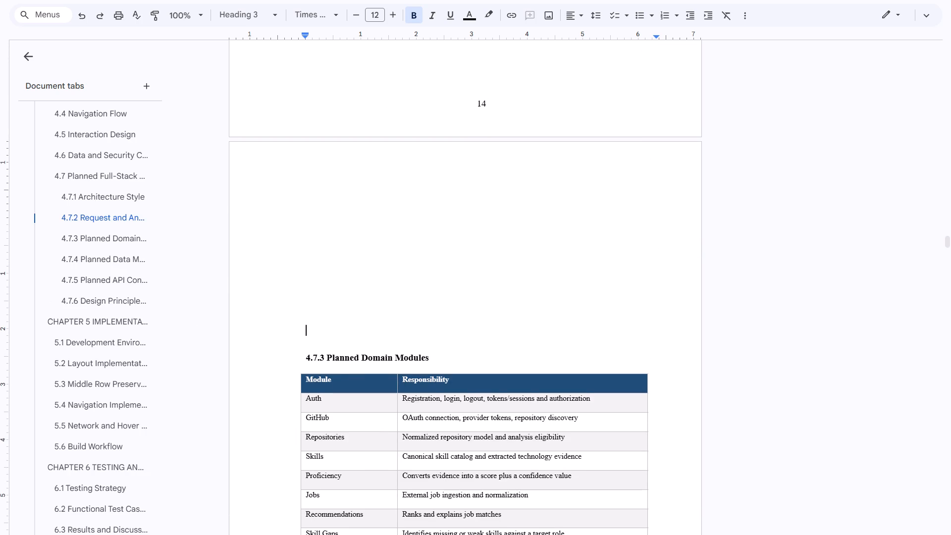
pyautogui.press('BackSpace')
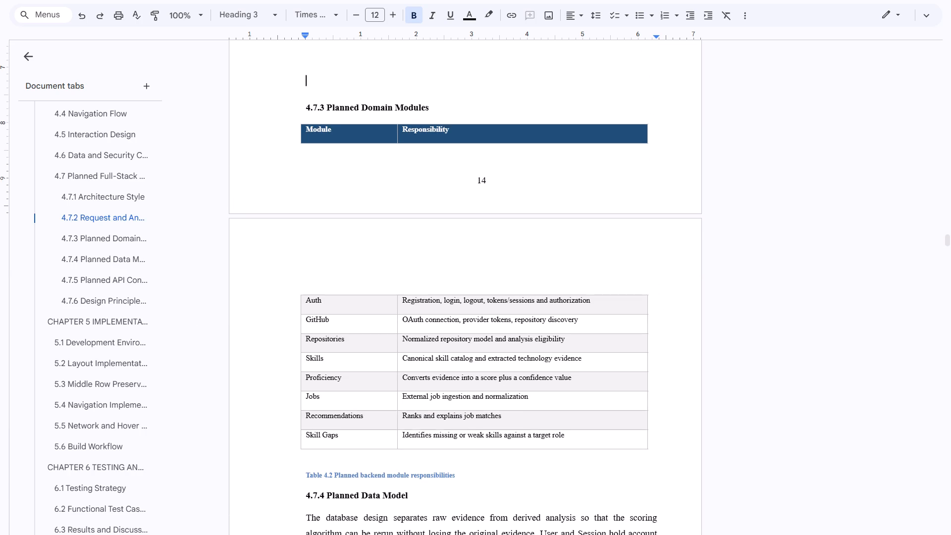
pyautogui.press('Return')
# Insert a blank line before the 4.7.2 Request and Analysis Lifecycle heading.
pyautogui.scroll(1, 341, 343)
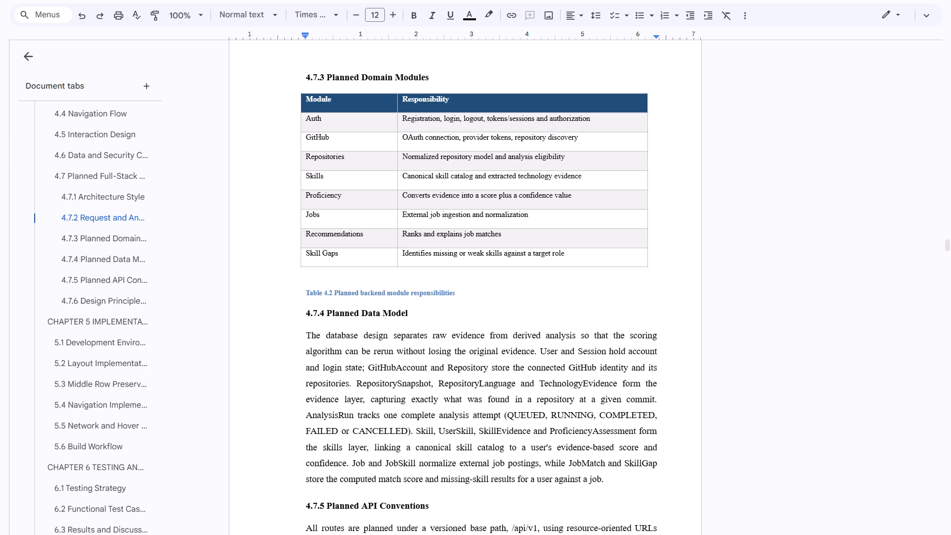
pyautogui.scroll(5, 341, 343)
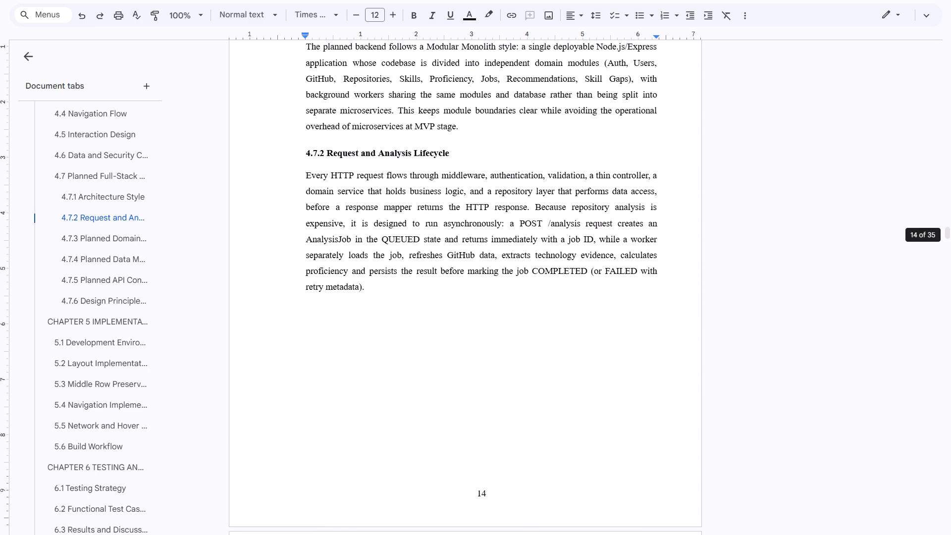
pyautogui.scroll(2, 341, 343)
pyautogui.scroll(-5, 341, 343)
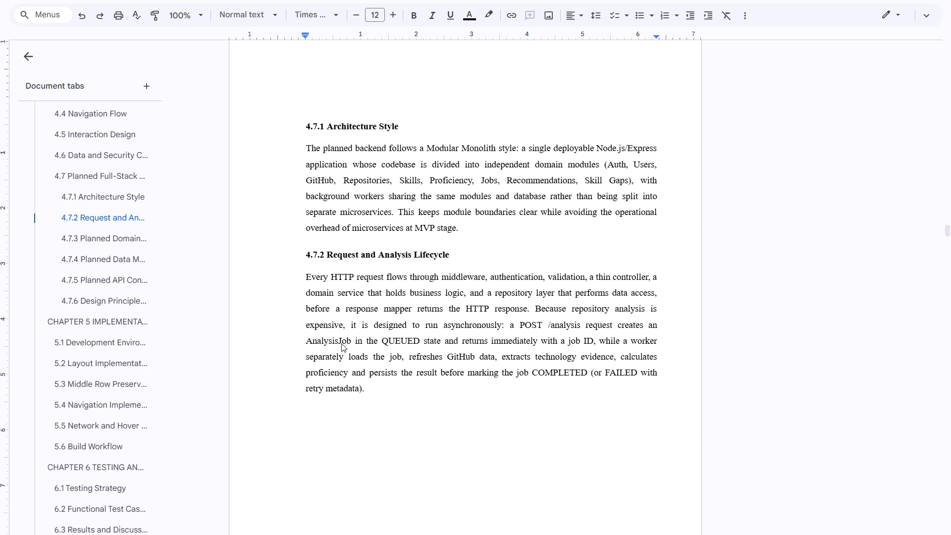
pyautogui.scroll(-1, 341, 343)
pyautogui.click(301, 250)
pyautogui.press('Return')
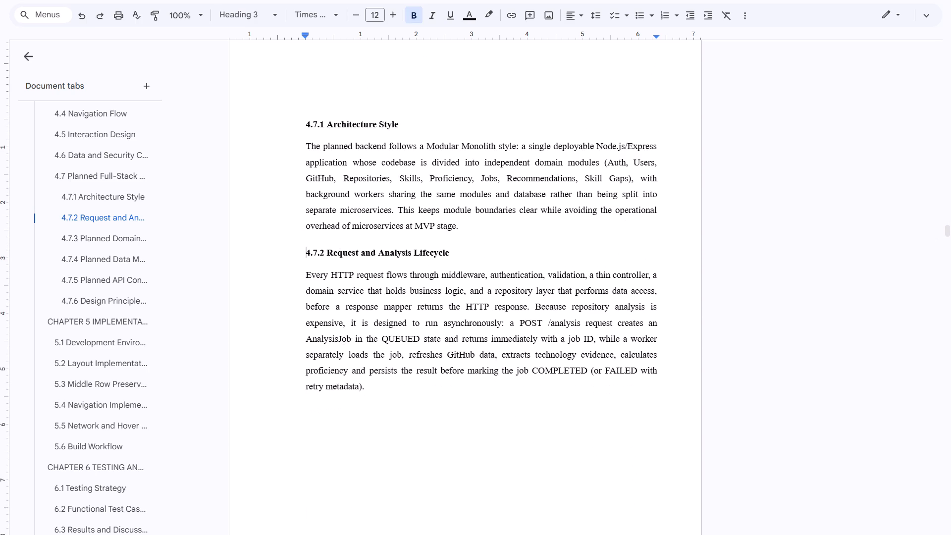
# Copy and delete the 4.7.5 Planned API Conventions heading and the first two lines of its paragraph at the end of page 15.
pyautogui.scroll(-3, 301, 250)
pyautogui.scroll(2, 301, 250)
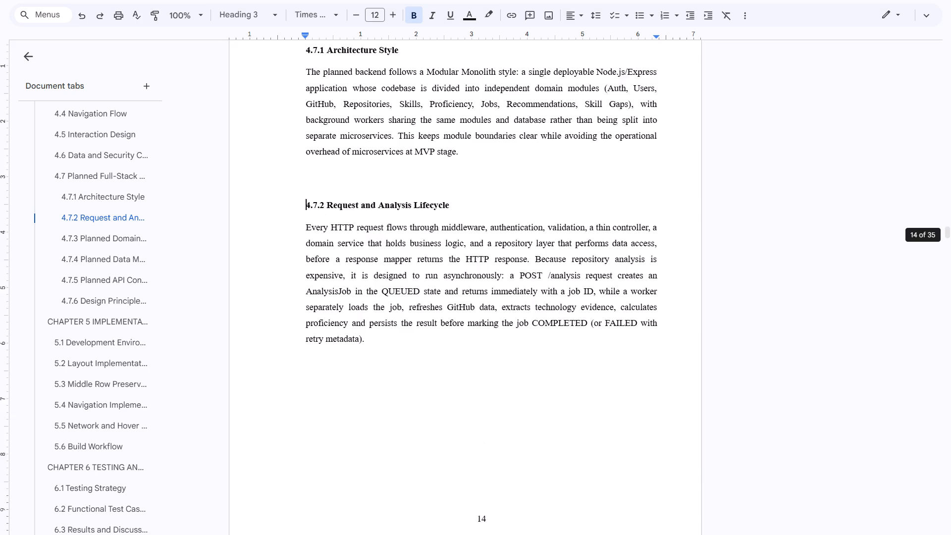
pyautogui.scroll(2, 301, 250)
pyautogui.scroll(-5, 301, 250)
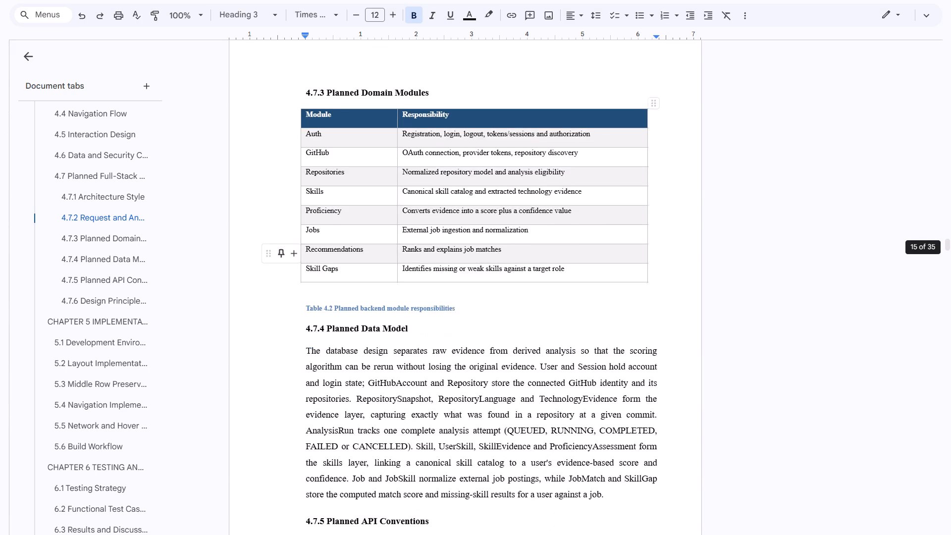
pyautogui.scroll(-5, 301, 250)
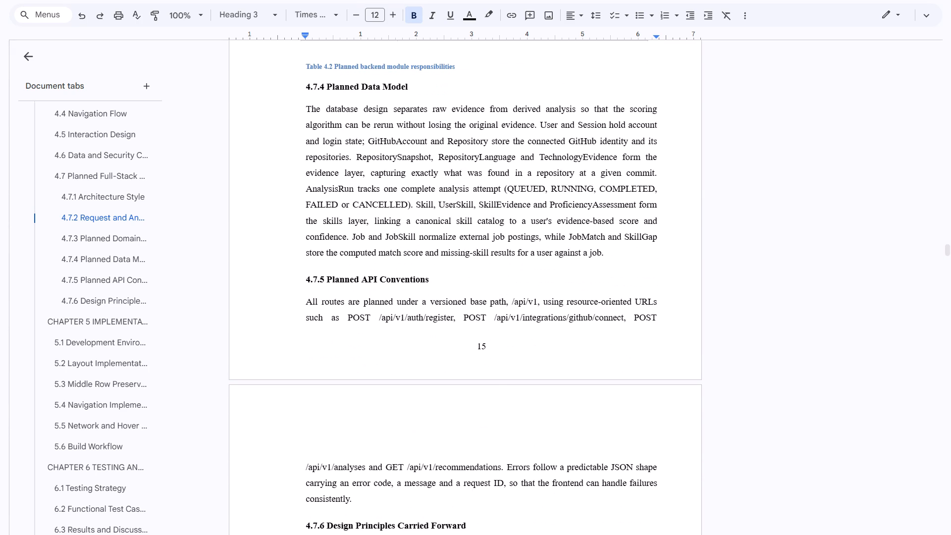
pyautogui.moveTo(304, 281); pyautogui.dragTo(470, 332)
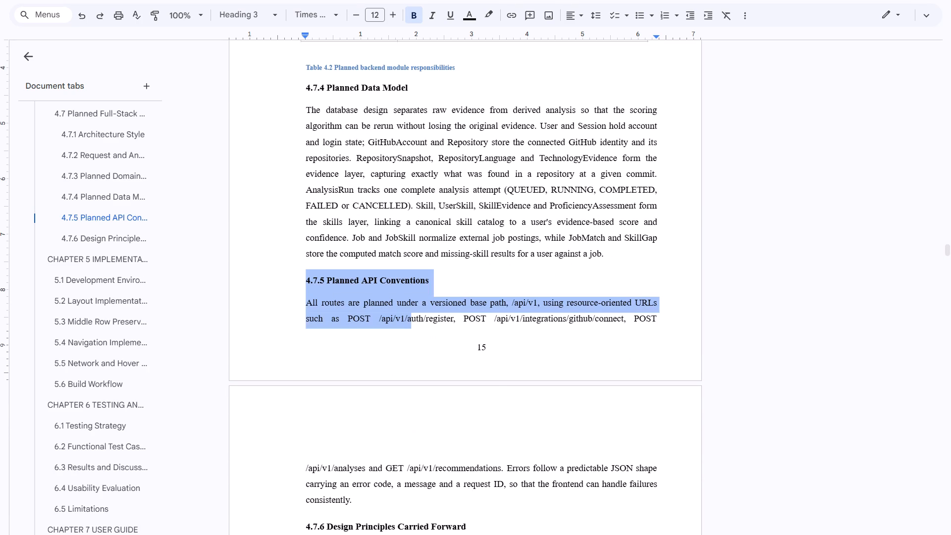
pyautogui.moveTo(470, 332); pyautogui.dragTo(669, 322)
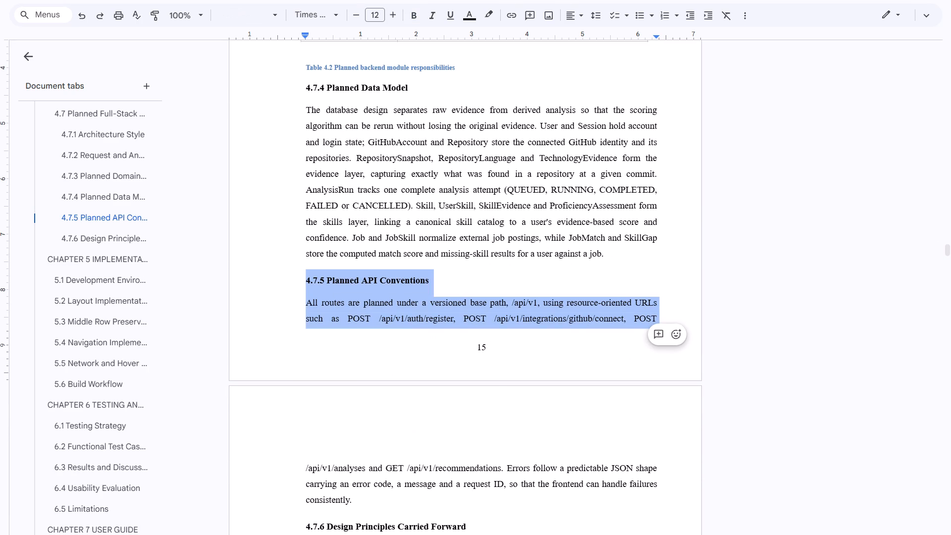
pyautogui.hotkey('ctrl', 'c')
pyautogui.press('BackSpace')
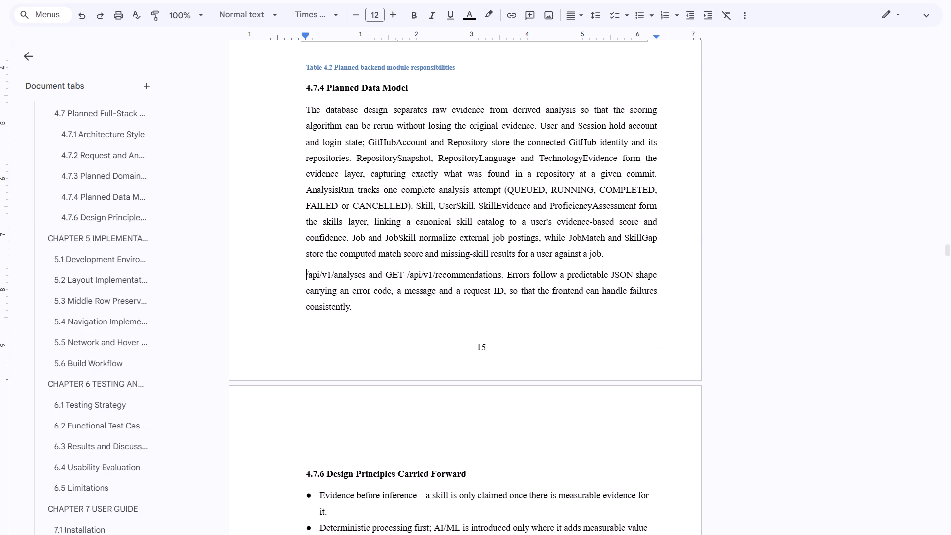
# Push the remaining 4.7.5 text onto page 16 with blank lines and paste the cut heading and first two lines above it.
pyautogui.press('Return')
pyautogui.press('Return')
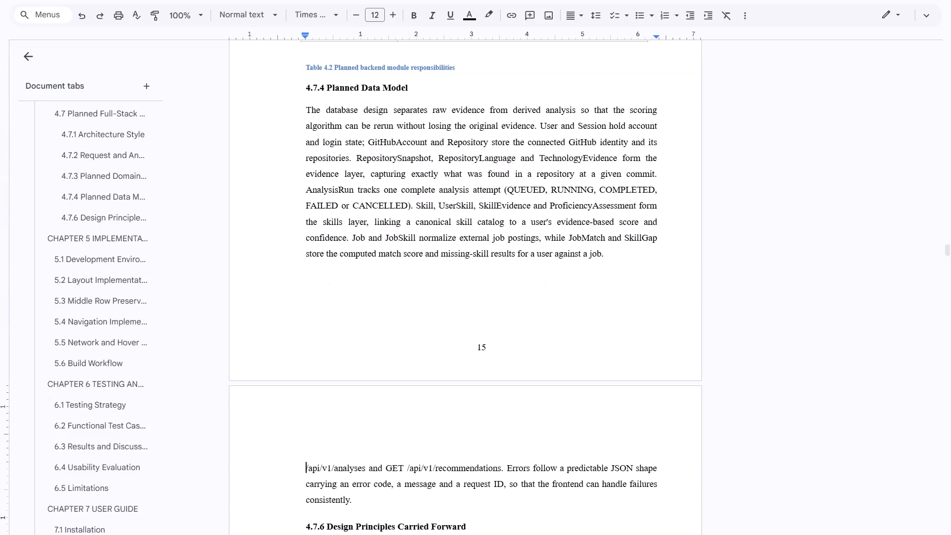
pyautogui.press('Up')
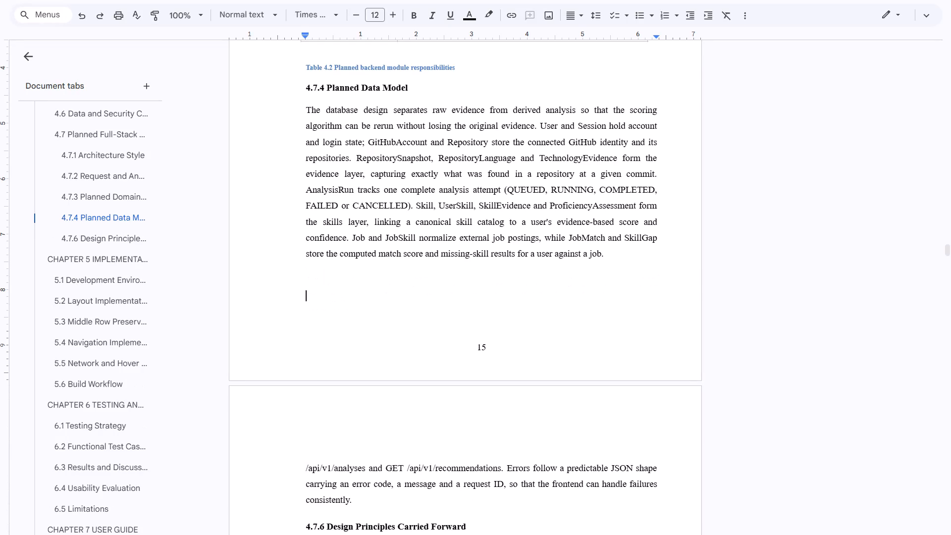
pyautogui.press('Down')
pyautogui.press('Return')
pyautogui.press('Return')
pyautogui.press('Return')
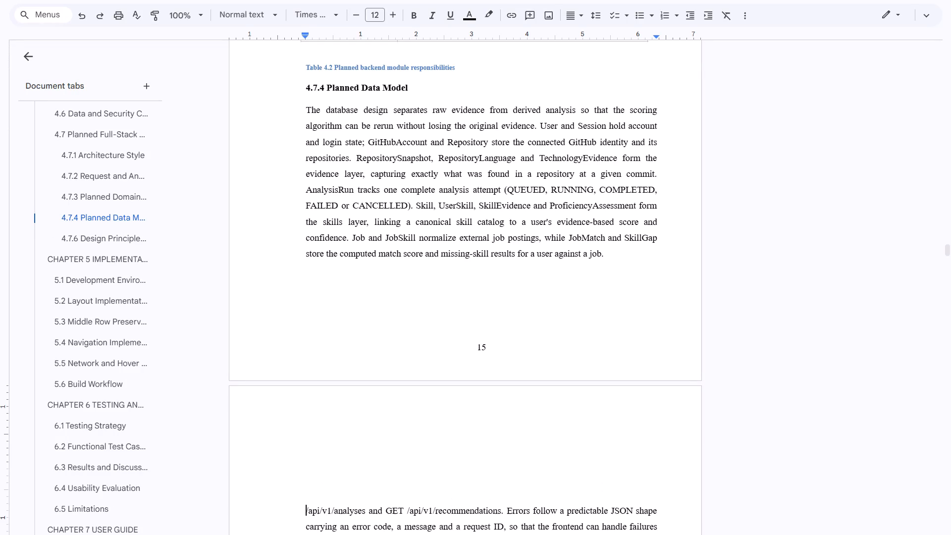
pyautogui.press('Up')
pyautogui.press('Down')
pyautogui.press('Up')
pyautogui.hotkey('ctrl', 'v')
pyautogui.scroll(-1, 669, 322)
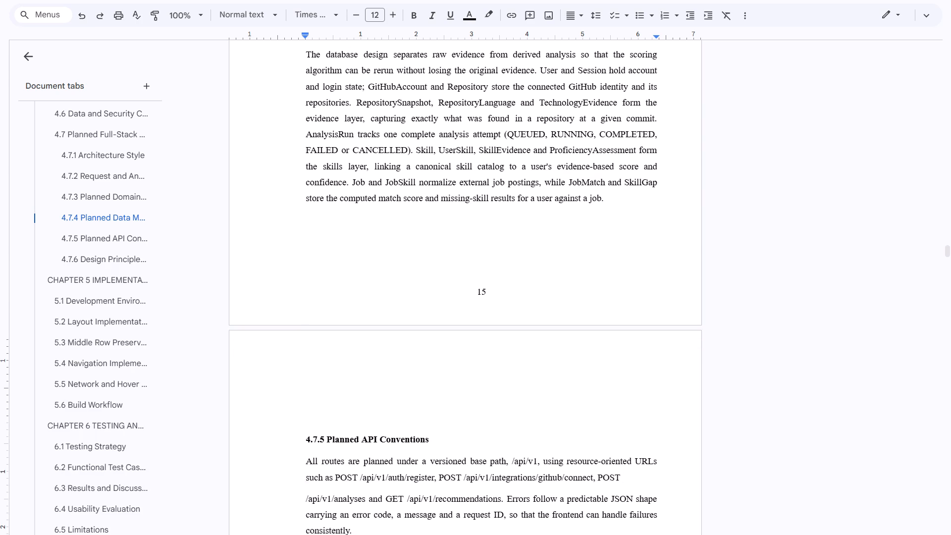
# Join the pasted 4.7.5 lines with the rest of the paragraph starting at "/api/v1/analyses".
pyautogui.scroll(-1, 669, 322)
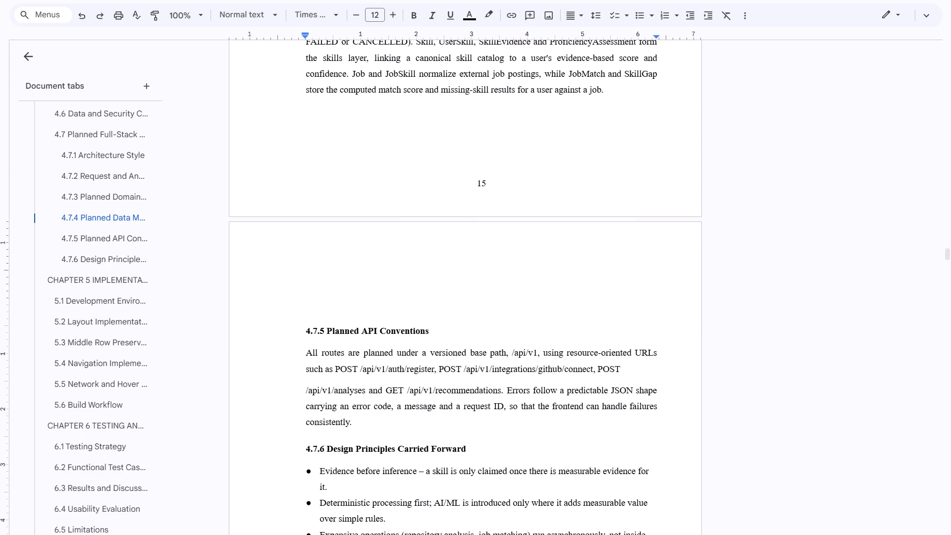
pyautogui.click(303, 392)
pyautogui.press('BackSpace')
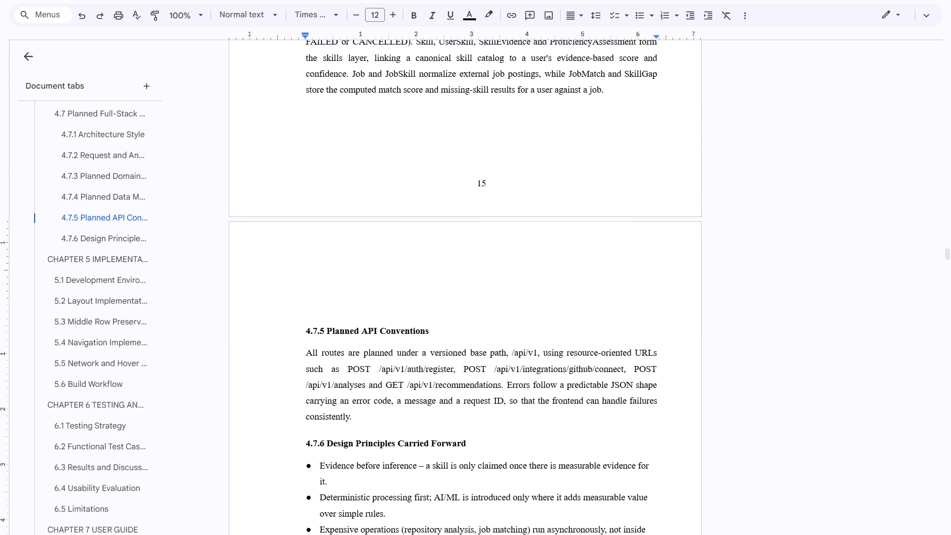
# Delete the extra blank space above the 4.7.5 Planned API Conventions heading at the start of page 16.
pyautogui.click(302, 332)
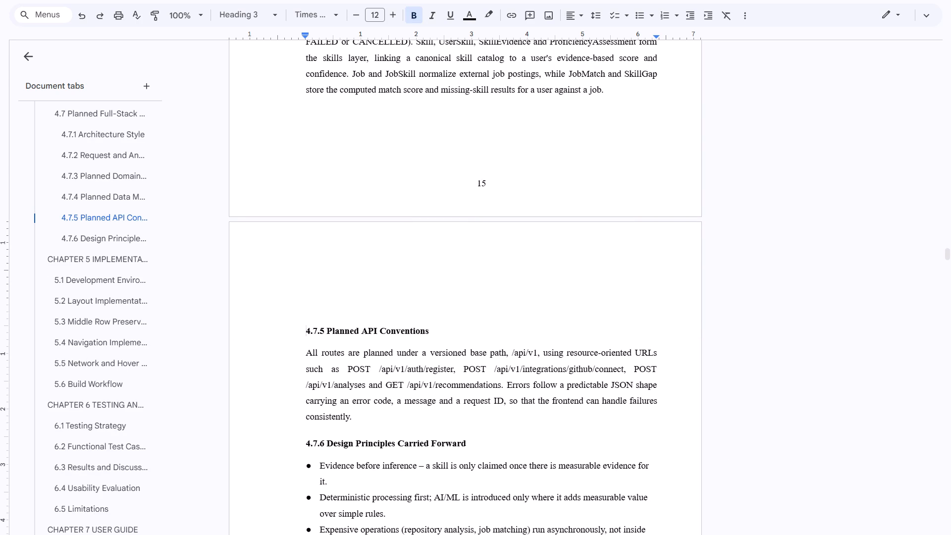
pyautogui.press('BackSpace')
pyautogui.press('BackSpace')
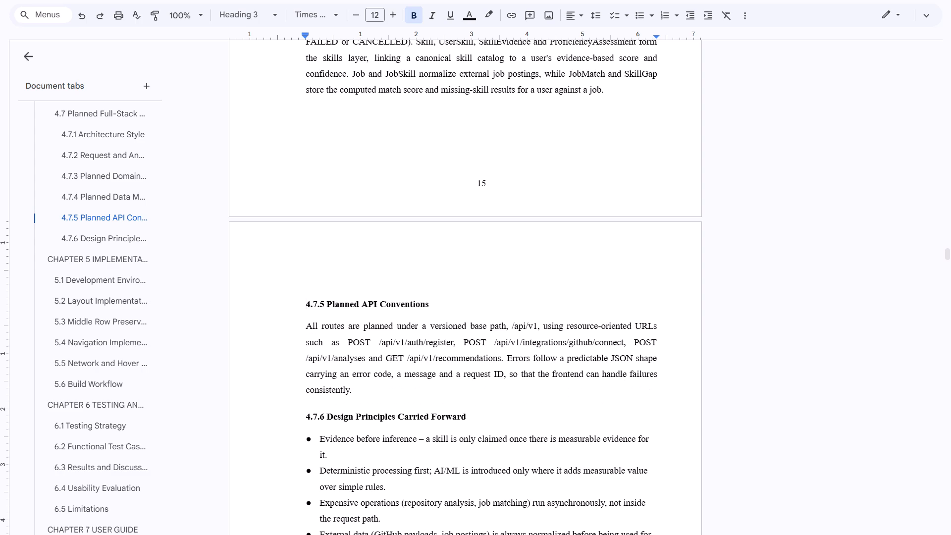
# Insert a blank line before the 4.7.6 Design Principles Carried Forward heading.
pyautogui.scroll(-6, 302, 332)
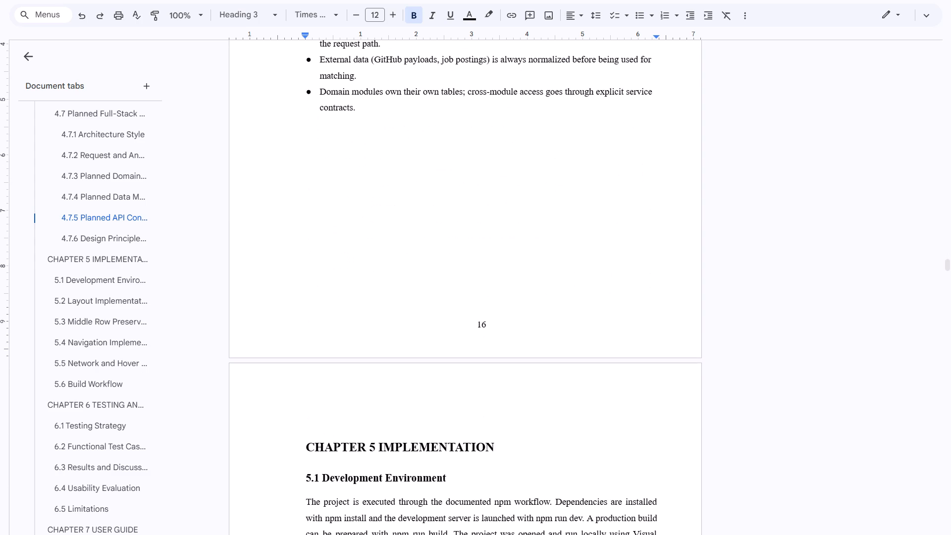
pyautogui.scroll(7, 302, 332)
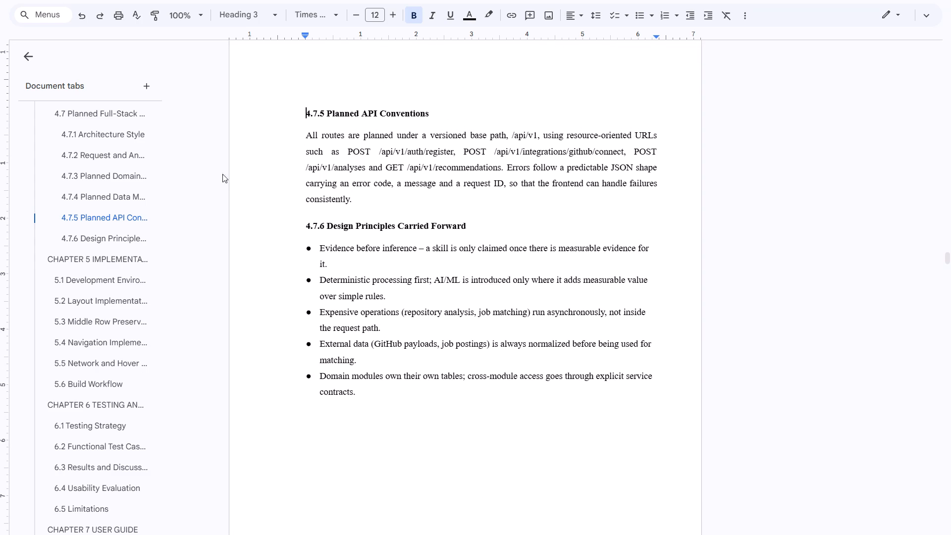
pyautogui.click(302, 228)
pyautogui.press('Return')
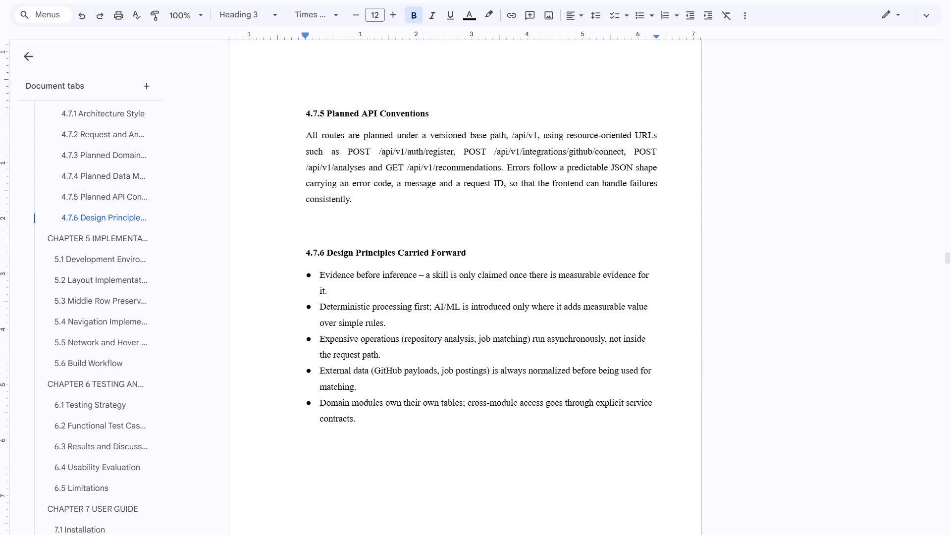
# Move the Figure 7.1 screenshot table below section 7.3 about half an inch to the right.
pyautogui.scroll(-7, 302, 228)
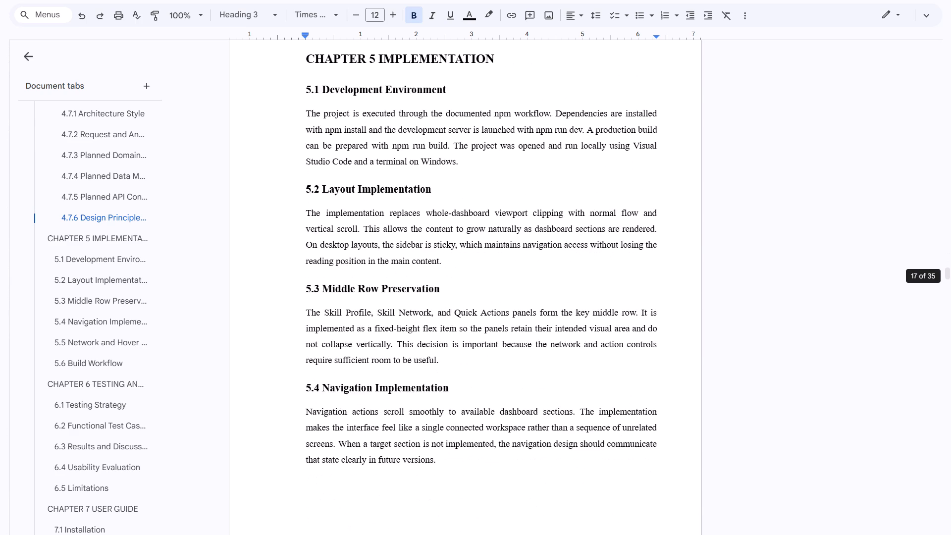
pyautogui.scroll(-11, 302, 228)
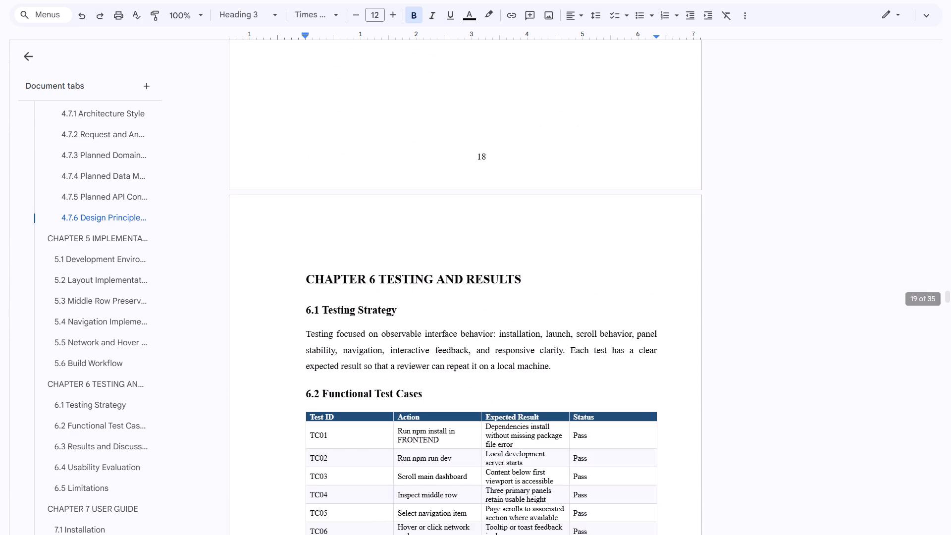
pyautogui.scroll(-11, 302, 228)
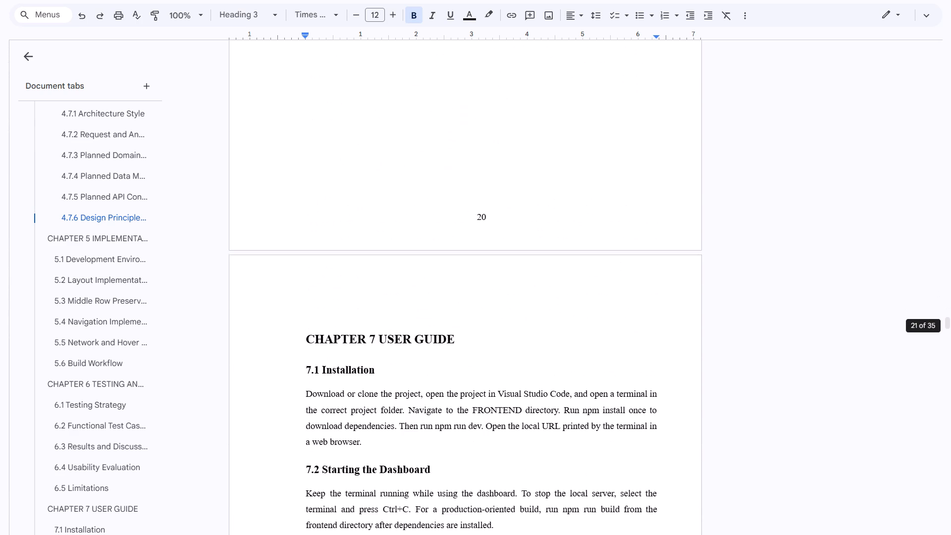
pyautogui.scroll(-7, 302, 228)
pyautogui.scroll(2, 302, 228)
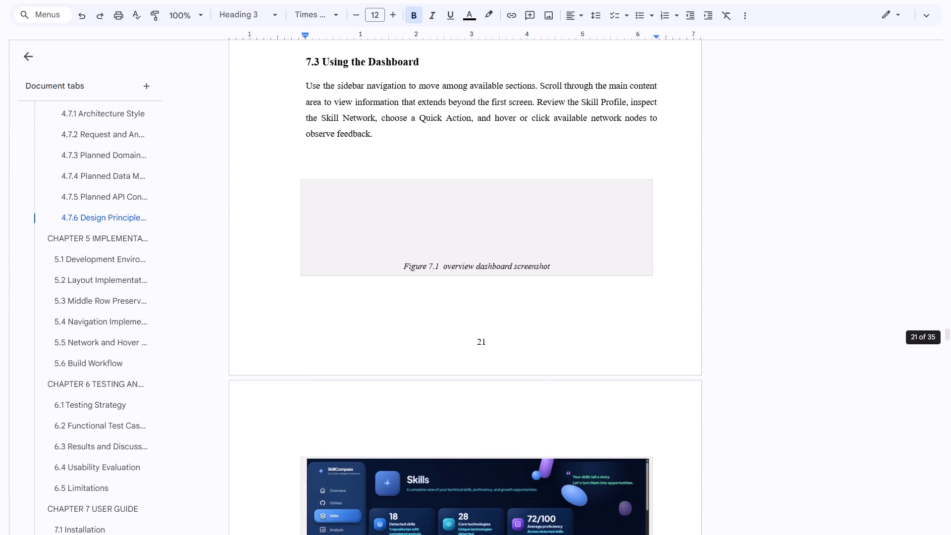
pyautogui.click(488, 239)
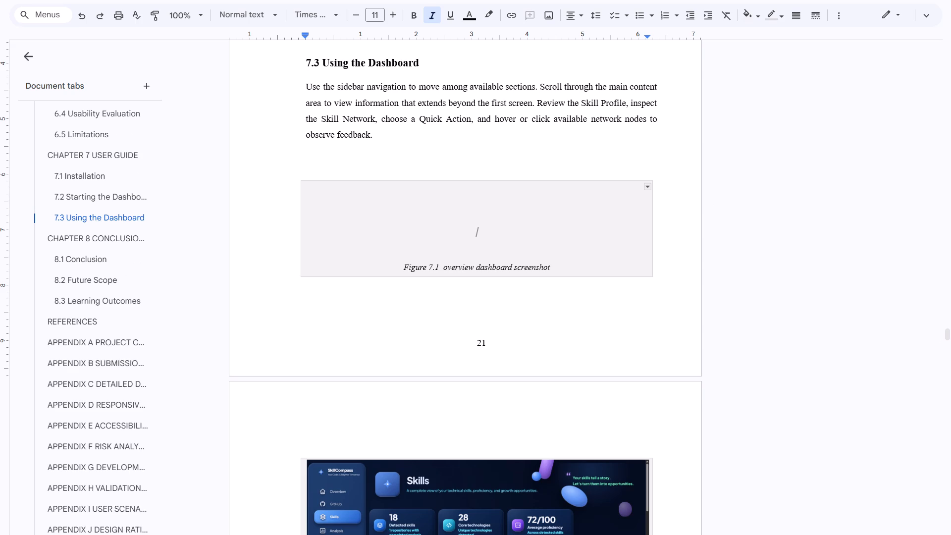
pyautogui.click(536, 291)
pyautogui.click(551, 435)
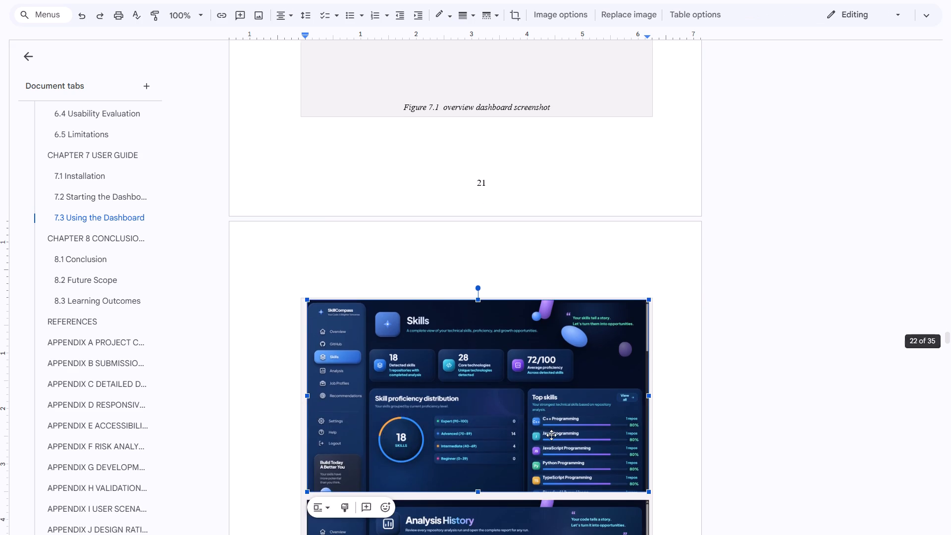
pyautogui.scroll(2, 551, 435)
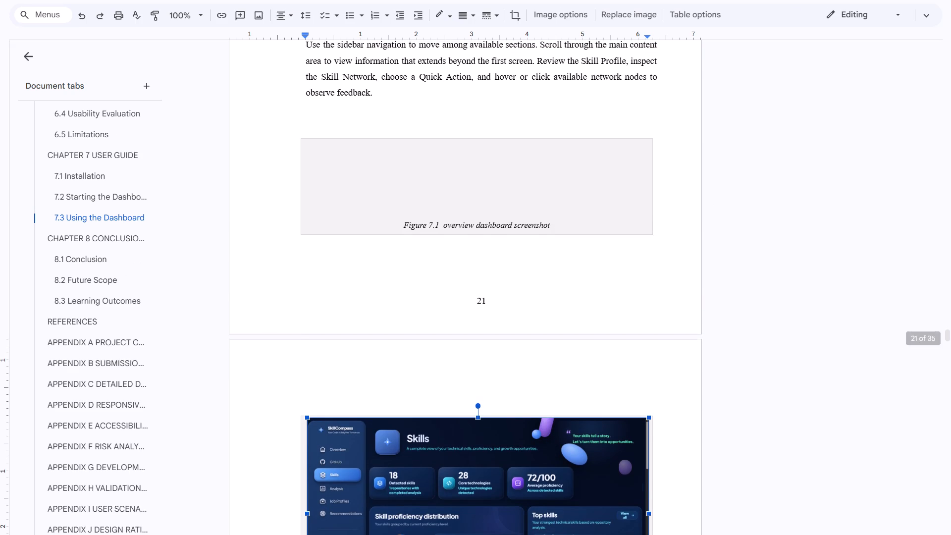
pyautogui.click(656, 242)
pyautogui.click(658, 244)
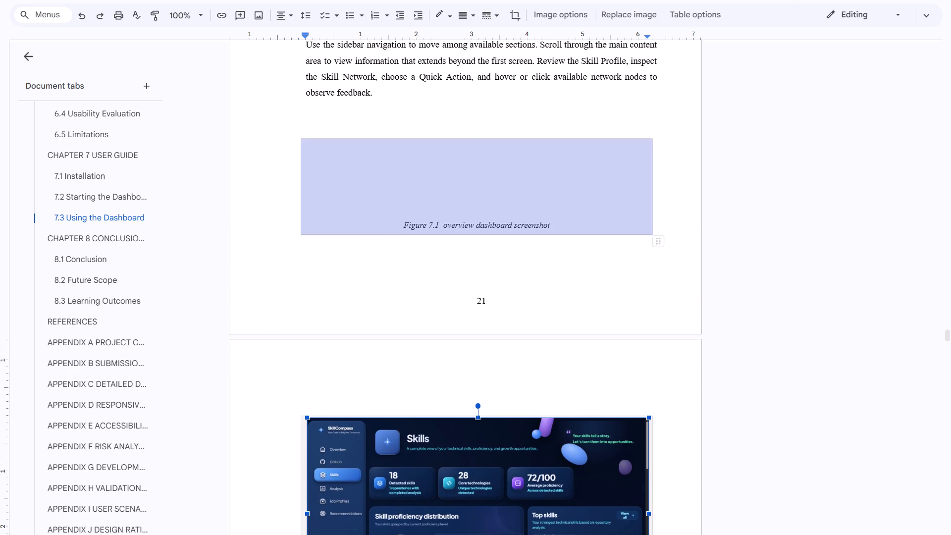
pyautogui.click(658, 244)
pyautogui.moveTo(658, 244); pyautogui.dragTo(588, 208)
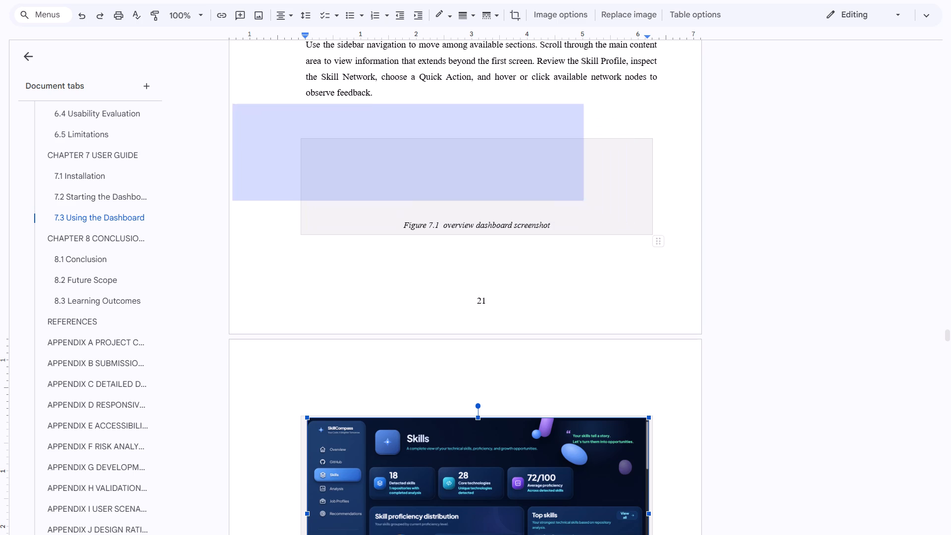
pyautogui.moveTo(588, 208); pyautogui.dragTo(950, 258)
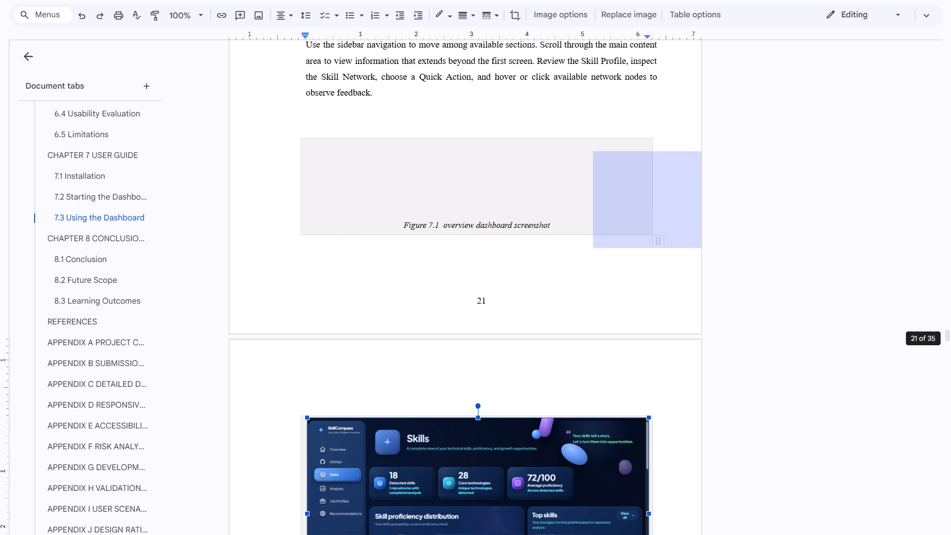
pyautogui.moveTo(950, 258); pyautogui.dragTo(687, 249)
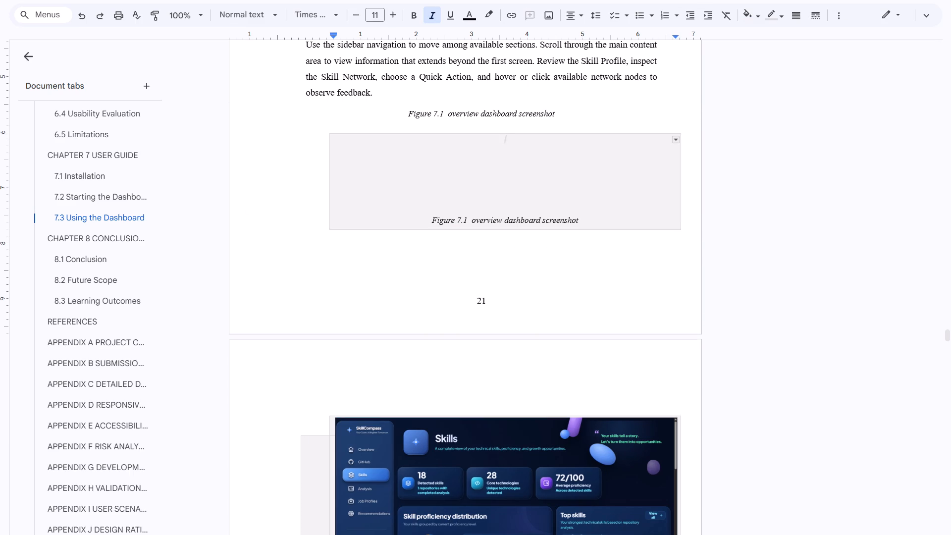
# Delete the empty lines above the caption inside the Figure 7.1 table, bringing the caption directly above the Skills screenshot on page 22.
pyautogui.click(673, 147)
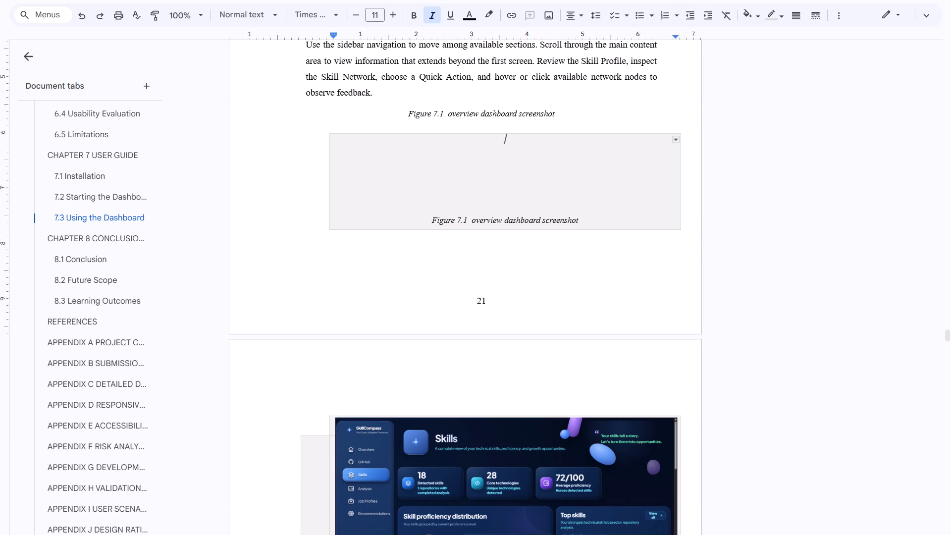
pyautogui.click(675, 145)
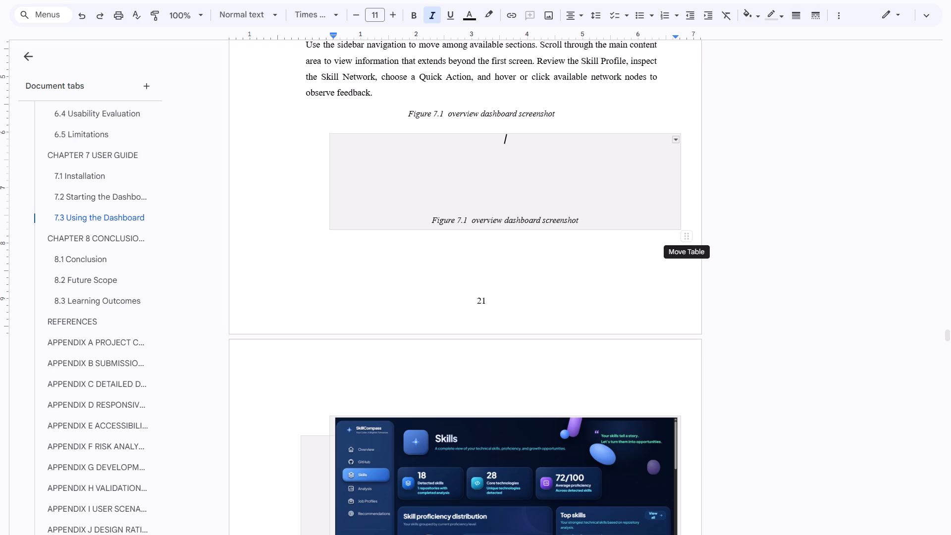
pyautogui.click(686, 236)
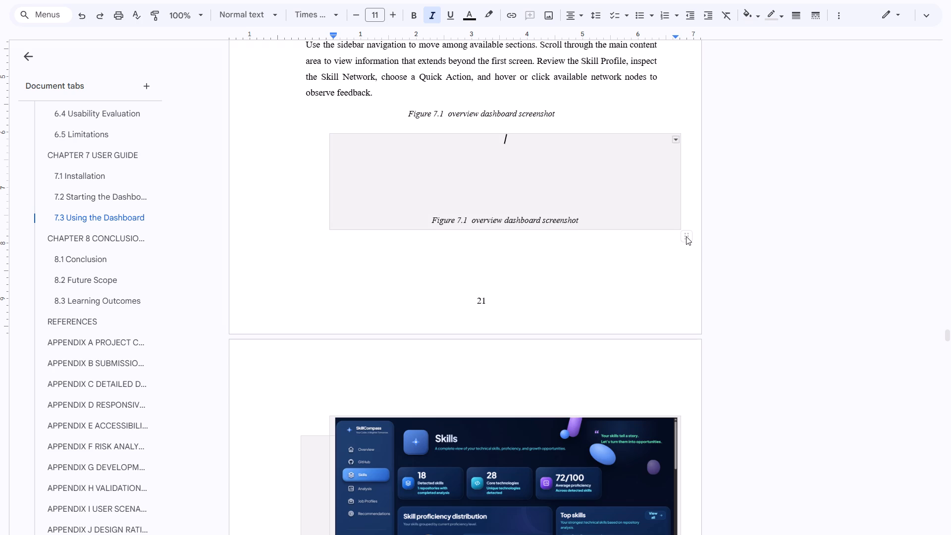
pyautogui.doubleClick(686, 236)
pyautogui.click(686, 236)
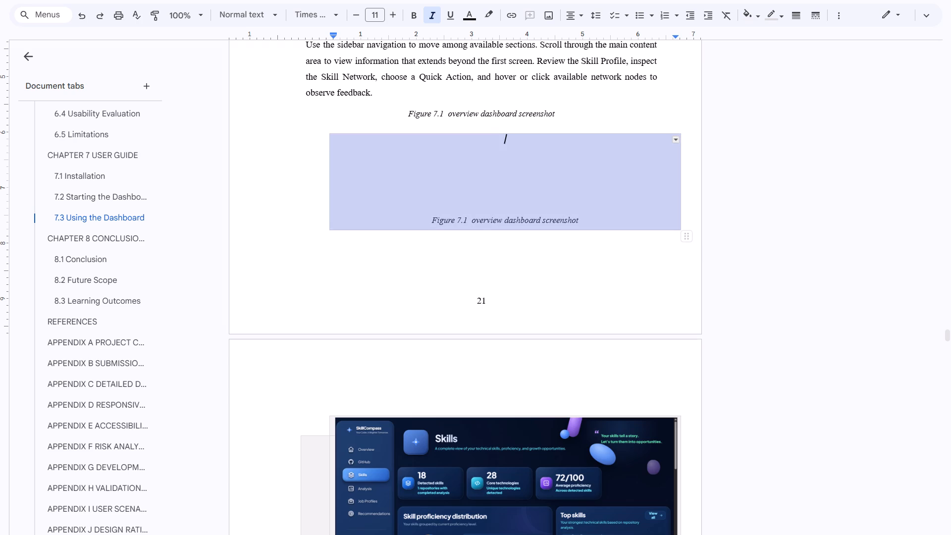
pyautogui.press('Delete')
pyautogui.press('Delete')
pyautogui.press('Delete')
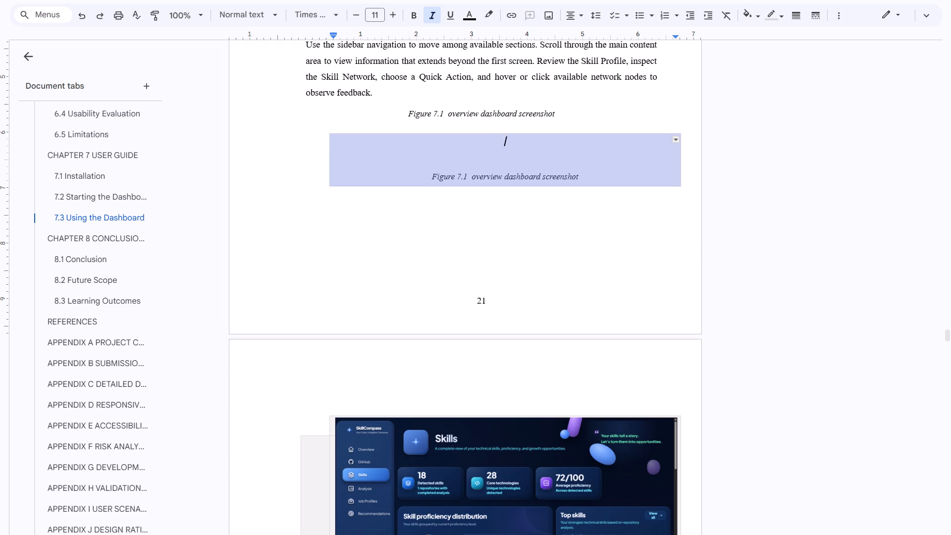
pyautogui.press('Delete')
pyautogui.press('Delete')
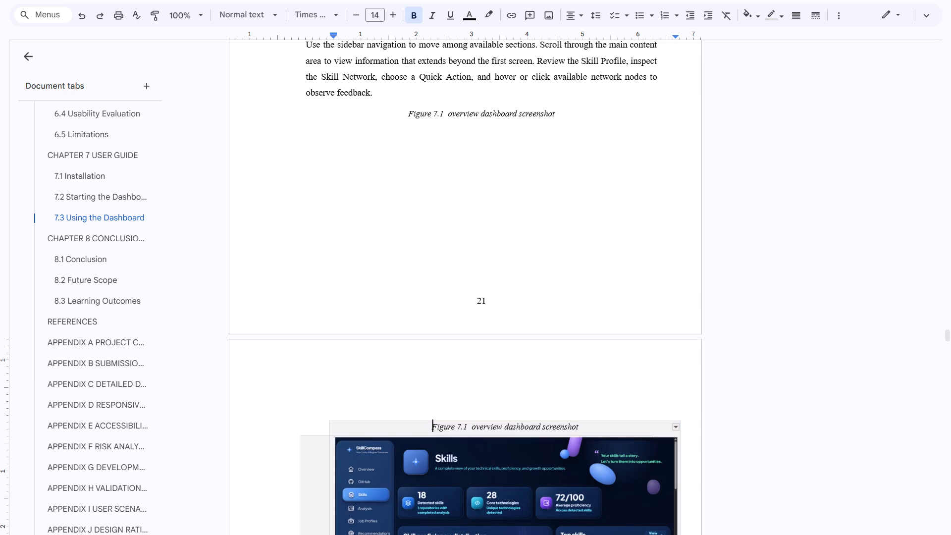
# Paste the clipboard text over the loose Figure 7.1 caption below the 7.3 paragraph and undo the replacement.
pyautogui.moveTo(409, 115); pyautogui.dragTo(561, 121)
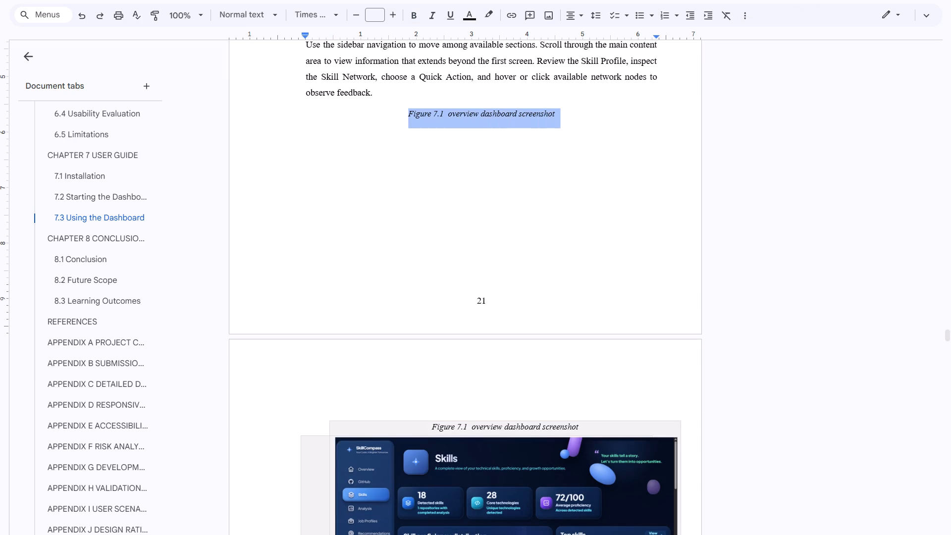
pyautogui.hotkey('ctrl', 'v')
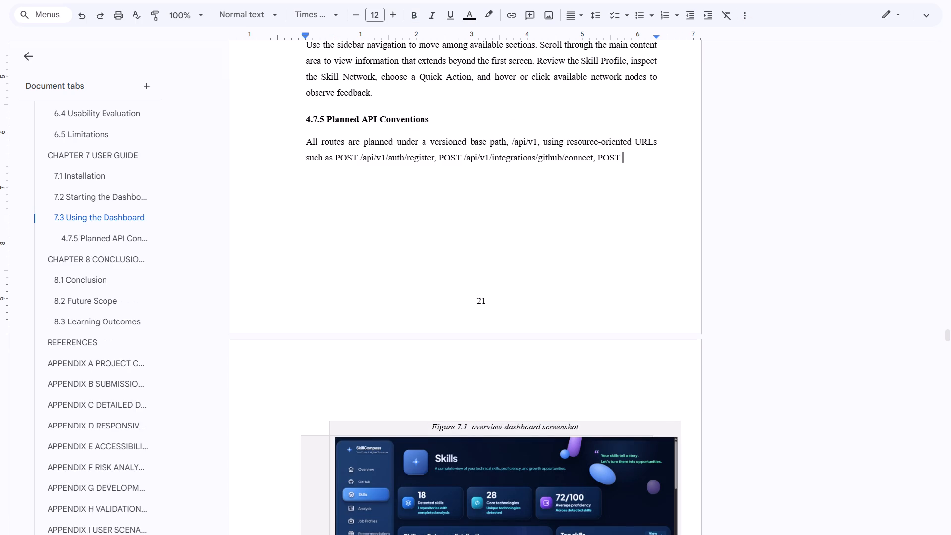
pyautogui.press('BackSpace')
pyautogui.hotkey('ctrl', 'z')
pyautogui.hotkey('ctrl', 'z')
# Copy the loose Figure 7.1 caption below the 7.3 paragraph and paste it over the Skills screenshot in the table.
pyautogui.hotkey('ctrl', 'c')
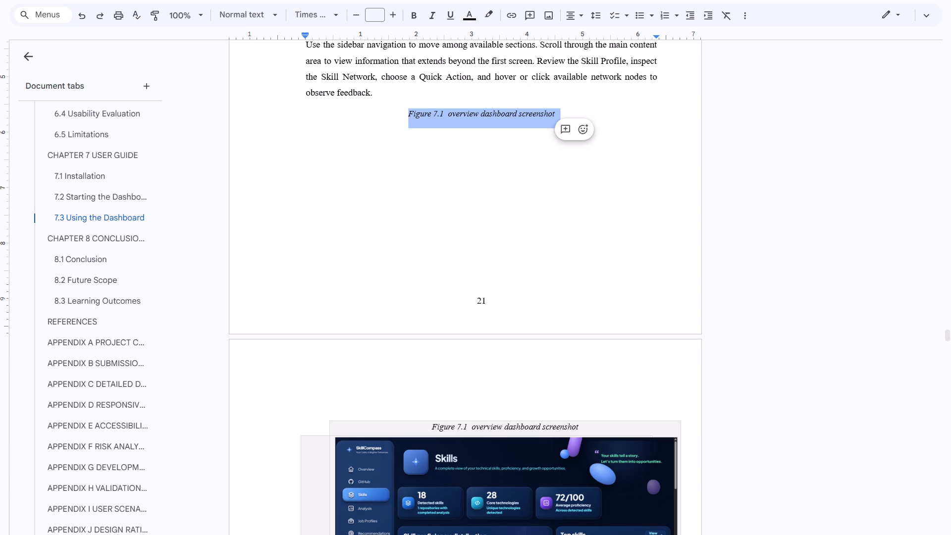
pyautogui.scroll(-2, 561, 121)
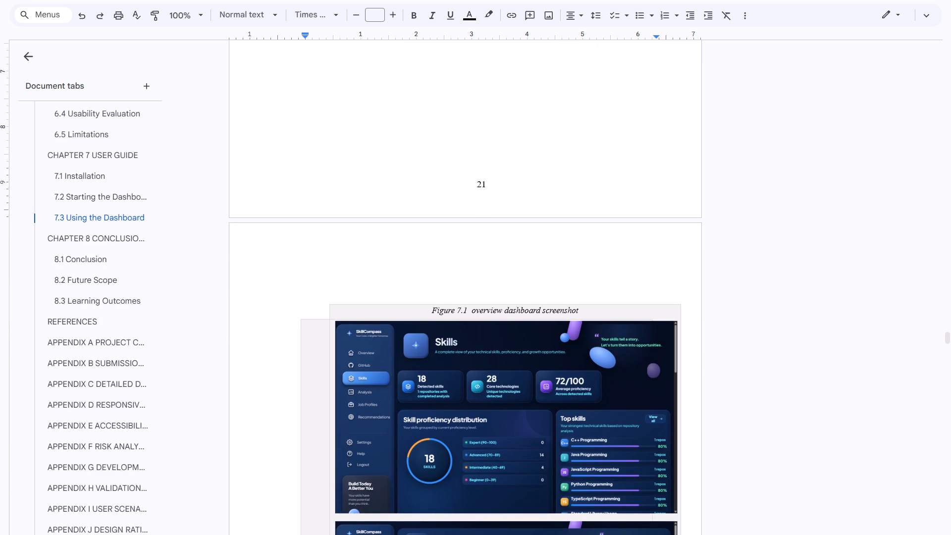
pyautogui.click(453, 395)
pyautogui.scroll(-2, 453, 395)
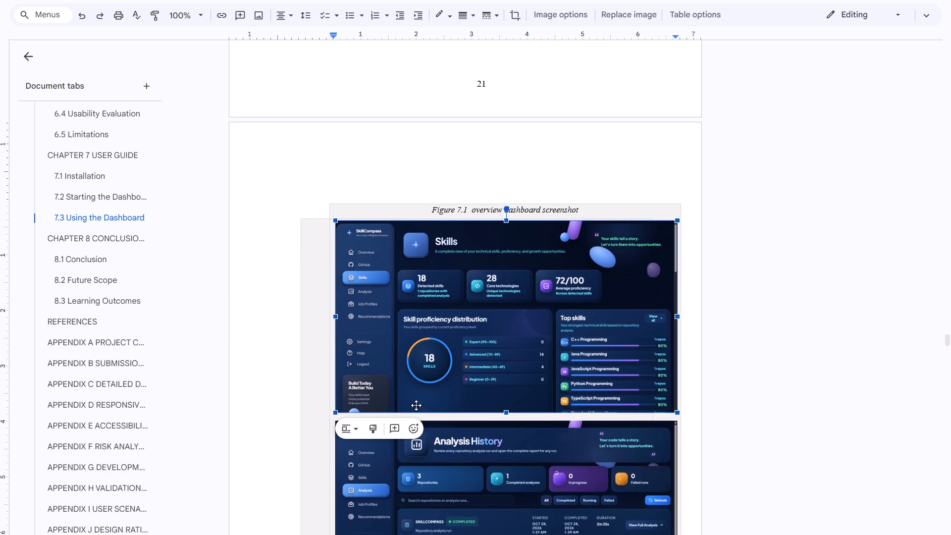
pyautogui.click(686, 342)
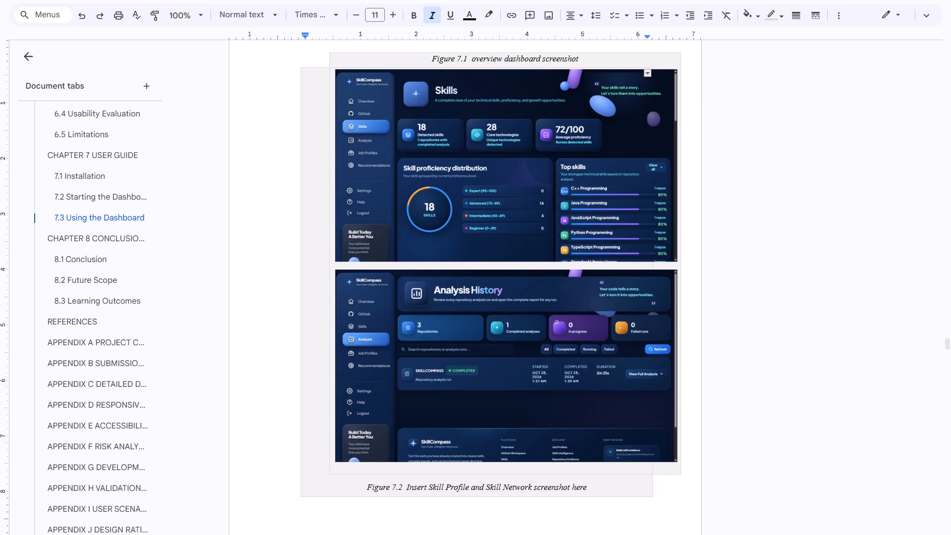
pyautogui.click(555, 266)
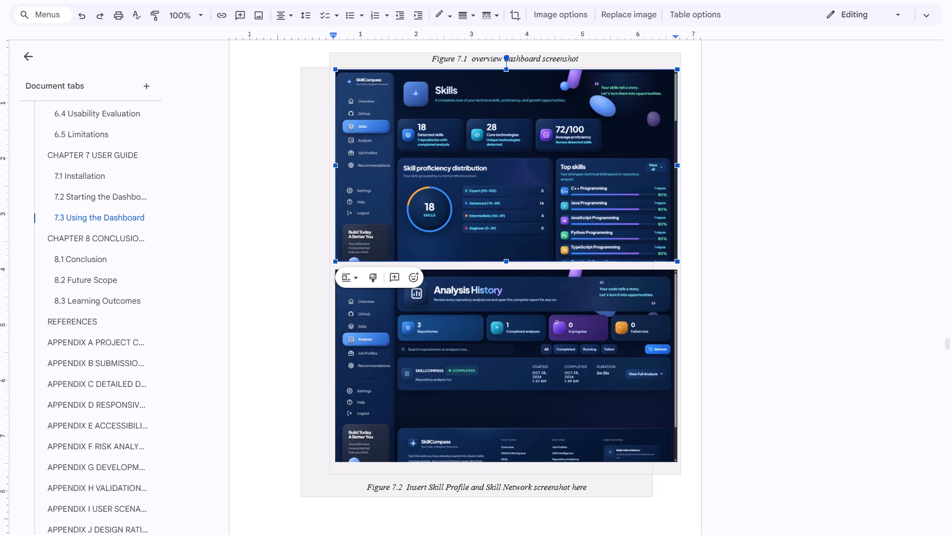
pyautogui.hotkey('ctrl', 'v')
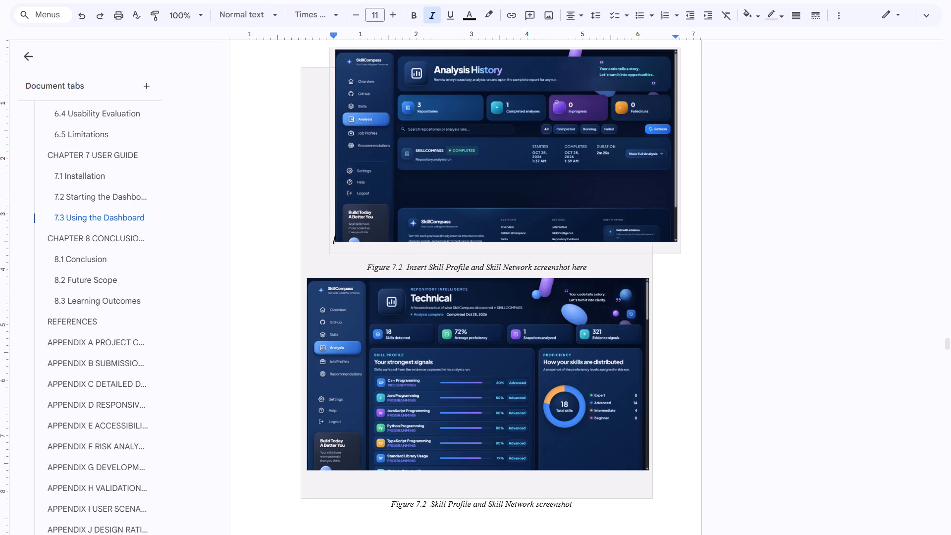
# Delete the loose "Figure 7.1 overview dashboard screenshot" caption between the 7.3 paragraph and the table.
pyautogui.scroll(6, 555, 266)
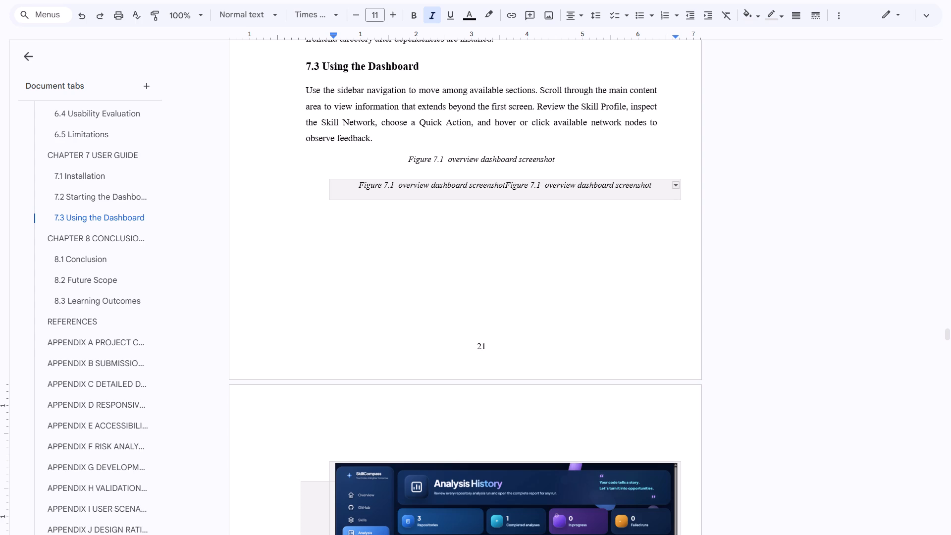
pyautogui.click(561, 166)
pyautogui.press('BackSpace')
pyautogui.press('BackSpace')
pyautogui.press('BackSpace')
pyautogui.press('BackSpace')
pyautogui.press('BackSpace')
pyautogui.press('BackSpace')
pyautogui.press('BackSpace')
pyautogui.press('BackSpace')
pyautogui.press('BackSpace')
pyautogui.press('BackSpace')
pyautogui.press('BackSpace')
pyautogui.press('BackSpace')
pyautogui.press('BackSpace')
pyautogui.press('BackSpace')
pyautogui.press('BackSpace')
pyautogui.press('BackSpace')
pyautogui.press('BackSpace')
pyautogui.press('BackSpace')
pyautogui.press('BackSpace')
pyautogui.press('BackSpace')
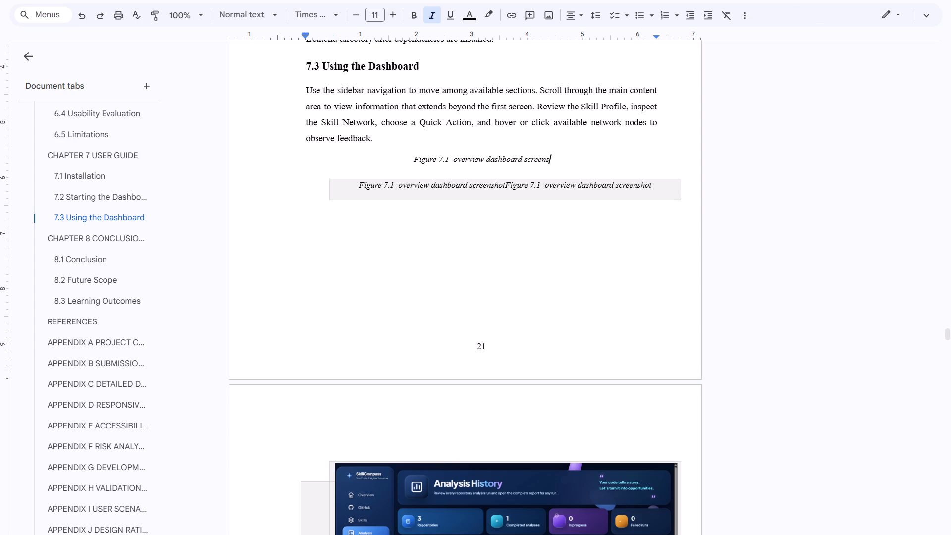
pyautogui.press('BackSpace')
pyautogui.press('BackSpace')
pyautogui.press('BackSpace')
pyautogui.press('BackSpace')
pyautogui.press('BackSpace')
pyautogui.press('BackSpace')
pyautogui.press('BackSpace')
pyautogui.press('BackSpace')
pyautogui.press('BackSpace')
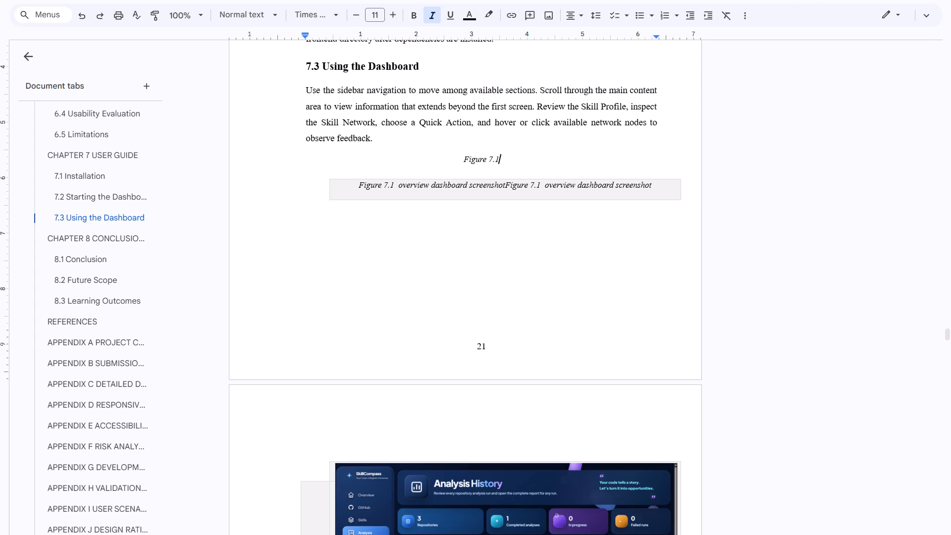
pyautogui.press('BackSpace')
pyautogui.press('BackSpace')
pyautogui.press('BackSpace')
pyautogui.press('BackSpace')
pyautogui.press('BackSpace')
pyautogui.press('BackSpace')
pyautogui.press('BackSpace')
pyautogui.press('BackSpace')
pyautogui.press('BackSpace')
pyautogui.press('BackSpace')
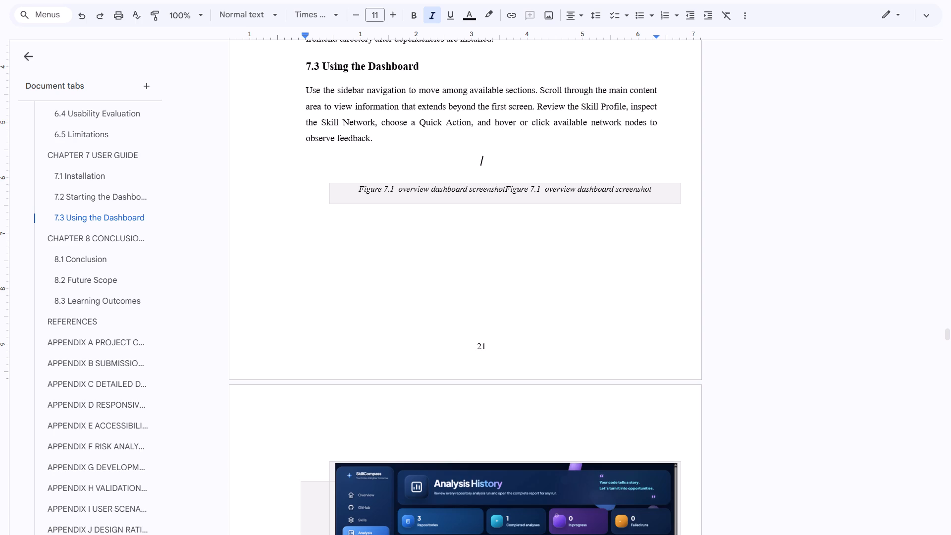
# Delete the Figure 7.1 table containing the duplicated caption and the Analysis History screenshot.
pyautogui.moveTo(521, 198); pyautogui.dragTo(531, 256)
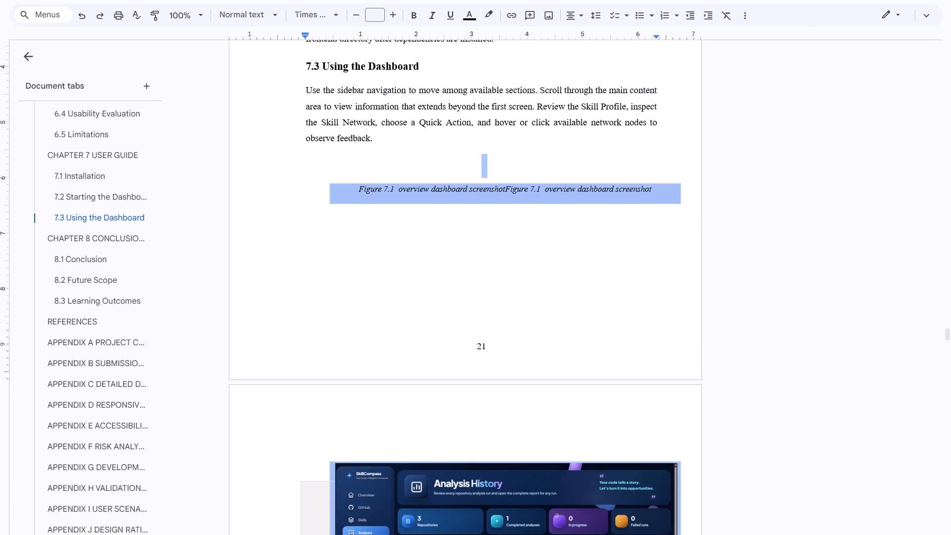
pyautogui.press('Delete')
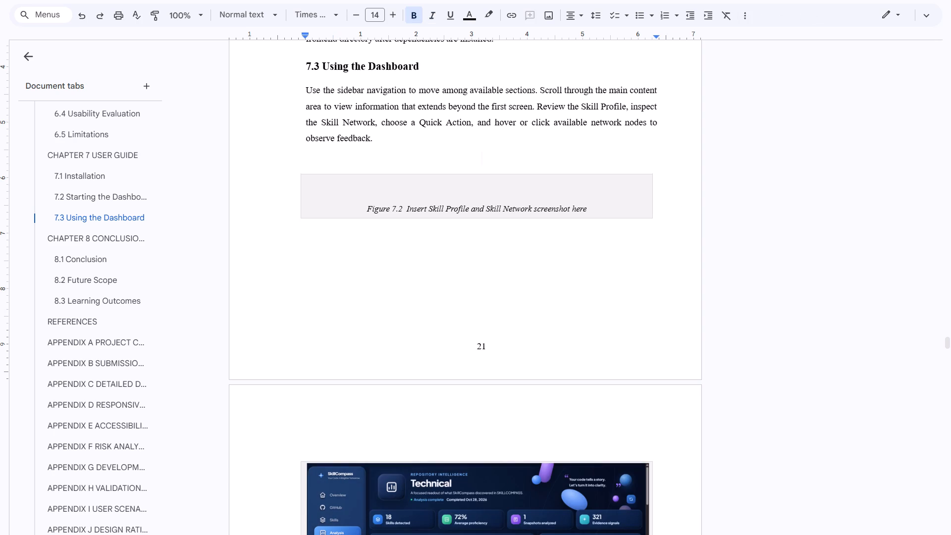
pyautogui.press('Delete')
# Review the page layout from section 4.6 through the Chapter 7 figures on page 22.
pyautogui.scroll(5, 485, 489)
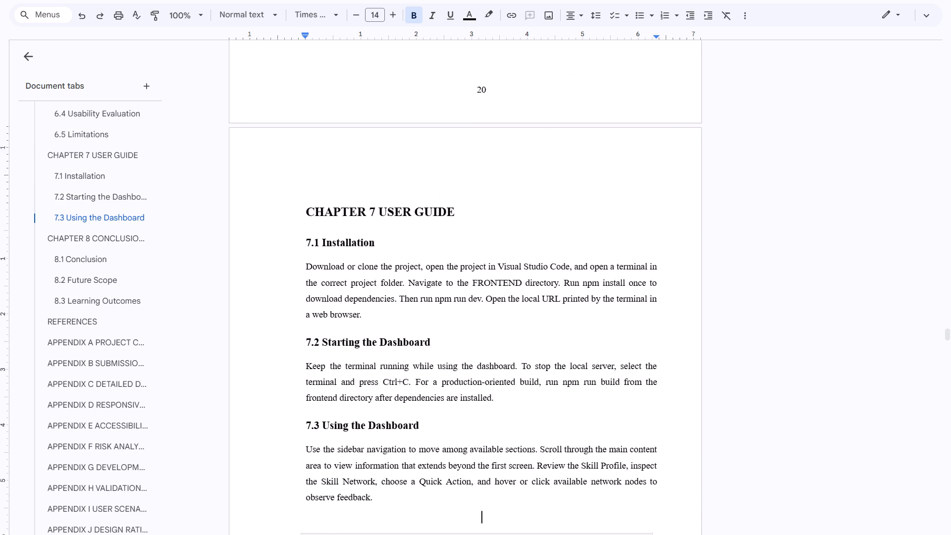
pyautogui.scroll(9, 485, 489)
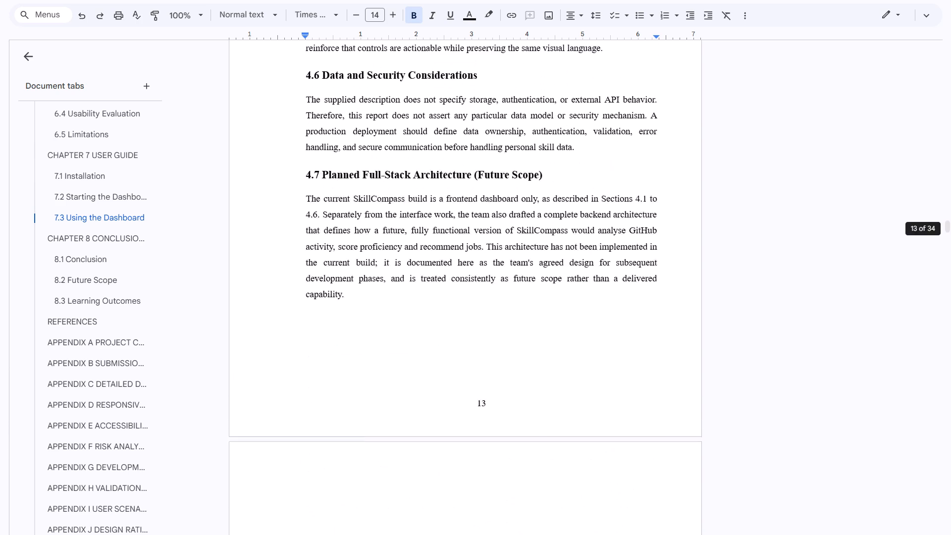
pyautogui.scroll(-17, 485, 489)
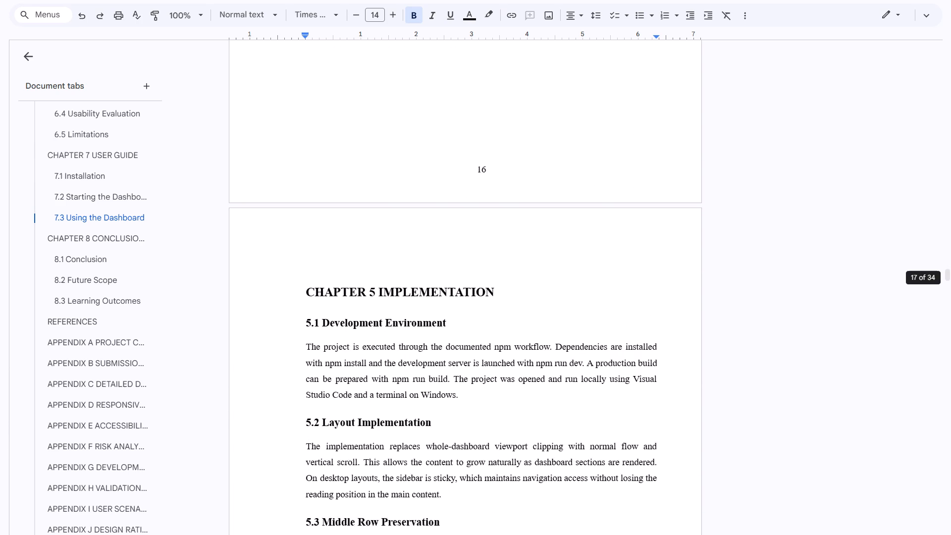
pyautogui.scroll(-11, 485, 489)
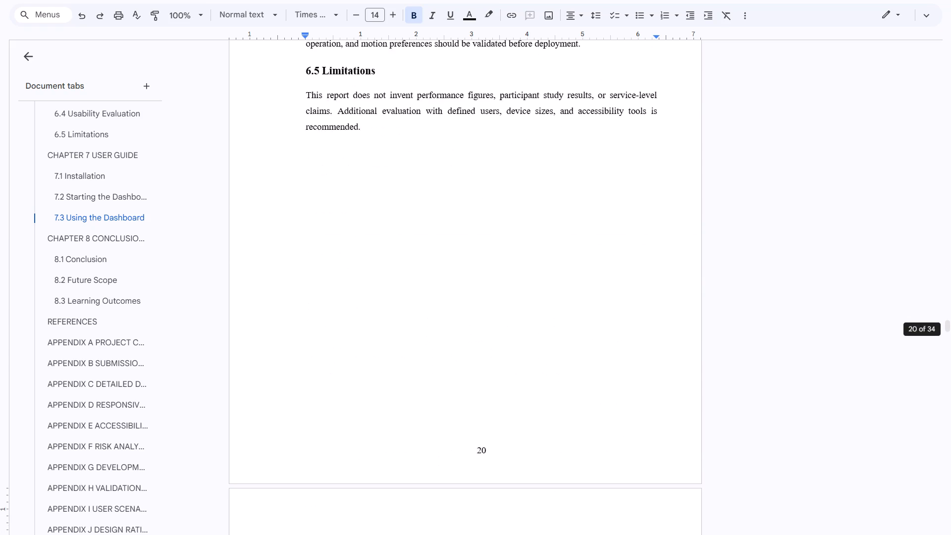
pyautogui.scroll(-8, 485, 489)
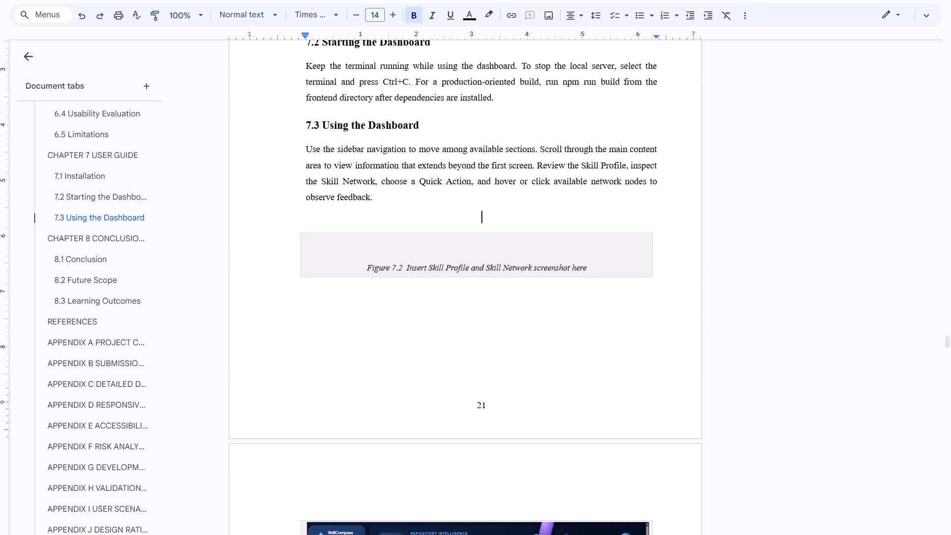
pyautogui.scroll(-2, 485, 489)
pyautogui.scroll(1, 485, 489)
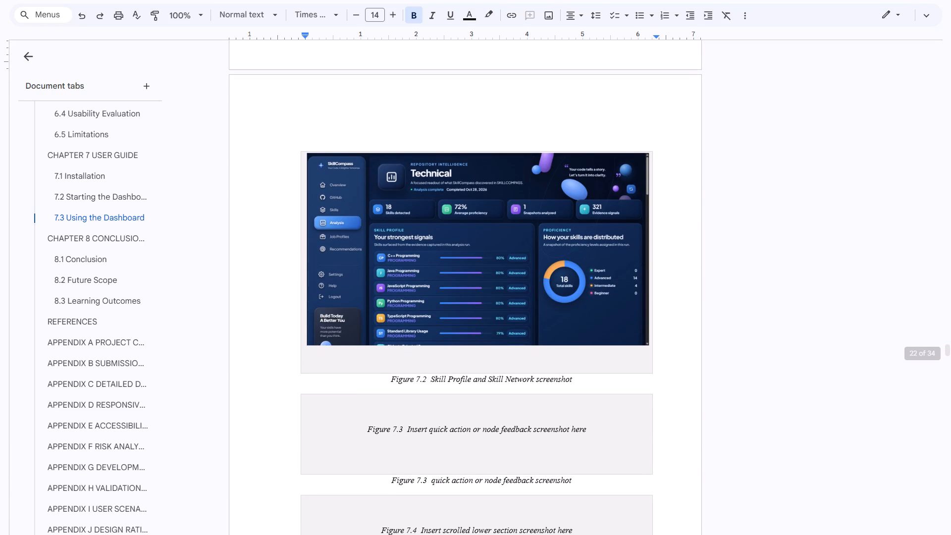
pyautogui.scroll(1, 485, 489)
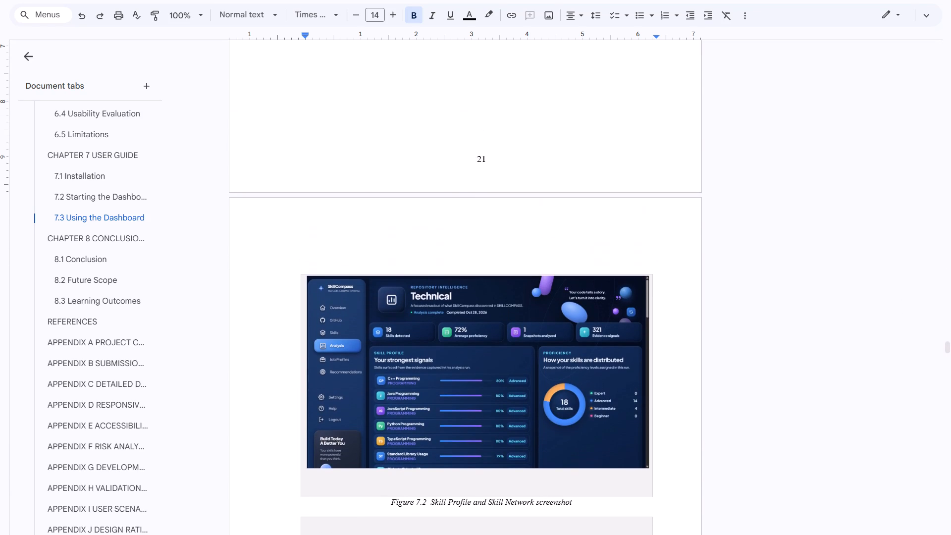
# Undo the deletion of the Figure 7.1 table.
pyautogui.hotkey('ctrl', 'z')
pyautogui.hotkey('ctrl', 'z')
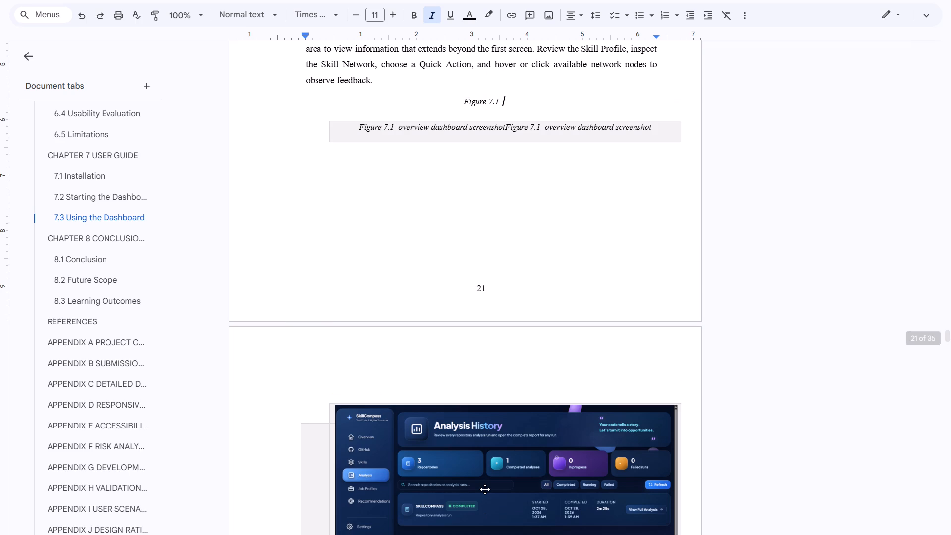
# Delete the remaining "Figure 7.1" text on the line between the 7.3 paragraph and the table.
pyautogui.press('BackSpace')
pyautogui.press('BackSpace')
pyautogui.press('BackSpace')
pyautogui.press('BackSpace')
pyautogui.press('BackSpace')
pyautogui.press('BackSpace')
pyautogui.press('BackSpace')
pyautogui.press('BackSpace')
pyautogui.press('BackSpace')
pyautogui.press('BackSpace')
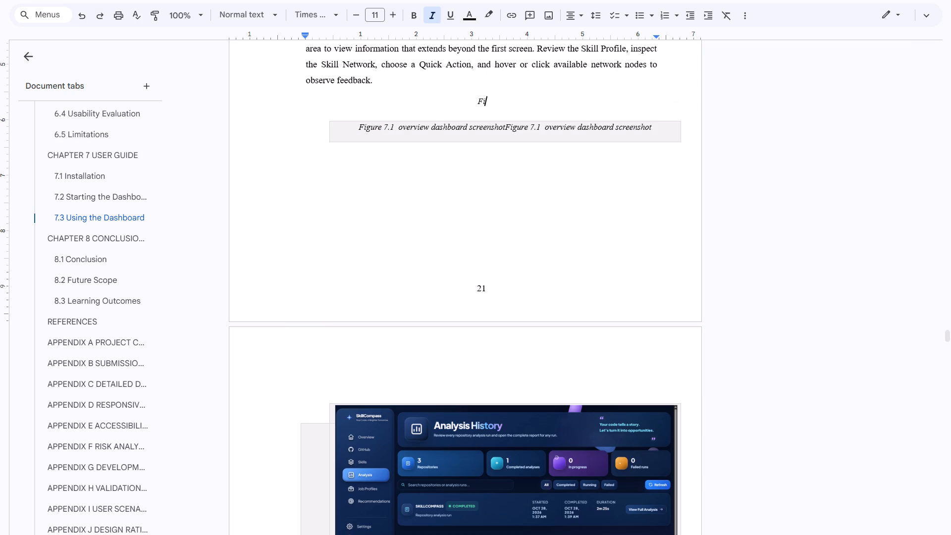
pyautogui.press('BackSpace')
pyautogui.press('BackSpace')
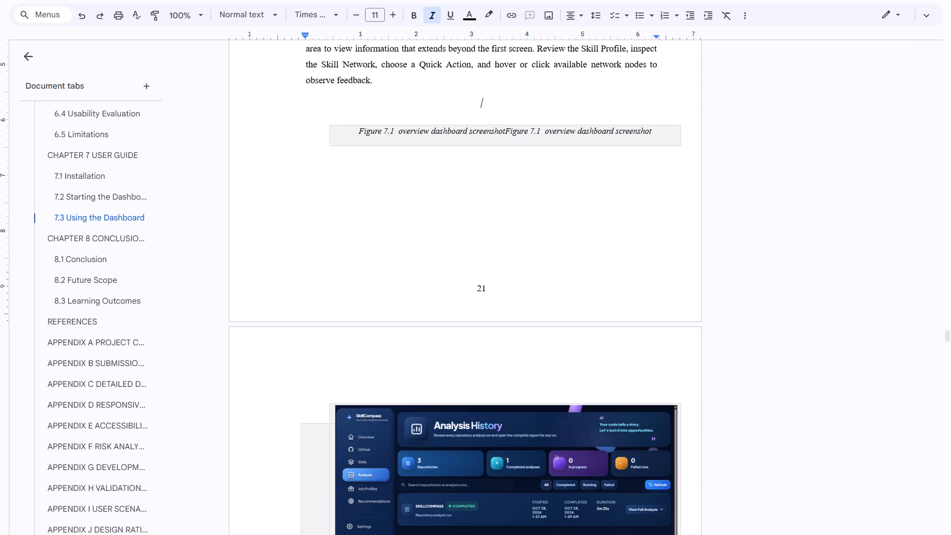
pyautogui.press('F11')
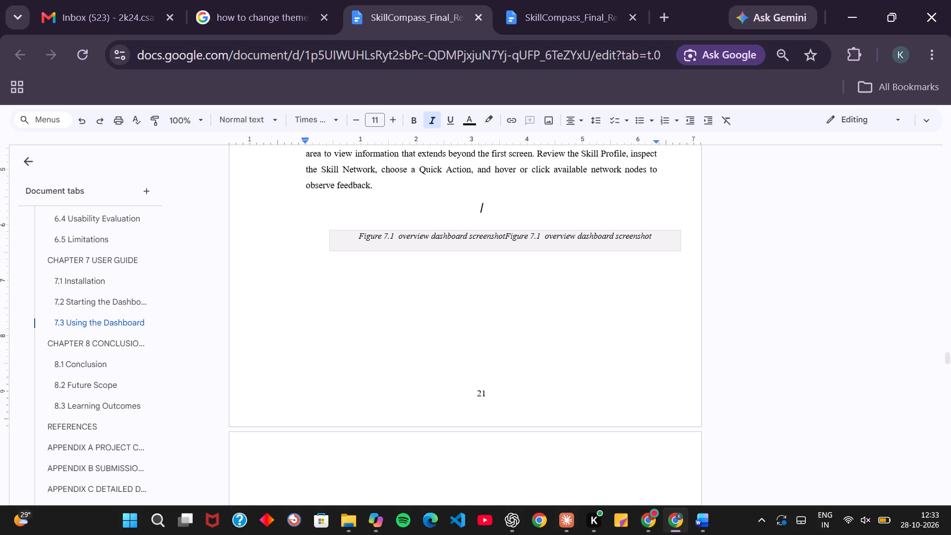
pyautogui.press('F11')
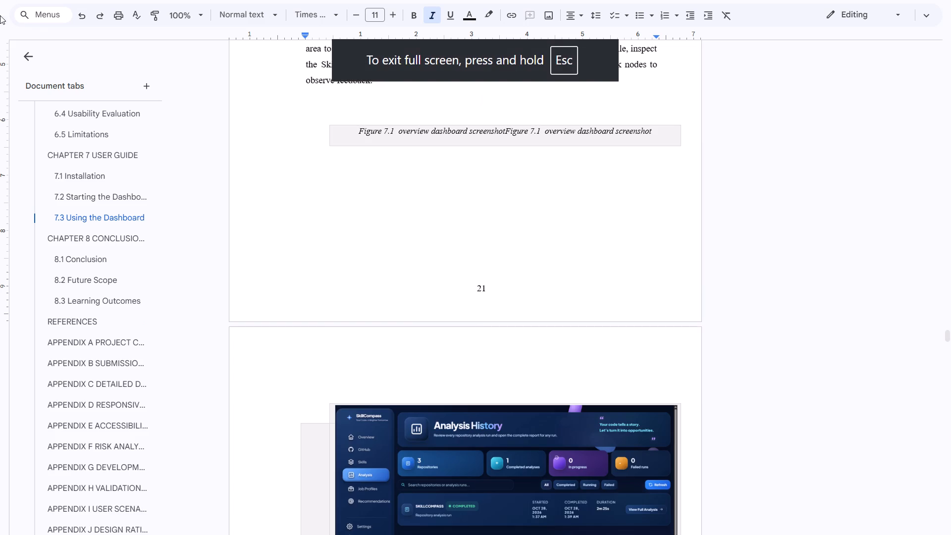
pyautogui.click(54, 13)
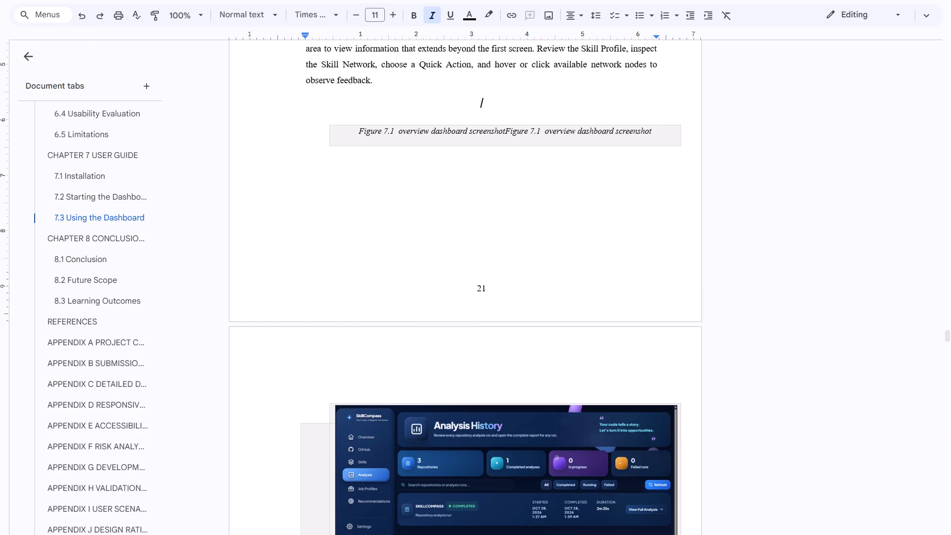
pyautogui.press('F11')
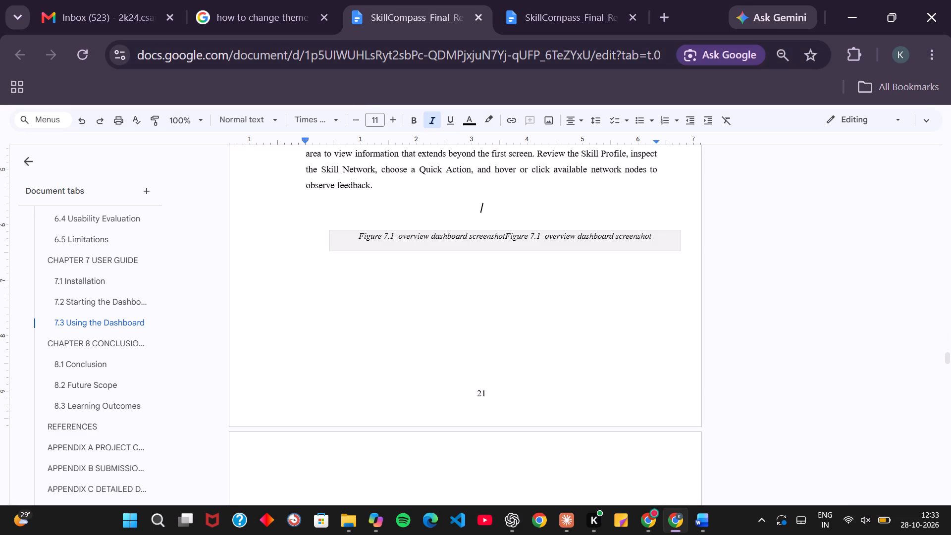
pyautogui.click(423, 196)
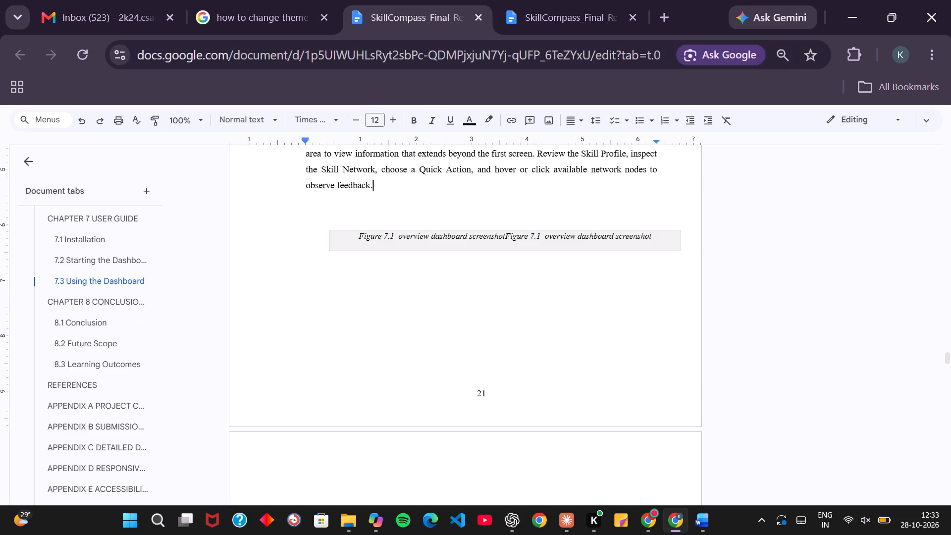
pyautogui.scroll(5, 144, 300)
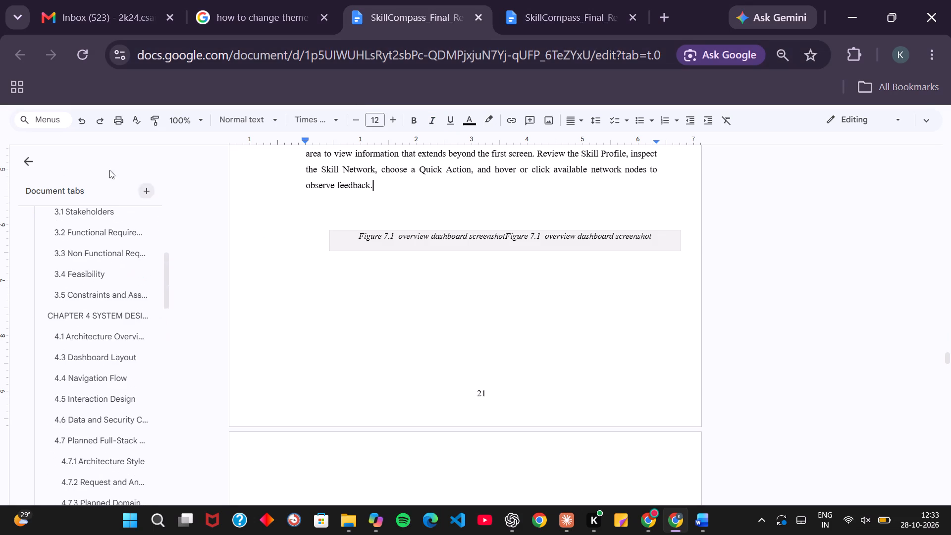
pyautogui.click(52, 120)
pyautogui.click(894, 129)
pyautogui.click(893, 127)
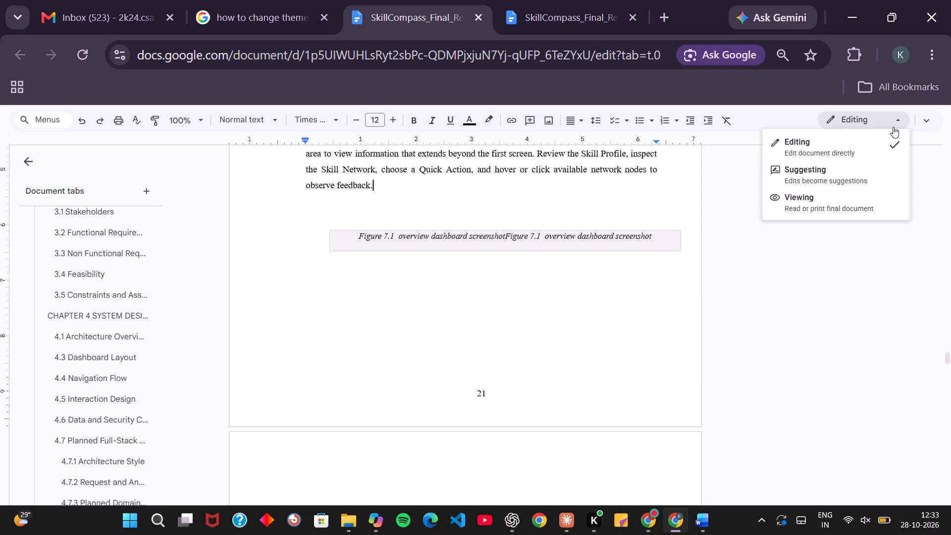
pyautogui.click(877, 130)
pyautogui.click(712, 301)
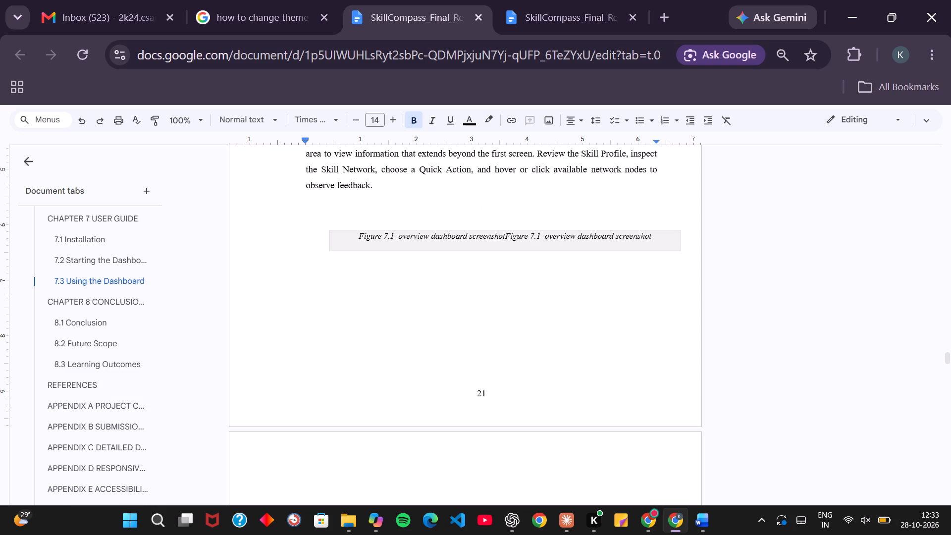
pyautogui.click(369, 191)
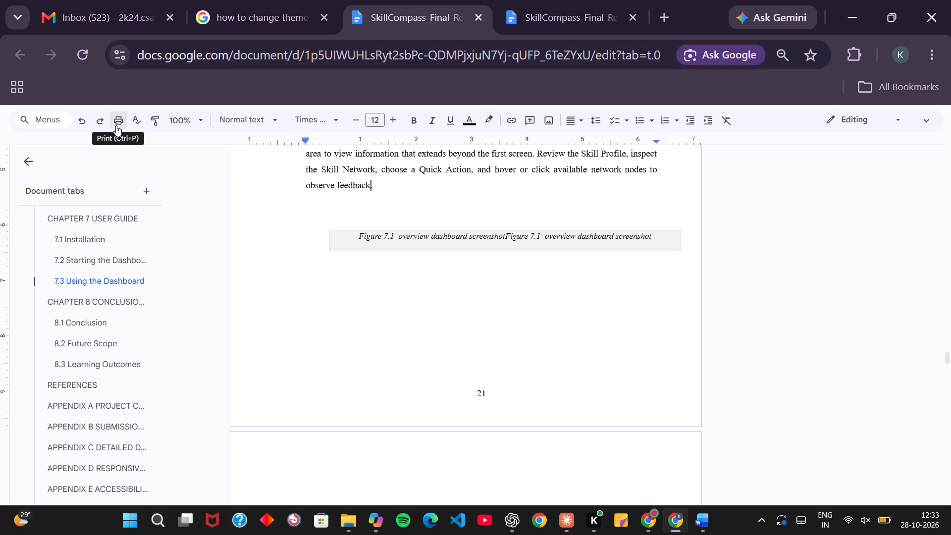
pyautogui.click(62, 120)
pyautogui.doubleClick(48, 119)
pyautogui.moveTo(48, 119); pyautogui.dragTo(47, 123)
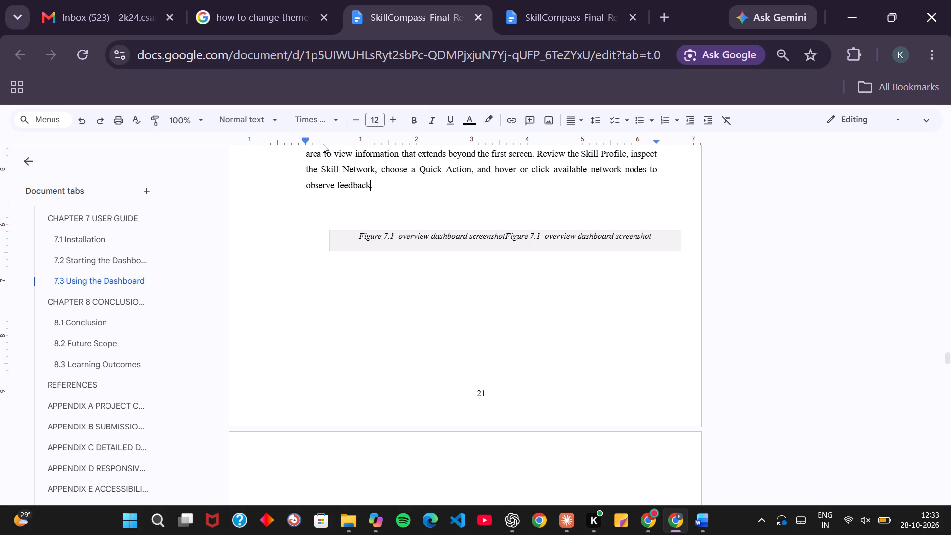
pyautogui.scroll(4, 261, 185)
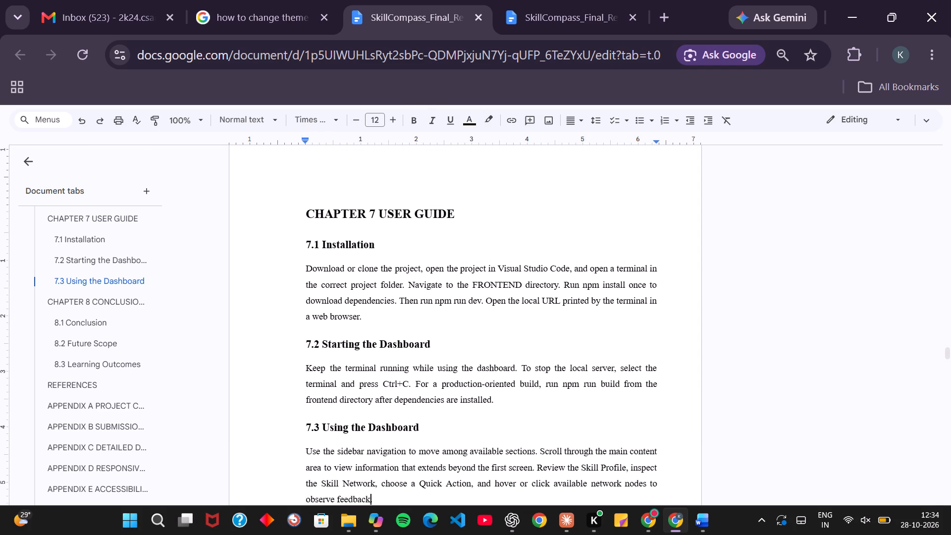
# Insert a blank line above the "6.5 Limitations" heading to separate it from the 6.4 paragraph.
pyautogui.scroll(7, 261, 185)
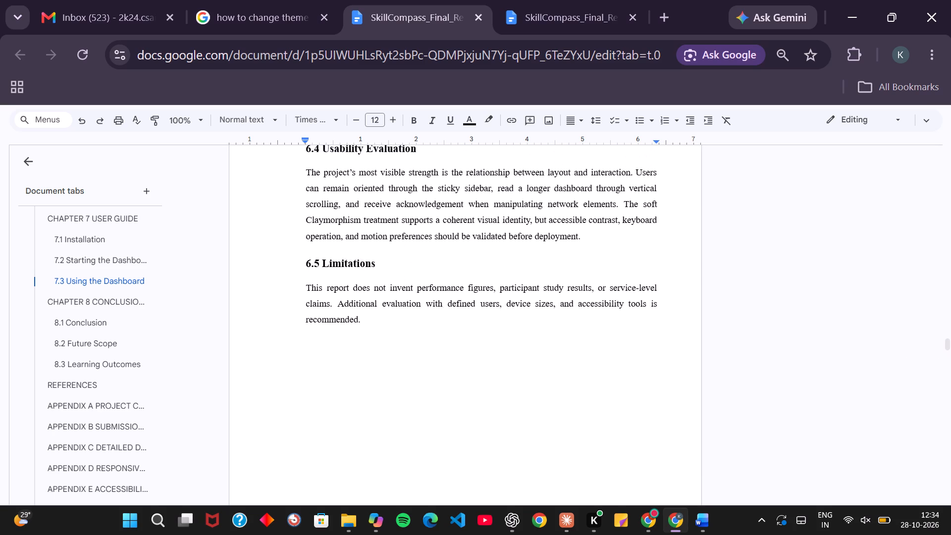
pyautogui.scroll(2, 261, 185)
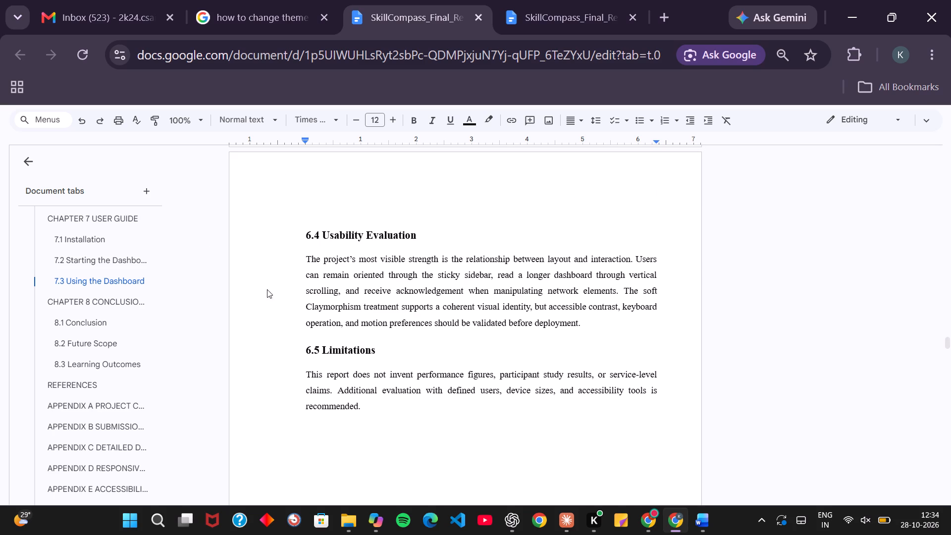
pyautogui.click(275, 359)
pyautogui.press('Return')
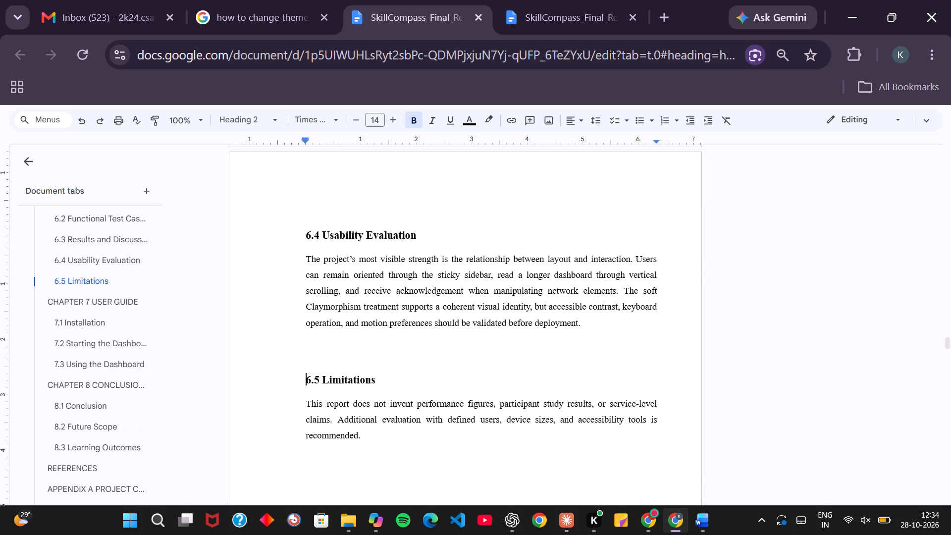
# Check the page layout around section 6.5 and the start of Chapter 7.
pyautogui.scroll(-5, 275, 359)
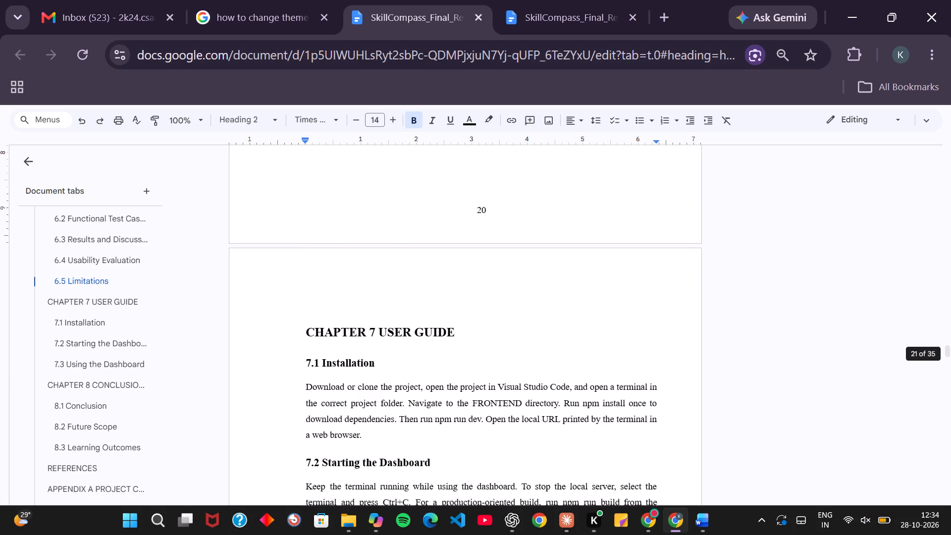
pyautogui.scroll(-2, 275, 359)
pyautogui.scroll(6, 275, 359)
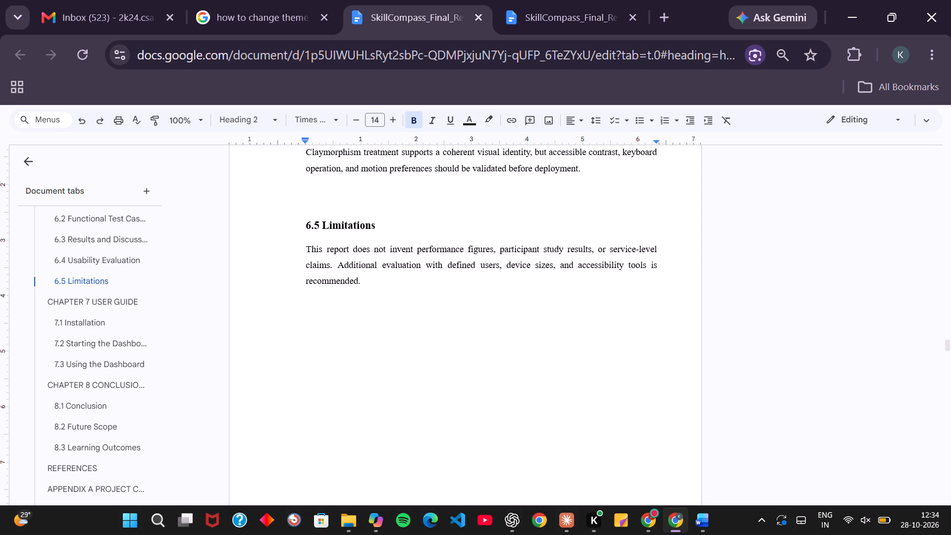
pyautogui.moveTo(311, 225); pyautogui.dragTo(346, 278)
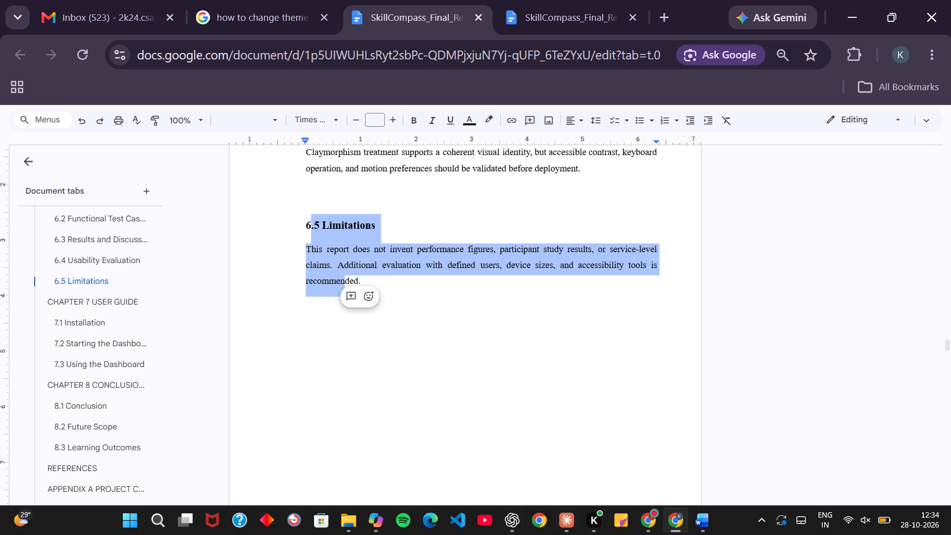
pyautogui.click(313, 269)
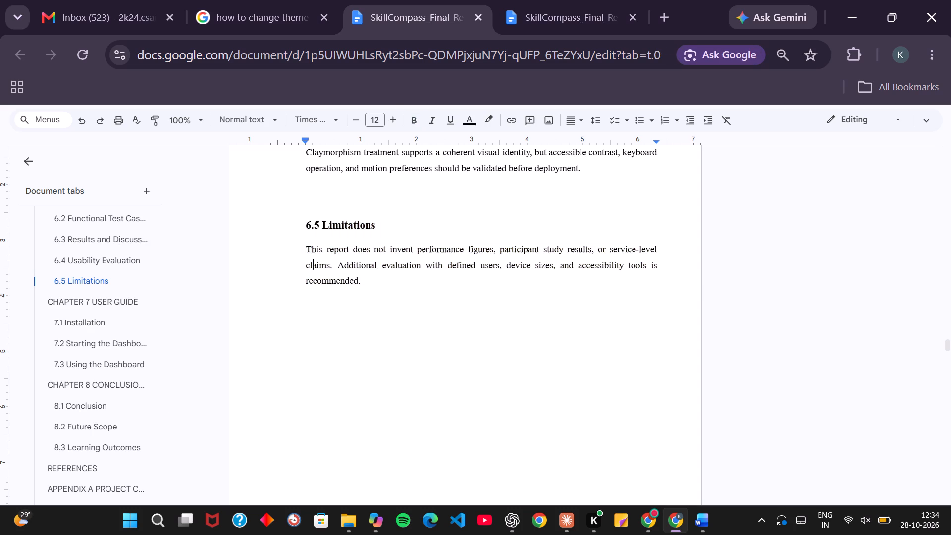
pyautogui.click(309, 384)
# Review the report's content and page layout from the cover page through the start of Chapter 2.
pyautogui.scroll(20, 234, 245)
pyautogui.scroll(3, 234, 245)
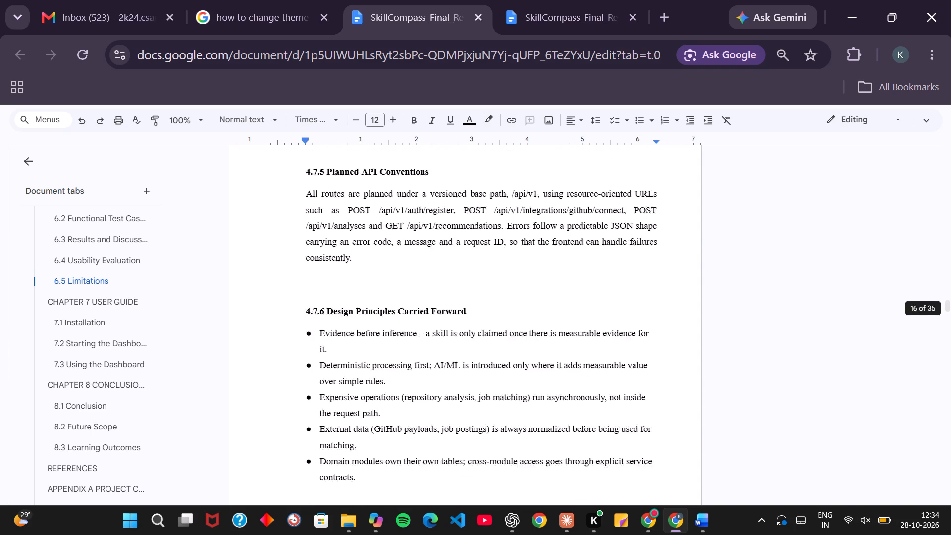
pyautogui.scroll(20, 234, 245)
pyautogui.scroll(6, 234, 245)
pyautogui.scroll(-2, 234, 245)
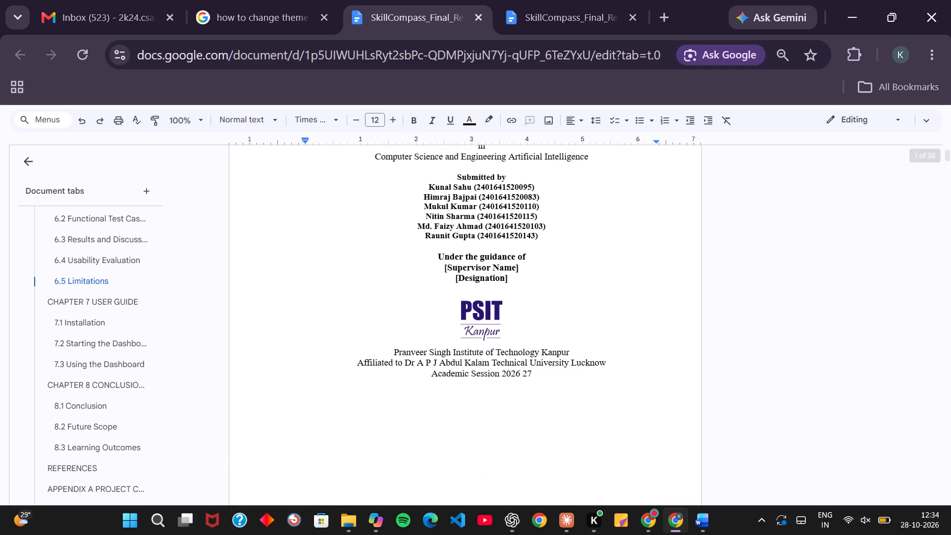
pyautogui.scroll(-8, 234, 245)
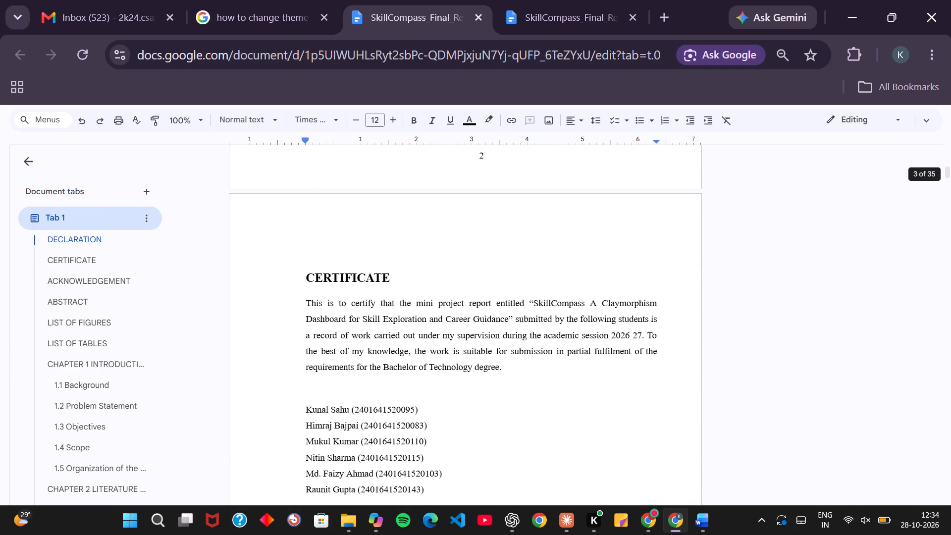
pyautogui.scroll(-10, 234, 245)
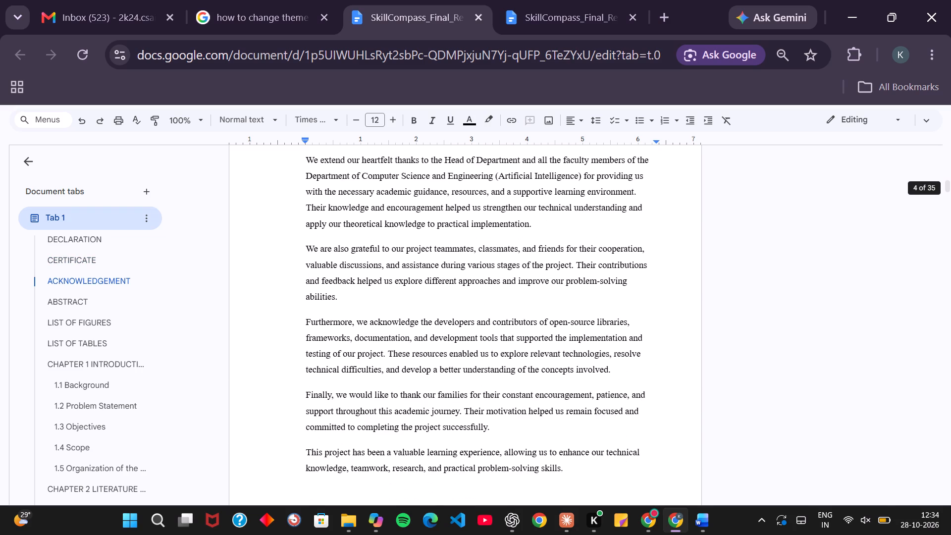
pyautogui.scroll(1, 234, 245)
pyautogui.scroll(-1, 234, 245)
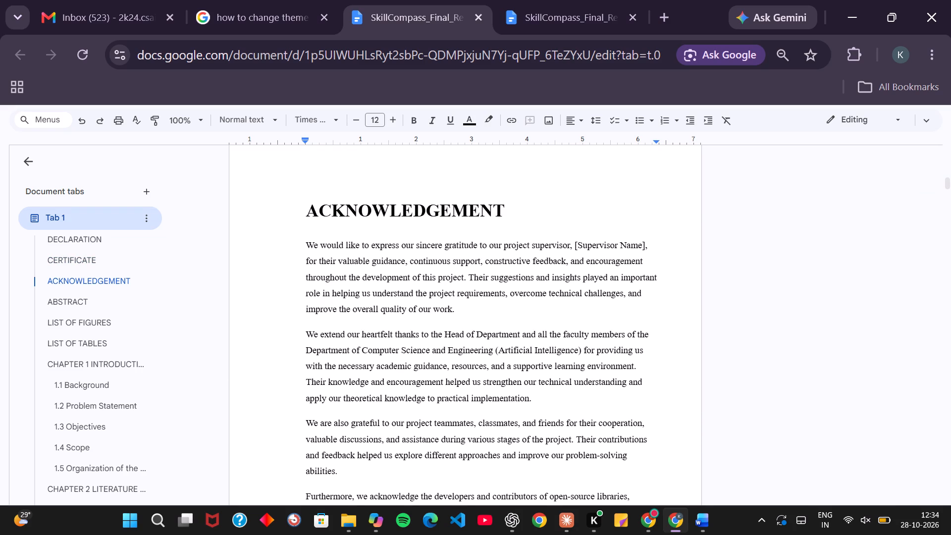
pyautogui.scroll(-3, 234, 245)
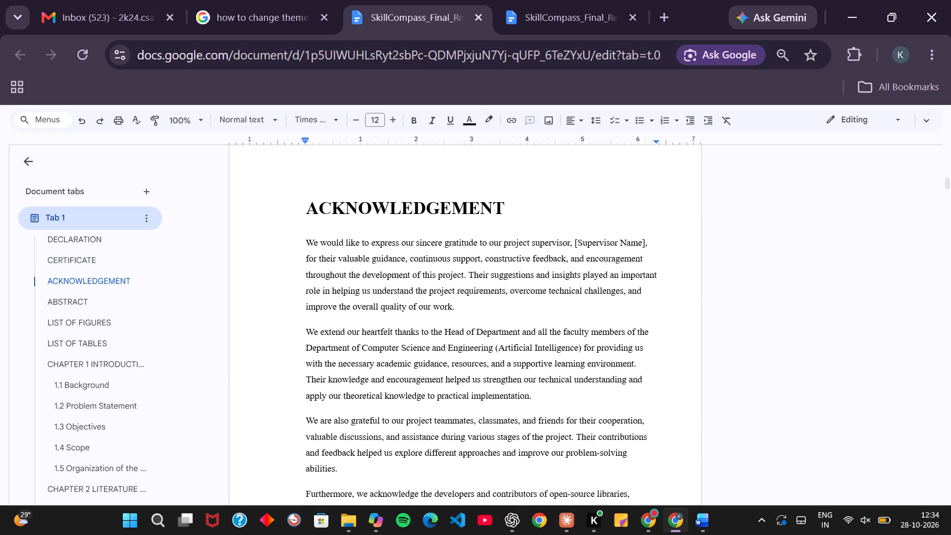
pyautogui.scroll(-2, 234, 245)
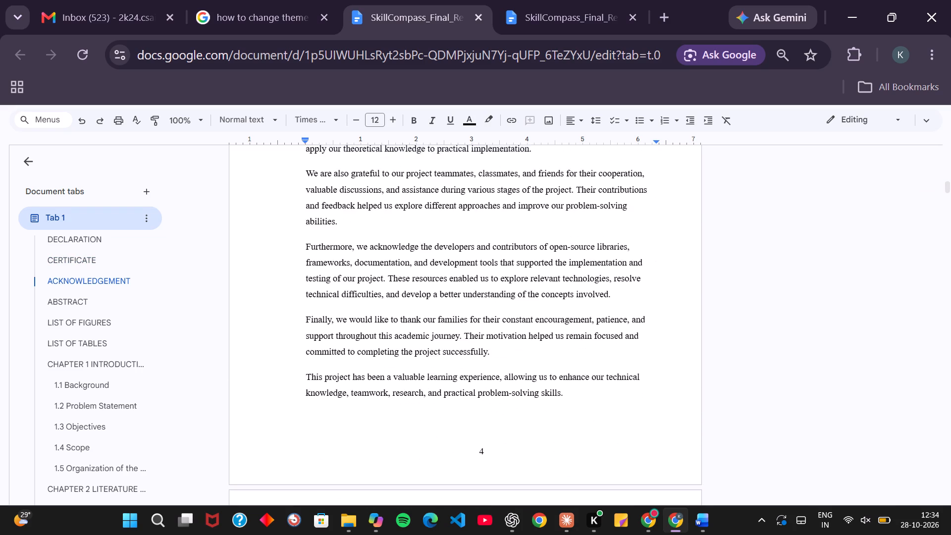
pyautogui.scroll(-2, 234, 245)
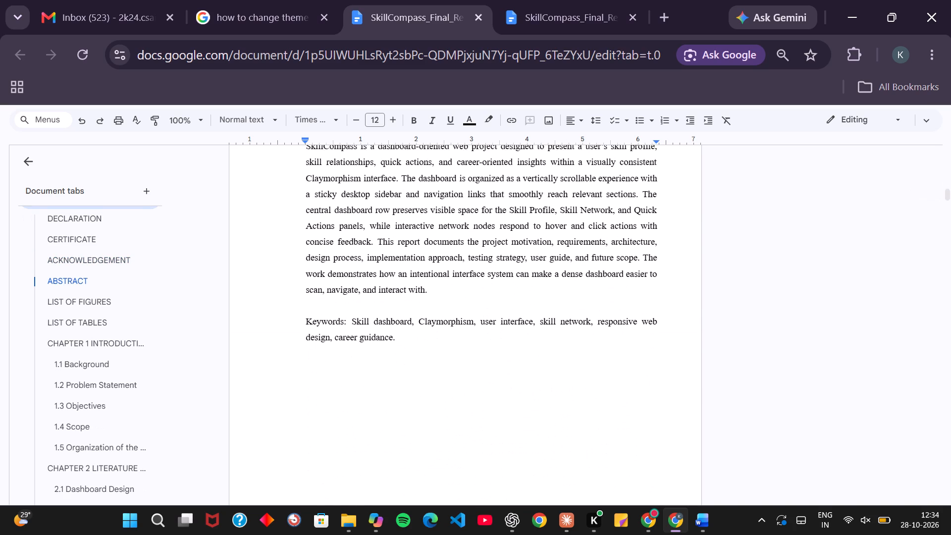
pyautogui.scroll(-4, 234, 245)
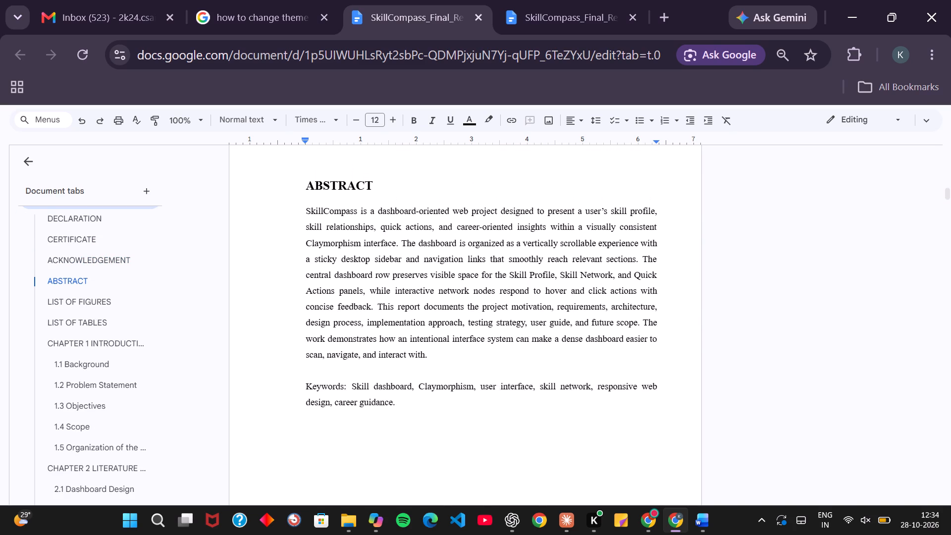
pyautogui.scroll(-4, 234, 245)
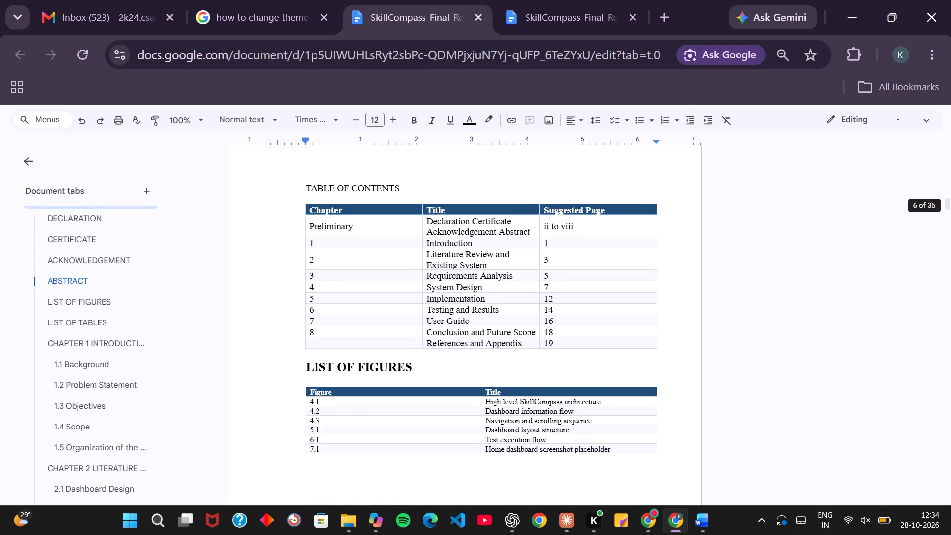
pyautogui.scroll(-4, 234, 245)
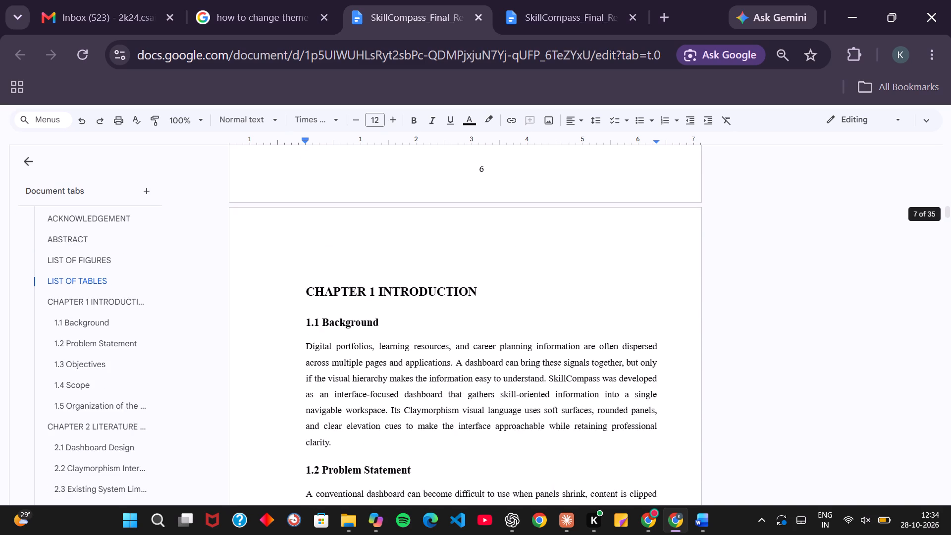
pyautogui.scroll(3, 234, 245)
pyautogui.scroll(-6, 234, 245)
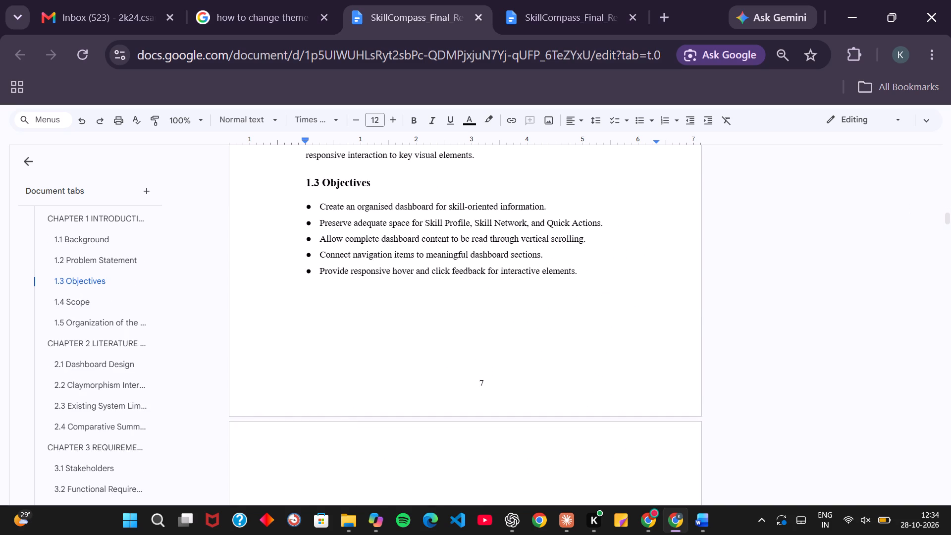
pyautogui.scroll(-5, 234, 245)
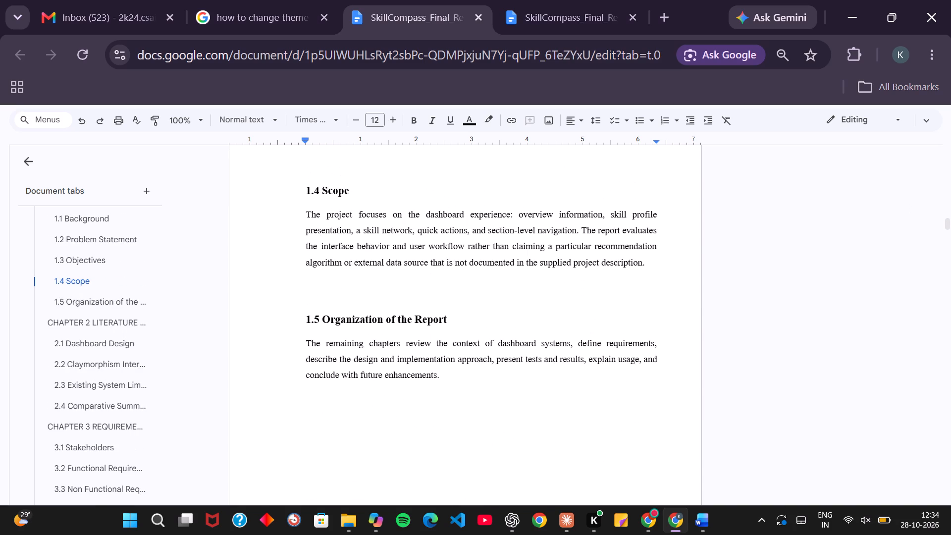
pyautogui.scroll(-1, 234, 245)
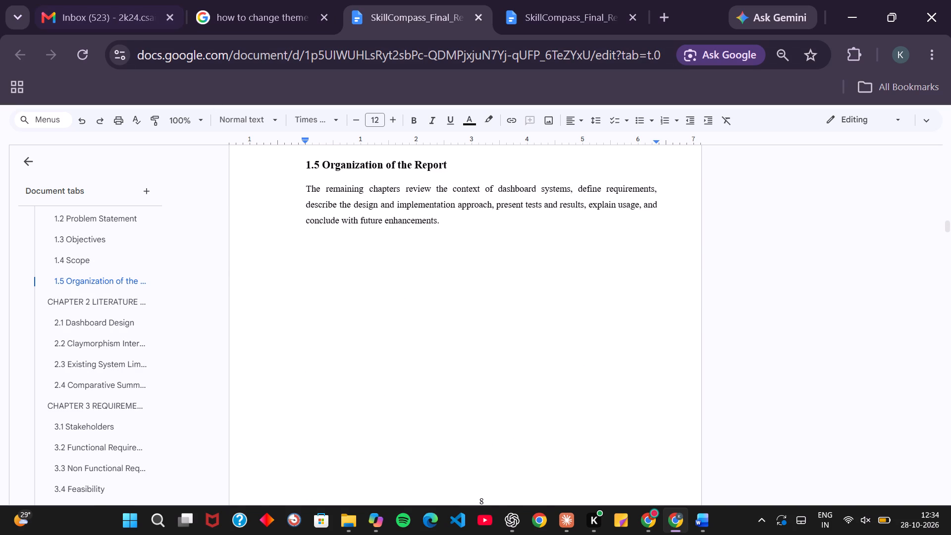
pyautogui.scroll(-3, 303, 166)
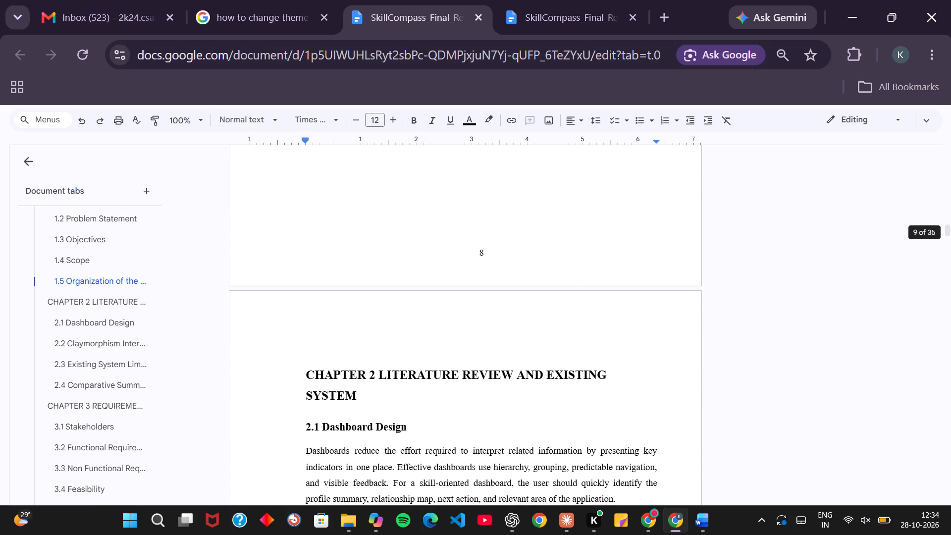
# Copy sections 1.4 Scope and 1.5 Organization of the Report, including both headings and their paragraphs.
pyautogui.scroll(6, 303, 166)
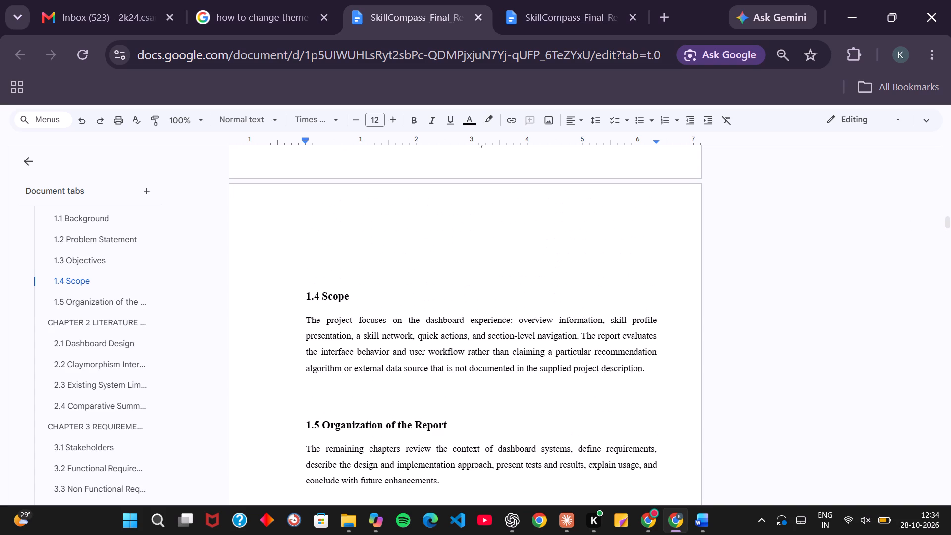
pyautogui.scroll(-1, 329, 238)
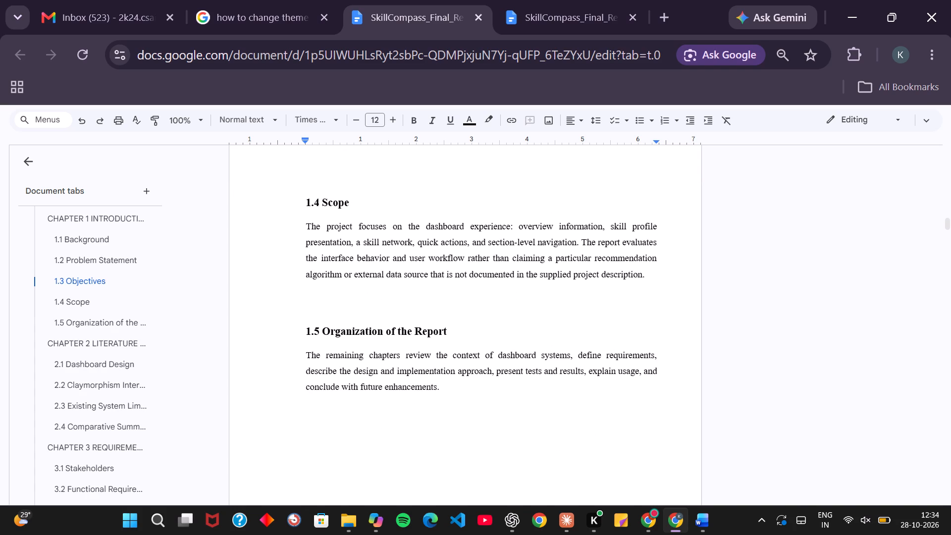
pyautogui.moveTo(289, 204); pyautogui.dragTo(444, 394)
pyautogui.hotkey('ctrl', 'c')
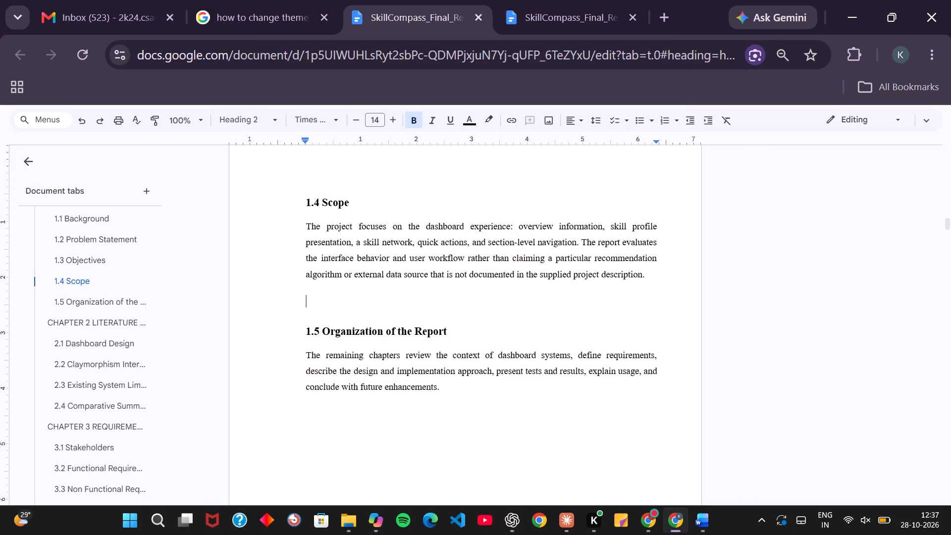
pyautogui.moveTo(305, 205); pyautogui.dragTo(371, 311)
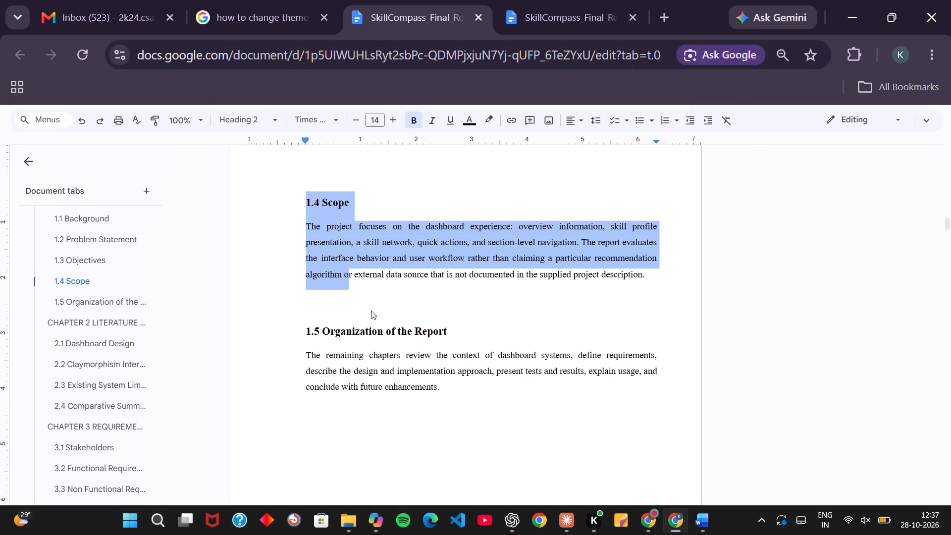
pyautogui.moveTo(371, 311); pyautogui.dragTo(449, 388)
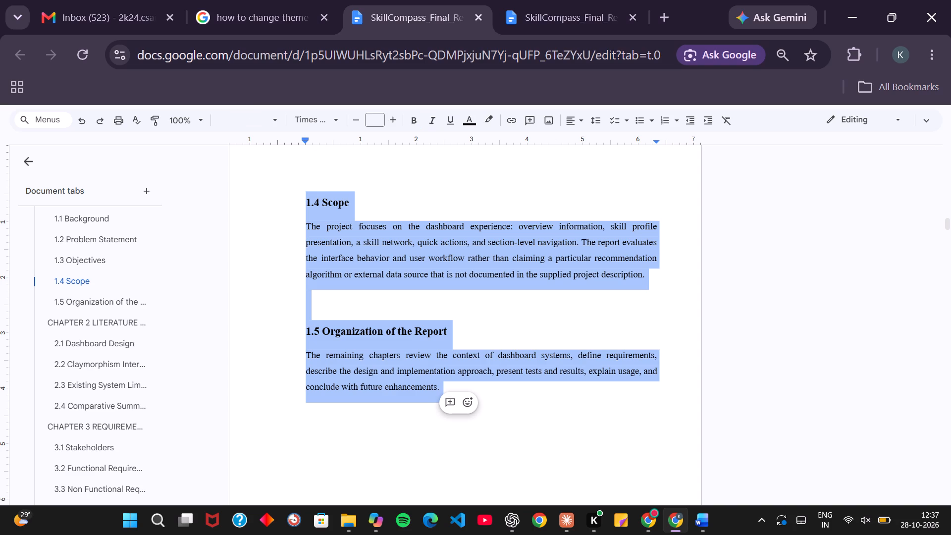
pyautogui.hotkey('ctrl', 'BackSpace')
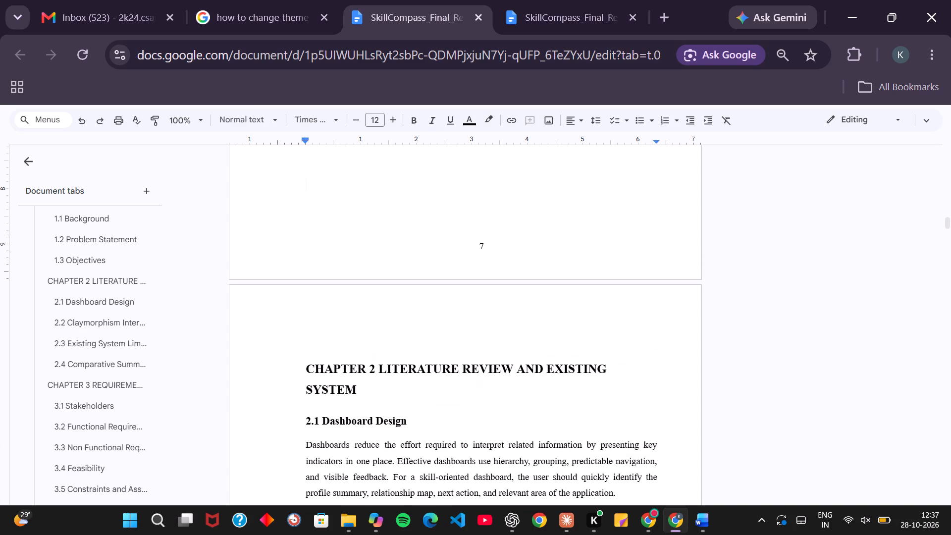
pyautogui.hotkey('ctrl', 'v')
# Insert blank lines above the 1.4 Scope heading so it starts on the next page together with its text.
pyautogui.scroll(5, 449, 388)
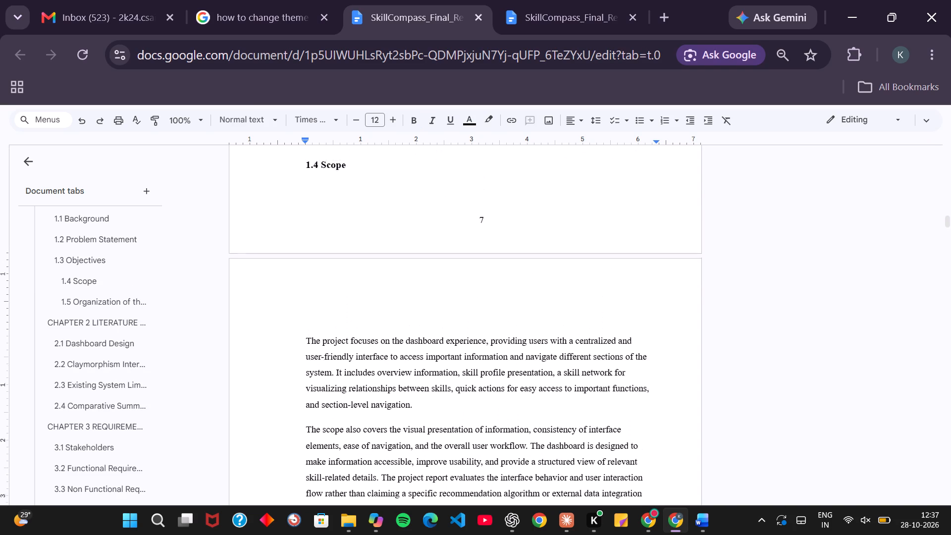
pyautogui.scroll(3, 449, 388)
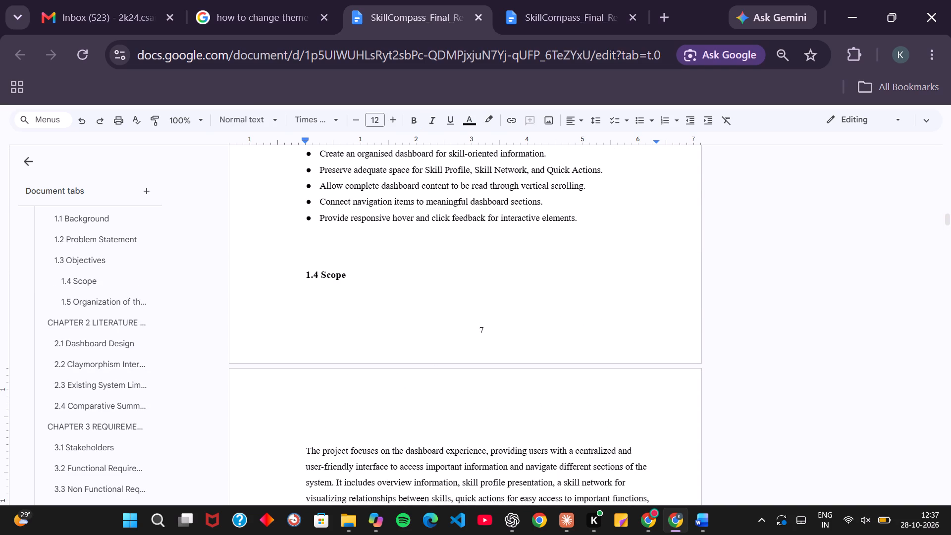
pyautogui.click(299, 275)
pyautogui.click(299, 275)
pyautogui.moveTo(299, 275); pyautogui.dragTo(345, 286)
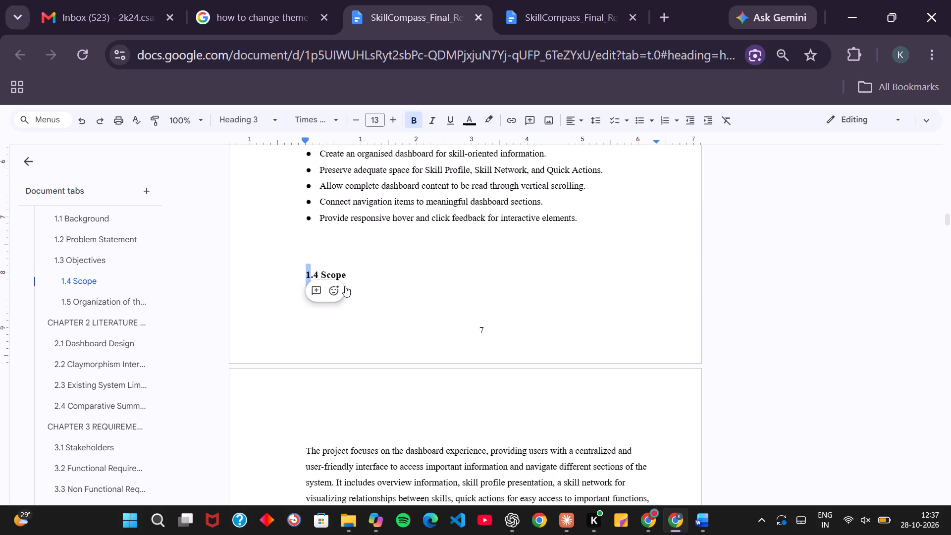
pyautogui.hotkey('ctrl', 'c')
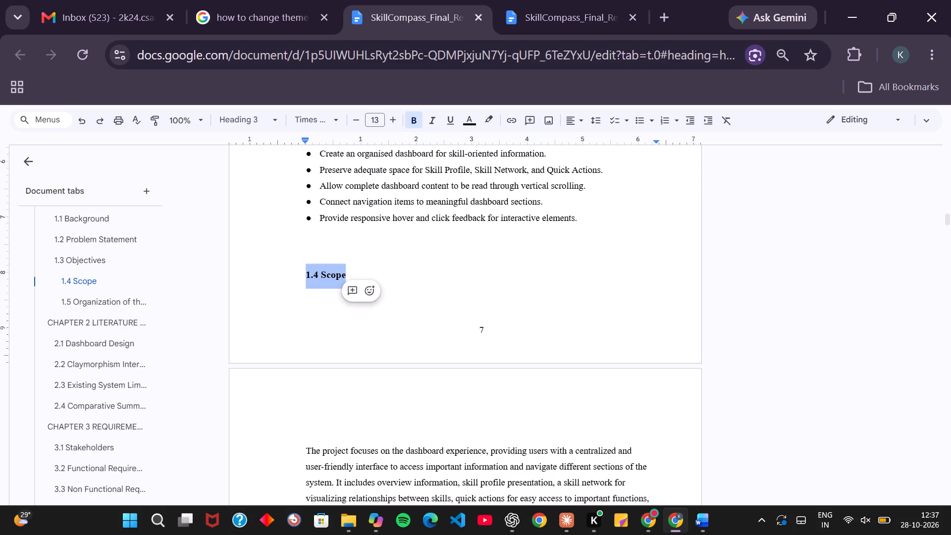
pyautogui.click(309, 408)
pyautogui.press('Up')
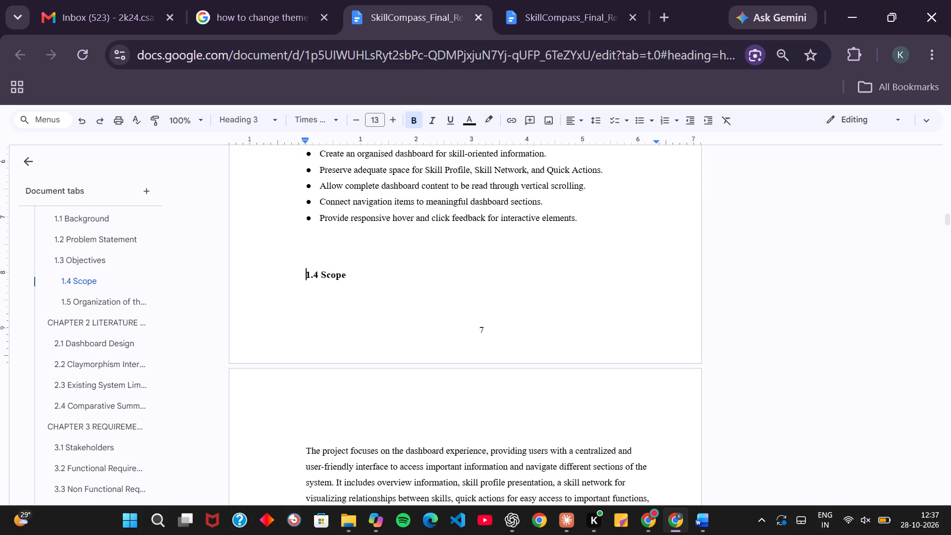
pyautogui.press('Down')
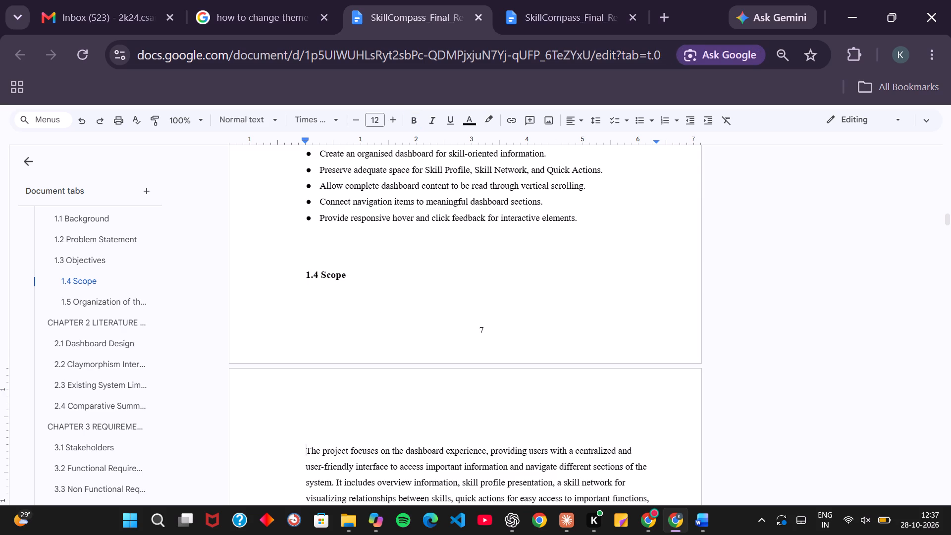
pyautogui.press('Up')
pyautogui.press('BackSpace')
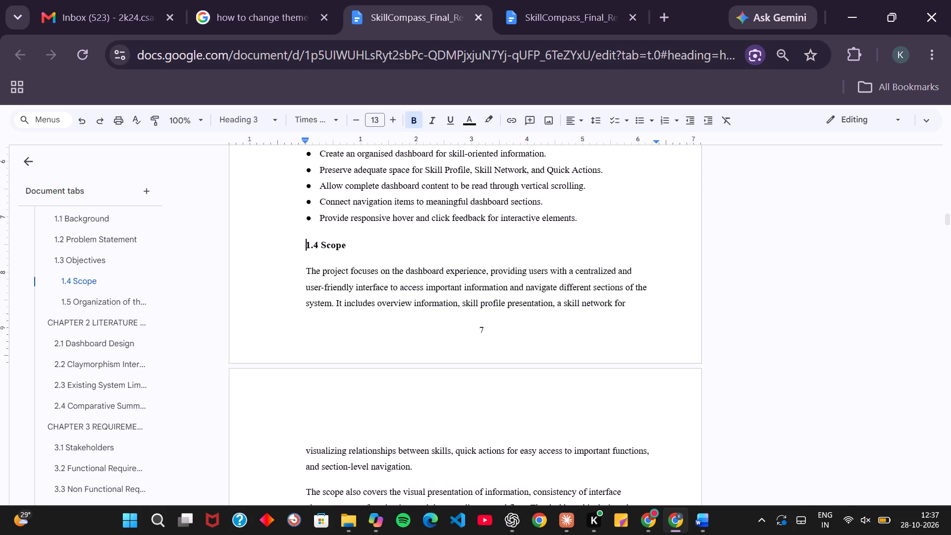
pyautogui.press('Return')
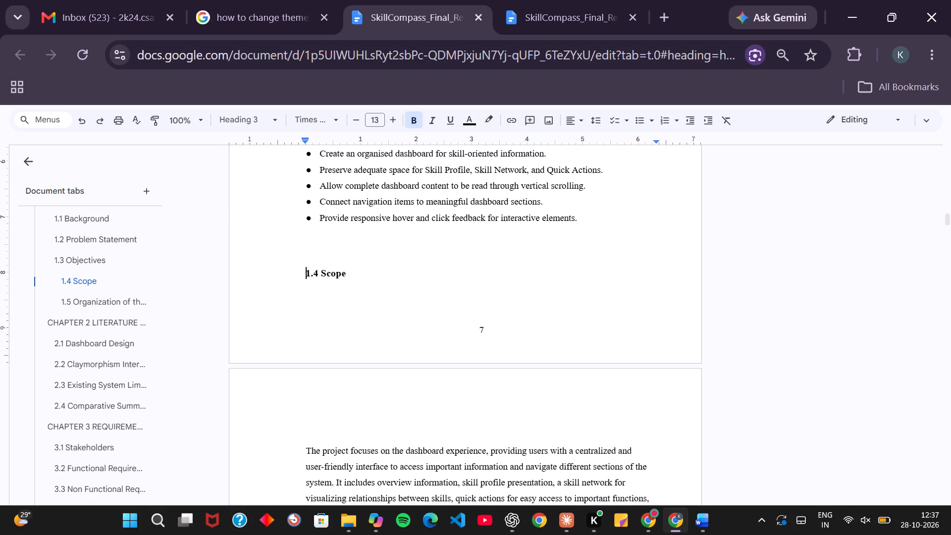
pyautogui.press('Return')
pyautogui.press('Return')
# Review the page layout around the new 1.4 and 1.5 sections and back through the contents tables to the Acknowledgement.
pyautogui.scroll(-3, 309, 408)
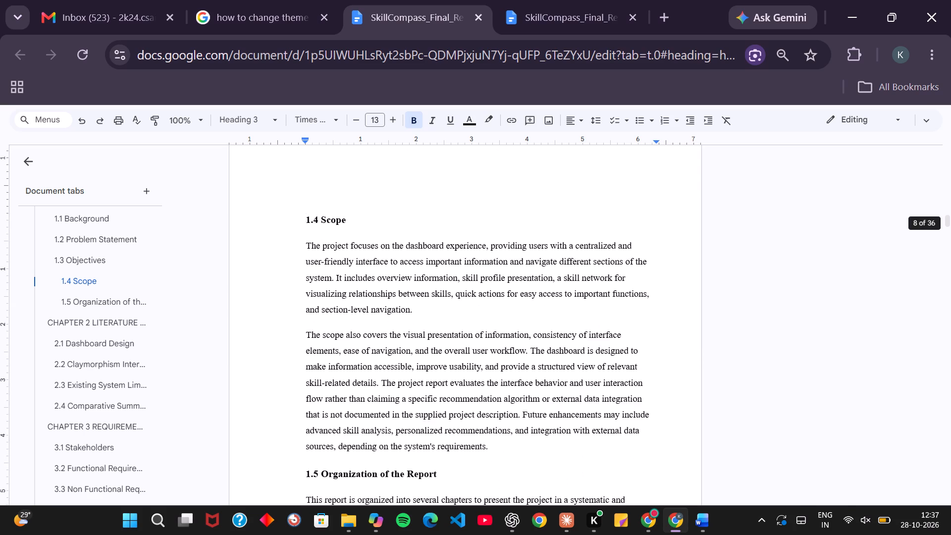
pyautogui.scroll(-8, 309, 408)
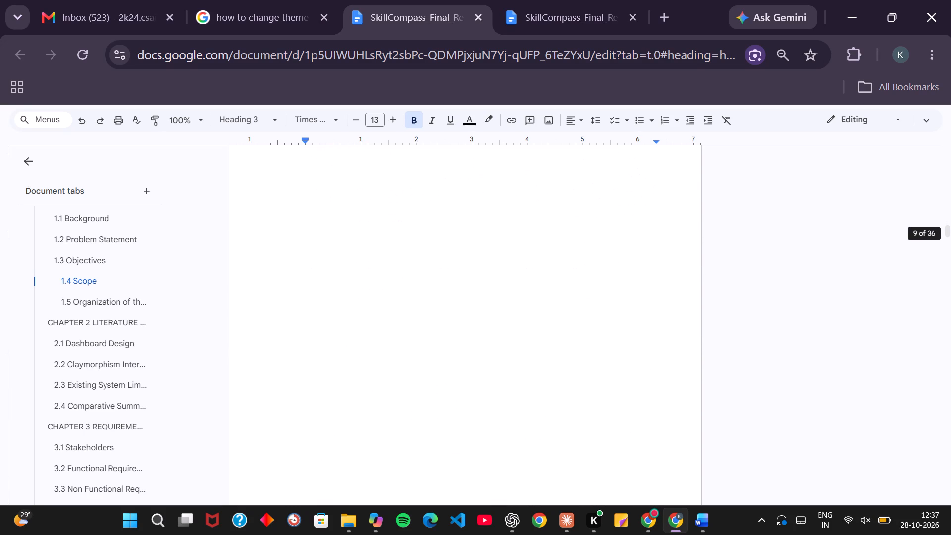
pyautogui.scroll(-4, 309, 408)
pyautogui.scroll(3, 309, 408)
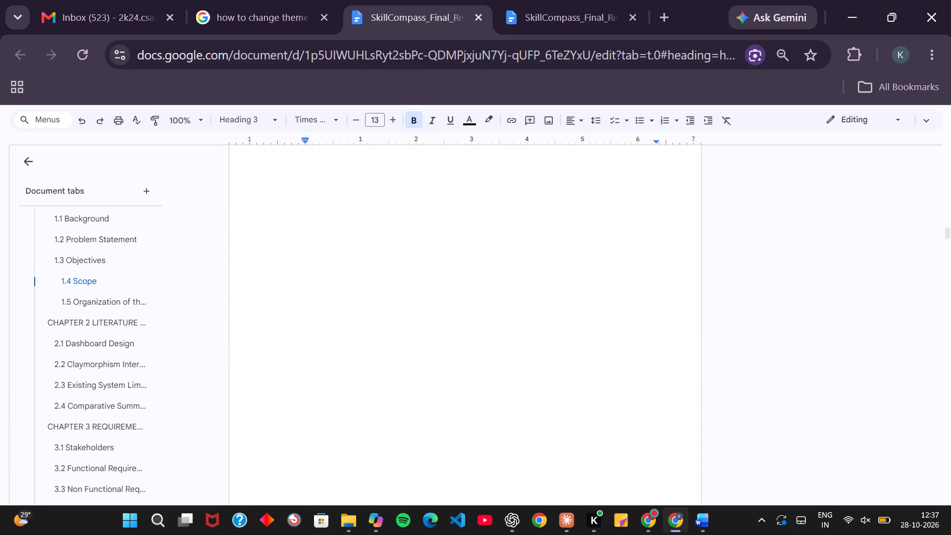
pyautogui.scroll(3, 309, 408)
pyautogui.scroll(-4, 309, 408)
pyautogui.scroll(1, 309, 408)
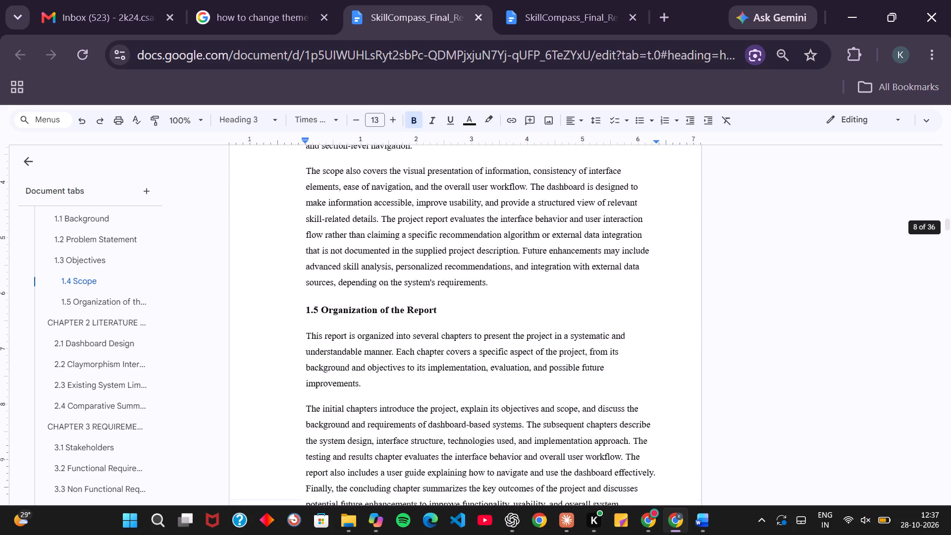
pyautogui.scroll(9, 309, 408)
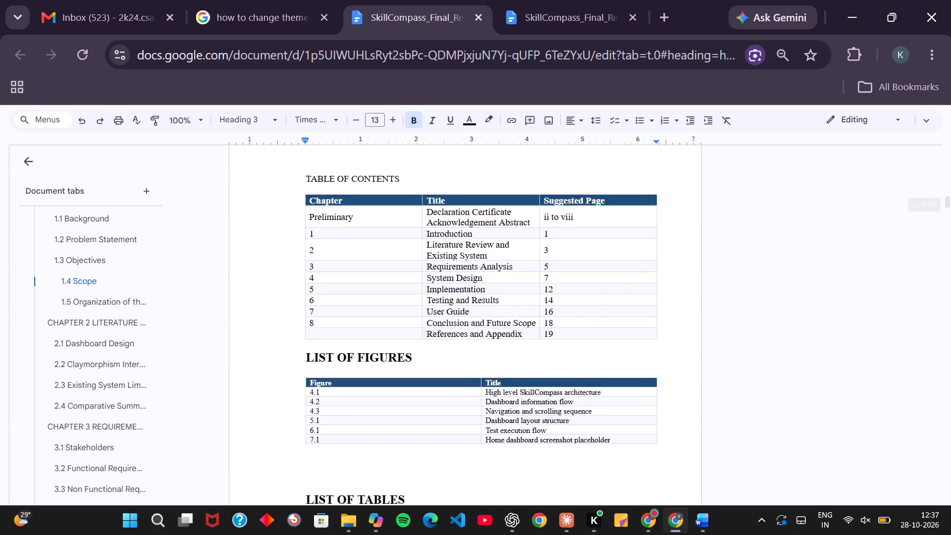
pyautogui.scroll(3, 309, 408)
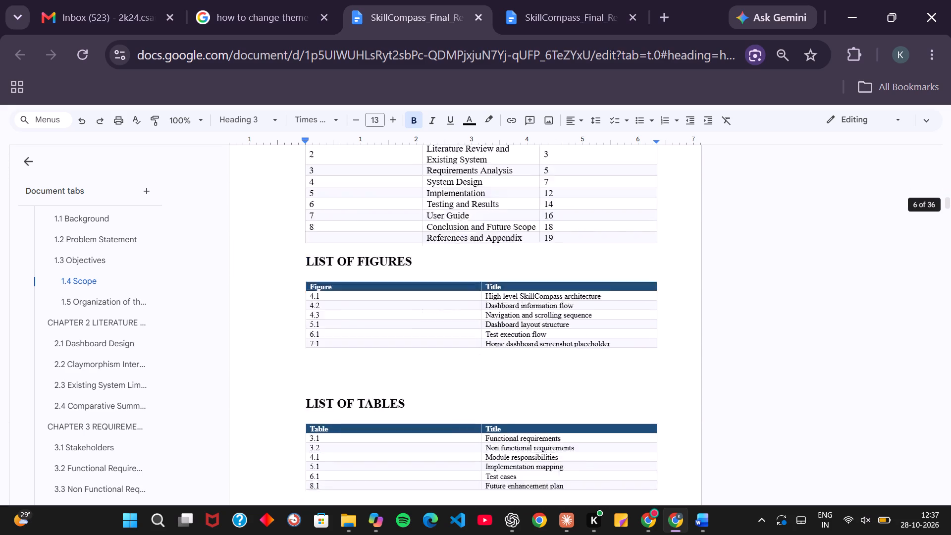
pyautogui.scroll(9, 309, 408)
pyautogui.scroll(-2, 309, 408)
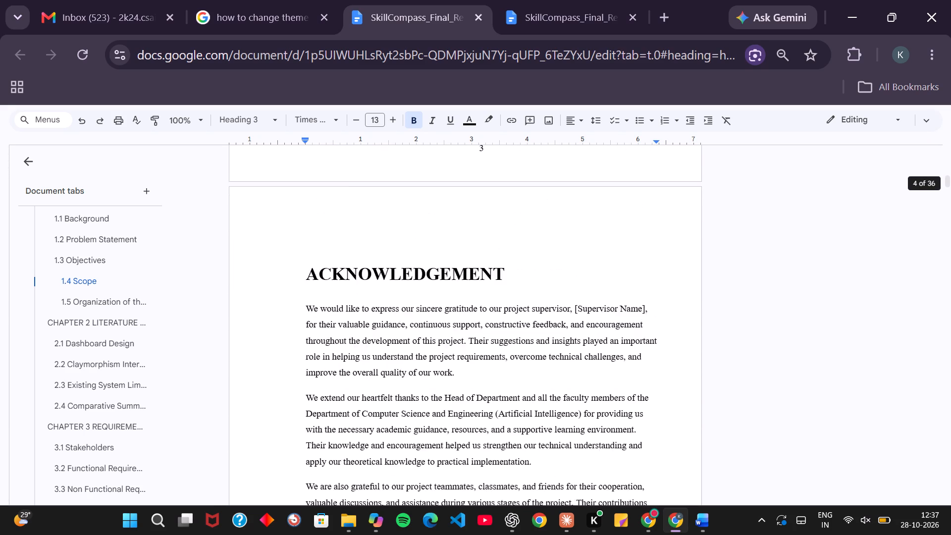
# Remove the blank page before the CHAPTER 2 LITERATURE REVIEW AND EXISTING SYSTEM heading.
pyautogui.scroll(-9, 309, 408)
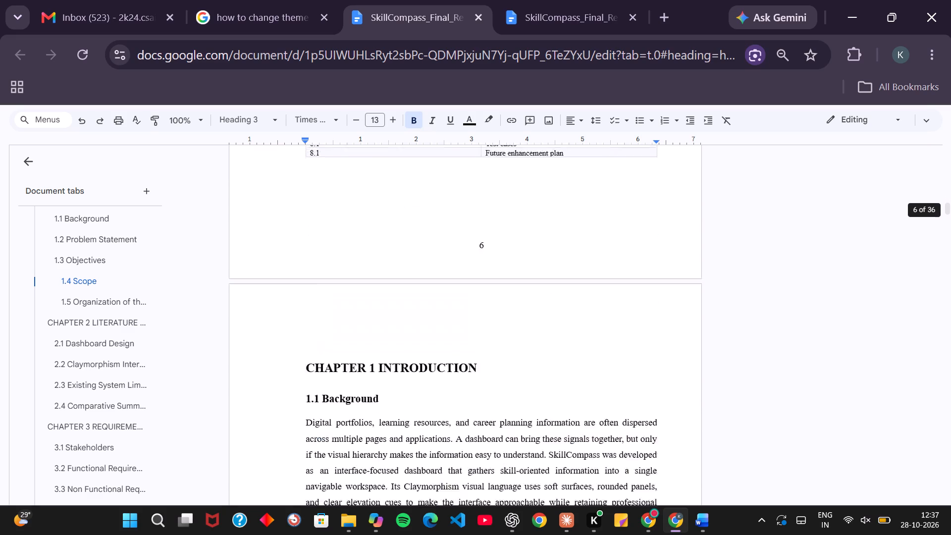
pyautogui.scroll(-9, 309, 408)
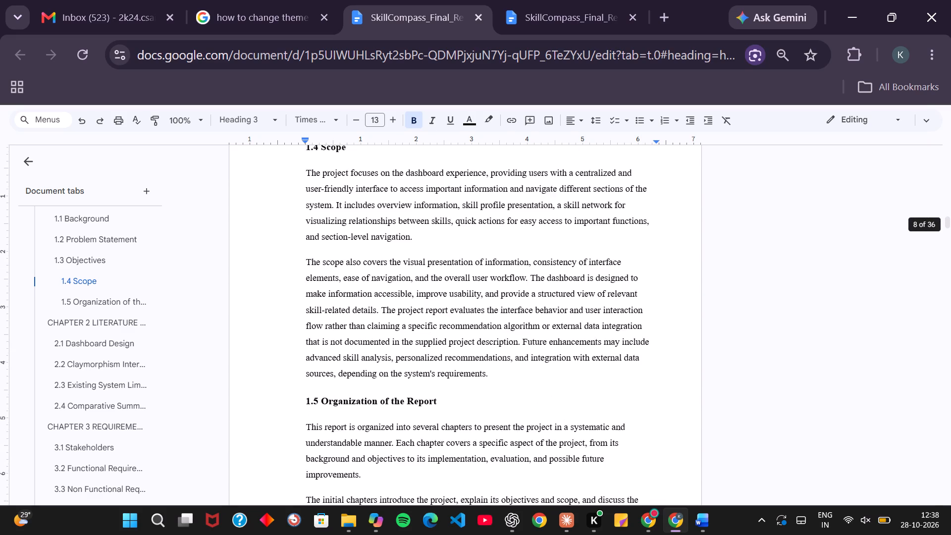
pyautogui.scroll(-8, 309, 408)
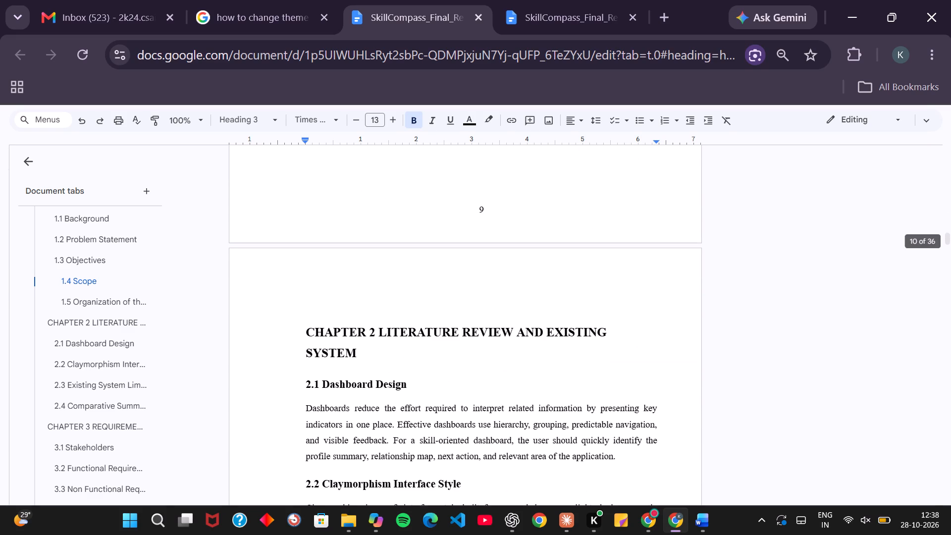
pyautogui.scroll(-1, 309, 408)
pyautogui.click(303, 334)
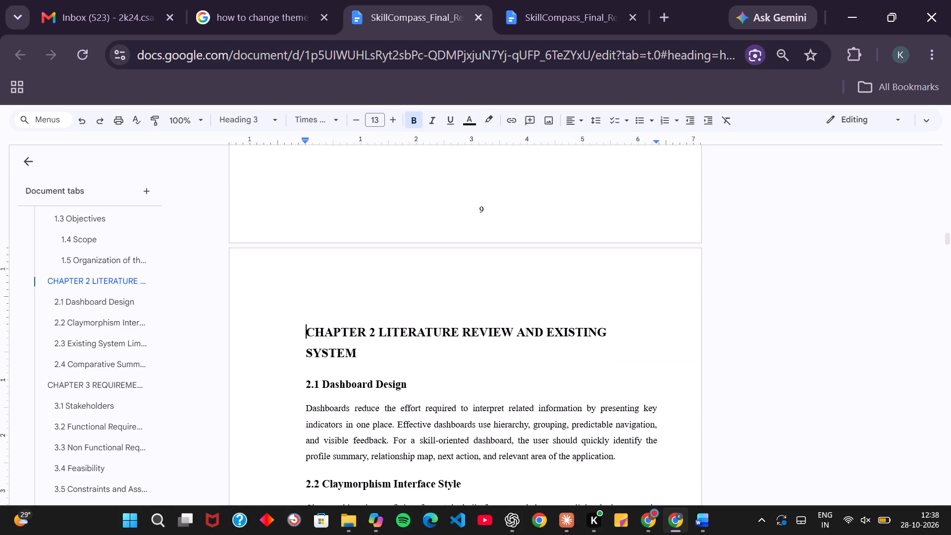
pyautogui.press('BackSpace')
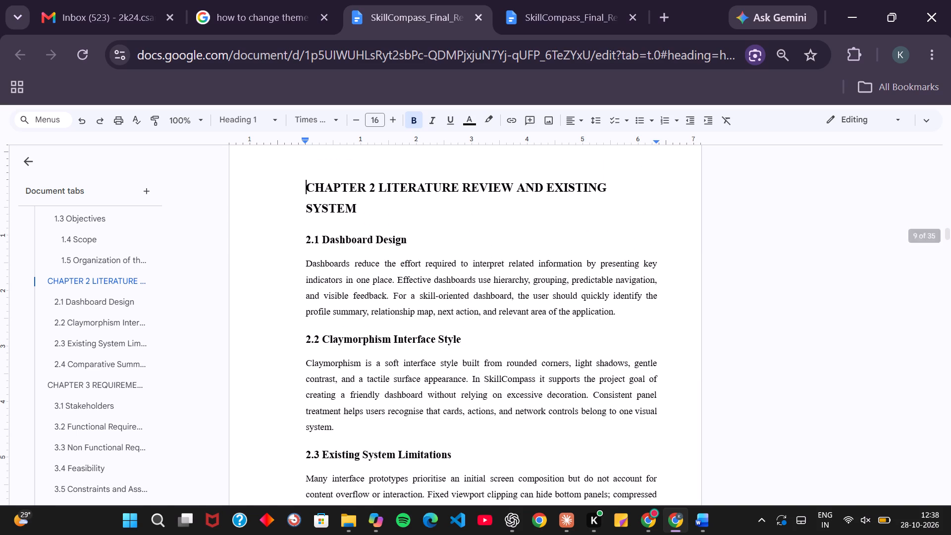
# Review the pagination and spacing of Chapter 2 and Chapter 3, through section 3.5 Constraints and Assumptions.
pyautogui.scroll(5, 303, 334)
pyautogui.scroll(-7, 303, 334)
pyautogui.scroll(1, 303, 334)
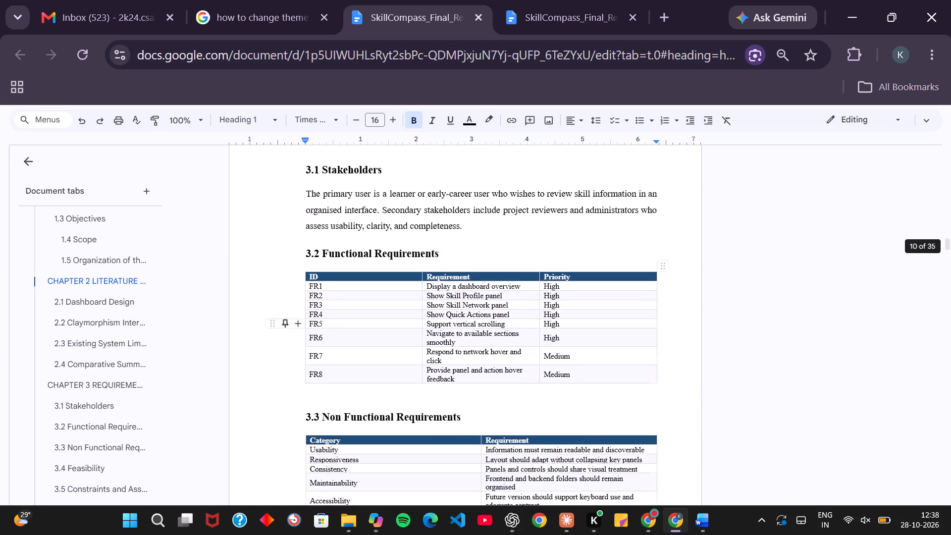
pyautogui.scroll(2, 303, 334)
pyautogui.scroll(-1, 303, 334)
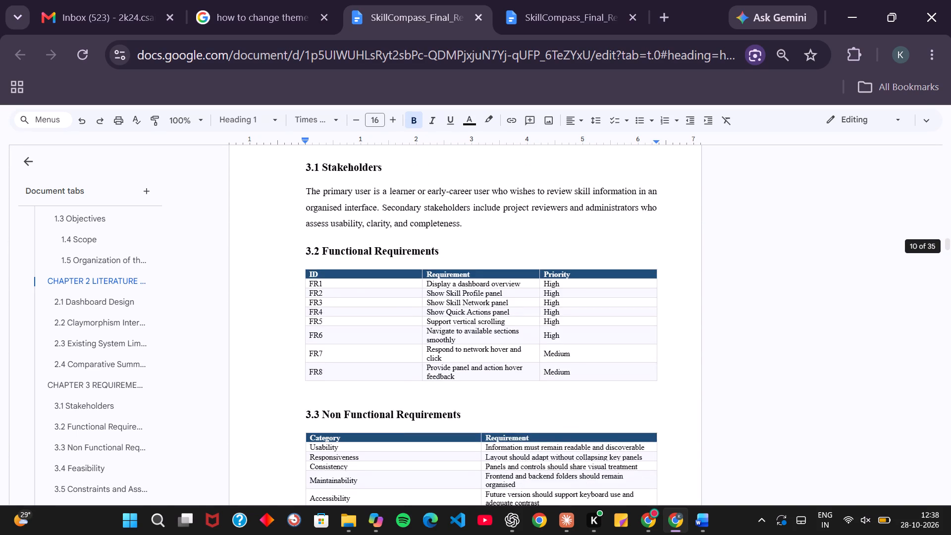
pyautogui.scroll(-1, 303, 334)
pyautogui.scroll(6, 303, 334)
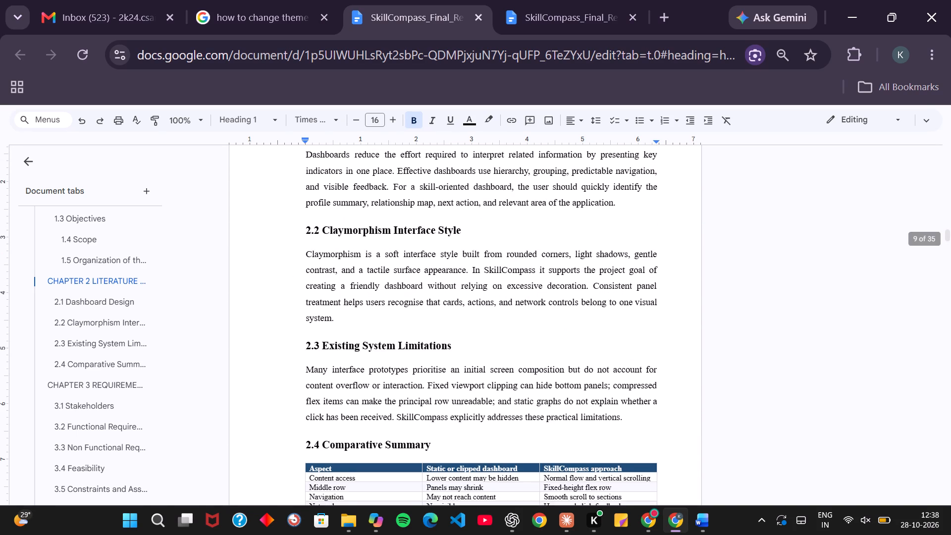
pyautogui.scroll(-7, 303, 334)
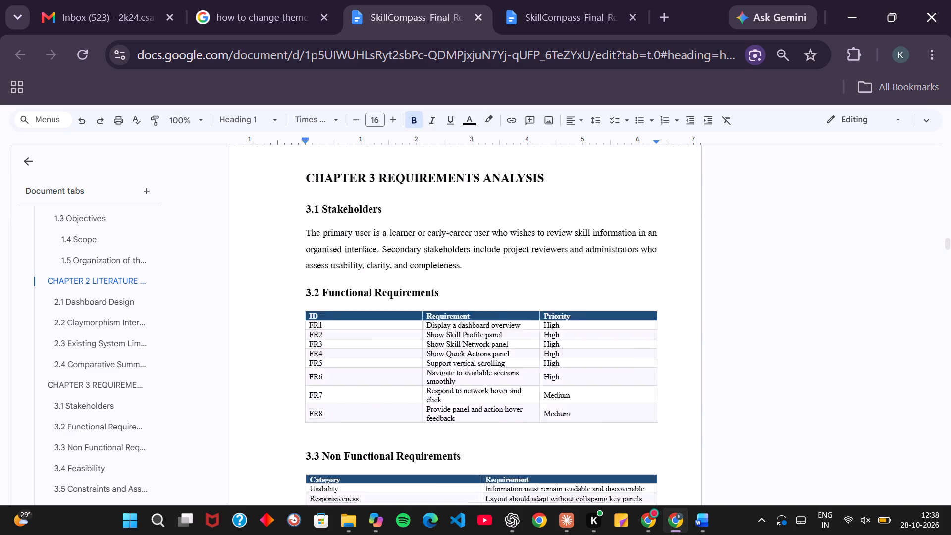
pyautogui.scroll(-6, 303, 334)
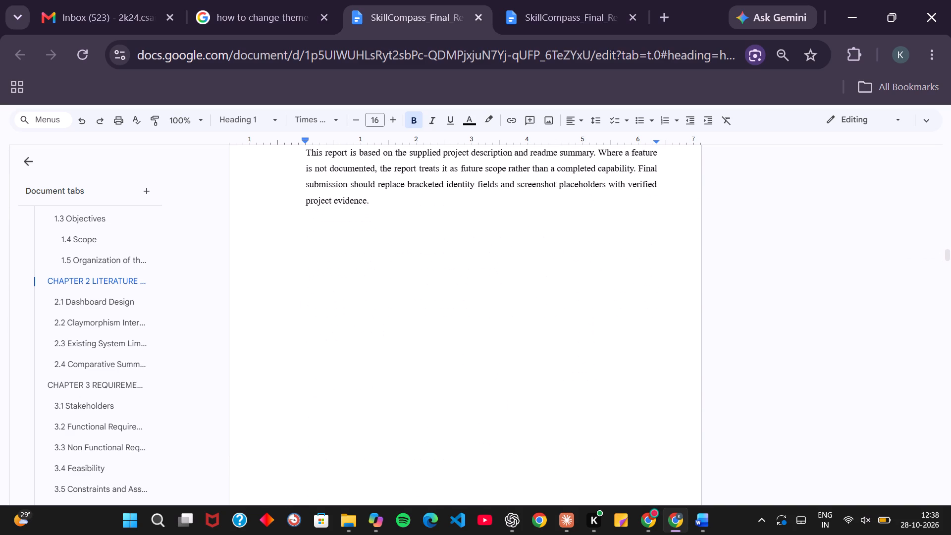
pyautogui.scroll(-3, 303, 334)
pyautogui.scroll(3, 303, 334)
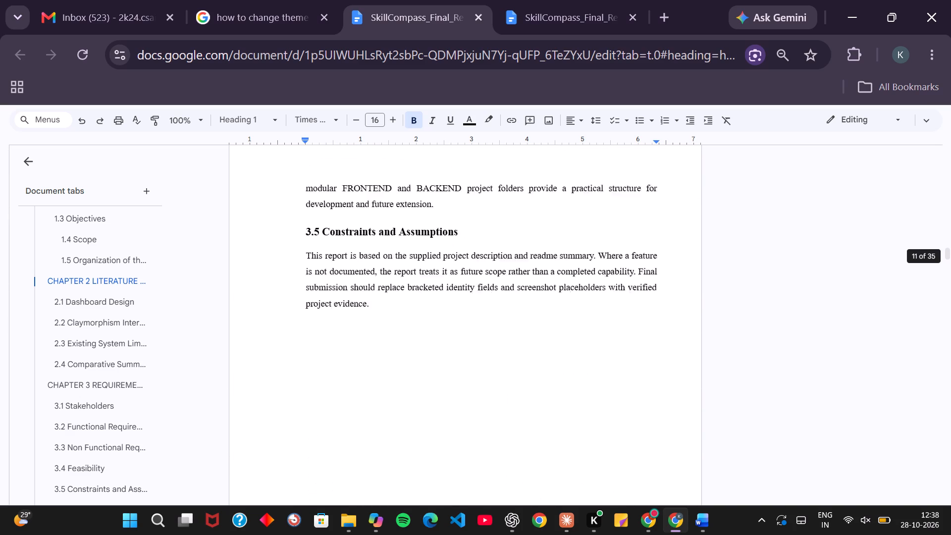
pyautogui.scroll(1, 303, 334)
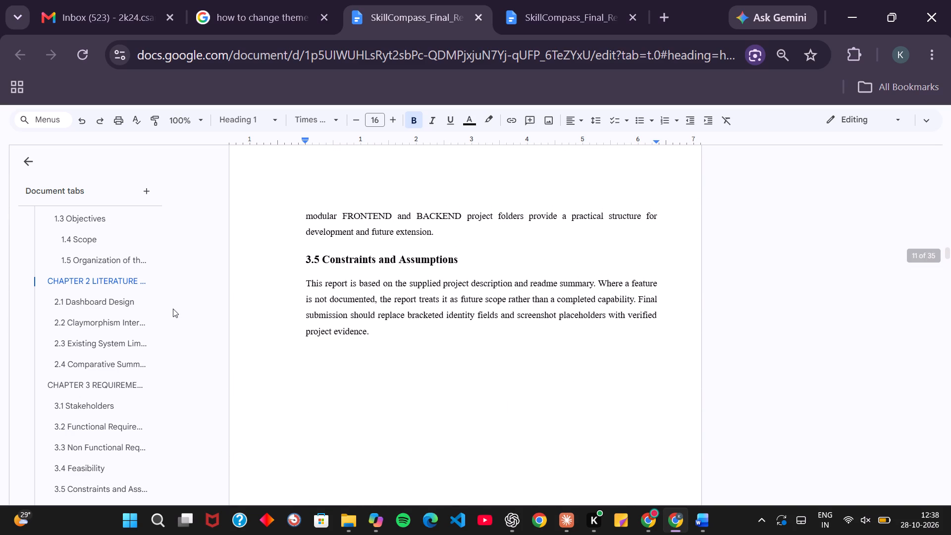
pyautogui.scroll(3, 307, 257)
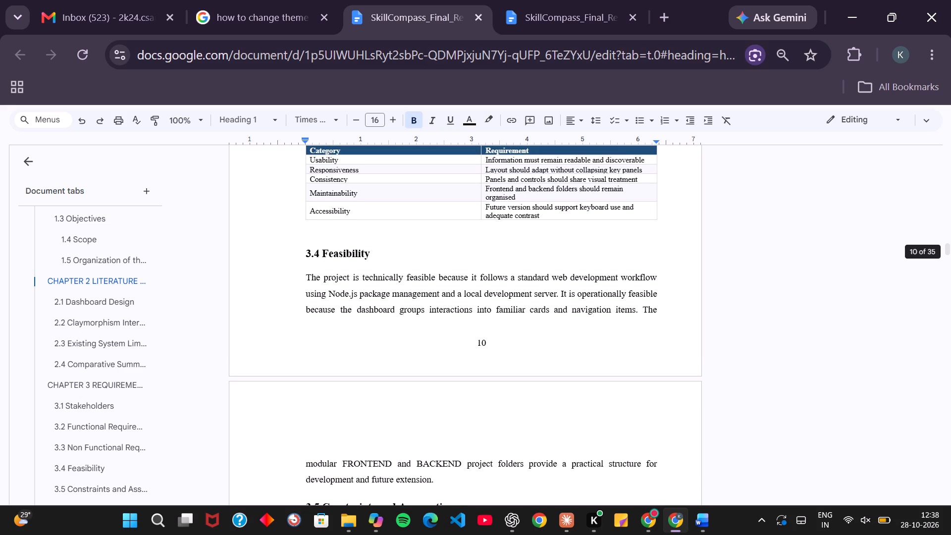
pyautogui.scroll(1, 316, 215)
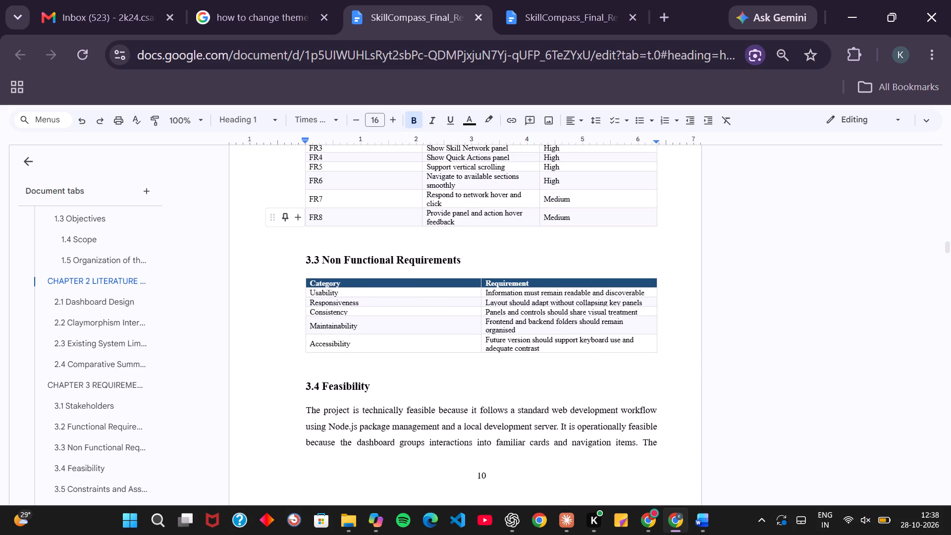
pyautogui.scroll(-3, 316, 215)
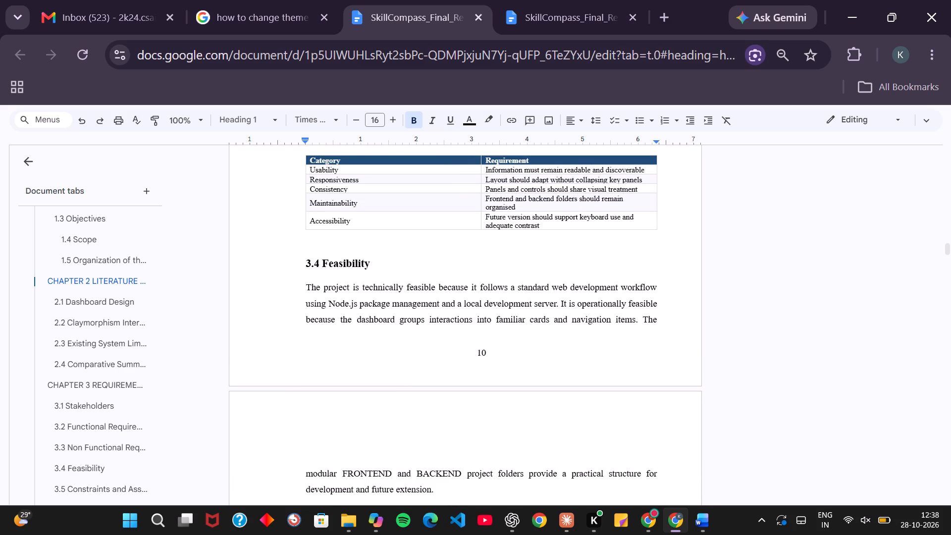
pyautogui.scroll(1, 348, 223)
pyautogui.moveTo(303, 192); pyautogui.dragTo(336, 229)
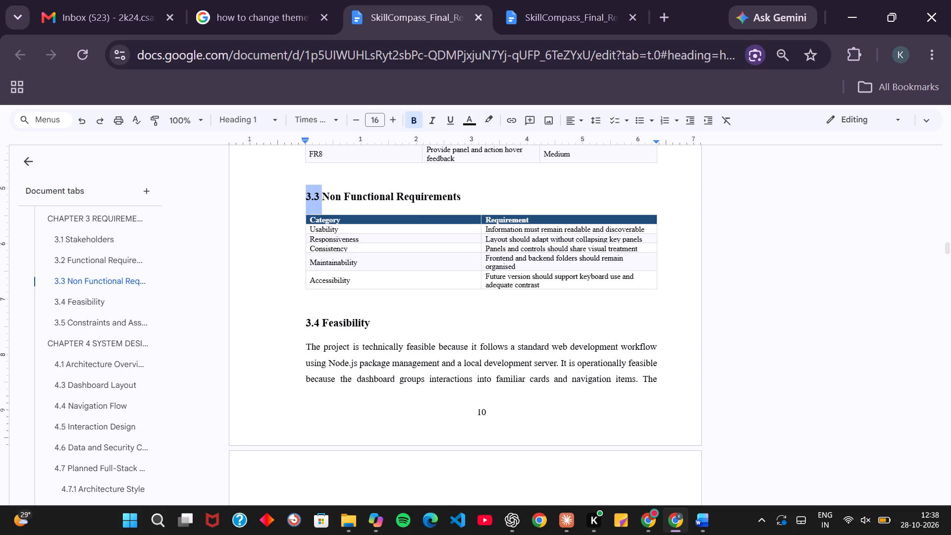
pyautogui.moveTo(336, 229); pyautogui.dragTo(475, 415)
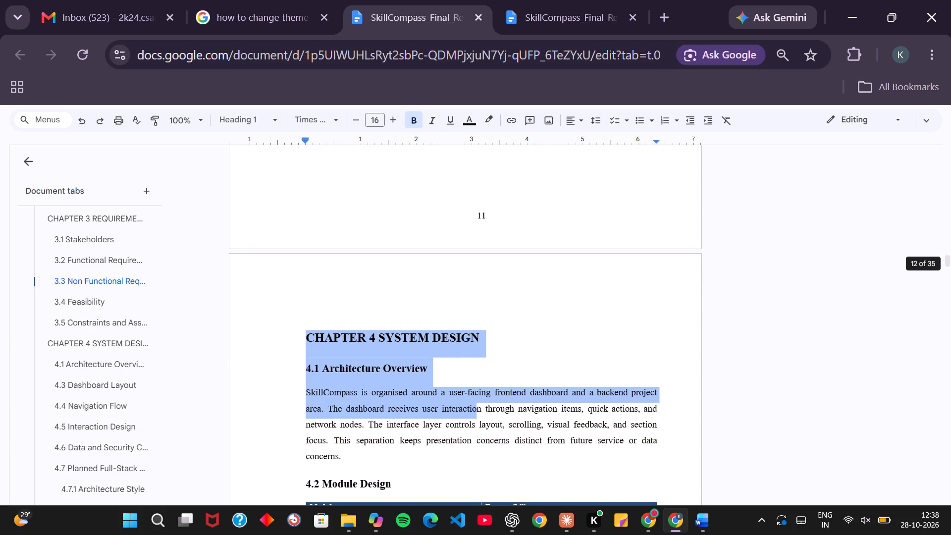
pyautogui.moveTo(475, 415); pyautogui.dragTo(345, 335)
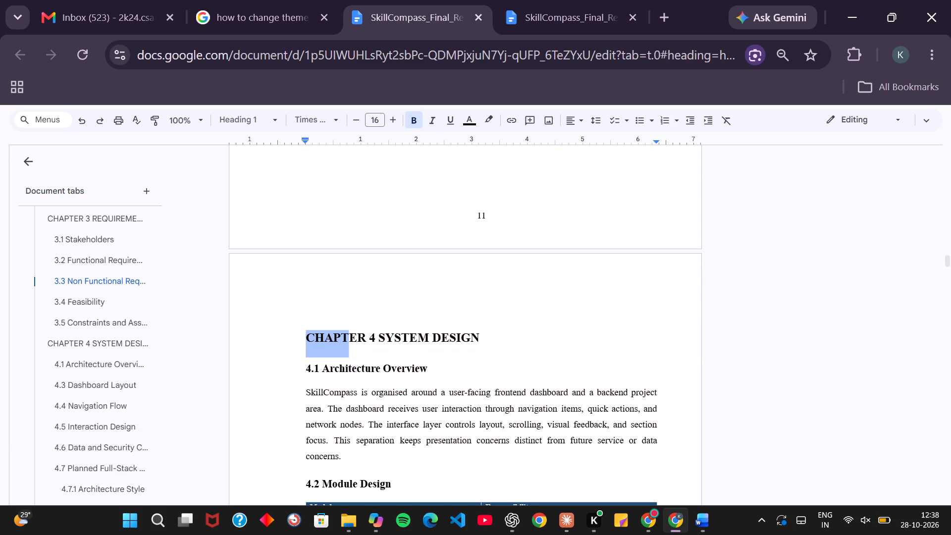
pyautogui.moveTo(345, 335); pyautogui.dragTo(248, 319)
pyautogui.scroll(2, 248, 319)
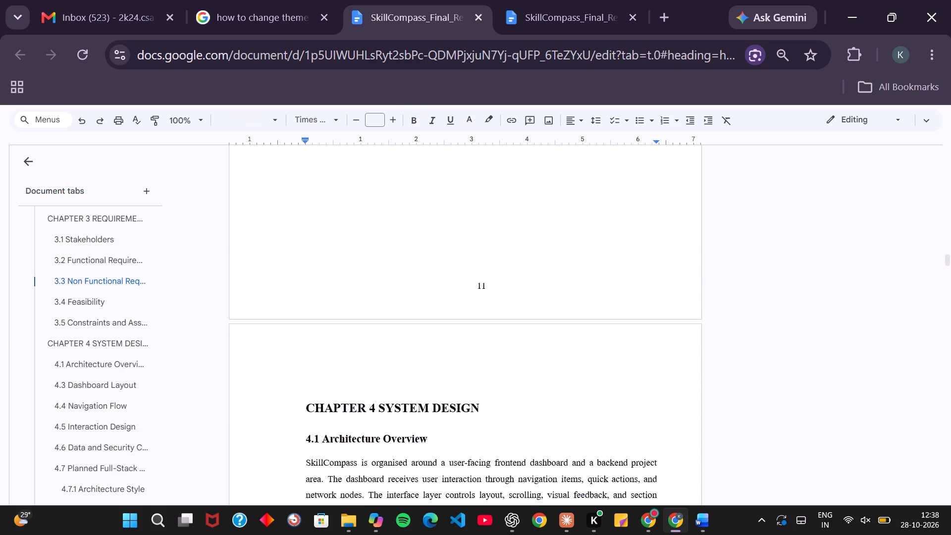
pyautogui.scroll(5, 248, 319)
pyautogui.hotkey('ctrl', 'c')
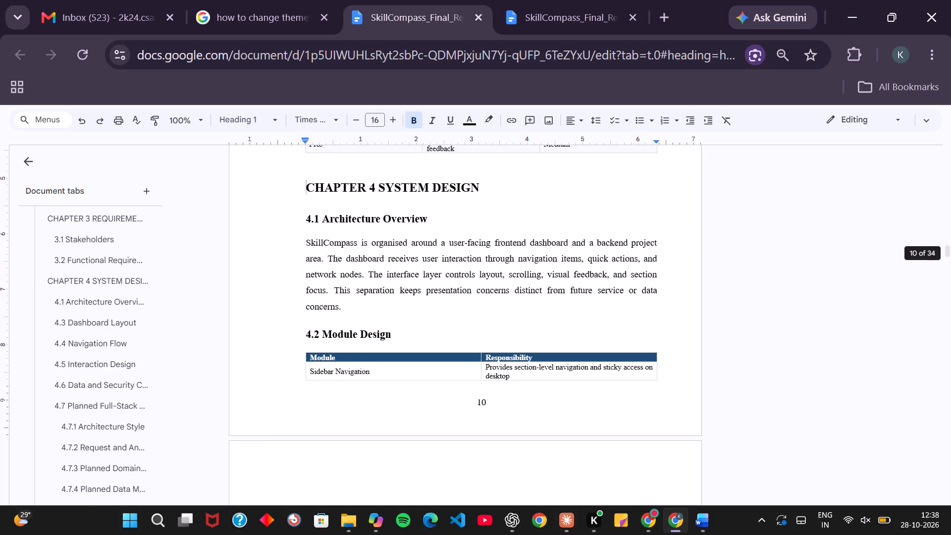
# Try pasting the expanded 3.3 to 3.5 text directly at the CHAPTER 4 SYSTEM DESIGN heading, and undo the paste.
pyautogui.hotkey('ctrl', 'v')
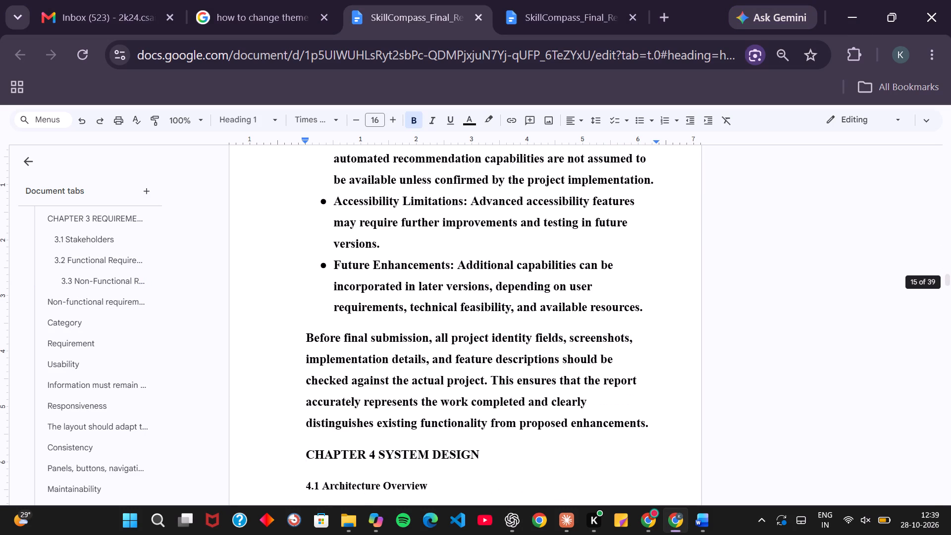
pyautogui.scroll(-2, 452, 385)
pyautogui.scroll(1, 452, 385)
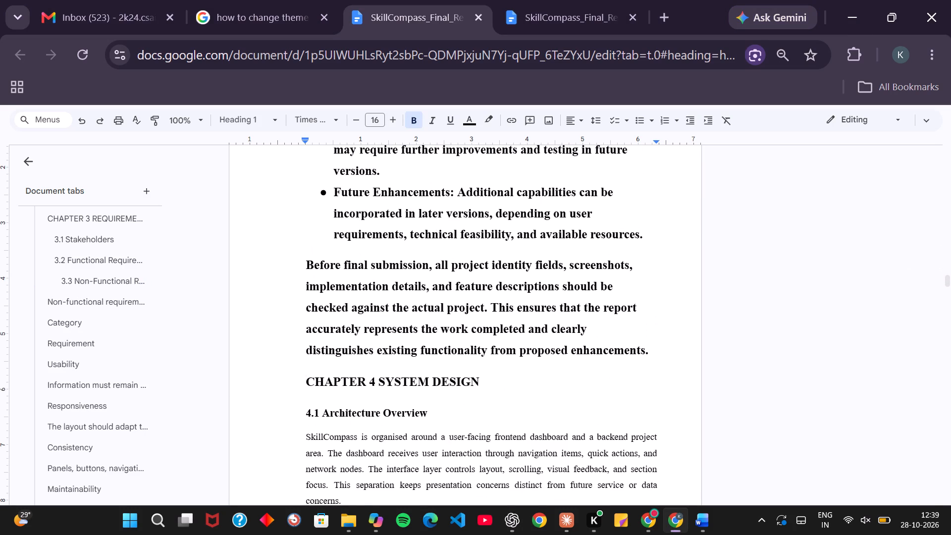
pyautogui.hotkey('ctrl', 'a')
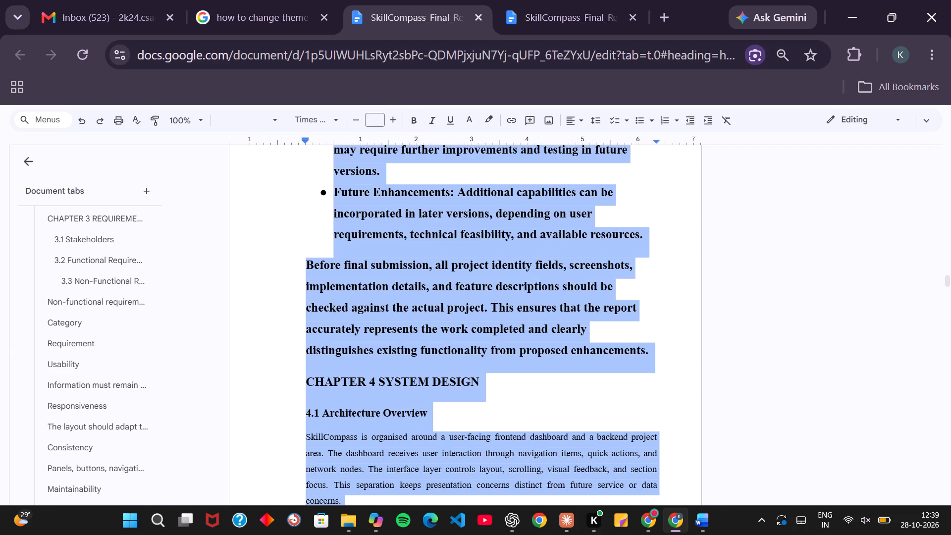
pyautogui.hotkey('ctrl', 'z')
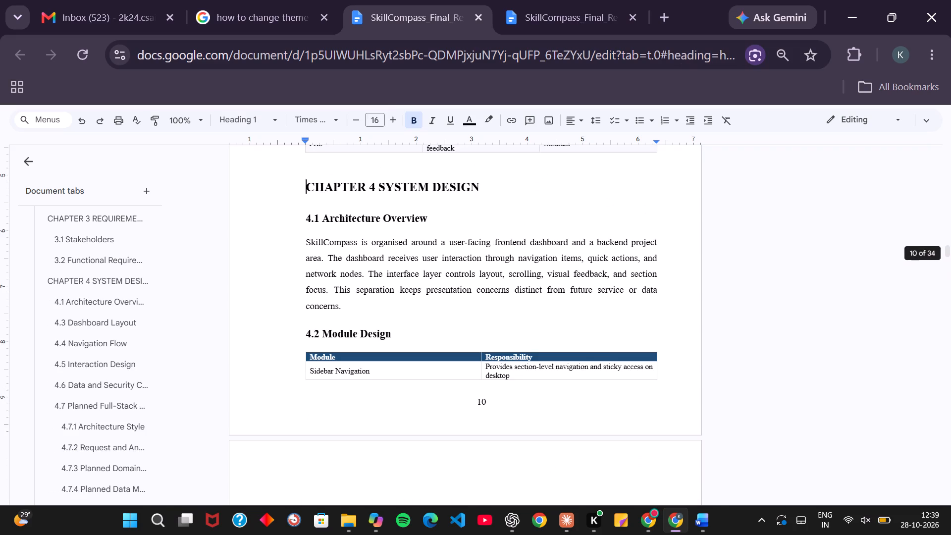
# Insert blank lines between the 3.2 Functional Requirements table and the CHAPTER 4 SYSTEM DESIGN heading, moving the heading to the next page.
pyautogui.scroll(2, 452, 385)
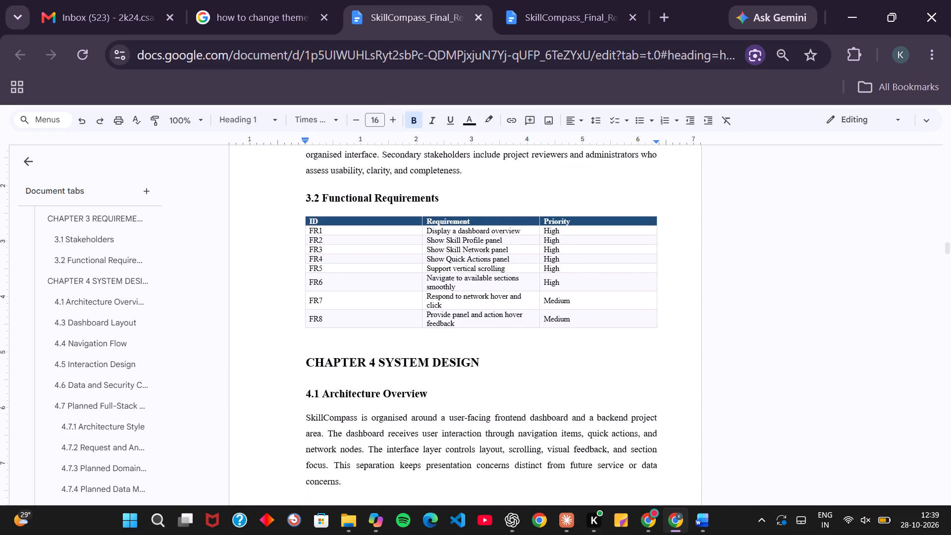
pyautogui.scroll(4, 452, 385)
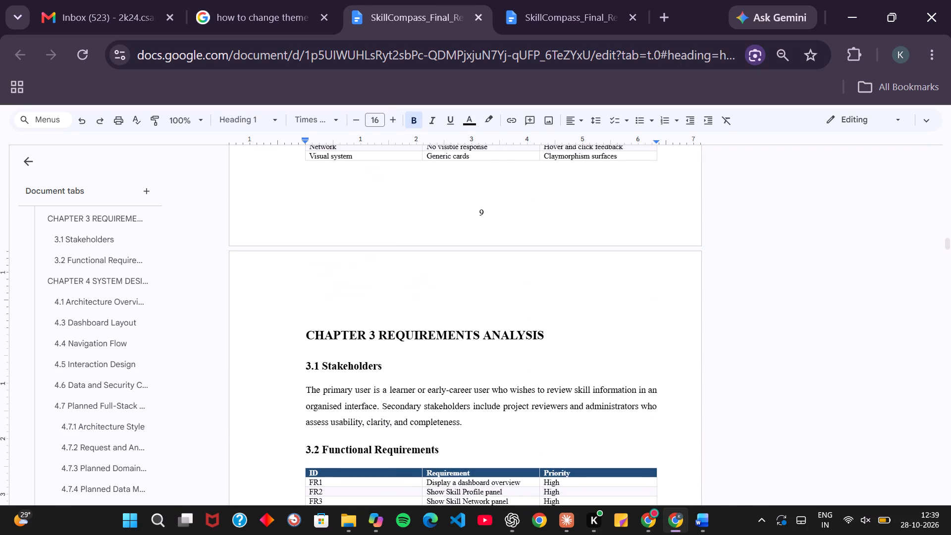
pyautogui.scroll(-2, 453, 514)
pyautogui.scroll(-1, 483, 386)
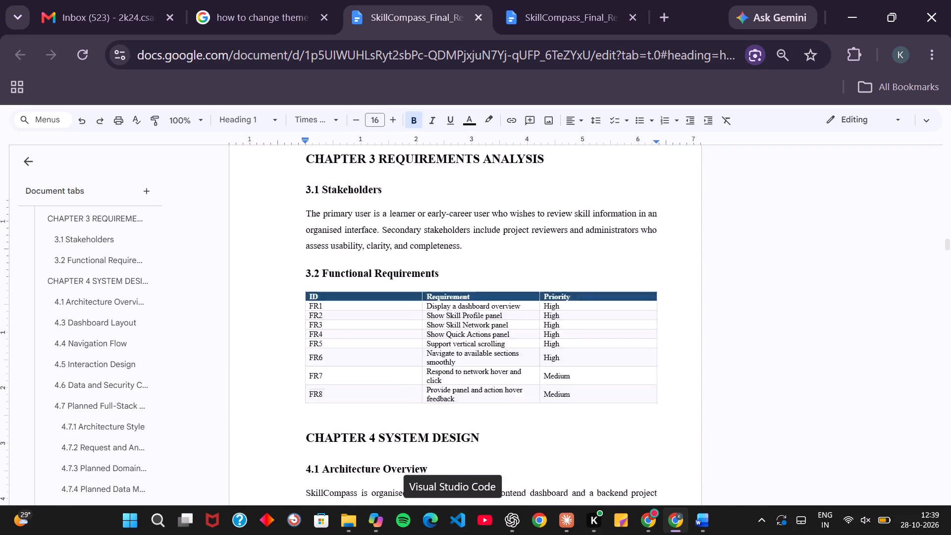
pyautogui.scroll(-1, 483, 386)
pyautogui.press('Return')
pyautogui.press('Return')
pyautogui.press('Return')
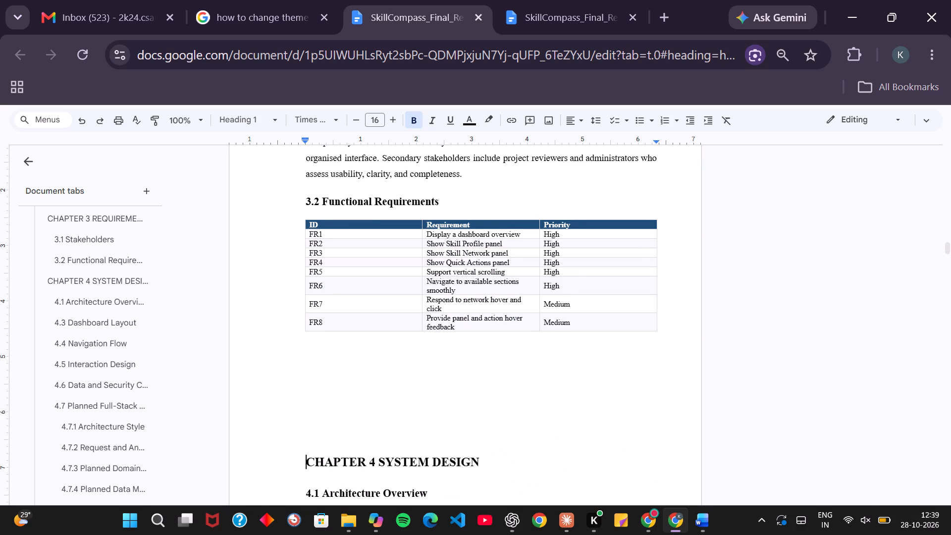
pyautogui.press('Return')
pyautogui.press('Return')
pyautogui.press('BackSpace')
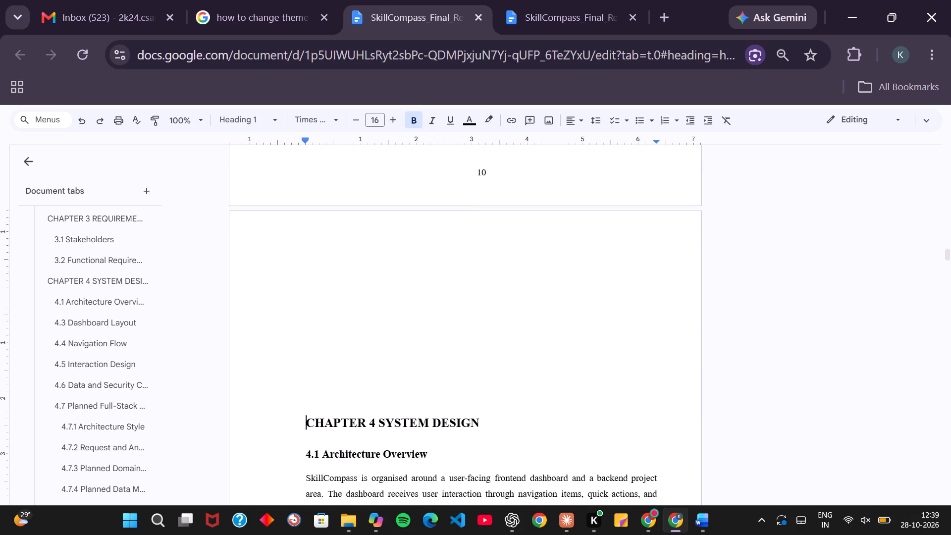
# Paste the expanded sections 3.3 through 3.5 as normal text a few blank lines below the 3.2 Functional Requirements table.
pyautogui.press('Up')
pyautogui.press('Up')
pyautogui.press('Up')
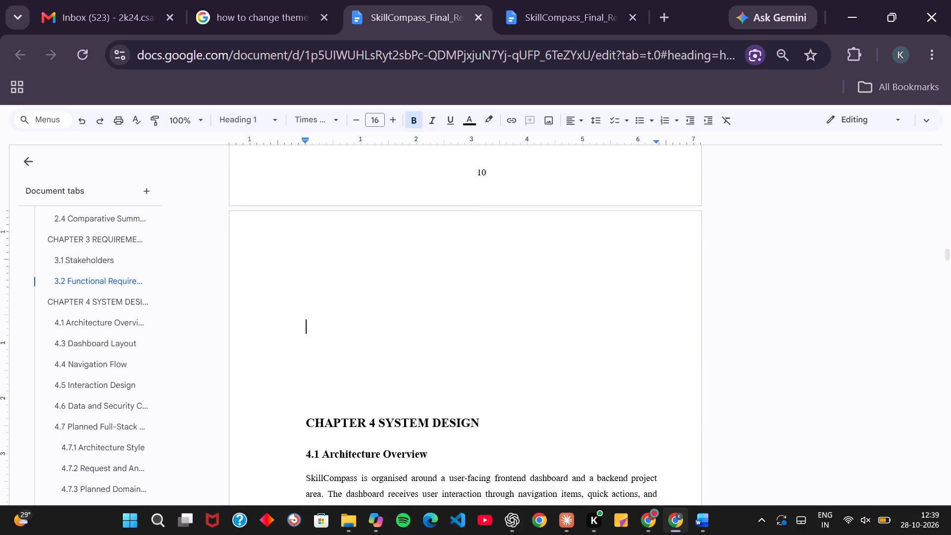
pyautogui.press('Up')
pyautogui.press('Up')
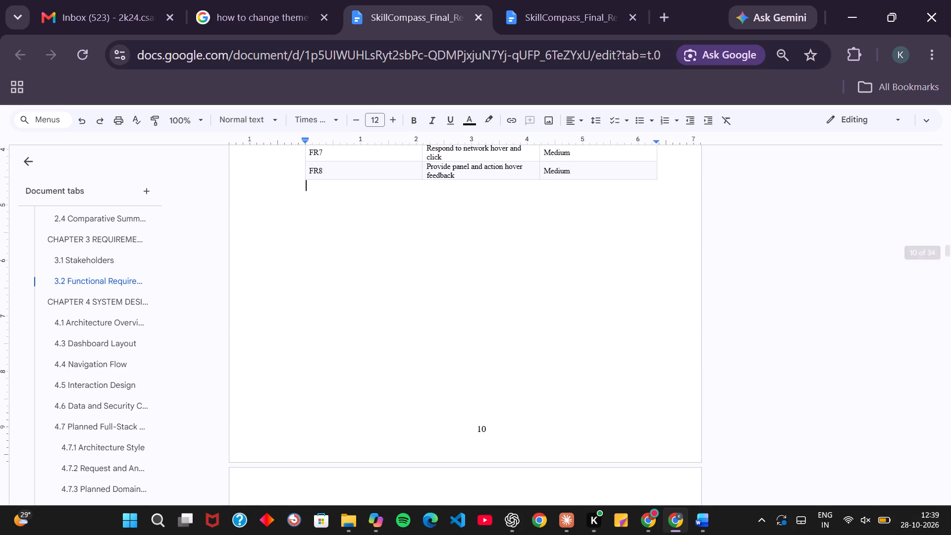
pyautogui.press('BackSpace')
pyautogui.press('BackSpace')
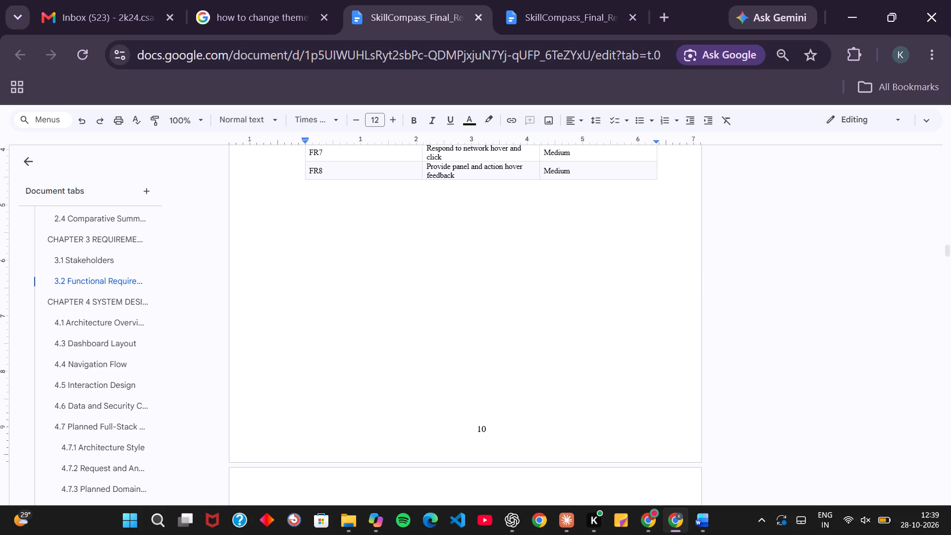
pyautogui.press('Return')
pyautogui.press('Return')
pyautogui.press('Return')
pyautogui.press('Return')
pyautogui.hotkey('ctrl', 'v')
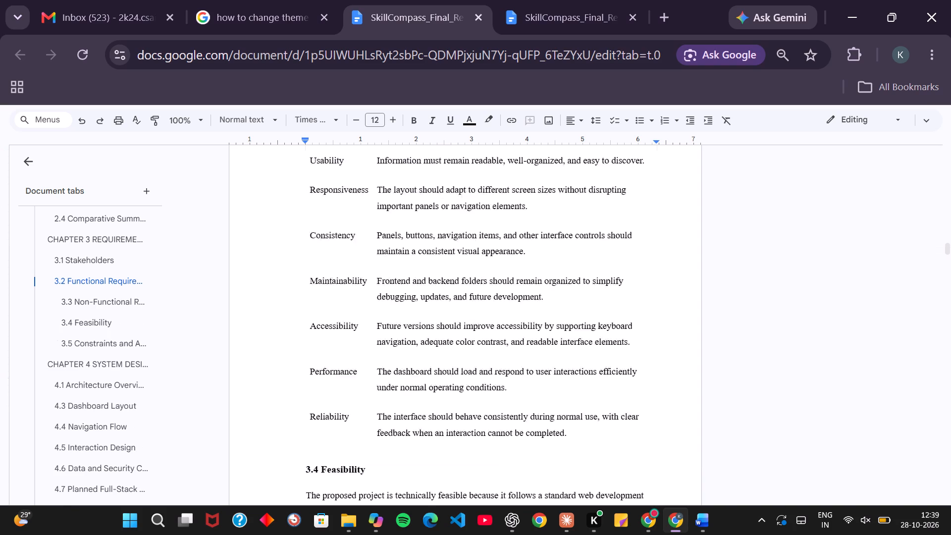
# Undo the paste of the expanded sections 3.3 through 3.5 and the blank lines inserted before the CHAPTER 4 SYSTEM DESIGN heading.
pyautogui.scroll(8, 351, 369)
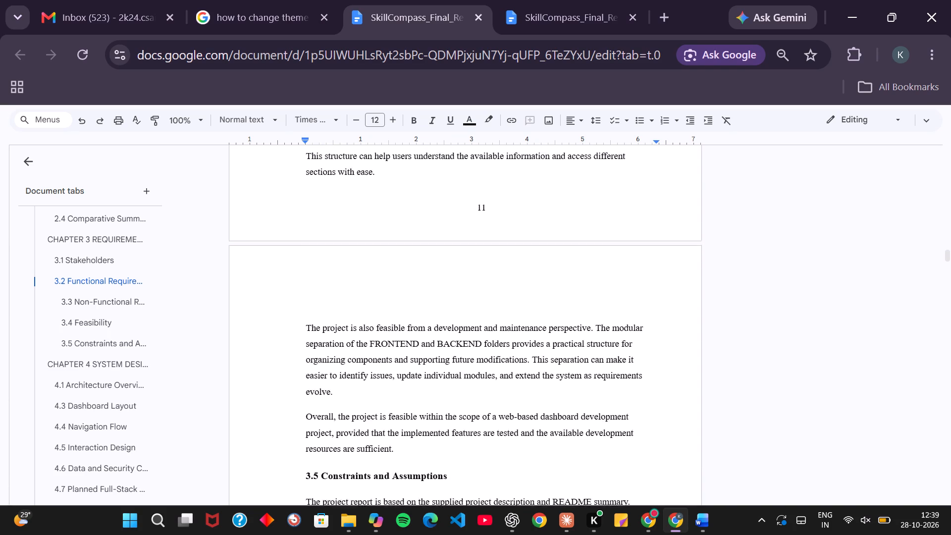
pyautogui.scroll(5, 351, 369)
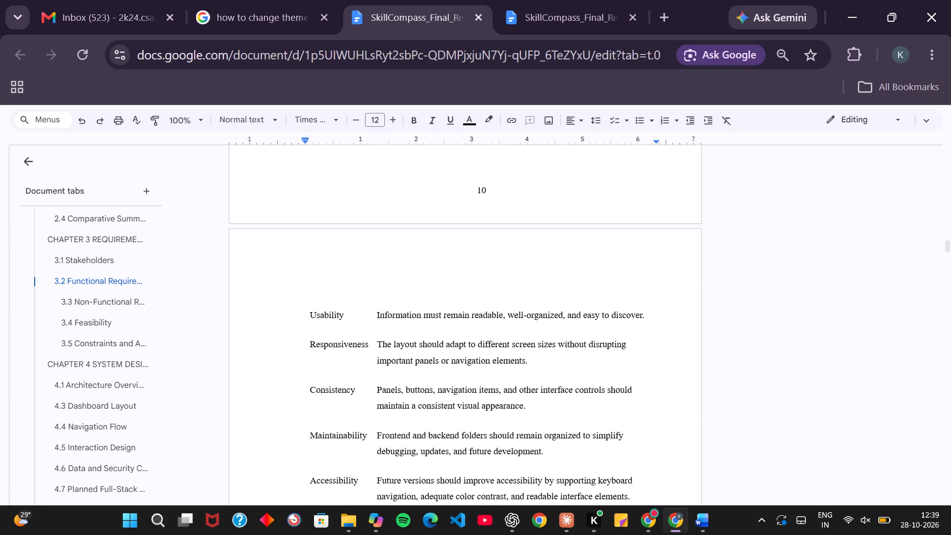
pyautogui.scroll(1, 351, 369)
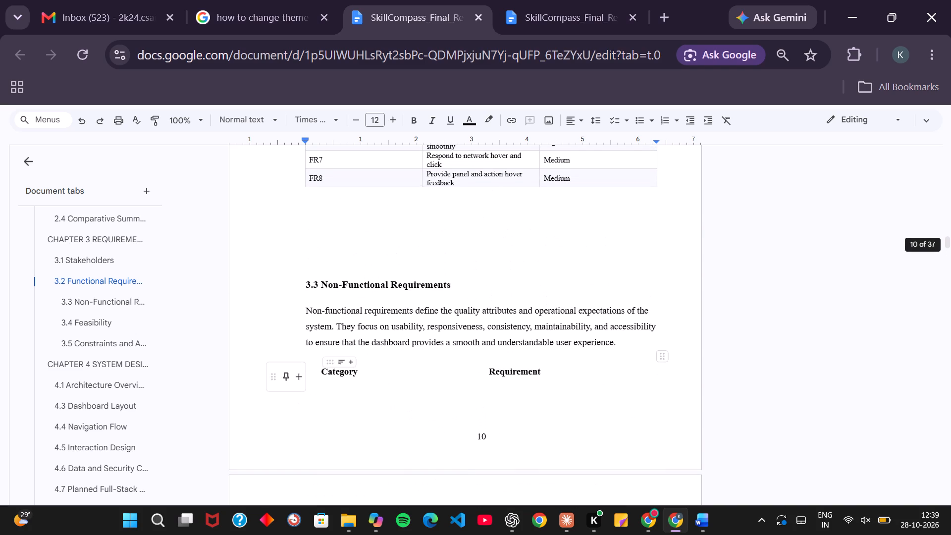
pyautogui.scroll(2, 351, 369)
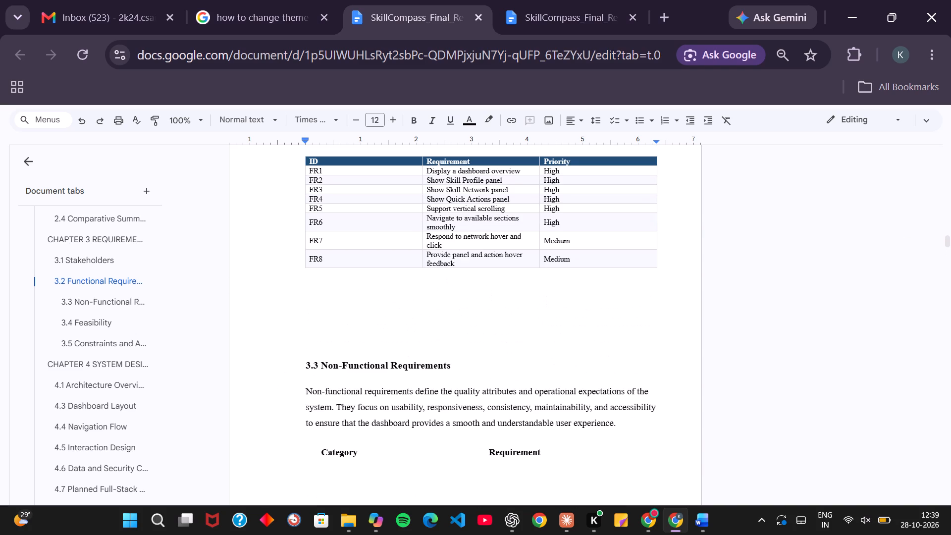
pyautogui.hotkey('ctrl', 'a')
pyautogui.hotkey('ctrl', 'z')
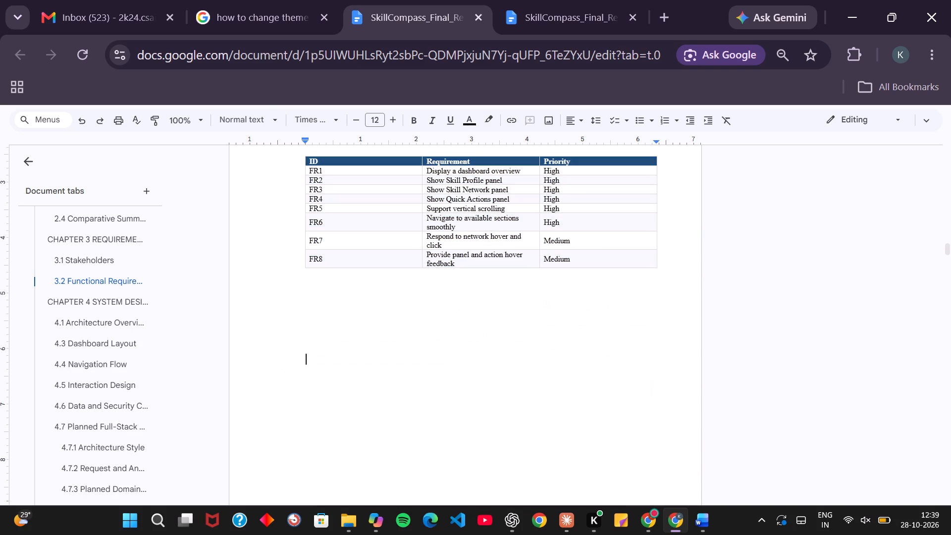
pyautogui.hotkey('ctrl', 'z')
pyautogui.hotkey('ctrl', 'z')
pyautogui.hotkey('ctrl', 'z')
pyautogui.hotkey('ctrl', 'z')
pyautogui.hotkey('ctrl', 'z')
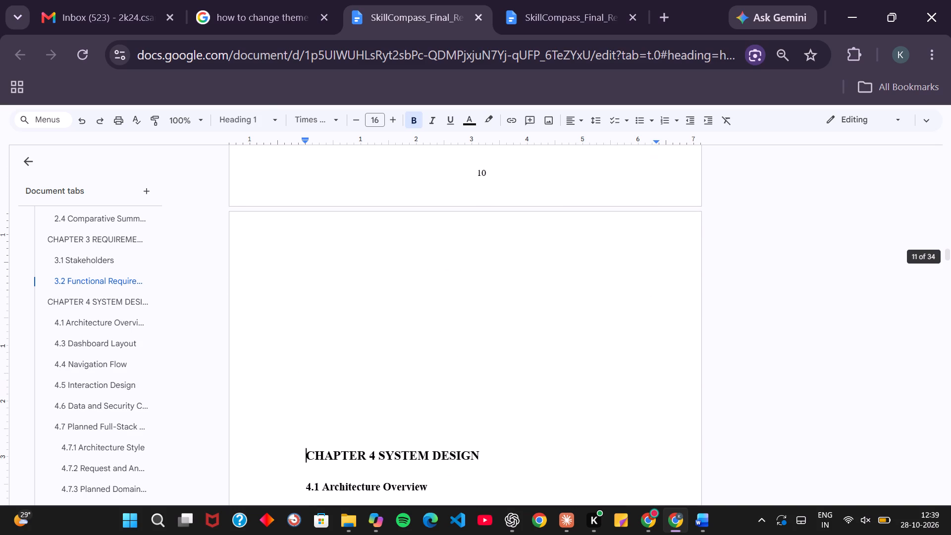
pyautogui.hotkey('ctrl', 'z')
pyautogui.hotkey('ctrl', 'z')
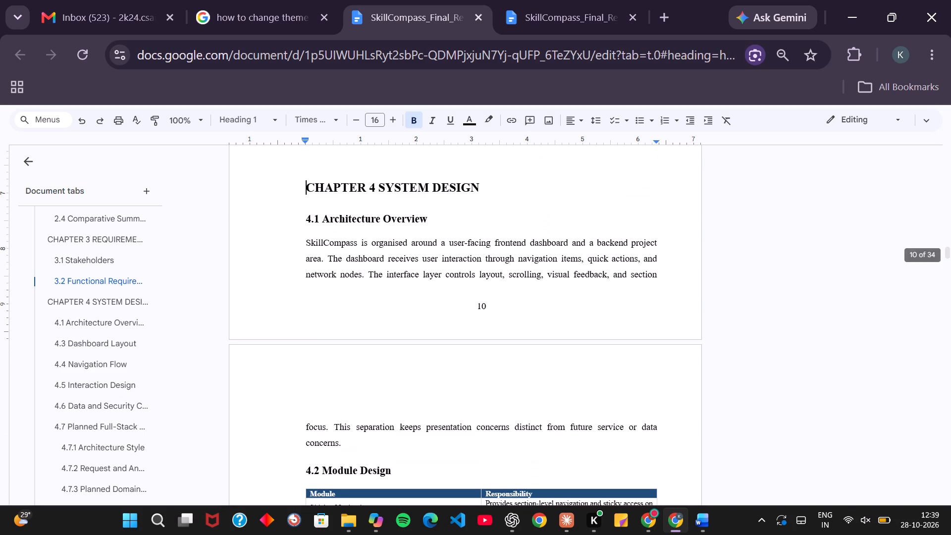
pyautogui.hotkey('ctrl', 'z')
pyautogui.hotkey('ctrl', 'z')
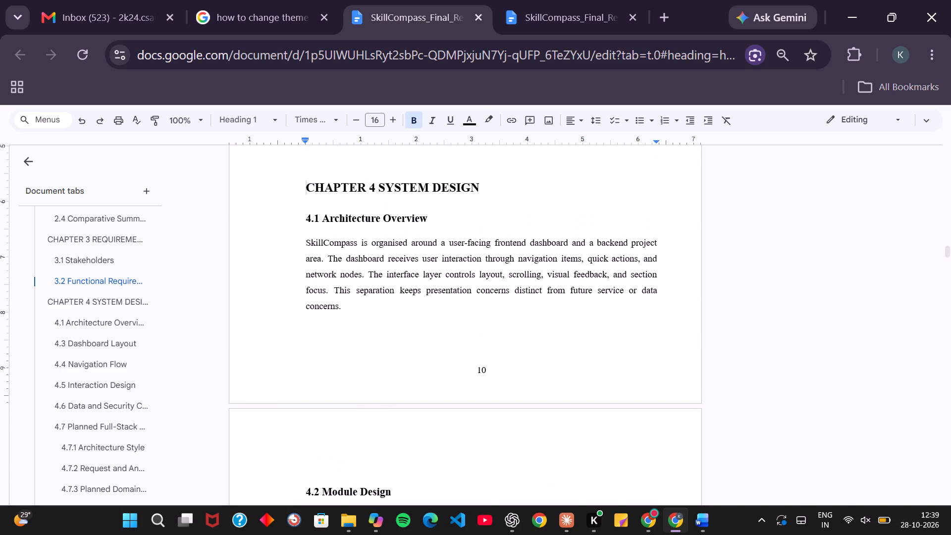
pyautogui.hotkey('ctrl', 'z')
# Examine the page layout from the expanded 1.4 and 1.5 sections through the 4.2 Module Design table.
pyautogui.scroll(5, 351, 369)
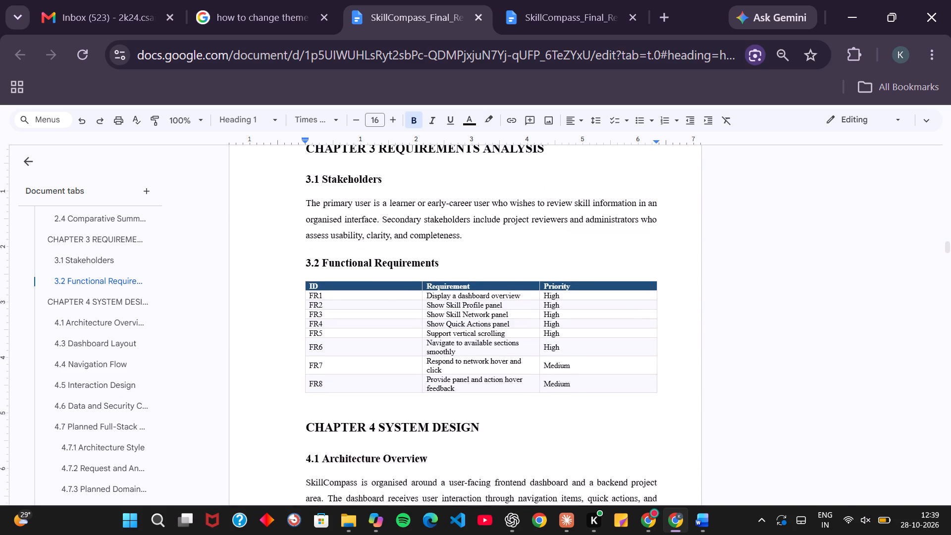
pyautogui.scroll(6, 351, 369)
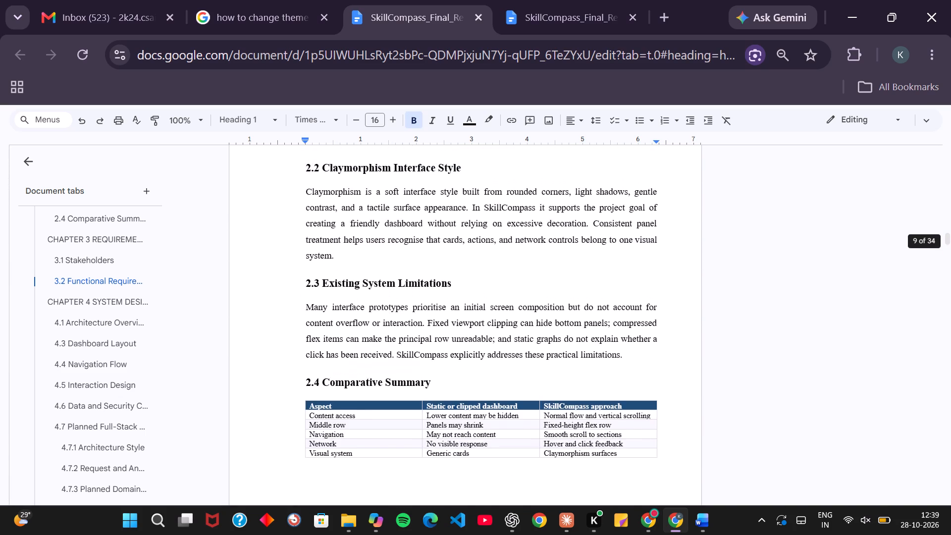
pyautogui.scroll(7, 351, 369)
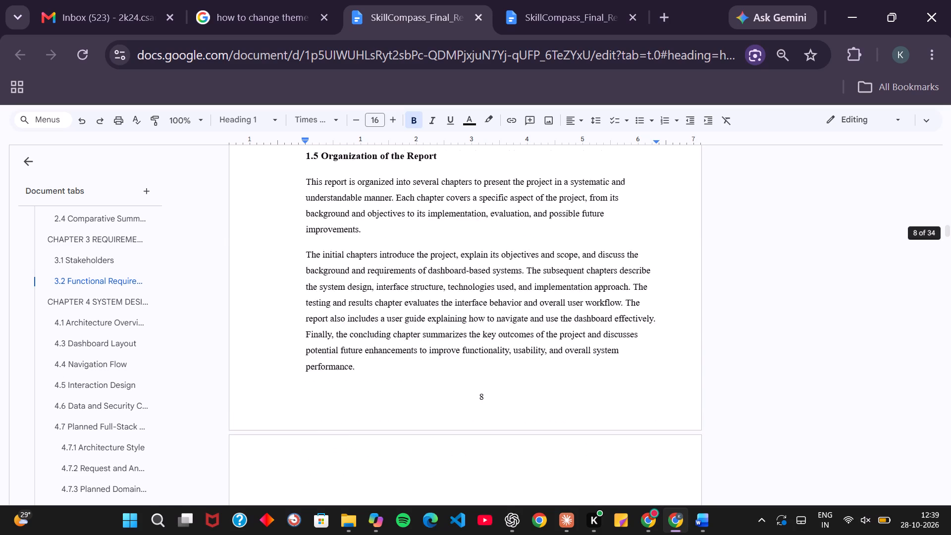
pyautogui.scroll(5, 351, 369)
pyautogui.scroll(-2, 351, 369)
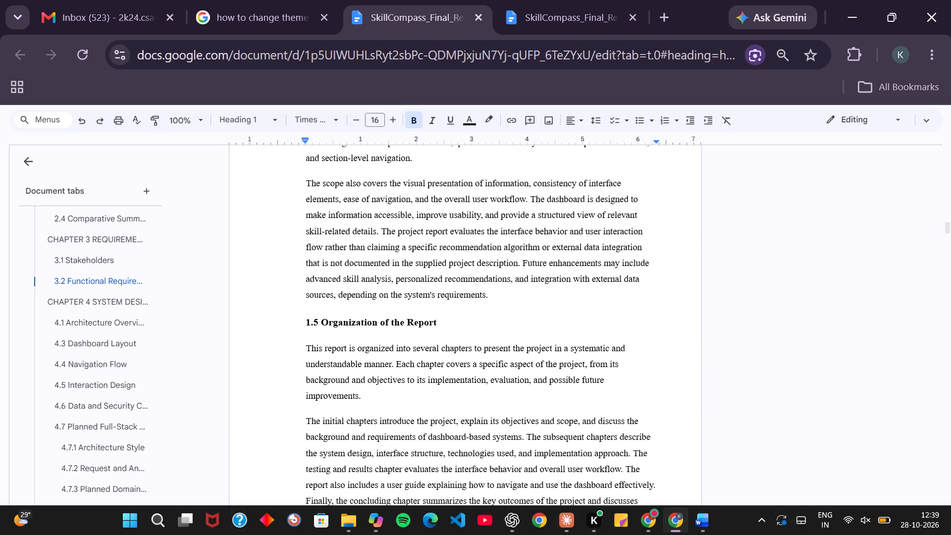
pyautogui.scroll(-7, 351, 369)
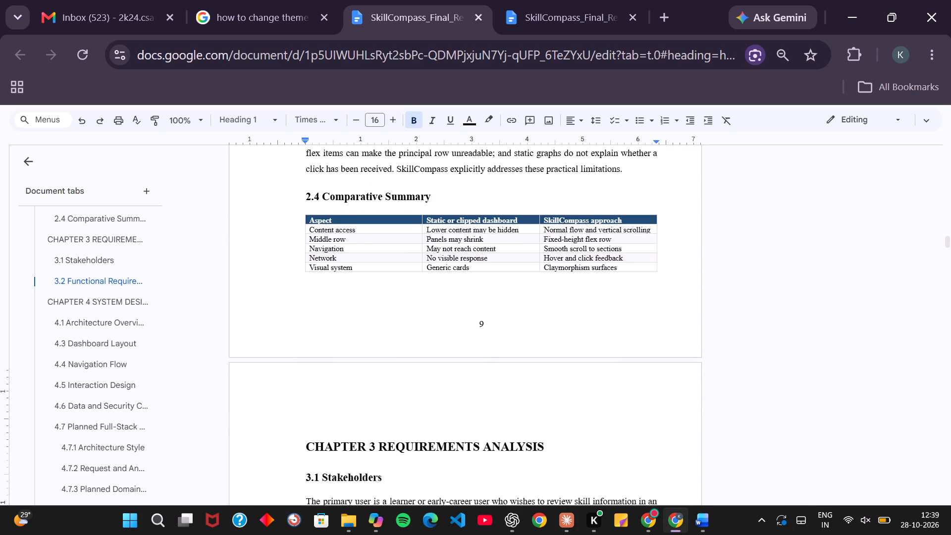
pyautogui.scroll(-7, 351, 369)
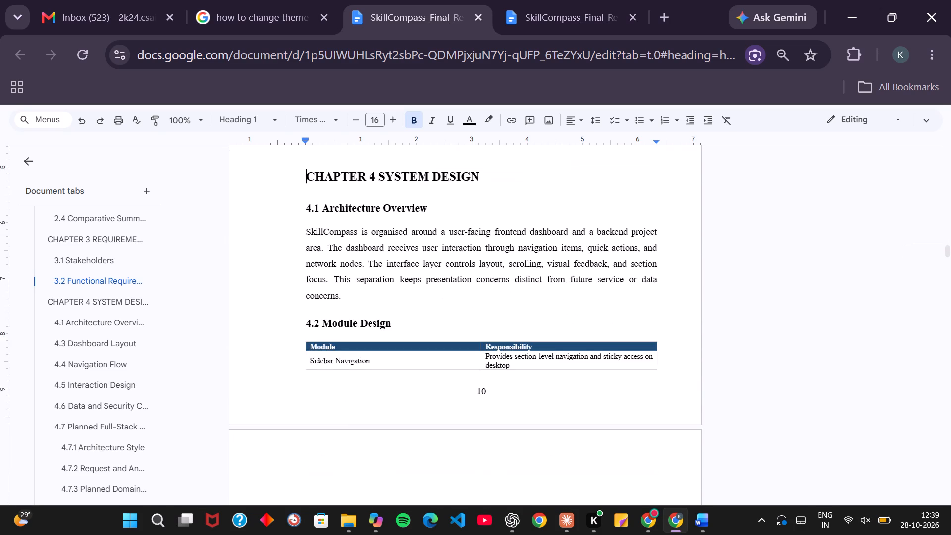
pyautogui.scroll(-3, 351, 369)
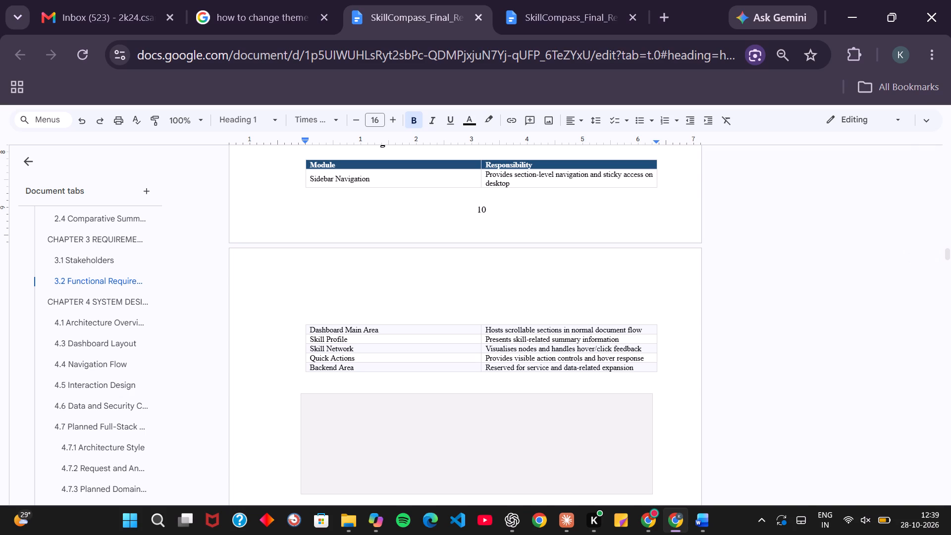
# Insert a blank line before the 4.2 Module Design heading, moving the heading and its table to the next page.
pyautogui.scroll(2, 342, 189)
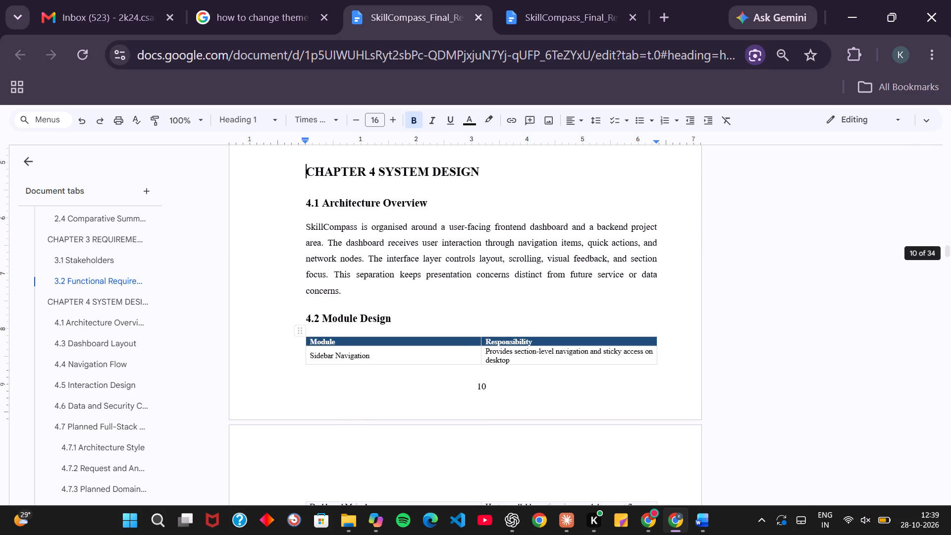
pyautogui.click(296, 271)
pyautogui.click(308, 286)
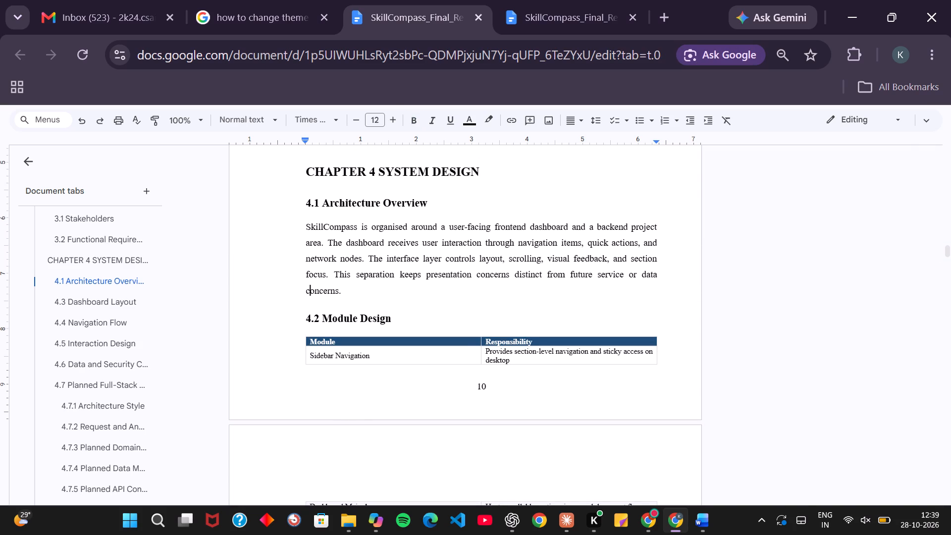
pyautogui.press('Left')
pyautogui.press('Down')
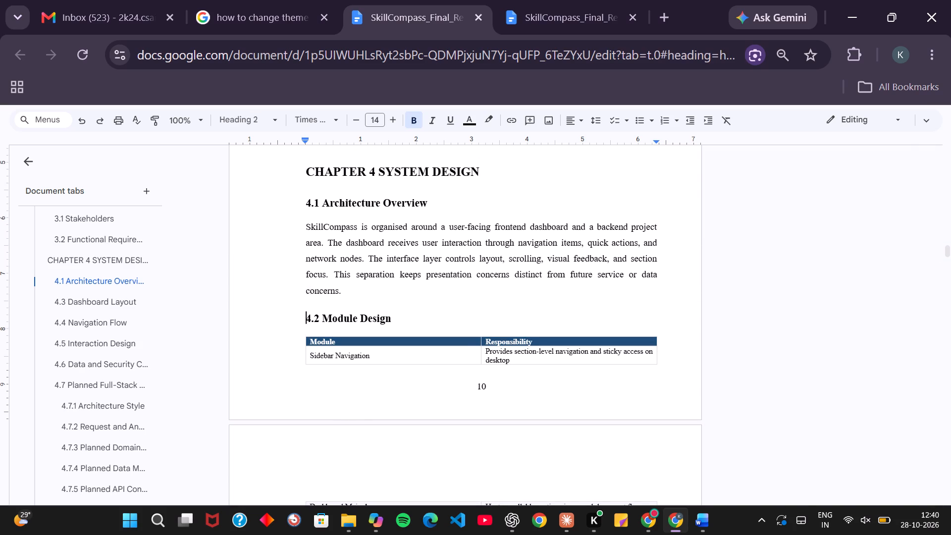
pyautogui.press('Return')
pyautogui.scroll(3, 308, 286)
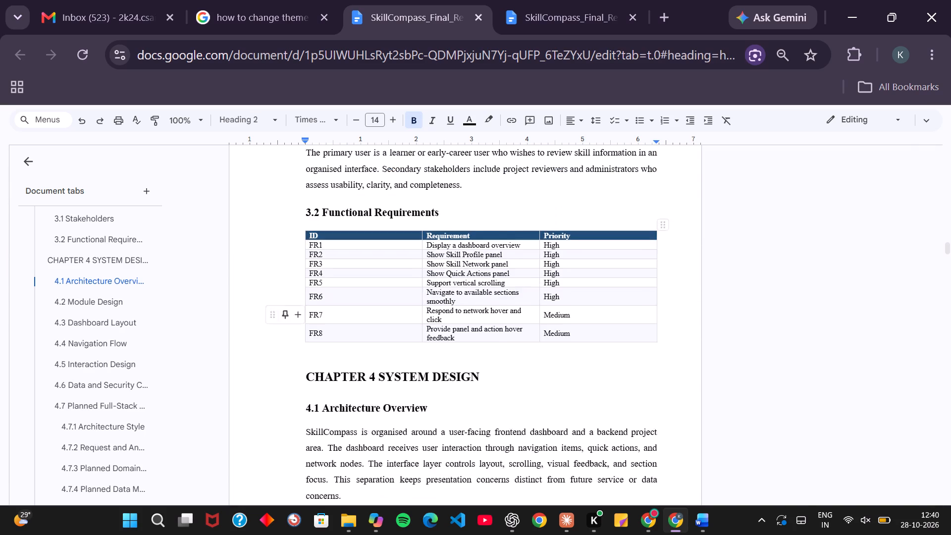
pyautogui.scroll(2, 308, 286)
pyautogui.scroll(-3, 308, 286)
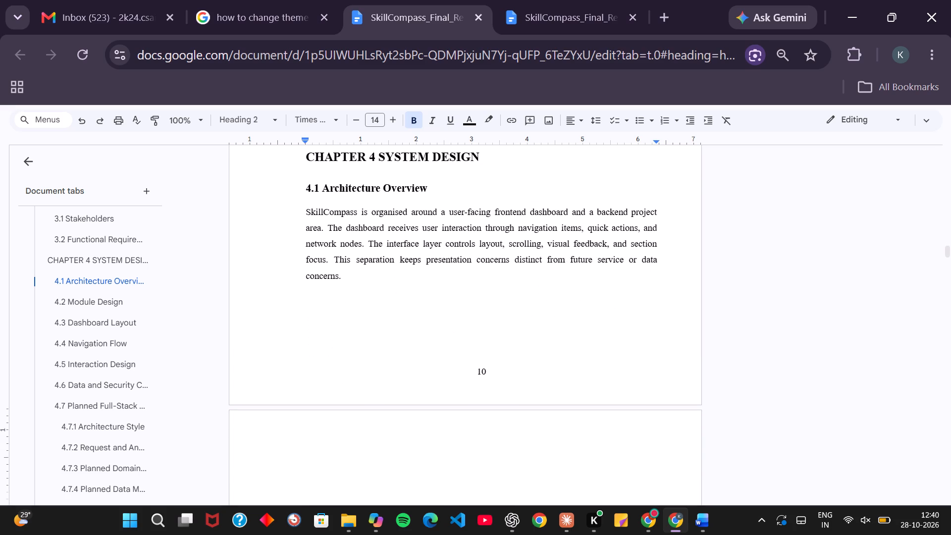
# Remove blank lines inside the empty grey box between the 4.2 Module Design table and the 4.3 Dashboard Layout heading.
pyautogui.scroll(-3, 308, 286)
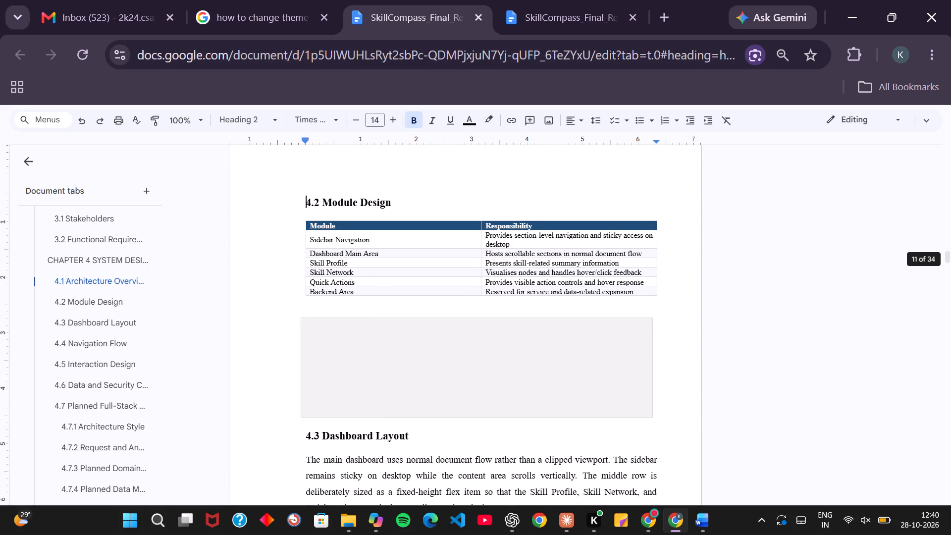
pyautogui.scroll(-2, 308, 286)
pyautogui.scroll(1, 308, 286)
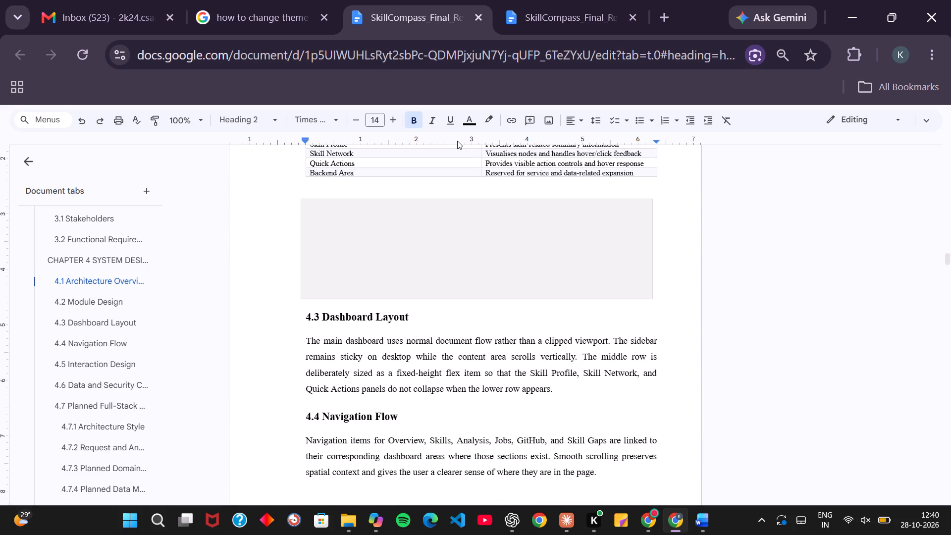
pyautogui.click(455, 225)
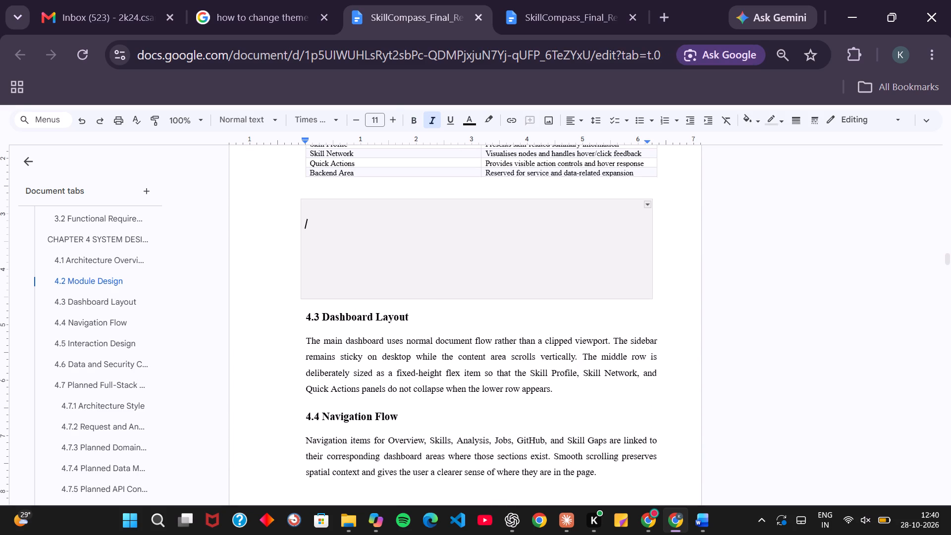
pyautogui.hotkey('shift', 'Delete')
pyautogui.press('Return')
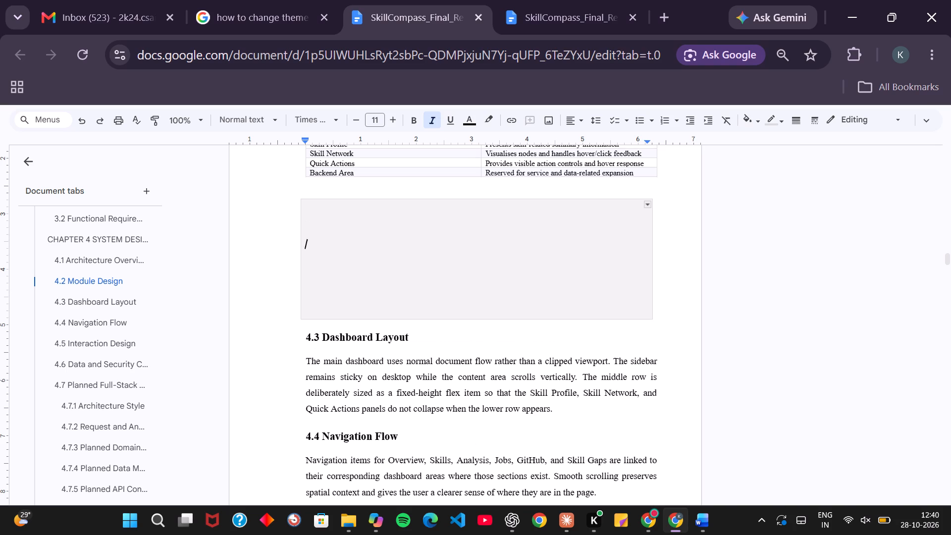
pyautogui.press('Delete')
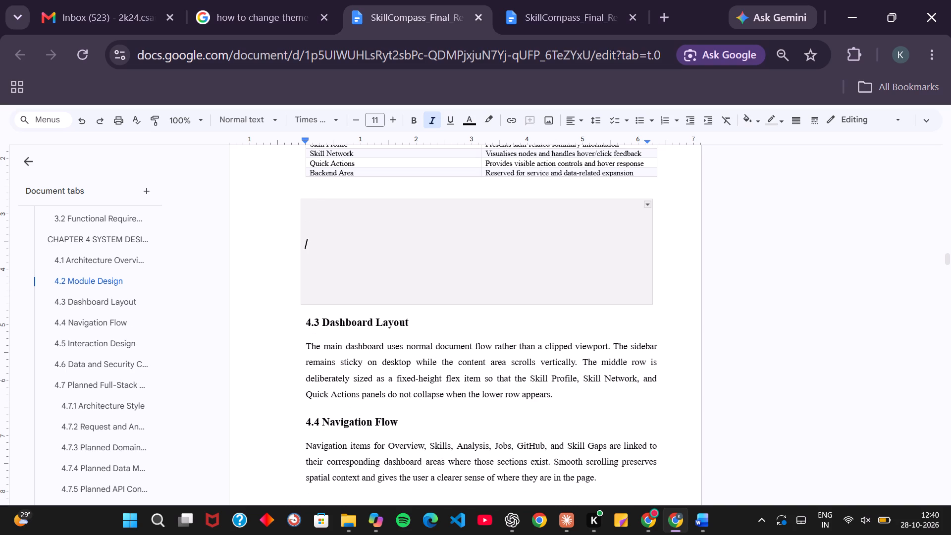
pyautogui.press('Delete')
pyautogui.press('Delete')
pyautogui.press('Delete')
pyautogui.press('Delete')
pyautogui.press('Delete')
pyautogui.press('Delete')
pyautogui.press('Delete')
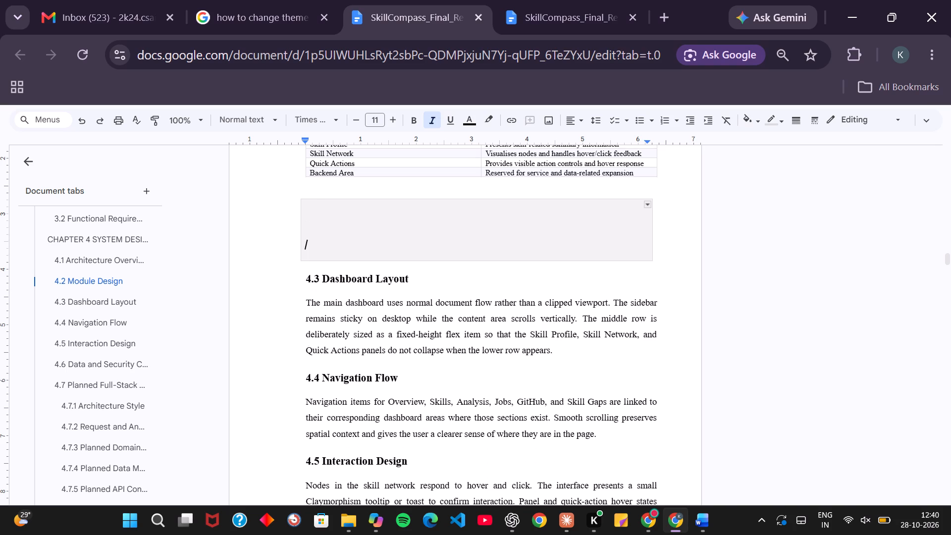
pyautogui.press('Delete')
# Try to delete the whole grey box above 4.3 Dashboard Layout, clearing the remaining blank lines inside it.
pyautogui.click(658, 264)
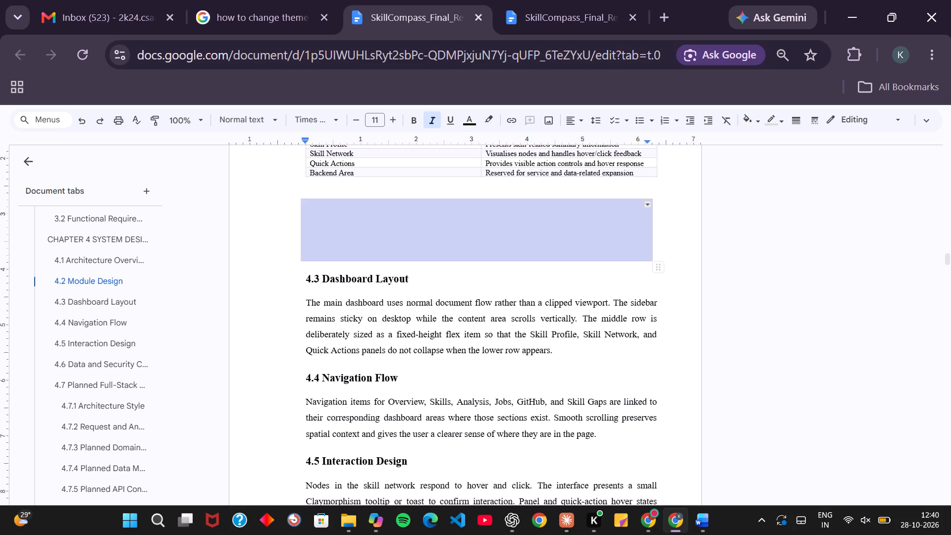
pyautogui.click(644, 253)
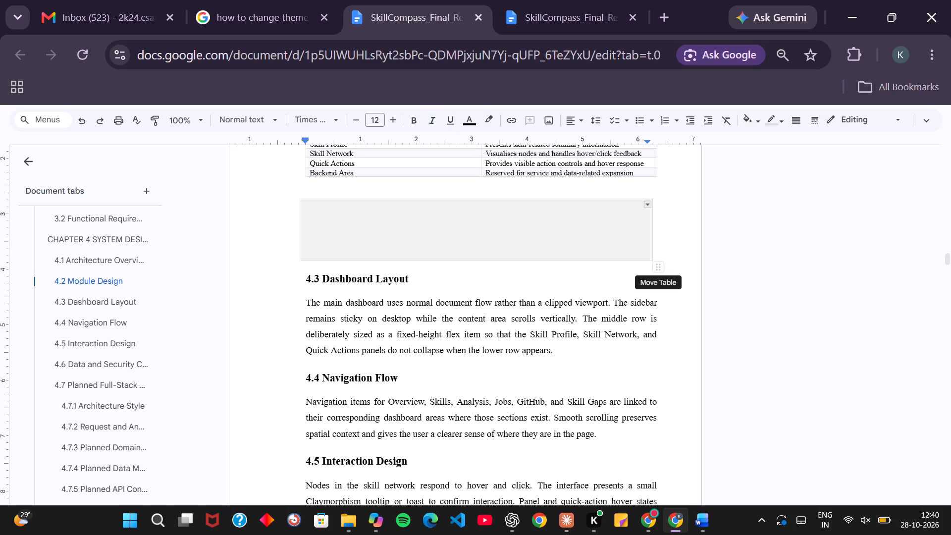
pyautogui.click(662, 265)
pyautogui.click(662, 265)
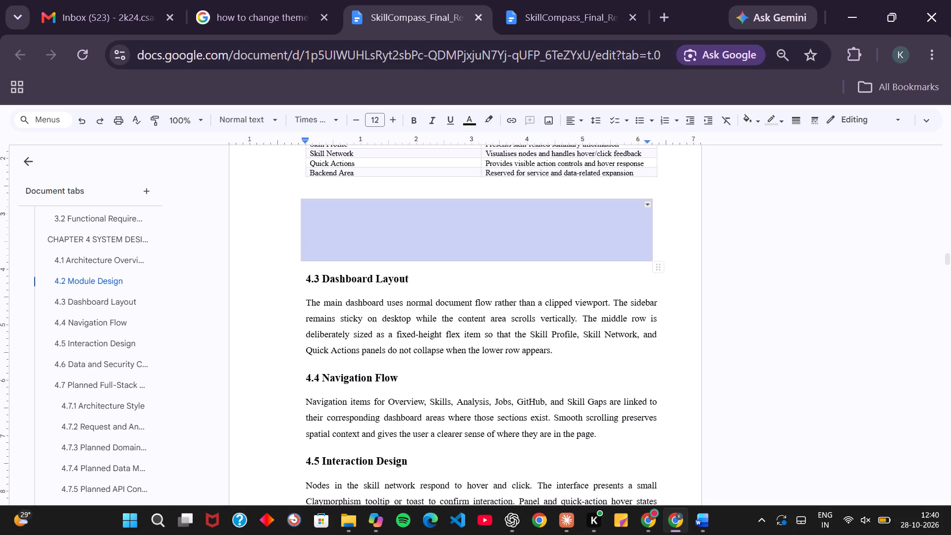
pyautogui.press('Delete')
pyautogui.press('Delete')
pyautogui.press('Delete')
pyautogui.press('Delete')
pyautogui.press('Delete')
pyautogui.press('BackSpace')
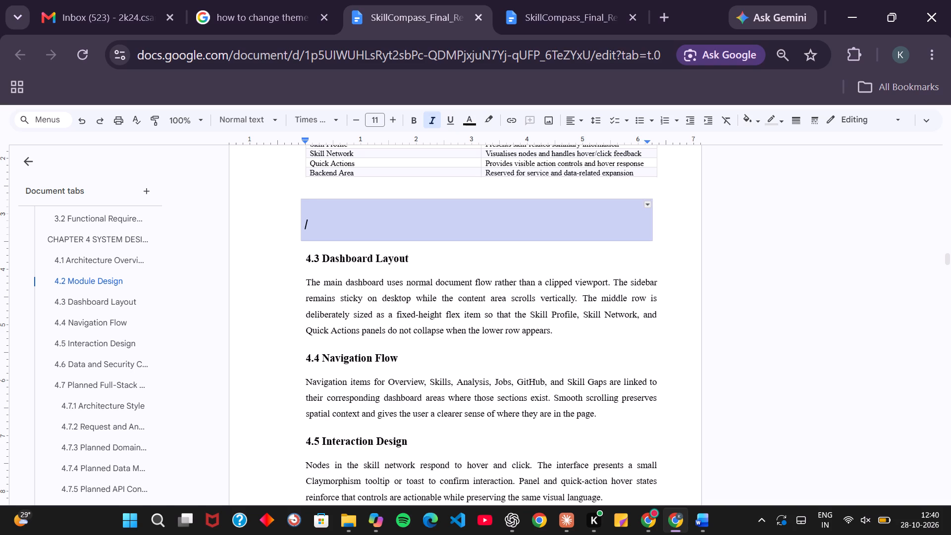
pyautogui.press('BackSpace')
pyautogui.press('BackSpace')
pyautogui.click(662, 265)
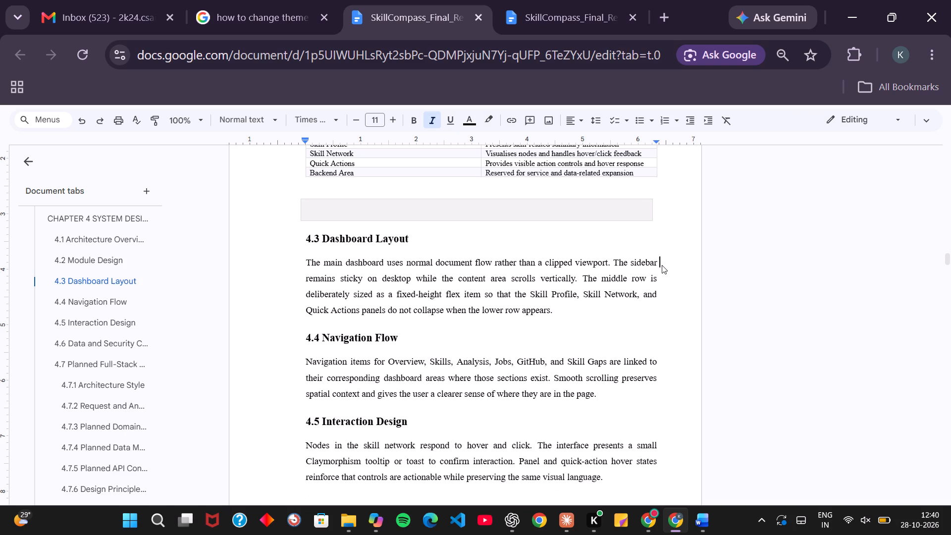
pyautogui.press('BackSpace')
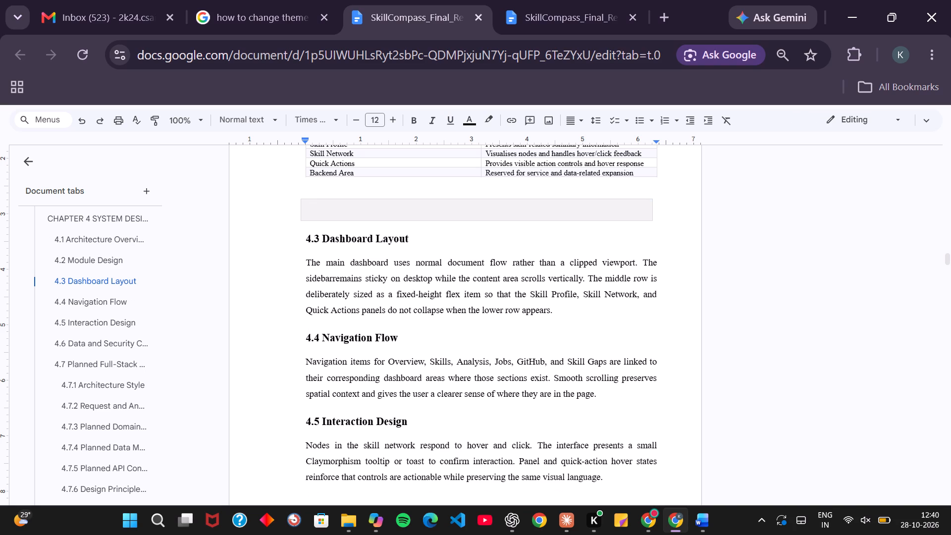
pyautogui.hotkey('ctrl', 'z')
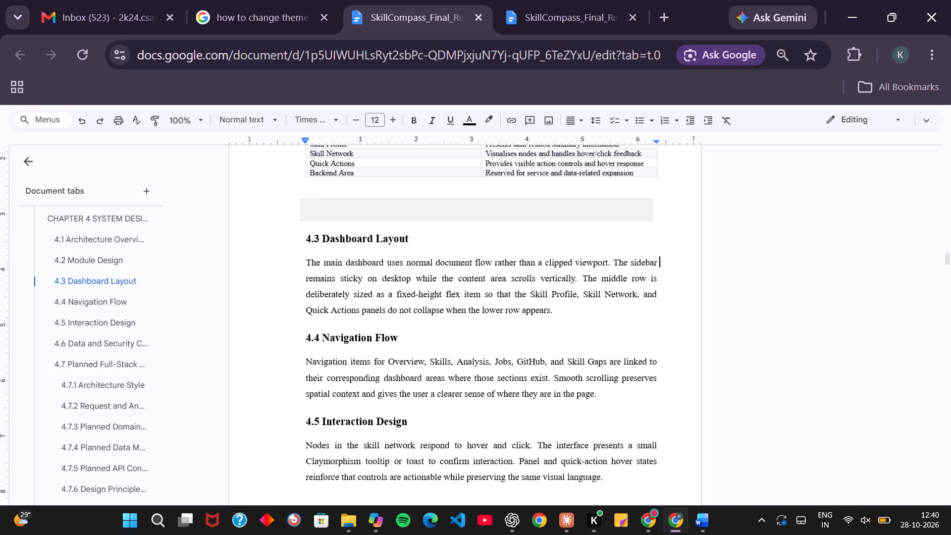
# Delete the grey box above the 4.3 Dashboard Layout heading and insert a blank line before the heading.
pyautogui.click(585, 194)
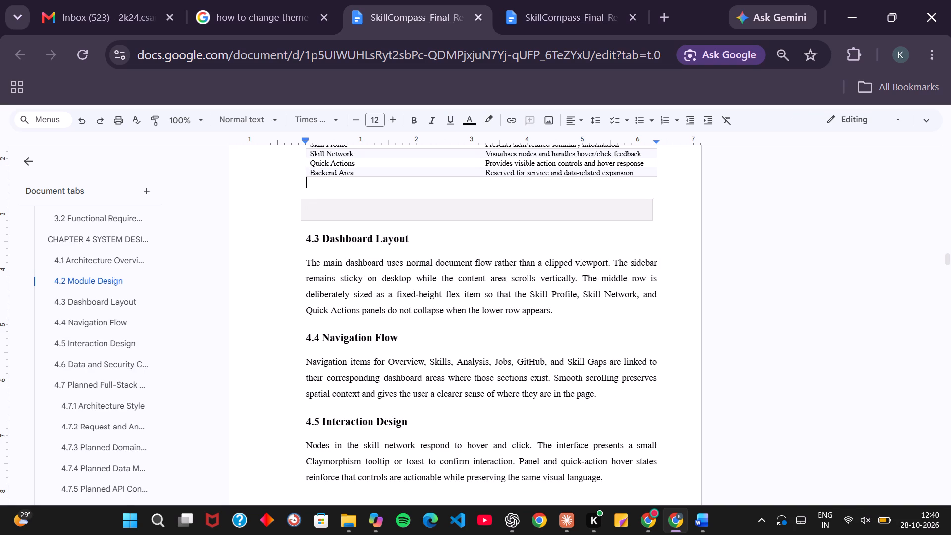
pyautogui.click(578, 218)
pyautogui.click(578, 218)
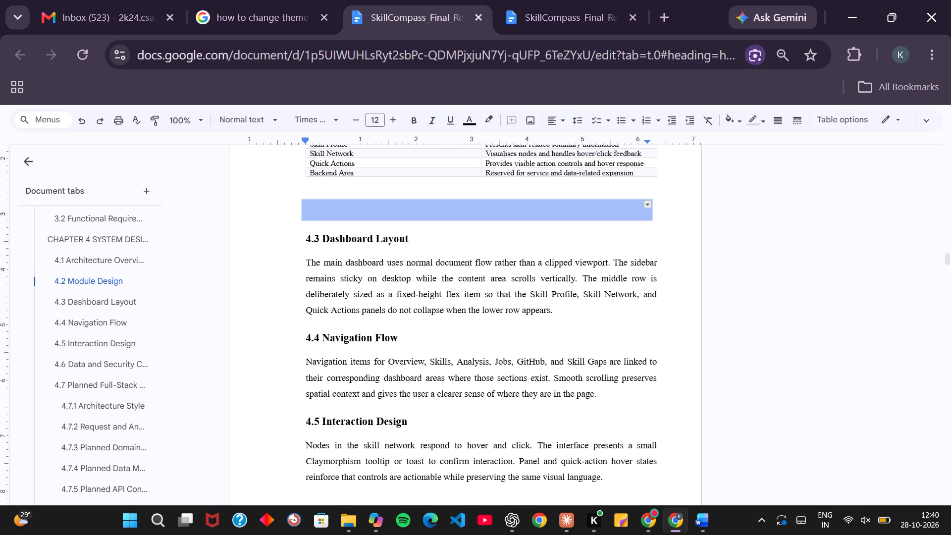
pyautogui.press('Delete')
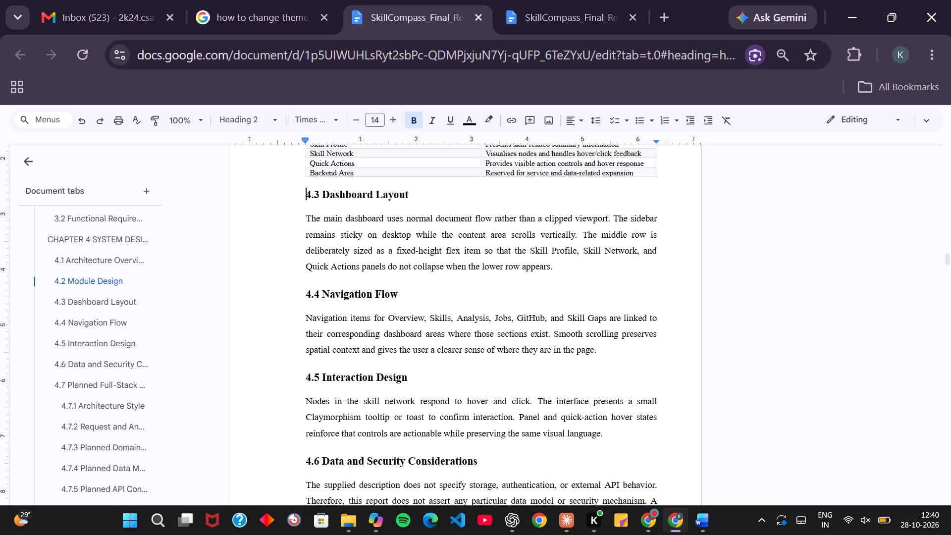
pyautogui.press('Return')
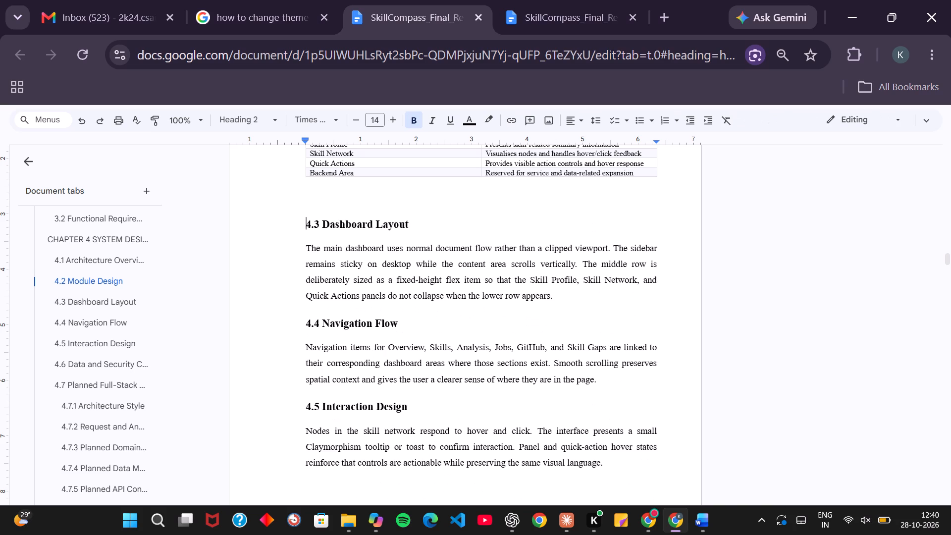
# Reduce the spacing before the 4.2 Module Design heading to one blank line, keeping the heading and its table together on the next page.
pyautogui.scroll(4, 578, 218)
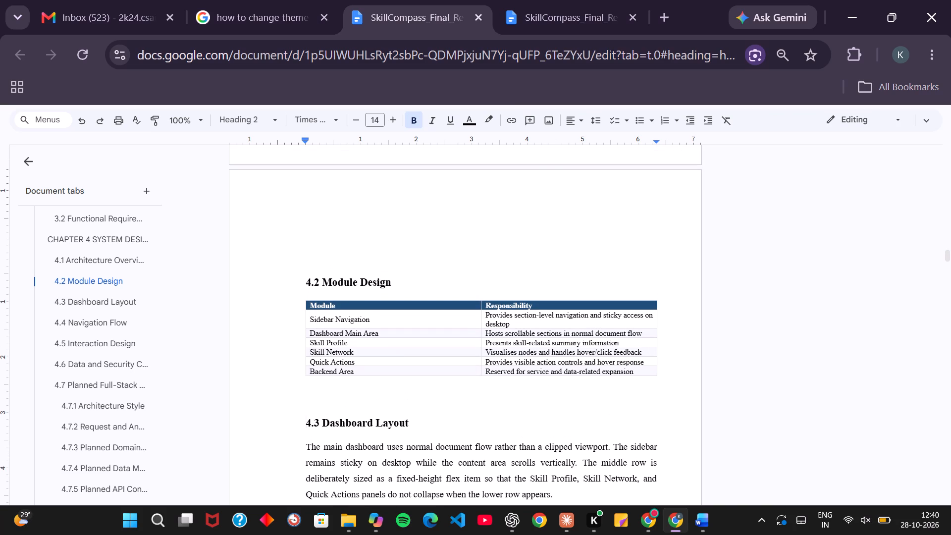
pyautogui.click(548, 194)
pyautogui.press('Up')
pyautogui.press('Up')
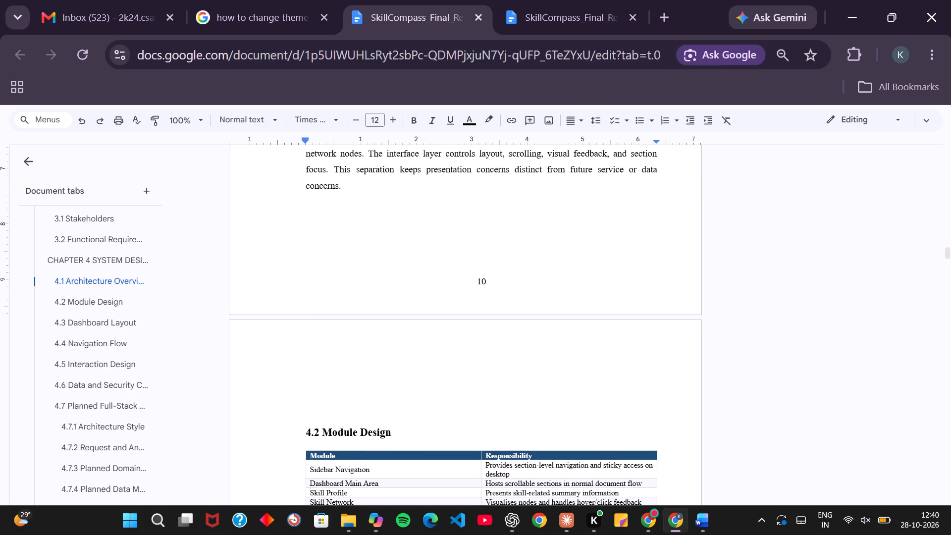
pyautogui.press('Down')
pyautogui.press('Down')
pyautogui.press('BackSpace')
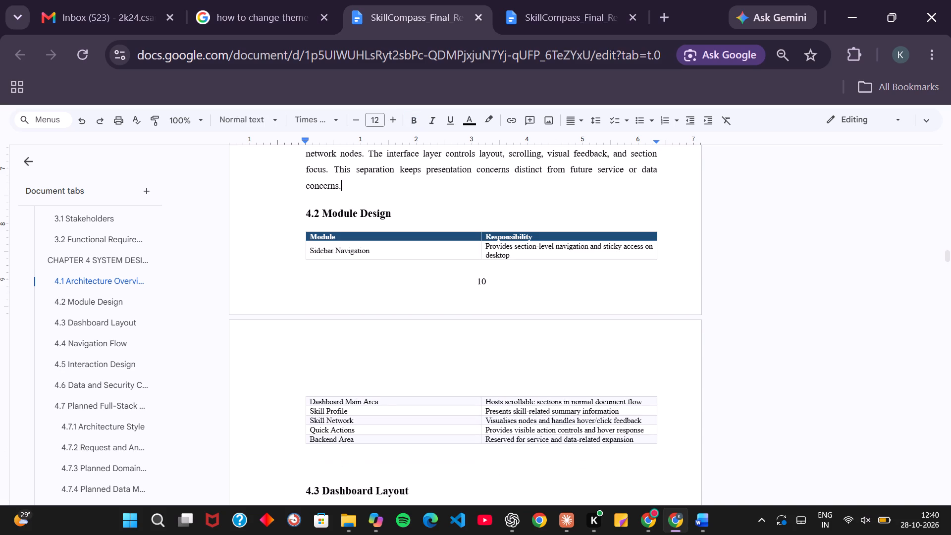
pyautogui.press('Return')
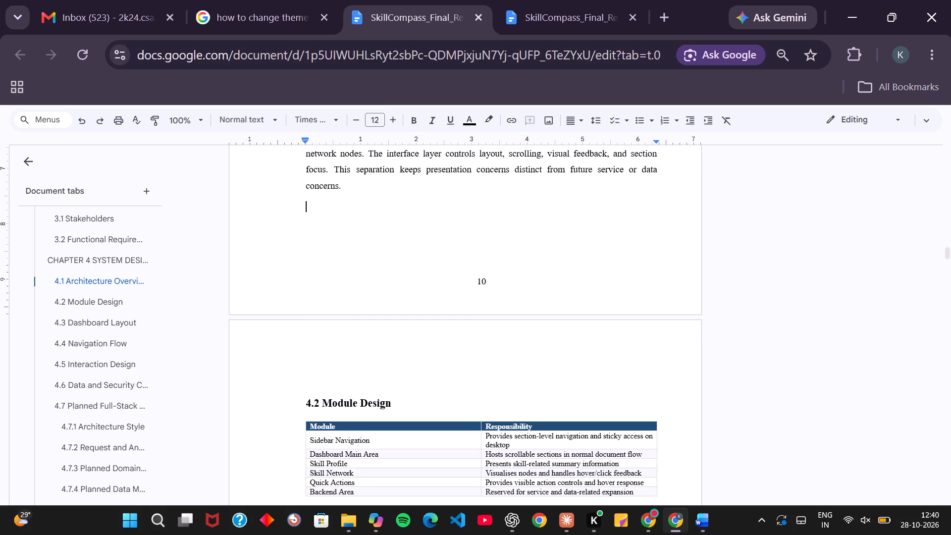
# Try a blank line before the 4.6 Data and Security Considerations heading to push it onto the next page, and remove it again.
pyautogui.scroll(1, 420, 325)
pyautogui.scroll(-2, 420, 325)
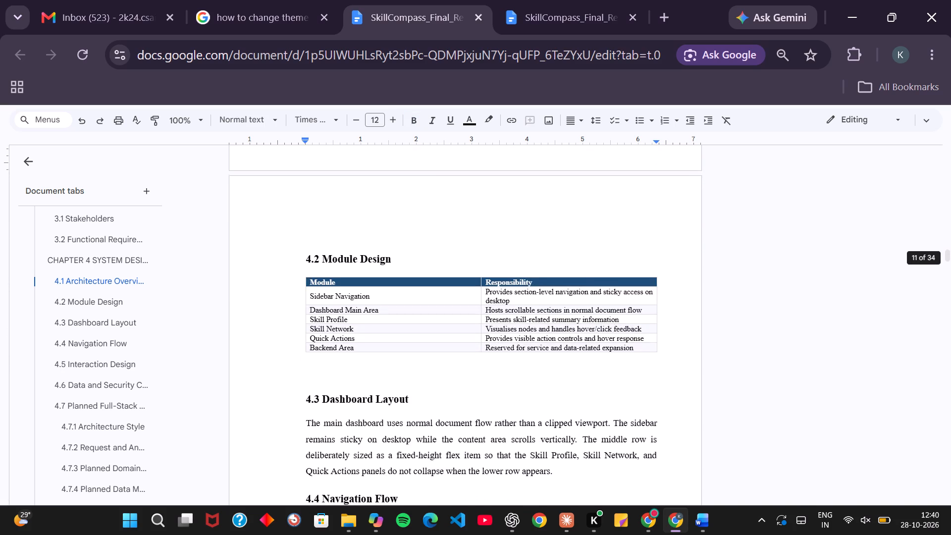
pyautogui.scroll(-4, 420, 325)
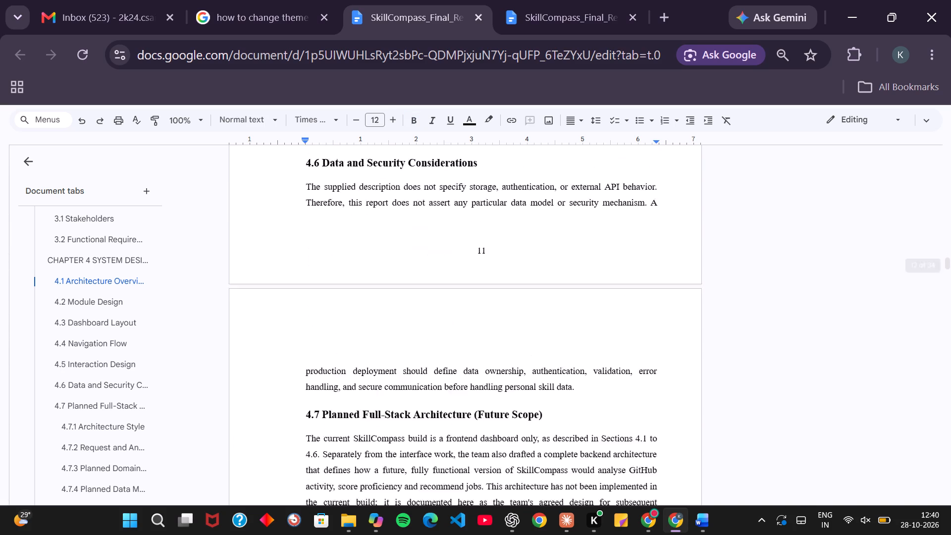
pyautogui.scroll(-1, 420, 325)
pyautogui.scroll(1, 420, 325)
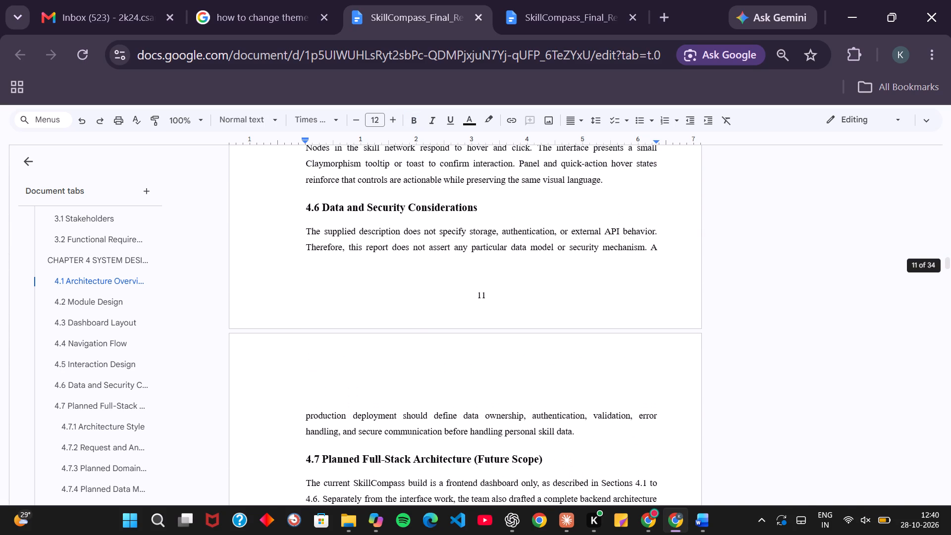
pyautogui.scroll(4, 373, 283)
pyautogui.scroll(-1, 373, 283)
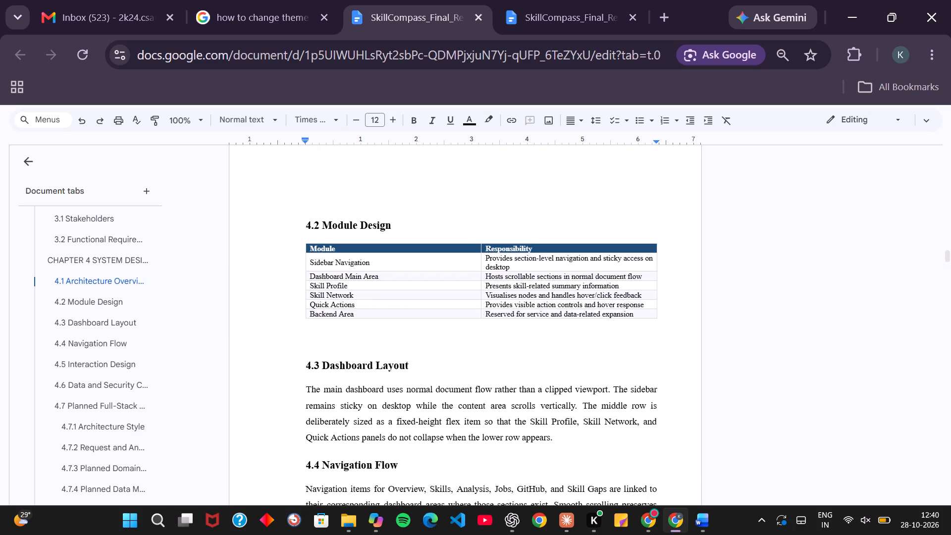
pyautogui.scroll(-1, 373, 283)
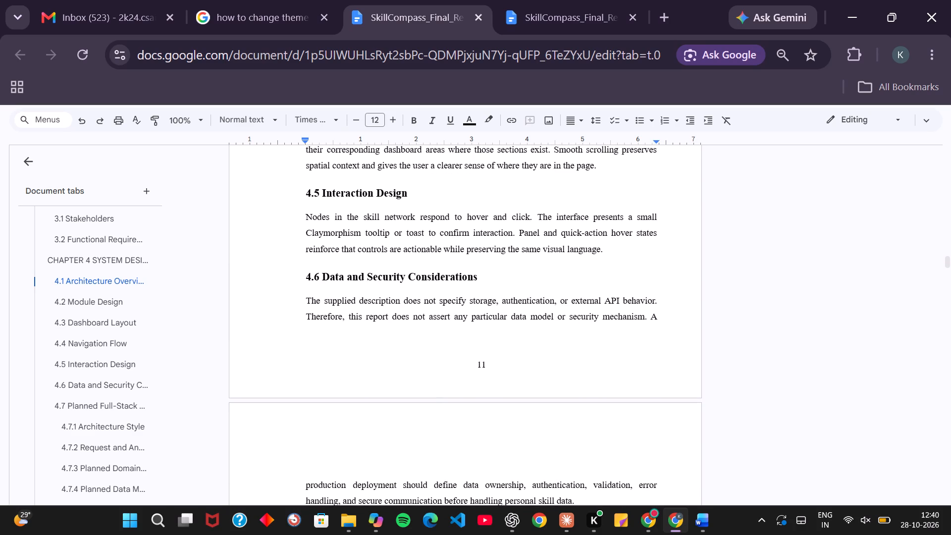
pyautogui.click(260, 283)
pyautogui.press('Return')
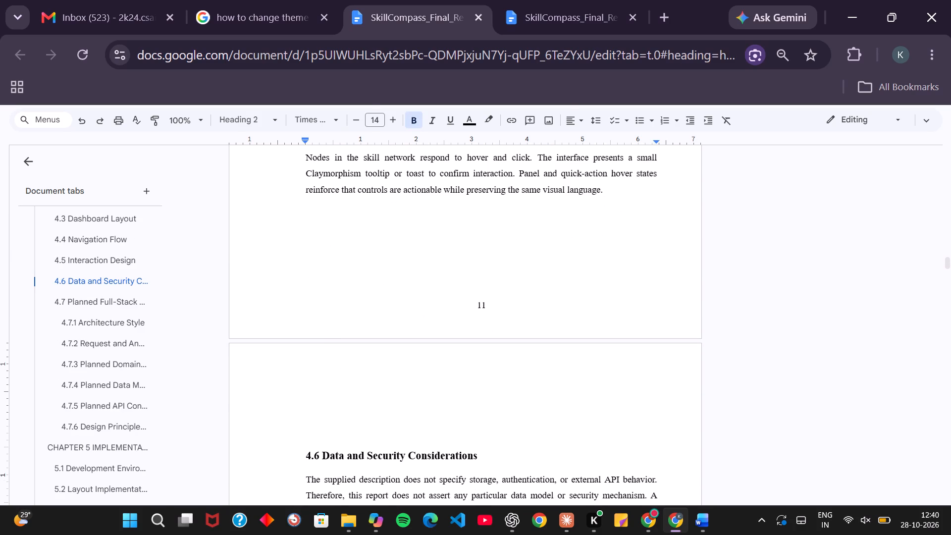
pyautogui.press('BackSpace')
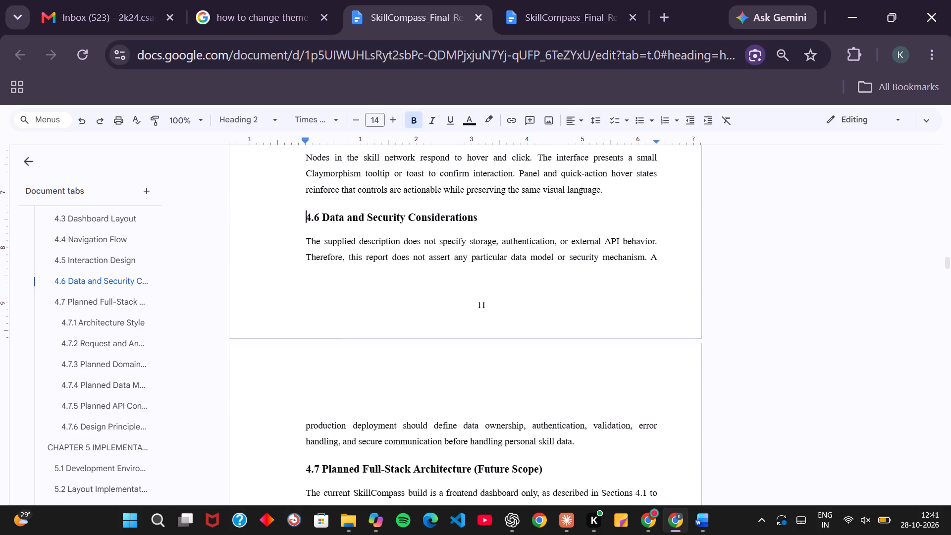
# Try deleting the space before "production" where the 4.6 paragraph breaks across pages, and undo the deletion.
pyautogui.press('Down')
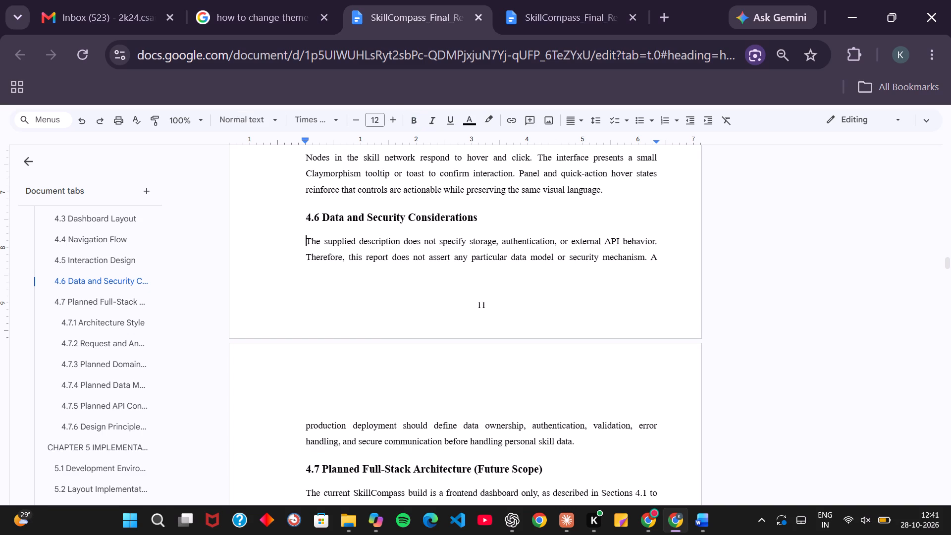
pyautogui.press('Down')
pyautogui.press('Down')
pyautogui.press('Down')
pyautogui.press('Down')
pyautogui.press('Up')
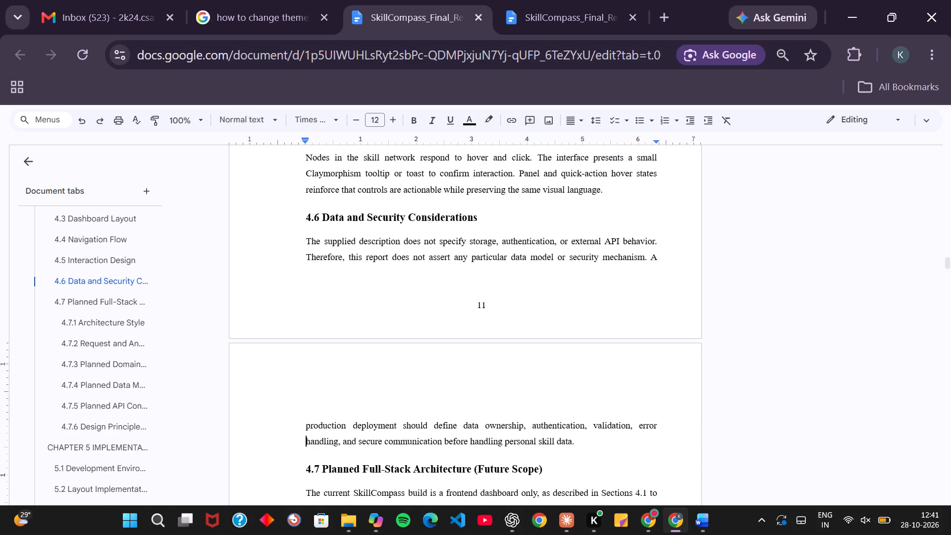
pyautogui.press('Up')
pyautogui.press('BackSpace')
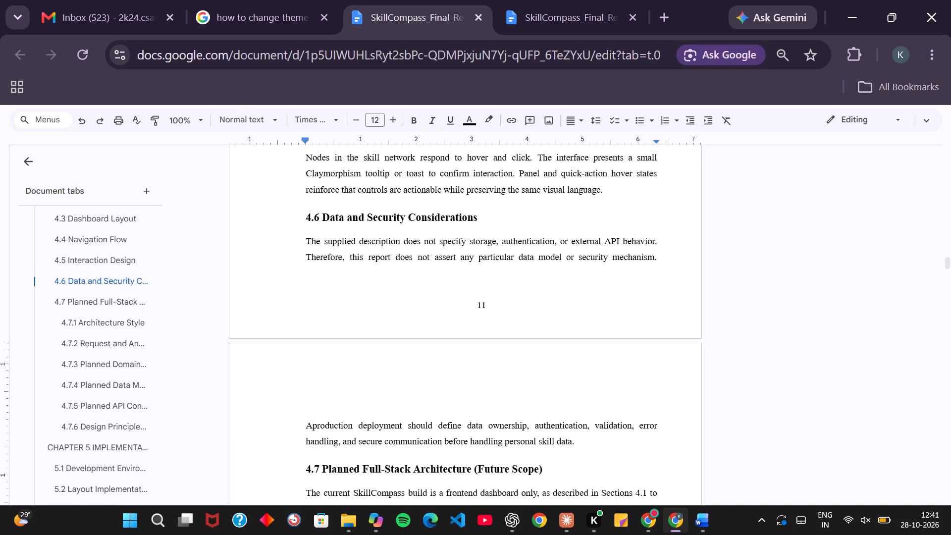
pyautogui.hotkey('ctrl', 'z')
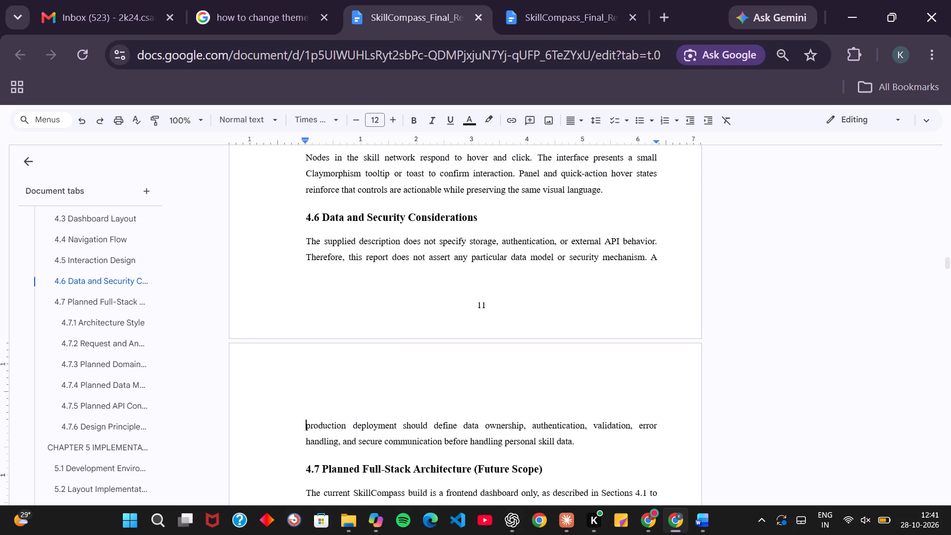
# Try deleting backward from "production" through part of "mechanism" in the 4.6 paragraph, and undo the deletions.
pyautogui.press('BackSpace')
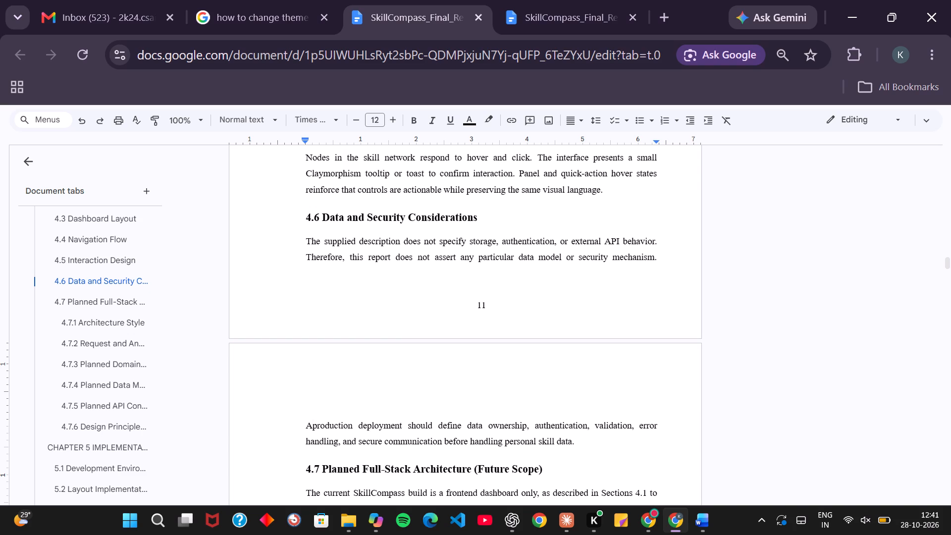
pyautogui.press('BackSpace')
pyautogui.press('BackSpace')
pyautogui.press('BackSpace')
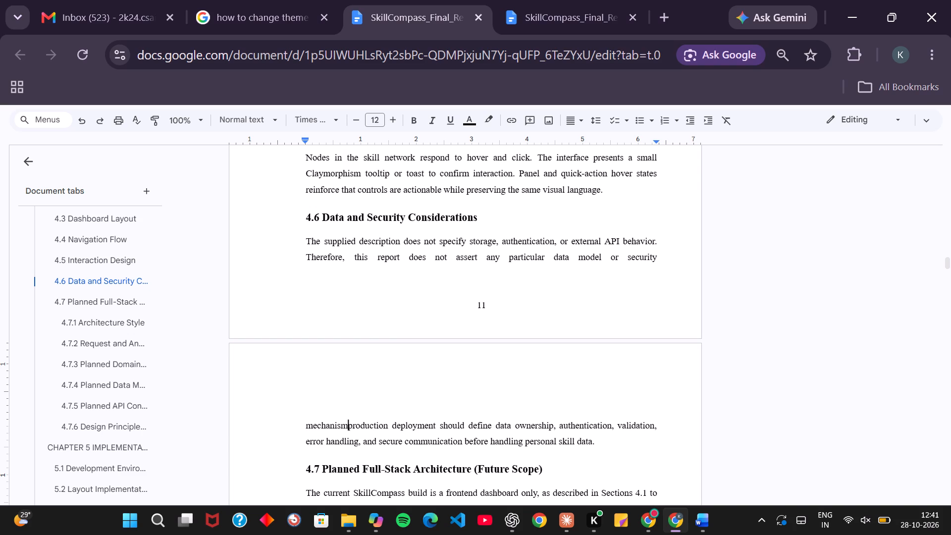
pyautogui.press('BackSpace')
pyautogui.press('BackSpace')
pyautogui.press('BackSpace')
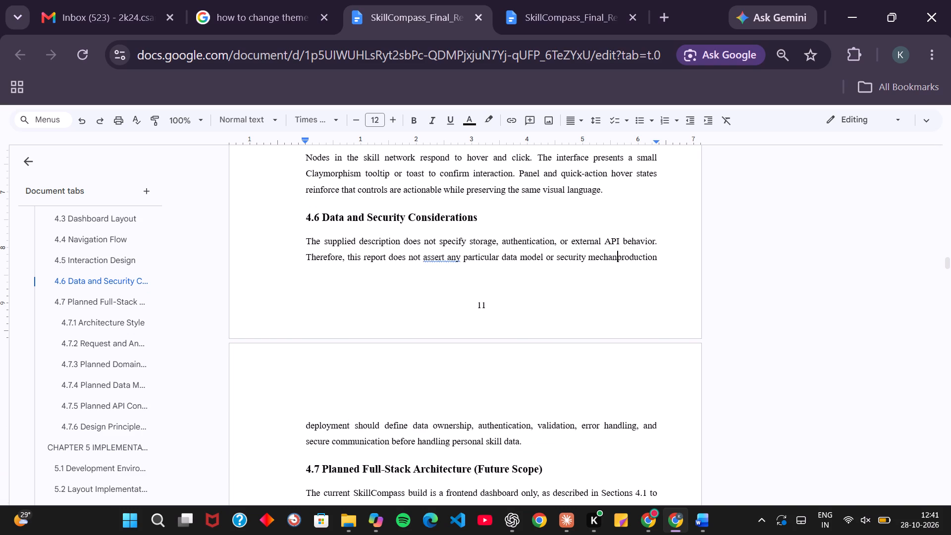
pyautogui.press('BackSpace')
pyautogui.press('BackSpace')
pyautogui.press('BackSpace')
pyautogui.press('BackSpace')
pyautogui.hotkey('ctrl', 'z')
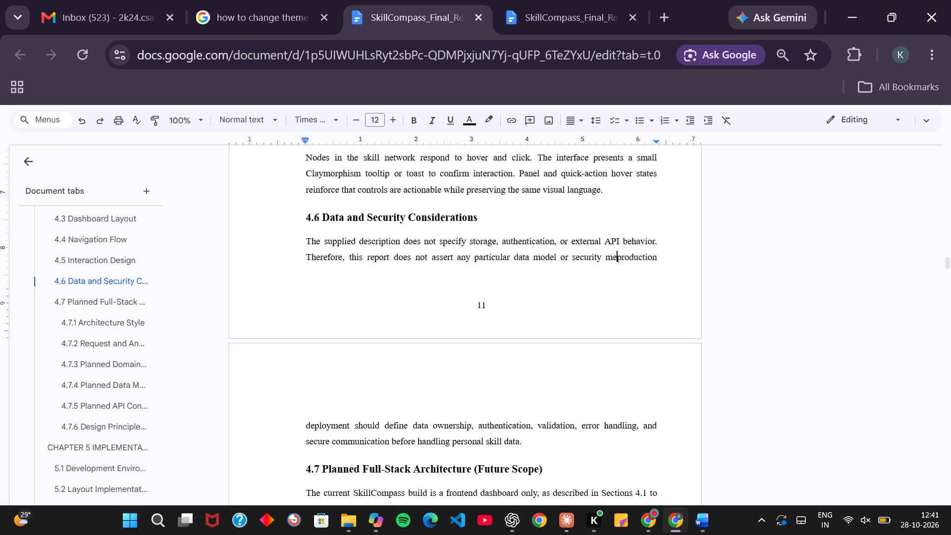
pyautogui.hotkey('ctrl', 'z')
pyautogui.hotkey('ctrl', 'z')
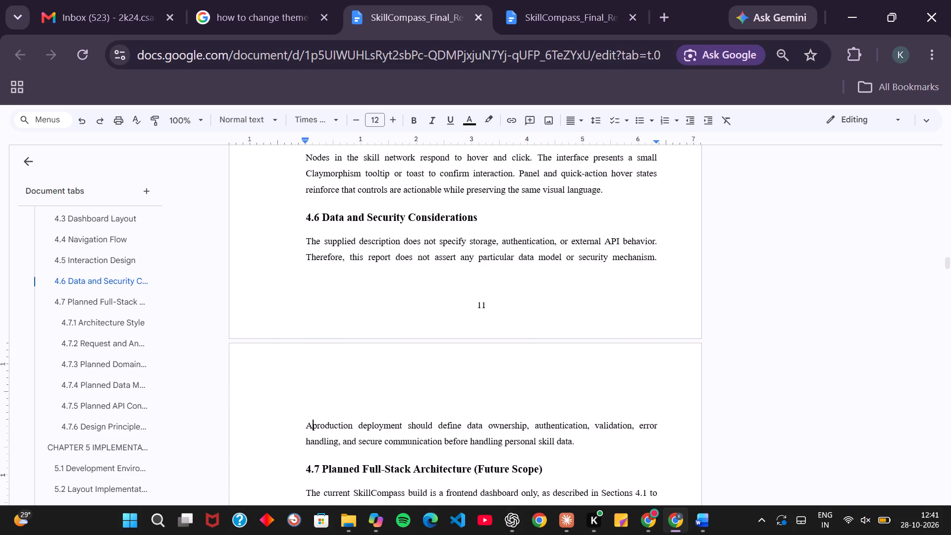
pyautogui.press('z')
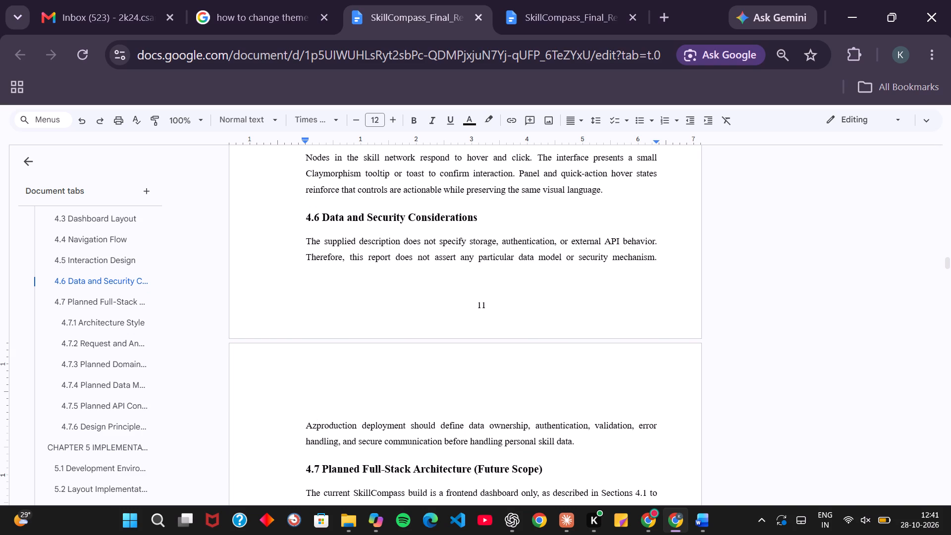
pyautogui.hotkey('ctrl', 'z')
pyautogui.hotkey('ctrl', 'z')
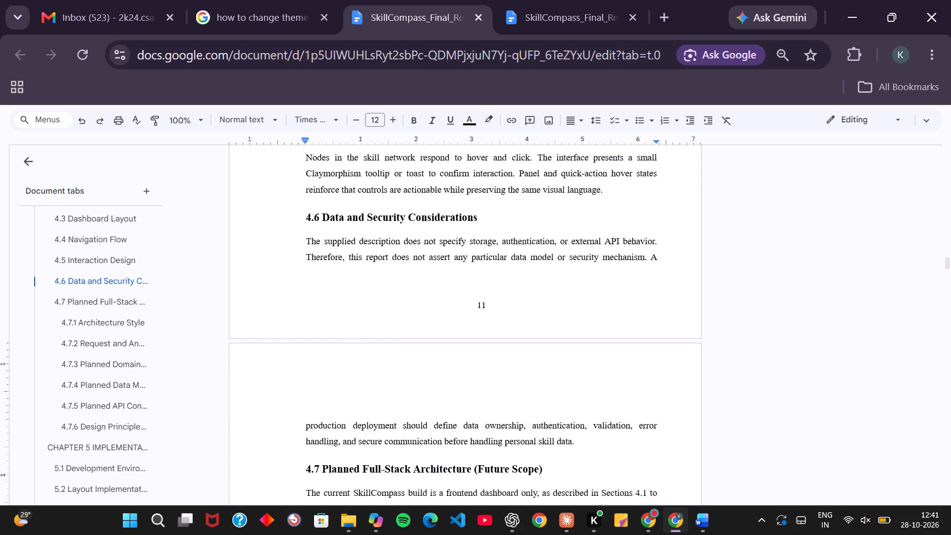
# Copy the end of the 4.6 paragraph from "production deployment" onward, delete it, and paste it back after "A".
pyautogui.moveTo(304, 420); pyautogui.dragTo(308, 426)
pyautogui.moveTo(308, 426); pyautogui.dragTo(592, 444)
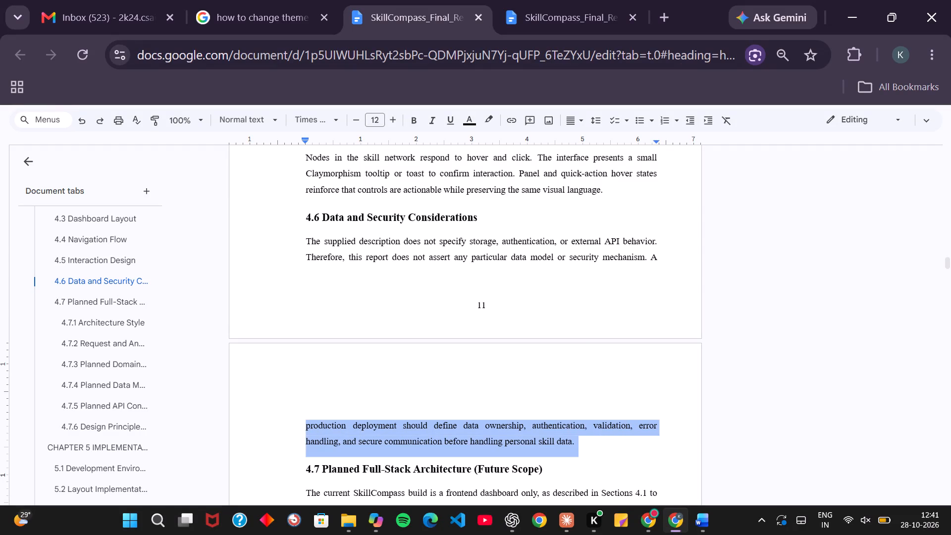
pyautogui.moveTo(592, 444); pyautogui.dragTo(592, 445)
pyautogui.hotkey('ctrl', 'c')
pyautogui.press('BackSpace')
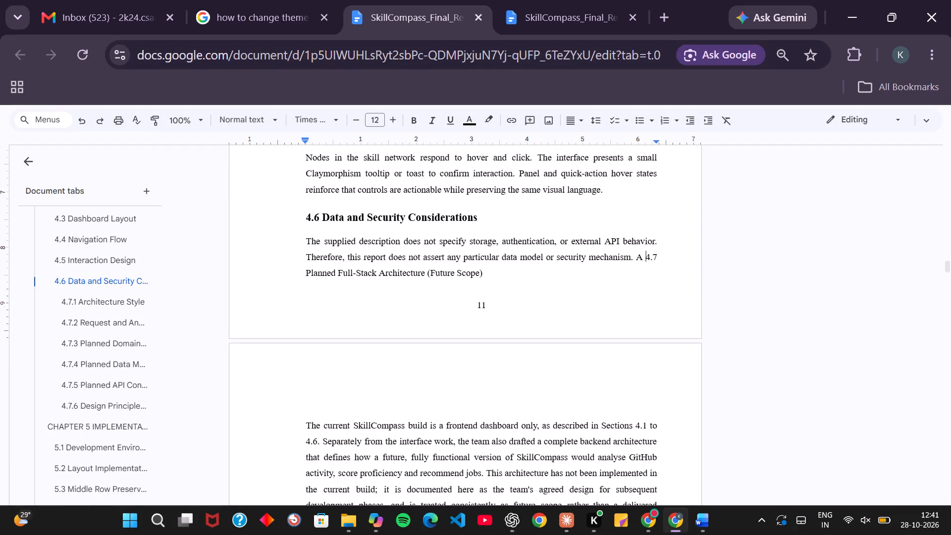
pyautogui.hotkey('ctrl', 'v')
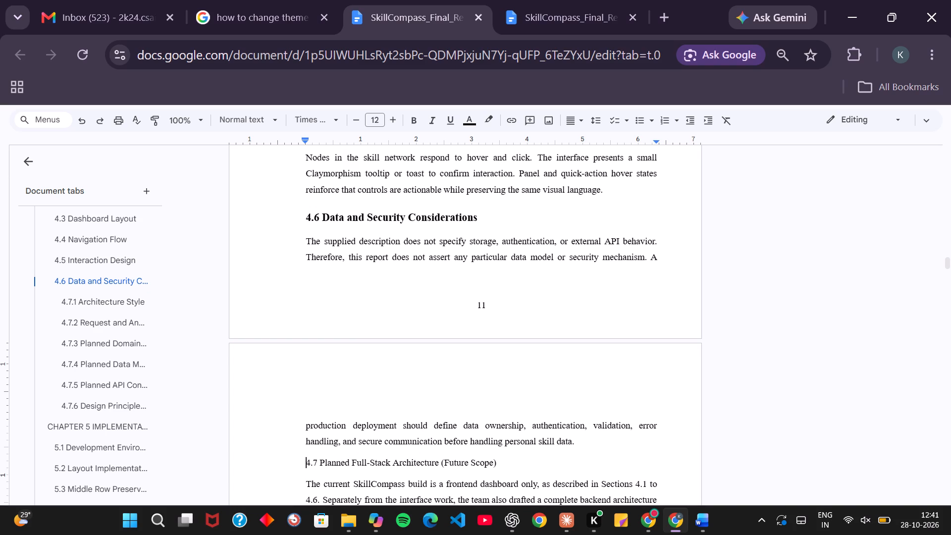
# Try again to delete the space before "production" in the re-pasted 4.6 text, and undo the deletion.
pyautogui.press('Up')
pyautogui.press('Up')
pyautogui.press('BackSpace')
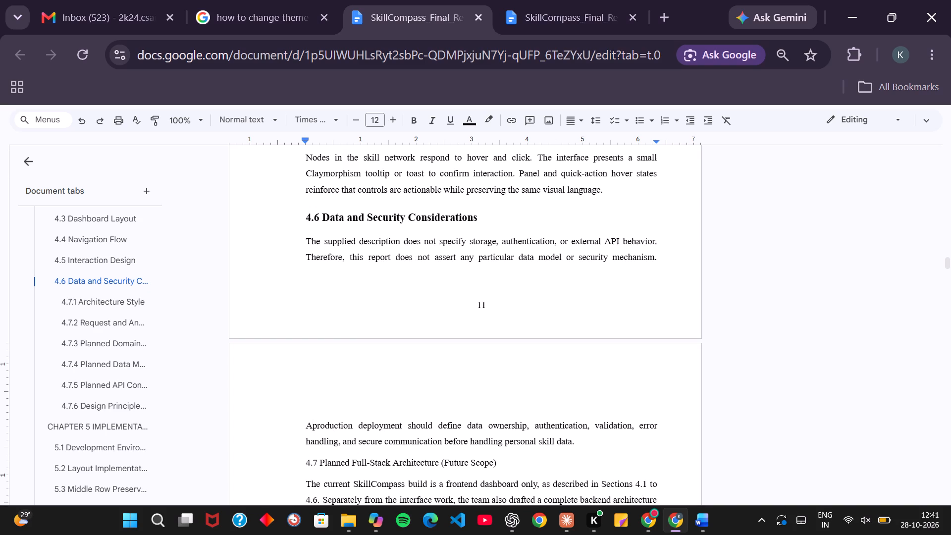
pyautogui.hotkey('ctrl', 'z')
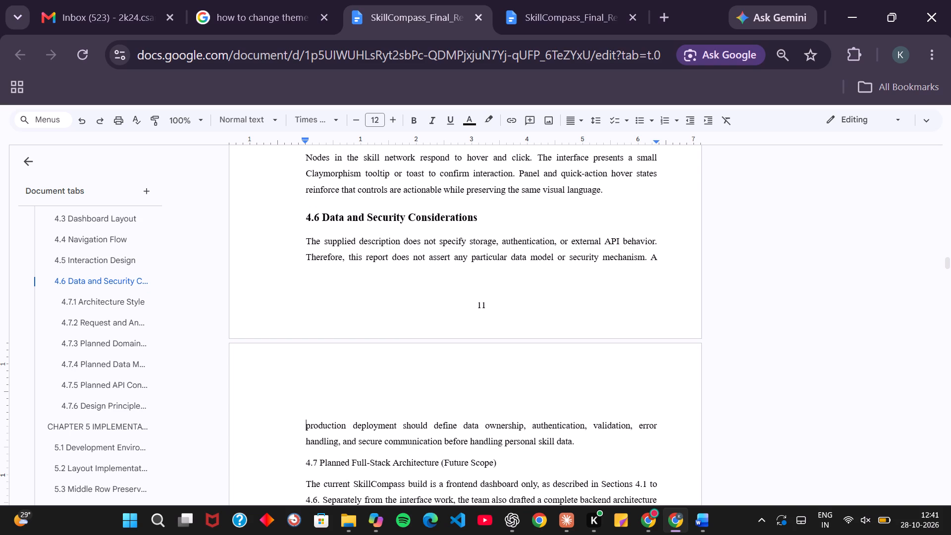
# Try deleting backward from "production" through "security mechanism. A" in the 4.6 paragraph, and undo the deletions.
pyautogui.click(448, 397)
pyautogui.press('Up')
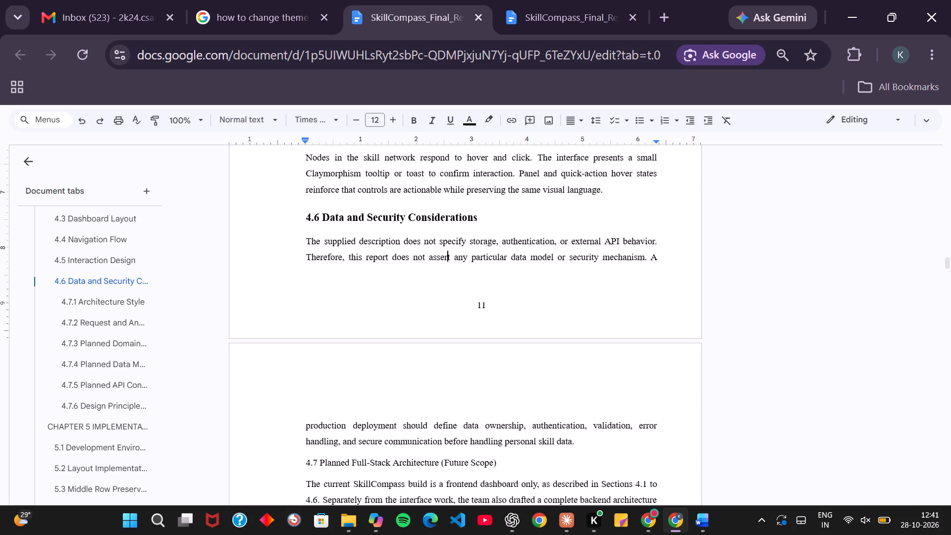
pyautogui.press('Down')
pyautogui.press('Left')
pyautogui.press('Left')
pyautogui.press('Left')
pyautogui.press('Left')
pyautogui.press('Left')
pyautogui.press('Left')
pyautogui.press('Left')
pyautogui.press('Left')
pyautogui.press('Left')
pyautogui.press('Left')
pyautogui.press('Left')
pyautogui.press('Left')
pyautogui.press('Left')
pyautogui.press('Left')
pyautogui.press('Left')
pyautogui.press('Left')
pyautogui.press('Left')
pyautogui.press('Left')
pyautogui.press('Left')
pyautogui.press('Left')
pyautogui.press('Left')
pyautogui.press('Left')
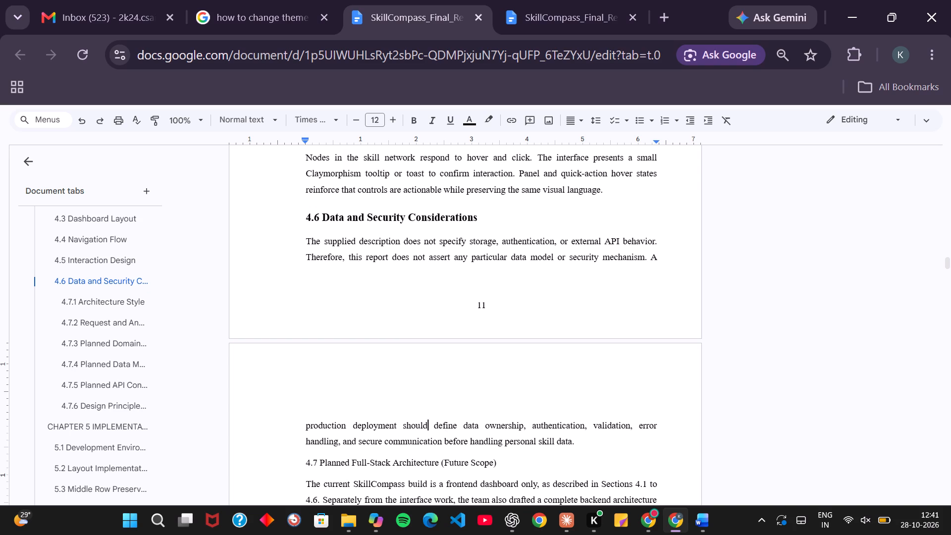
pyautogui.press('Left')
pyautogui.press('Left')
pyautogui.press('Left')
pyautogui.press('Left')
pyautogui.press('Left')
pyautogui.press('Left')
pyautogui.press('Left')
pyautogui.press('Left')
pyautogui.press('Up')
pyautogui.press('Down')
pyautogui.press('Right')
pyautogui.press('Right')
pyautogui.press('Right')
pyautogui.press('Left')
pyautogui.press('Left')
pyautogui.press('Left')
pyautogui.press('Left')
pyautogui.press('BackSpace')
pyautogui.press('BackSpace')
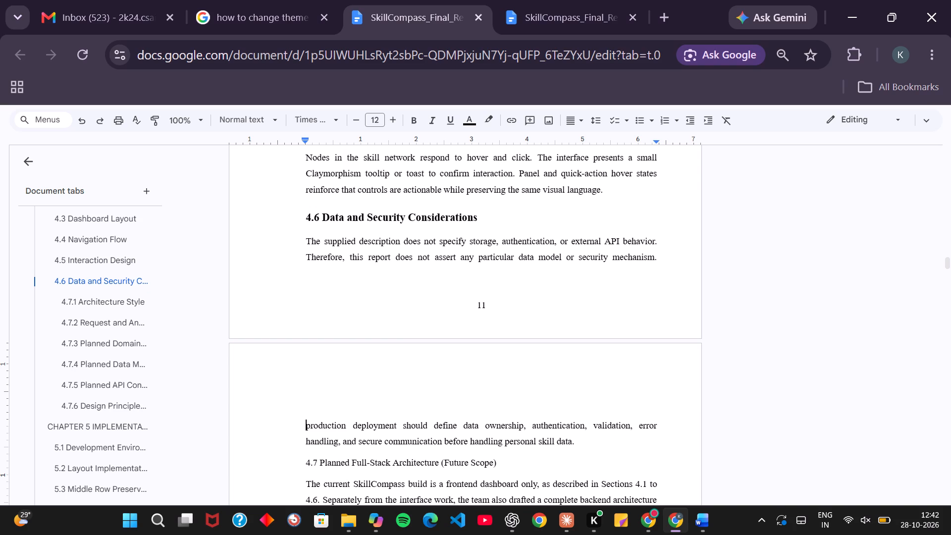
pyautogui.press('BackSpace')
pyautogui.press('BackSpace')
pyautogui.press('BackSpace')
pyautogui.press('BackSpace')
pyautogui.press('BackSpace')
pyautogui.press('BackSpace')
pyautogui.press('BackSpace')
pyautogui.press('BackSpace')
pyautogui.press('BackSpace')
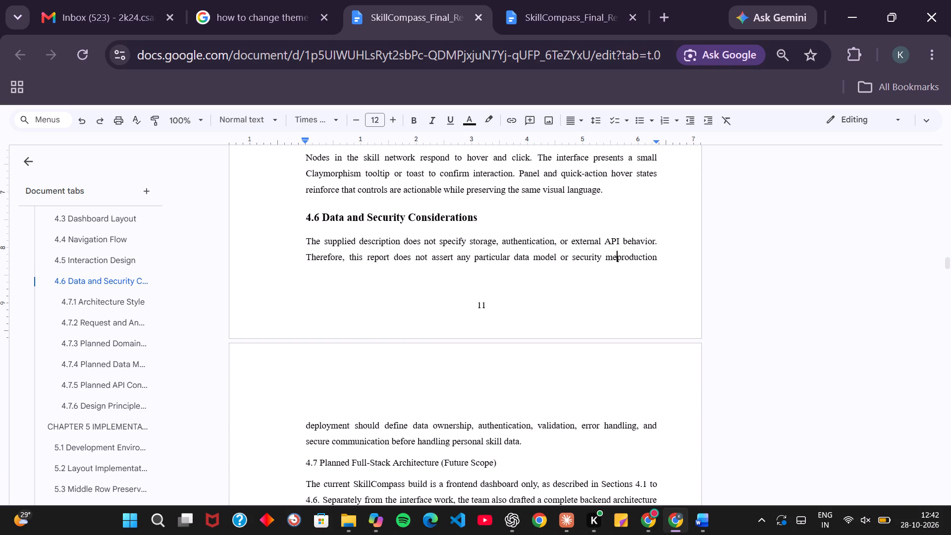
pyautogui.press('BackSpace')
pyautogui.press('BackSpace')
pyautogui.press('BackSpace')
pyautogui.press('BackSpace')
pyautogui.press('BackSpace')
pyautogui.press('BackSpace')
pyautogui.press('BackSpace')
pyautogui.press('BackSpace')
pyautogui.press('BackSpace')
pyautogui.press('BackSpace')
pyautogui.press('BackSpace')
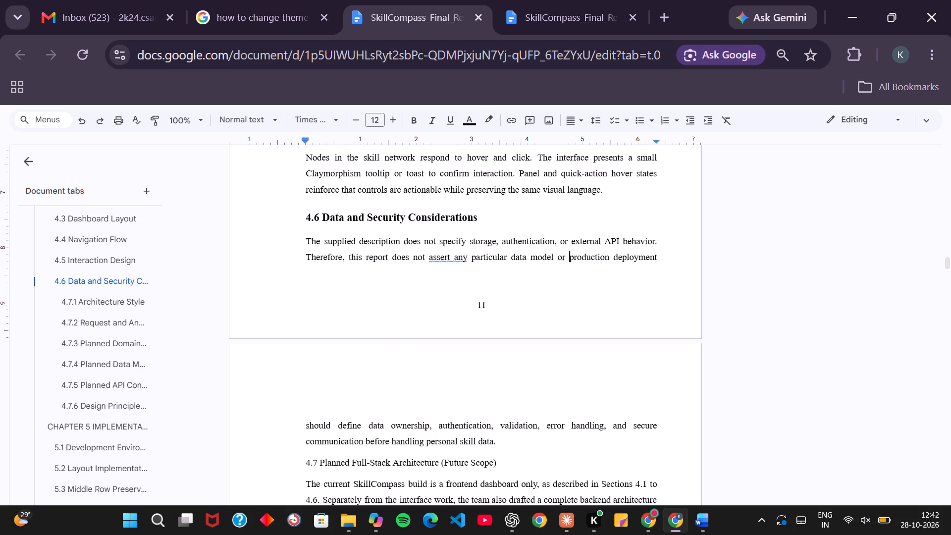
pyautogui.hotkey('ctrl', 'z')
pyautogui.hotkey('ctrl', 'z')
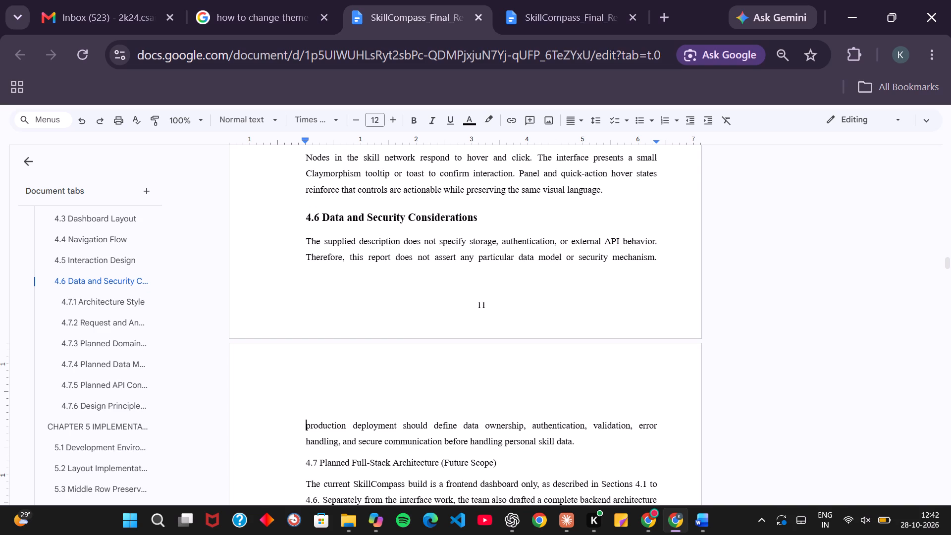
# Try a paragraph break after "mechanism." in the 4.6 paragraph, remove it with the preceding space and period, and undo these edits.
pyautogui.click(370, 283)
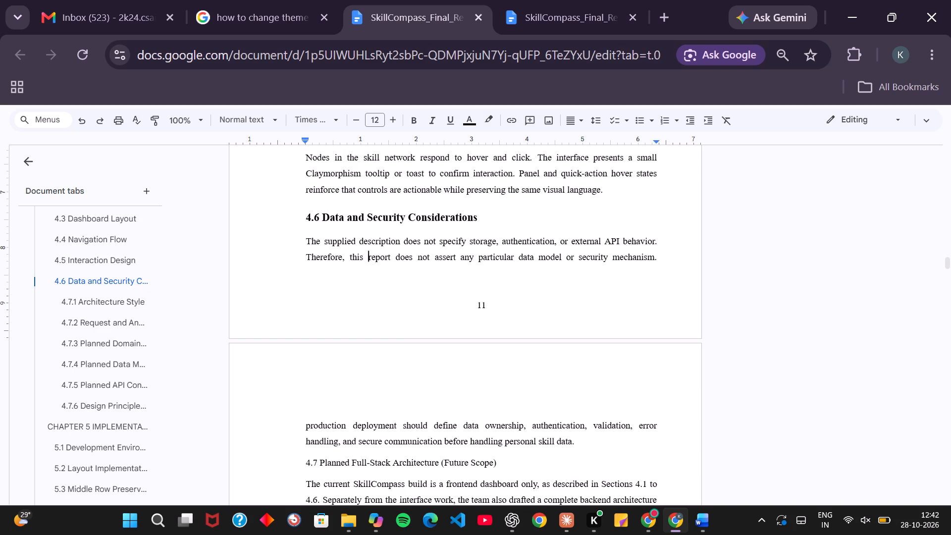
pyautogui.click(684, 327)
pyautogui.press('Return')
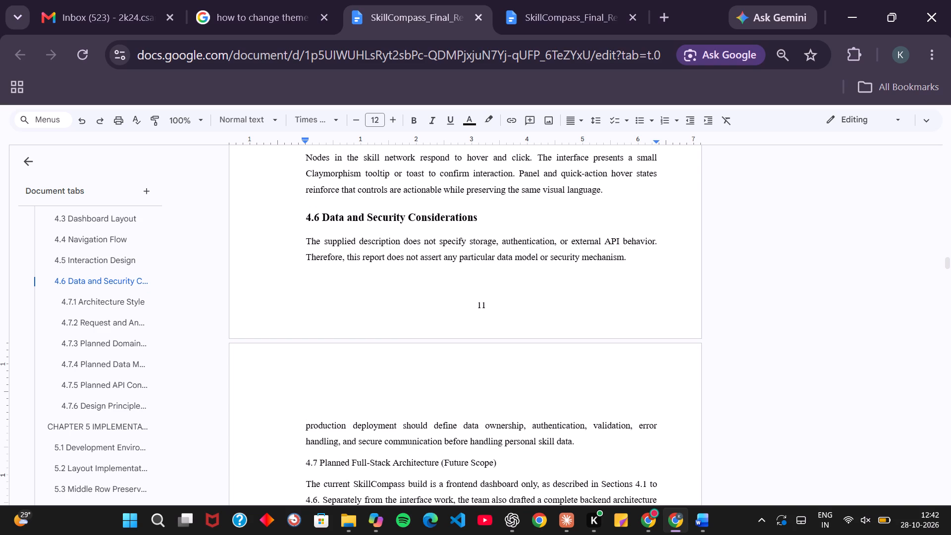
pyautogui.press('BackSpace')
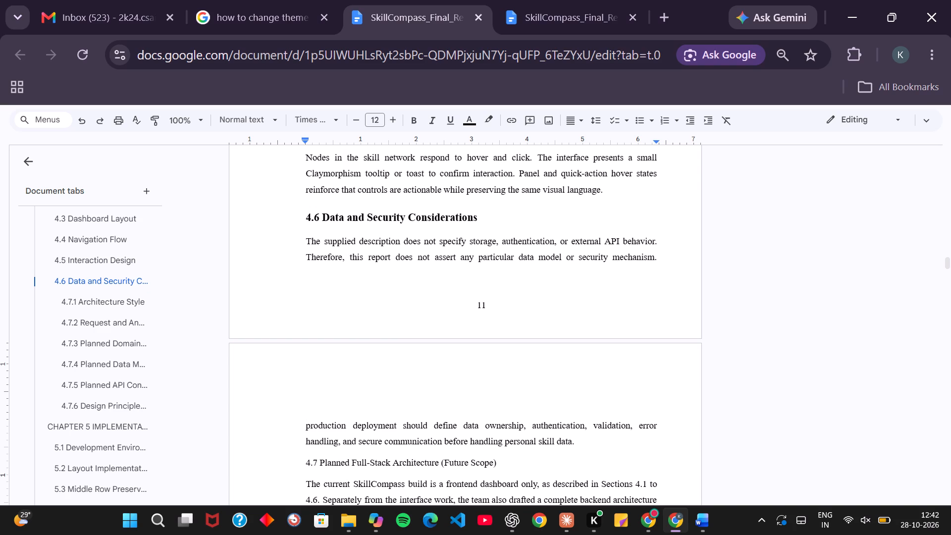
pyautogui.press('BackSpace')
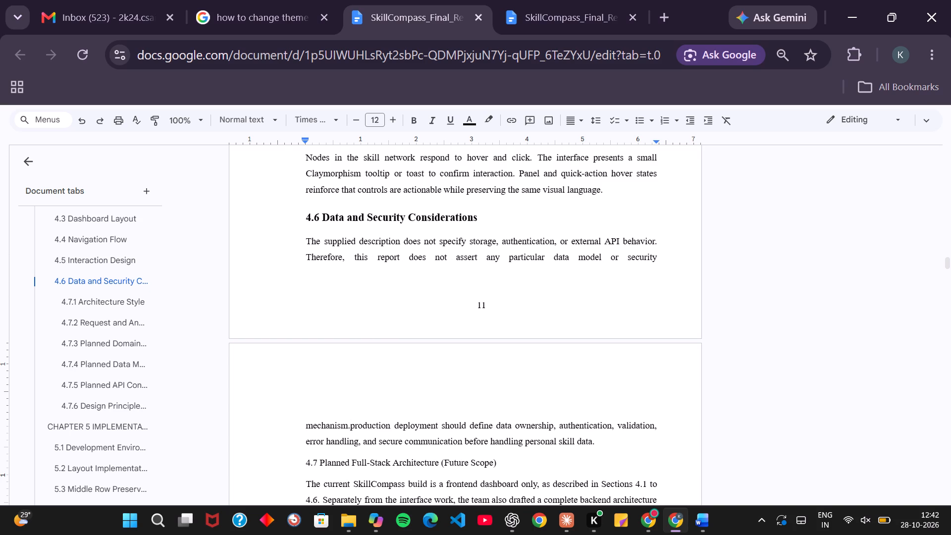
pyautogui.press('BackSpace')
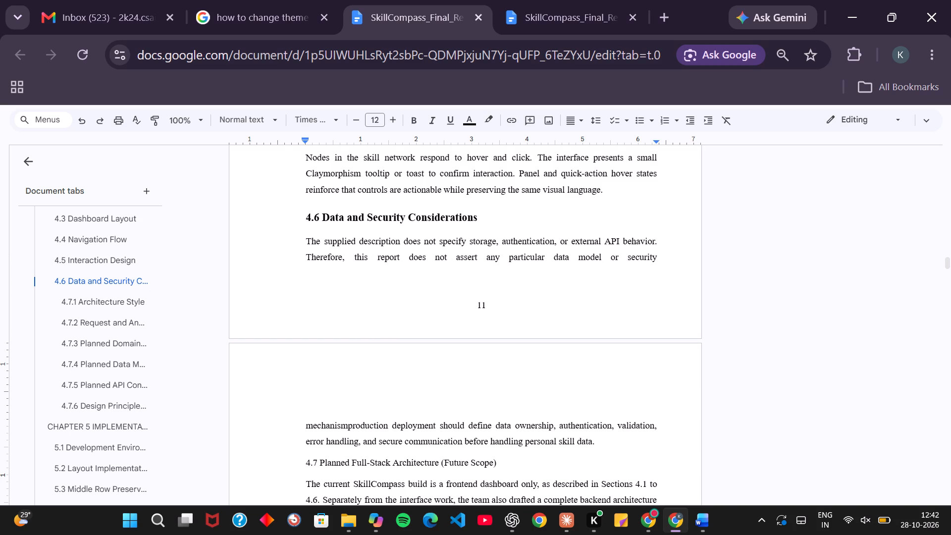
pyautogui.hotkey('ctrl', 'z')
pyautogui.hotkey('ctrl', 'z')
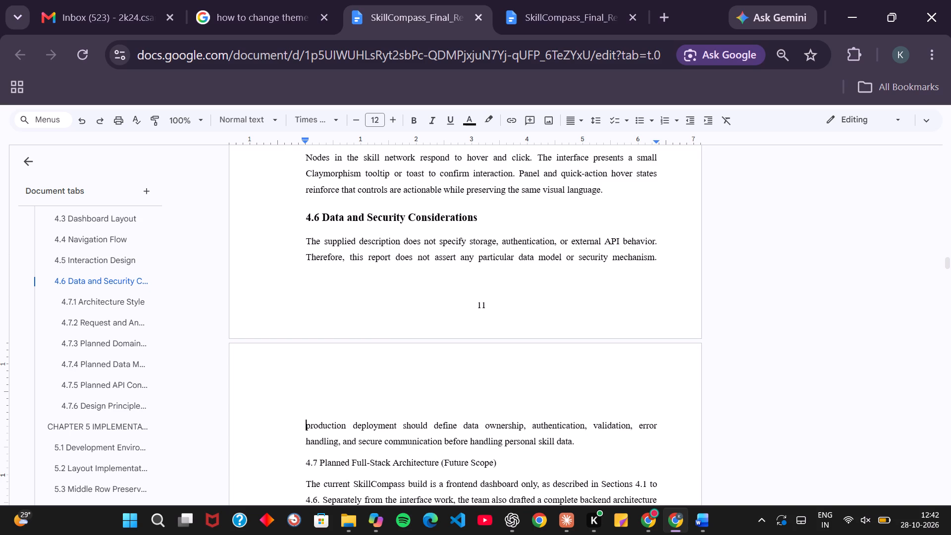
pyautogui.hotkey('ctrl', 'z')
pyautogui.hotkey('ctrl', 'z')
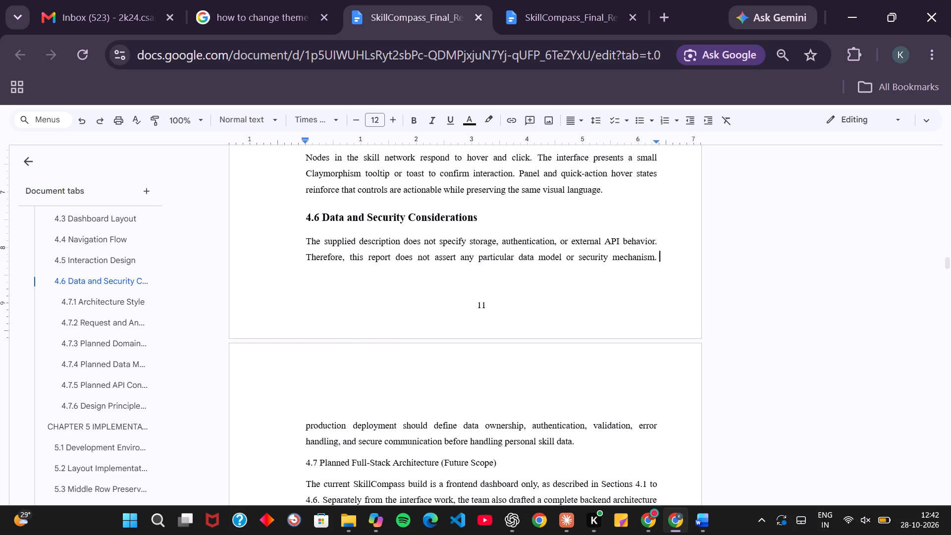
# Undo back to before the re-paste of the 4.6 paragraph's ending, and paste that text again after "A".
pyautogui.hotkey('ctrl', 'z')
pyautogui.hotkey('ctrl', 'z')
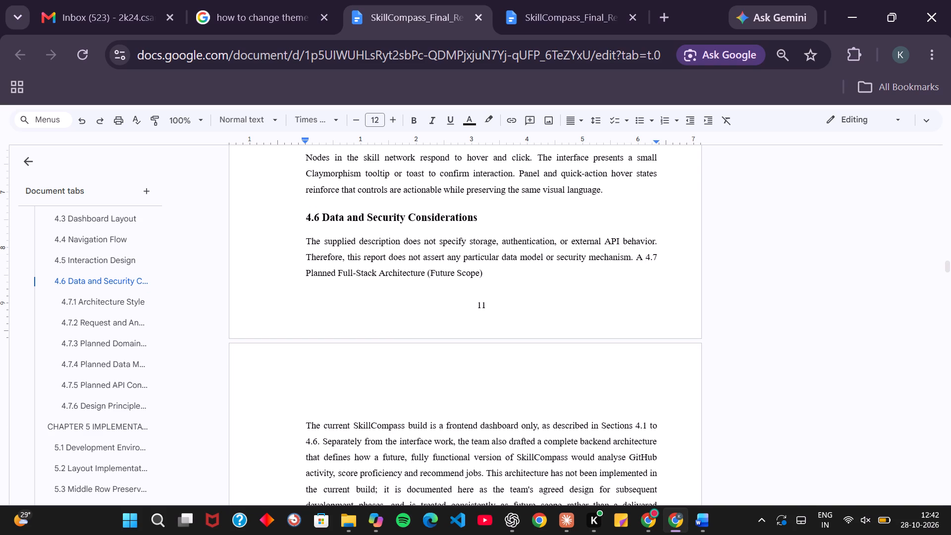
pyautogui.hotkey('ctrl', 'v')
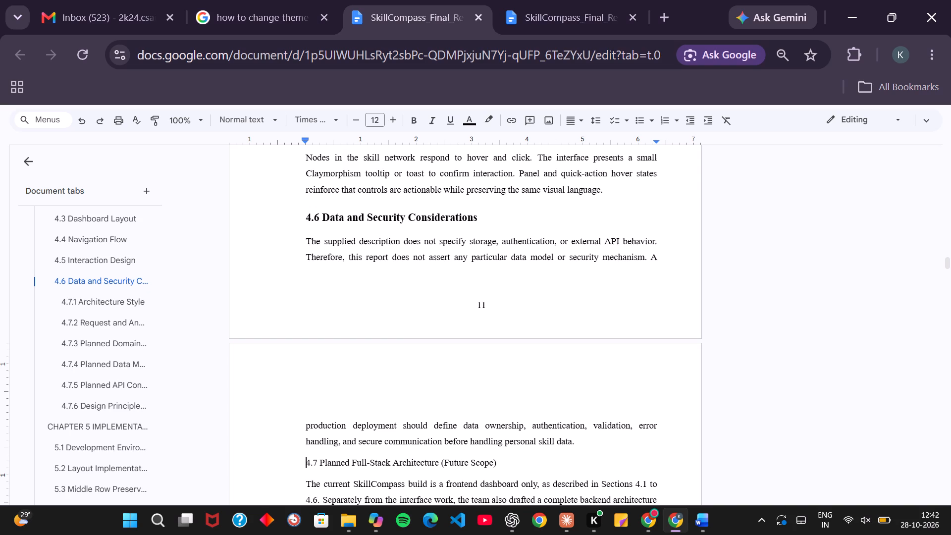
# Undo the paste and the earlier deletion of the 4.6 paragraph's ending to restore the original text and the 4.7 heading style.
pyautogui.scroll(-2, 592, 366)
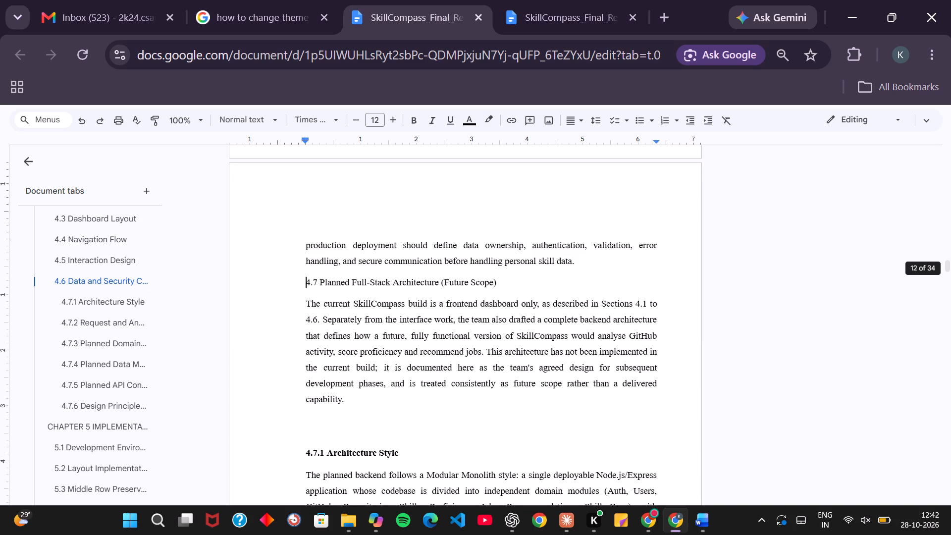
pyautogui.hotkey('ctrl', 'z')
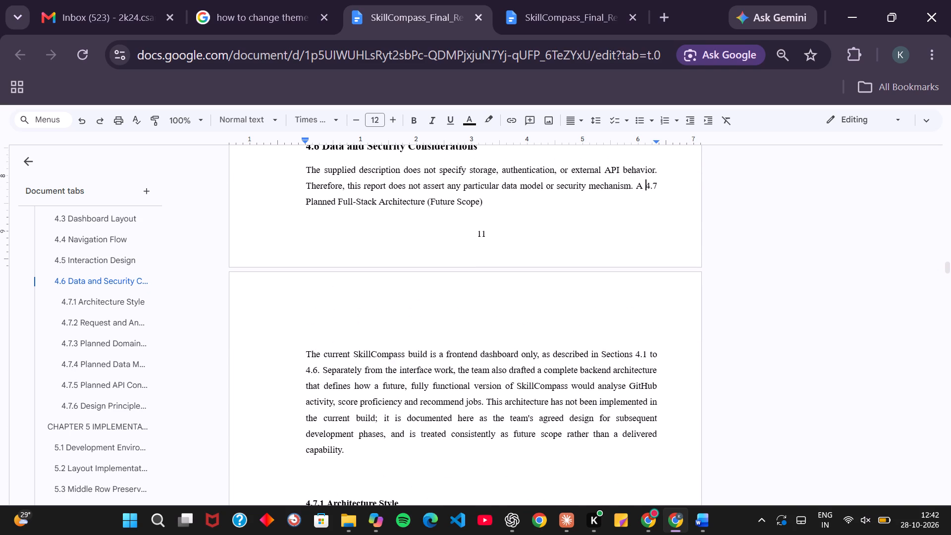
pyautogui.hotkey('ctrl', 'z')
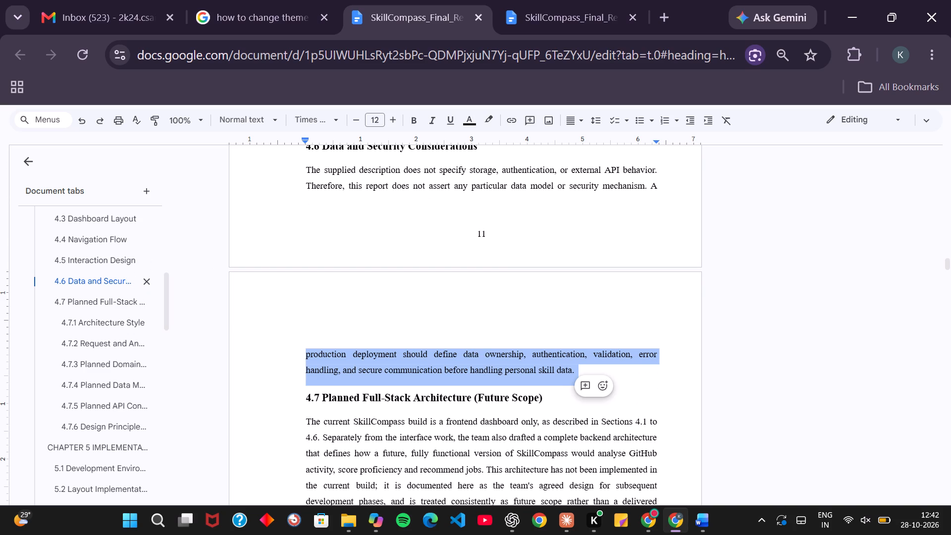
pyautogui.click(288, 351)
# Delete backward from the end of the 4.6 paragraph into the word "error", and undo back to "before handling".
pyautogui.scroll(2, 288, 351)
pyautogui.scroll(-1, 288, 351)
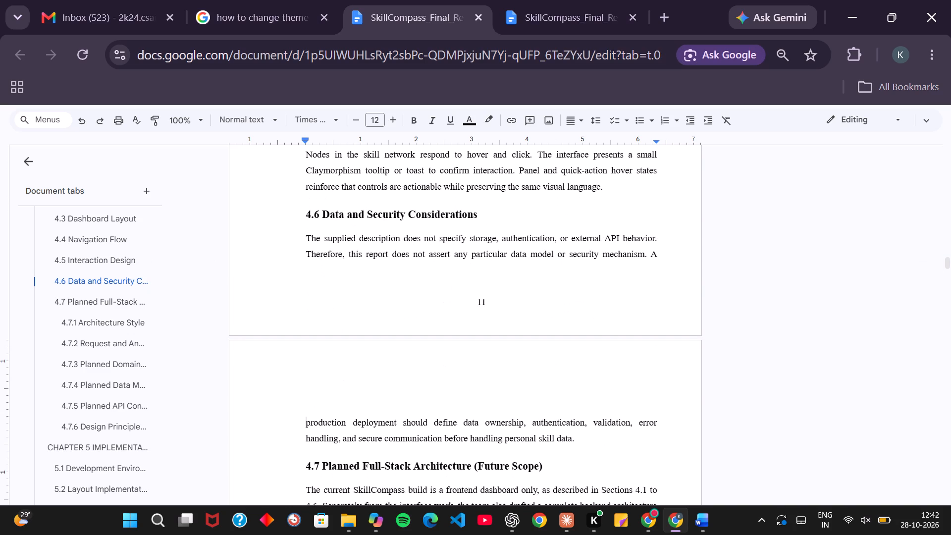
pyautogui.scroll(-2, 369, 321)
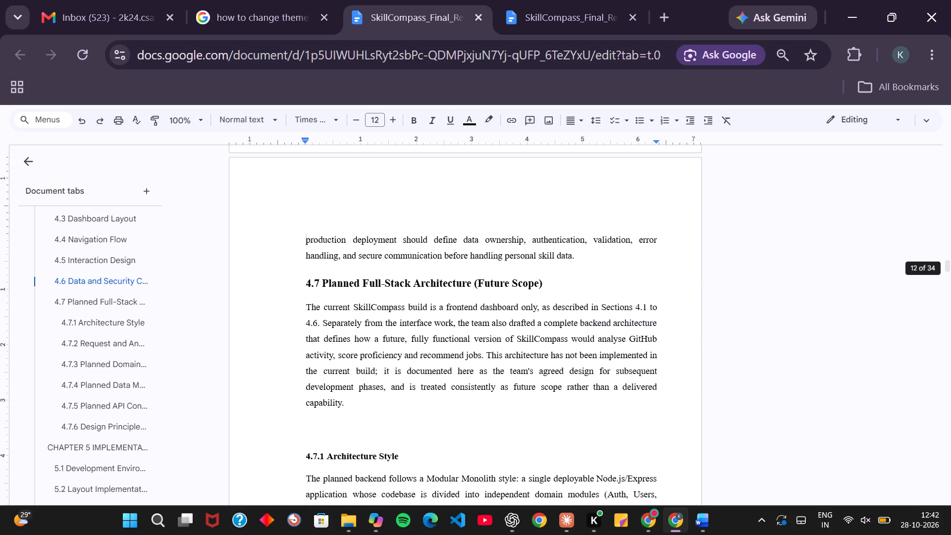
pyautogui.scroll(2, 583, 369)
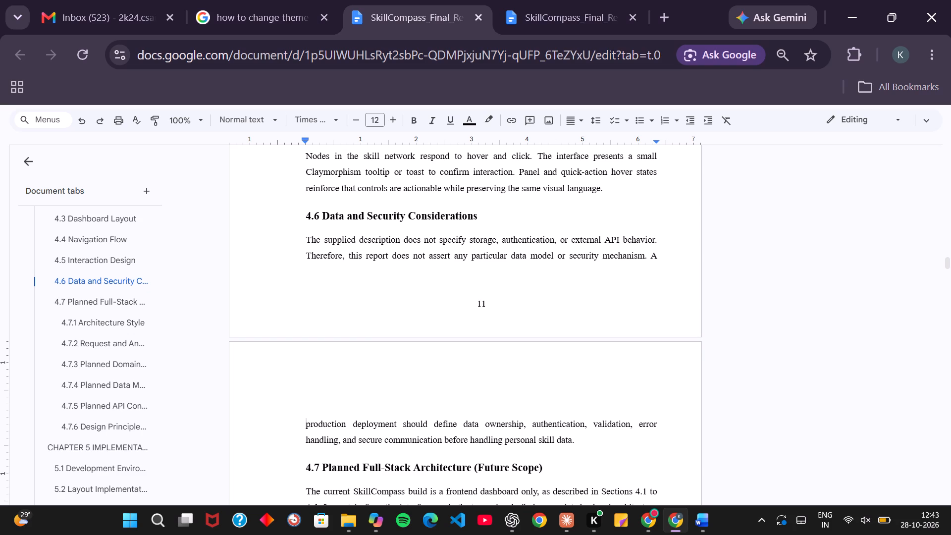
pyautogui.click(591, 442)
pyautogui.press('BackSpace')
pyautogui.press('BackSpace')
pyautogui.press('BackSpace')
pyautogui.press('BackSpace')
pyautogui.press('BackSpace')
pyautogui.press('BackSpace')
pyautogui.press('BackSpace')
pyautogui.press('BackSpace')
pyautogui.press('BackSpace')
pyautogui.press('BackSpace')
pyautogui.press('BackSpace')
pyautogui.press('BackSpace')
pyautogui.press('BackSpace')
pyautogui.press('BackSpace')
pyautogui.press('BackSpace')
pyautogui.press('BackSpace')
pyautogui.press('BackSpace')
pyautogui.press('BackSpace')
pyautogui.press('BackSpace')
pyautogui.press('BackSpace')
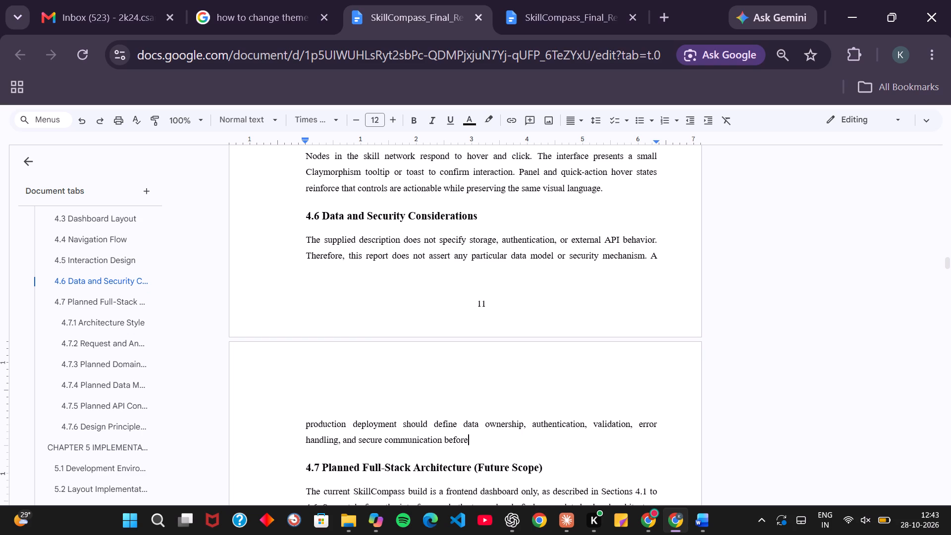
pyautogui.press('BackSpace')
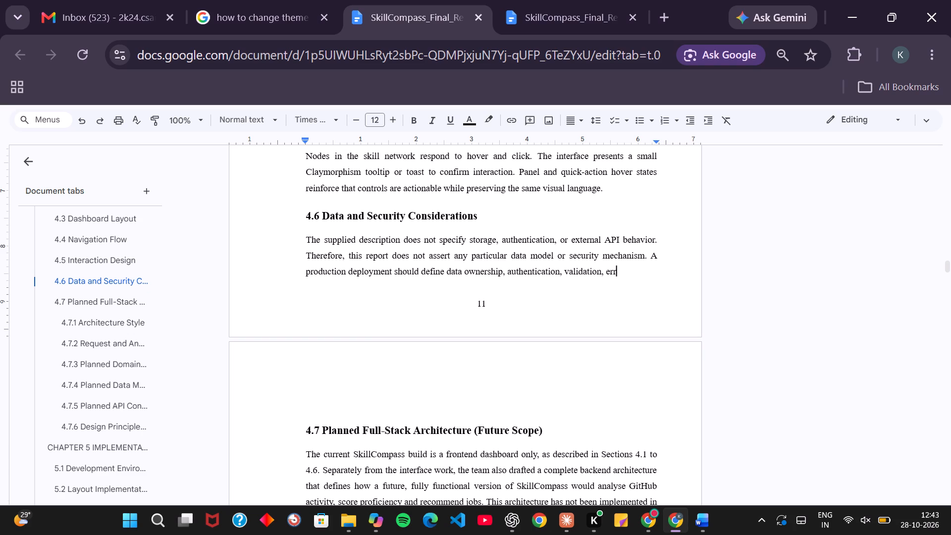
pyautogui.press('z')
pyautogui.hotkey('ctrl', 'z')
pyautogui.hotkey('ctrl', 'z')
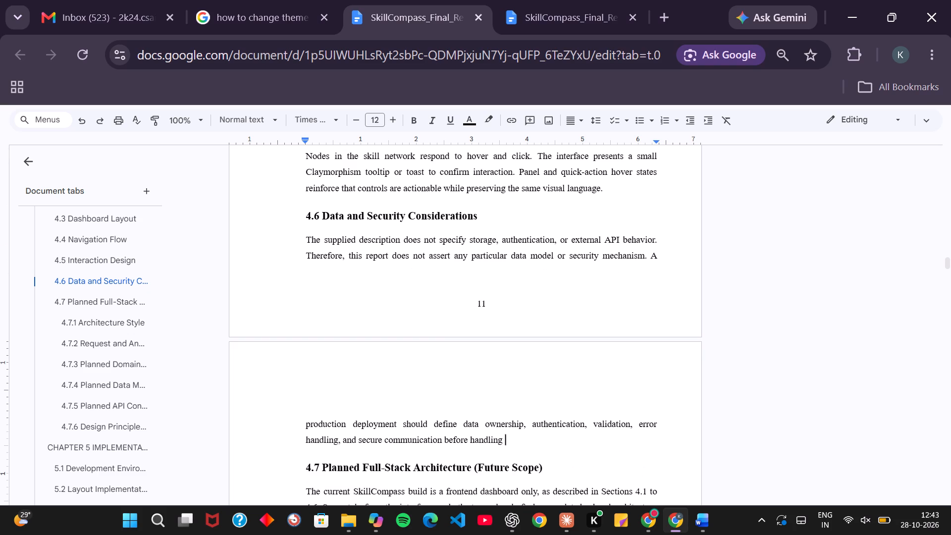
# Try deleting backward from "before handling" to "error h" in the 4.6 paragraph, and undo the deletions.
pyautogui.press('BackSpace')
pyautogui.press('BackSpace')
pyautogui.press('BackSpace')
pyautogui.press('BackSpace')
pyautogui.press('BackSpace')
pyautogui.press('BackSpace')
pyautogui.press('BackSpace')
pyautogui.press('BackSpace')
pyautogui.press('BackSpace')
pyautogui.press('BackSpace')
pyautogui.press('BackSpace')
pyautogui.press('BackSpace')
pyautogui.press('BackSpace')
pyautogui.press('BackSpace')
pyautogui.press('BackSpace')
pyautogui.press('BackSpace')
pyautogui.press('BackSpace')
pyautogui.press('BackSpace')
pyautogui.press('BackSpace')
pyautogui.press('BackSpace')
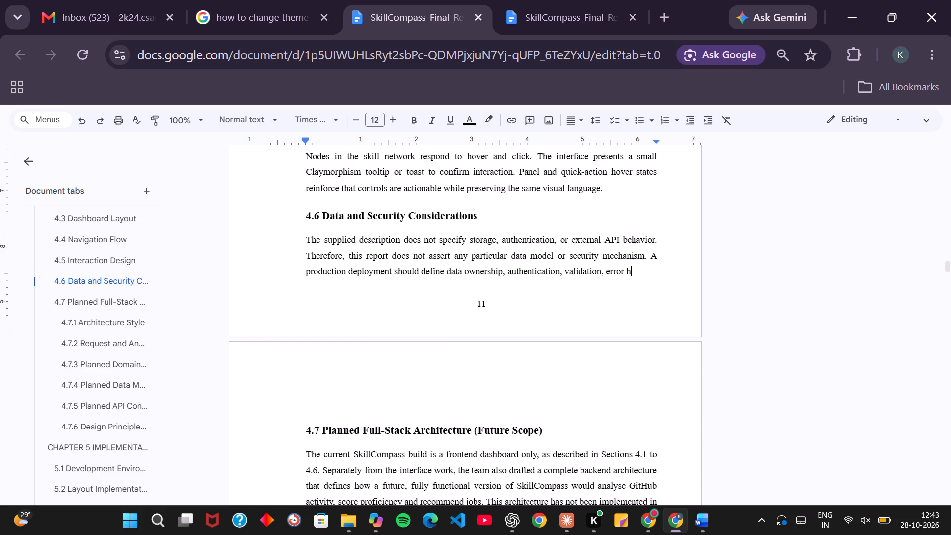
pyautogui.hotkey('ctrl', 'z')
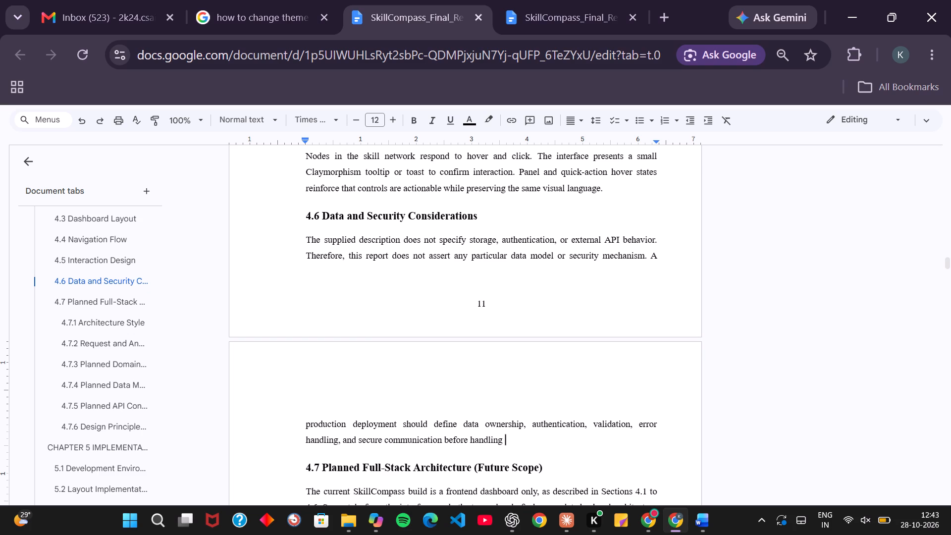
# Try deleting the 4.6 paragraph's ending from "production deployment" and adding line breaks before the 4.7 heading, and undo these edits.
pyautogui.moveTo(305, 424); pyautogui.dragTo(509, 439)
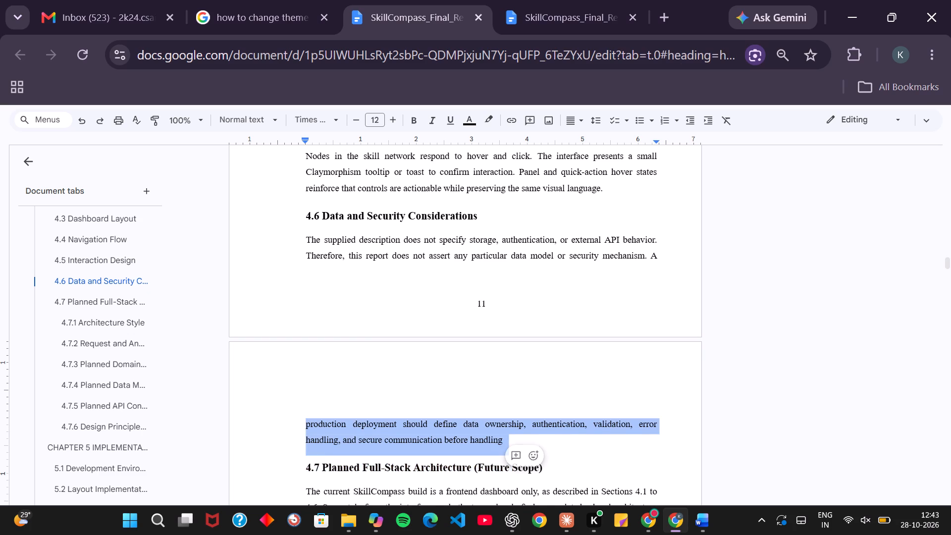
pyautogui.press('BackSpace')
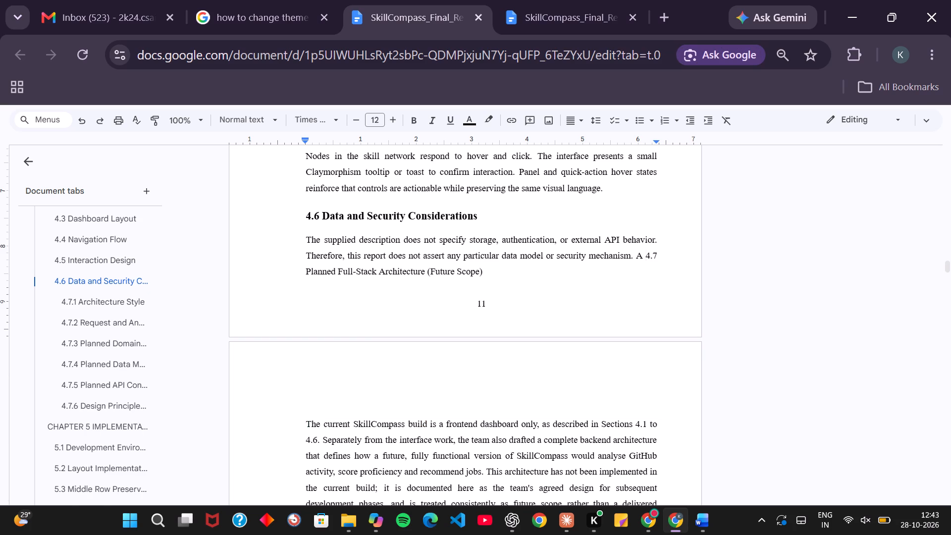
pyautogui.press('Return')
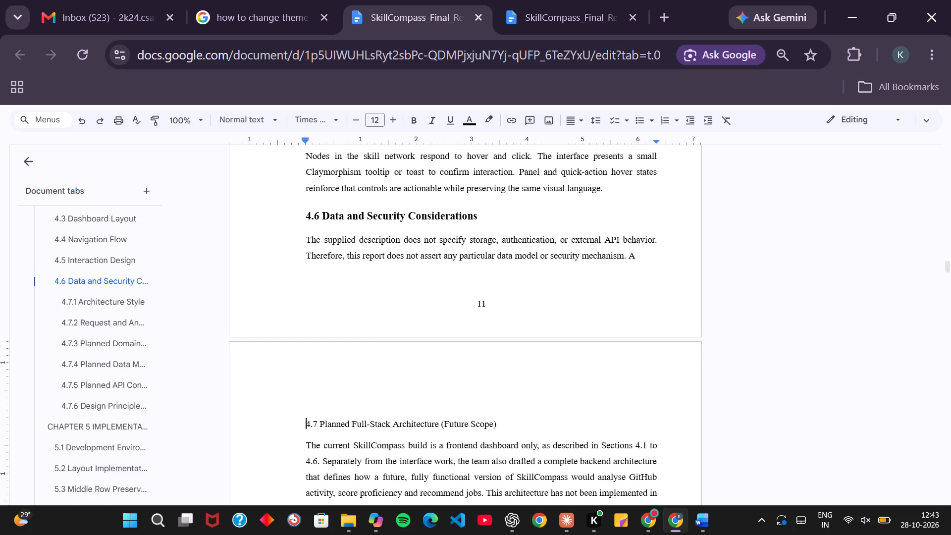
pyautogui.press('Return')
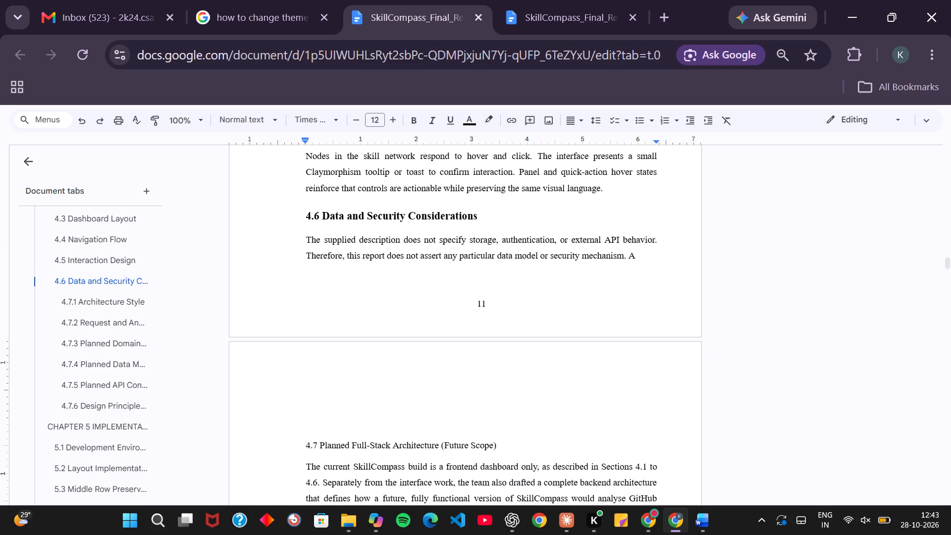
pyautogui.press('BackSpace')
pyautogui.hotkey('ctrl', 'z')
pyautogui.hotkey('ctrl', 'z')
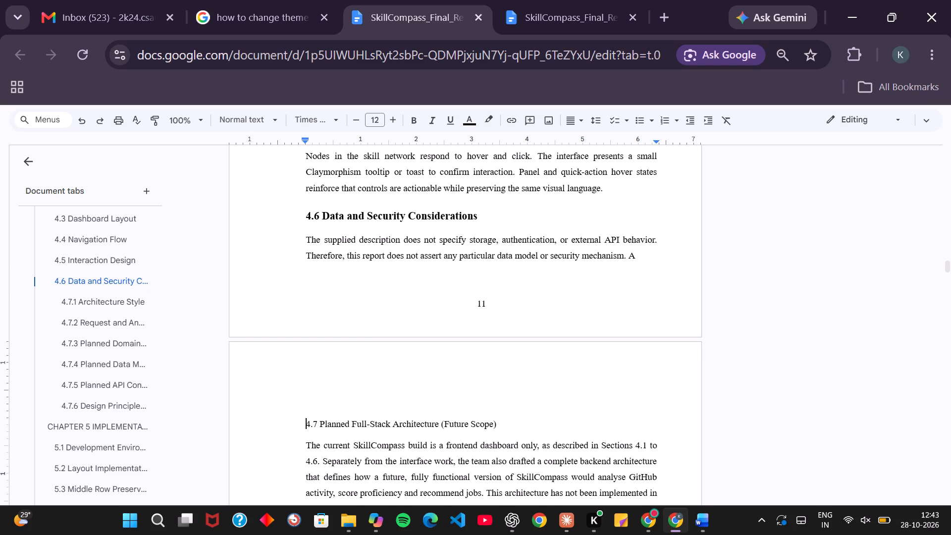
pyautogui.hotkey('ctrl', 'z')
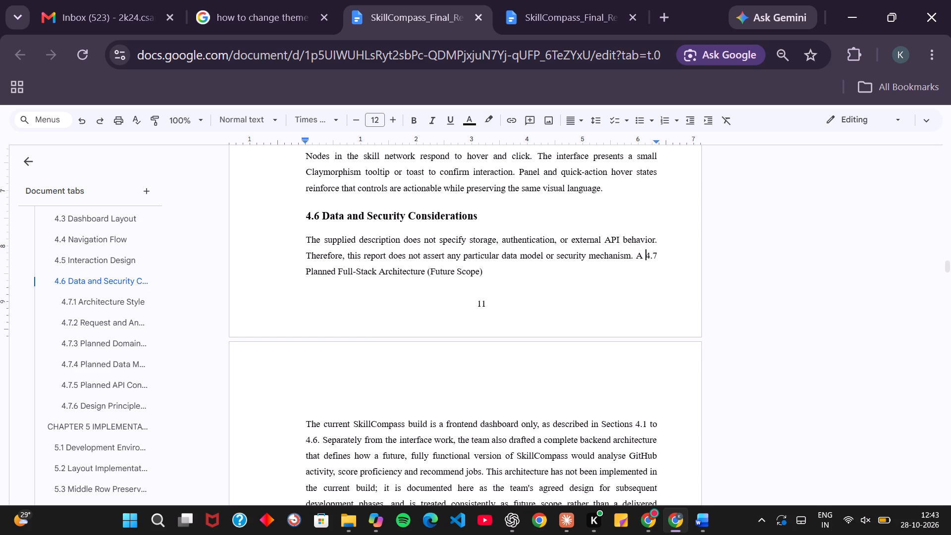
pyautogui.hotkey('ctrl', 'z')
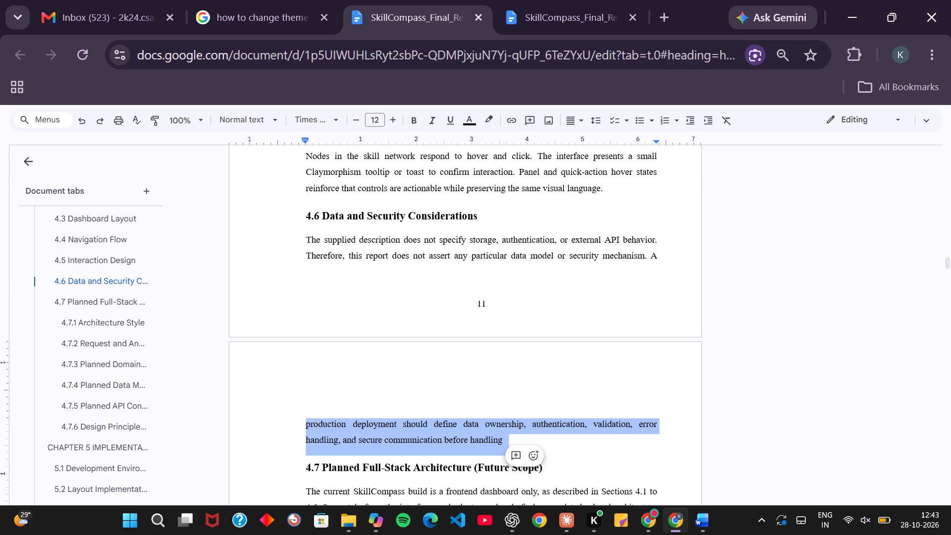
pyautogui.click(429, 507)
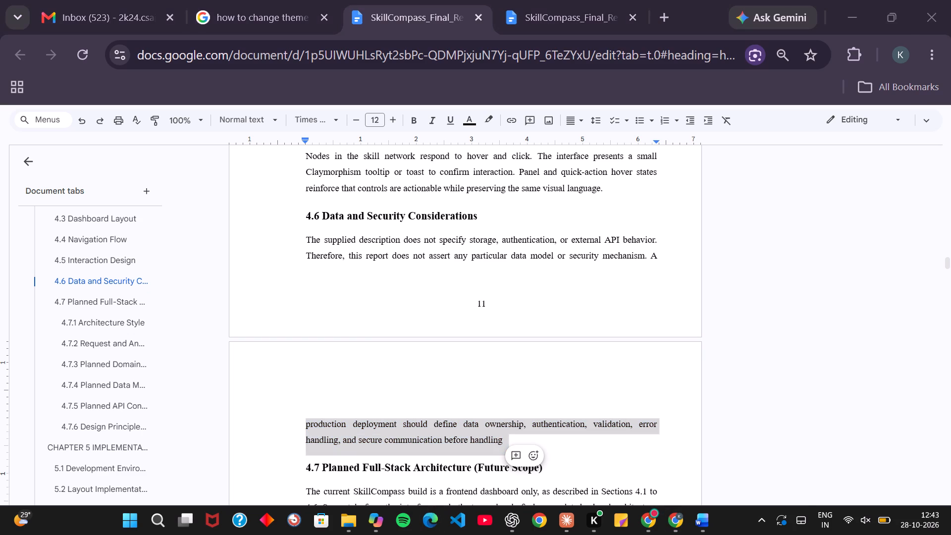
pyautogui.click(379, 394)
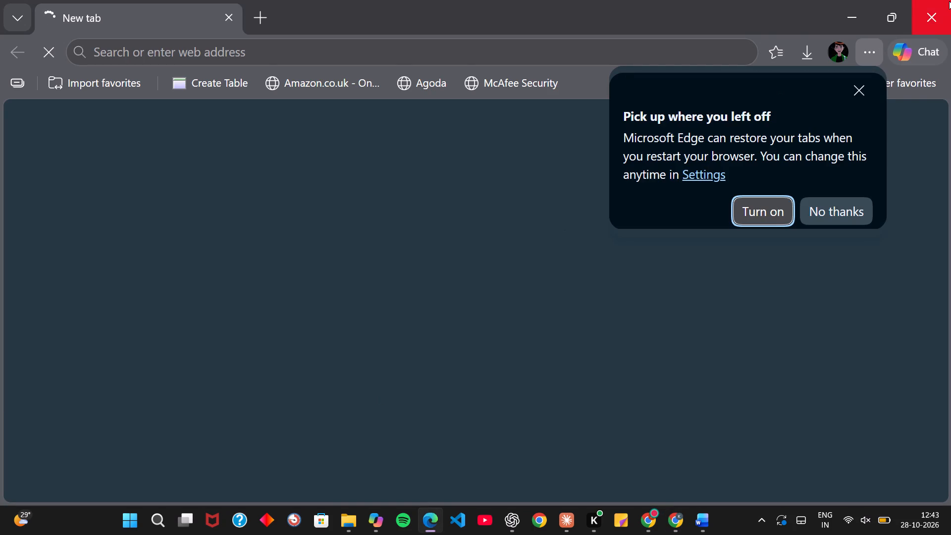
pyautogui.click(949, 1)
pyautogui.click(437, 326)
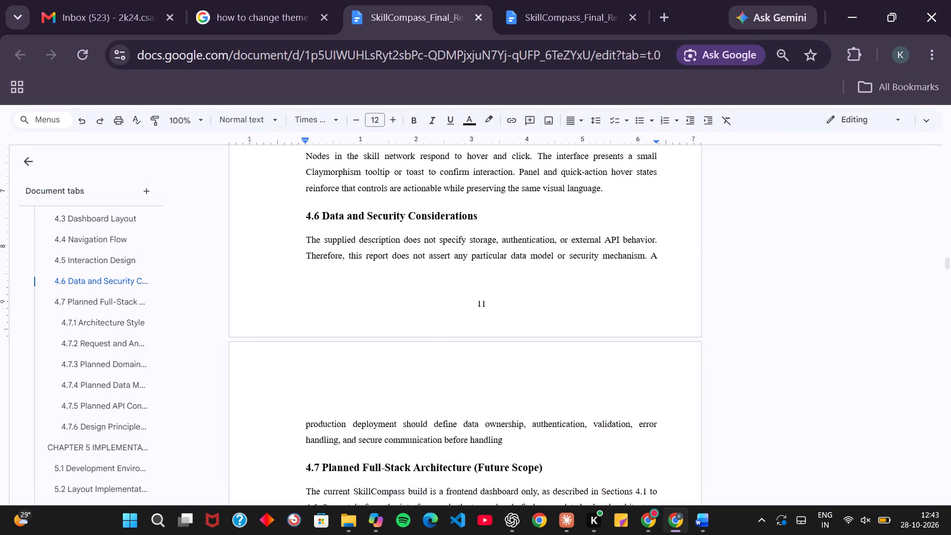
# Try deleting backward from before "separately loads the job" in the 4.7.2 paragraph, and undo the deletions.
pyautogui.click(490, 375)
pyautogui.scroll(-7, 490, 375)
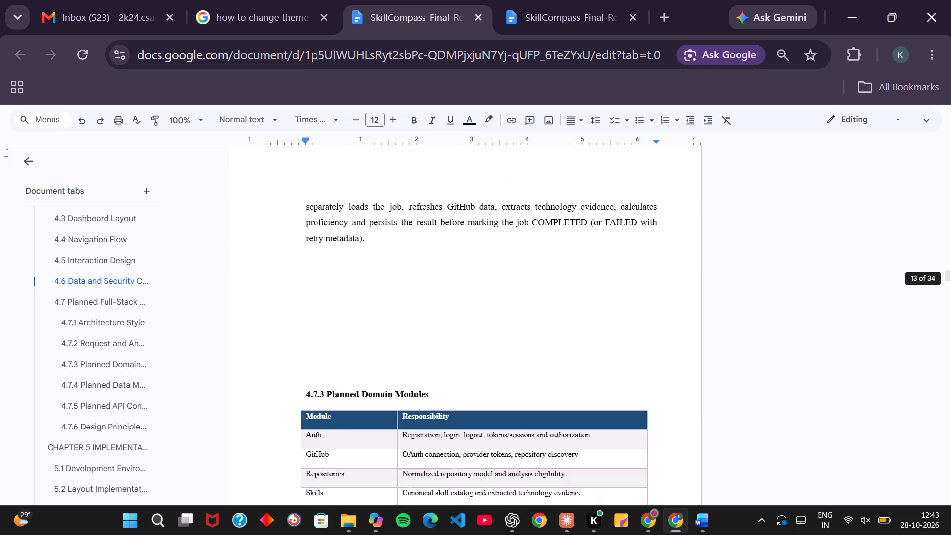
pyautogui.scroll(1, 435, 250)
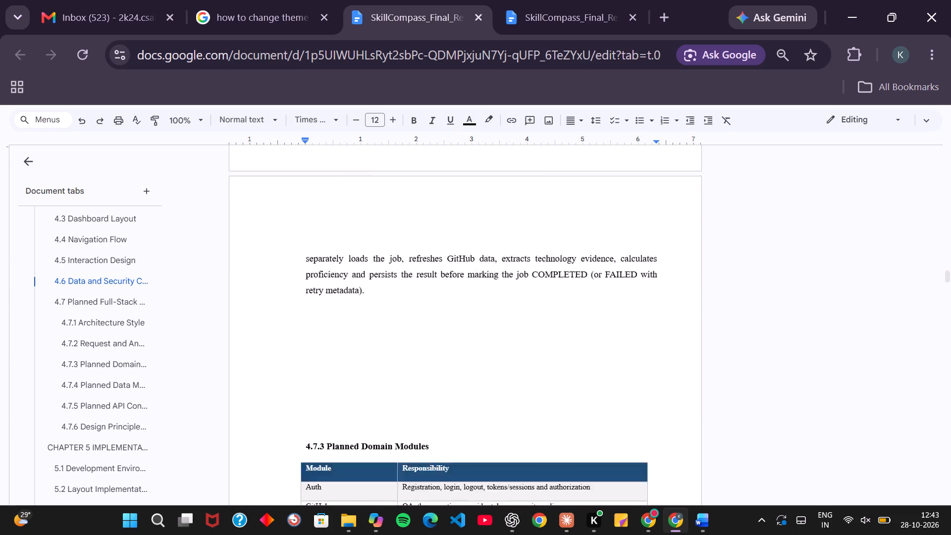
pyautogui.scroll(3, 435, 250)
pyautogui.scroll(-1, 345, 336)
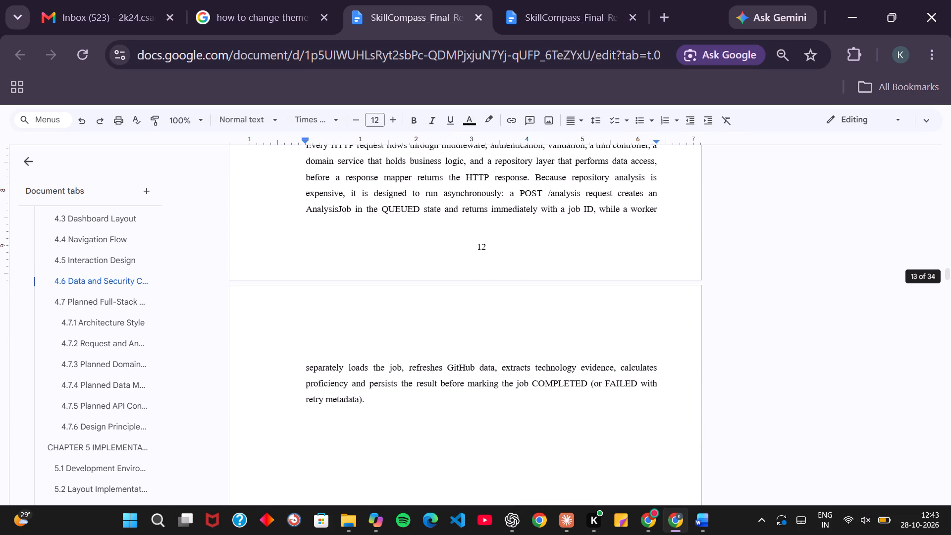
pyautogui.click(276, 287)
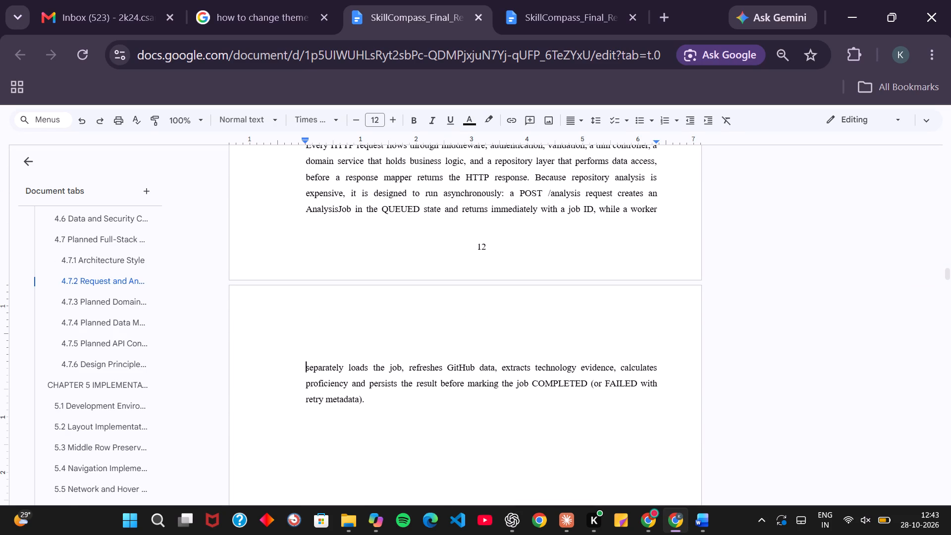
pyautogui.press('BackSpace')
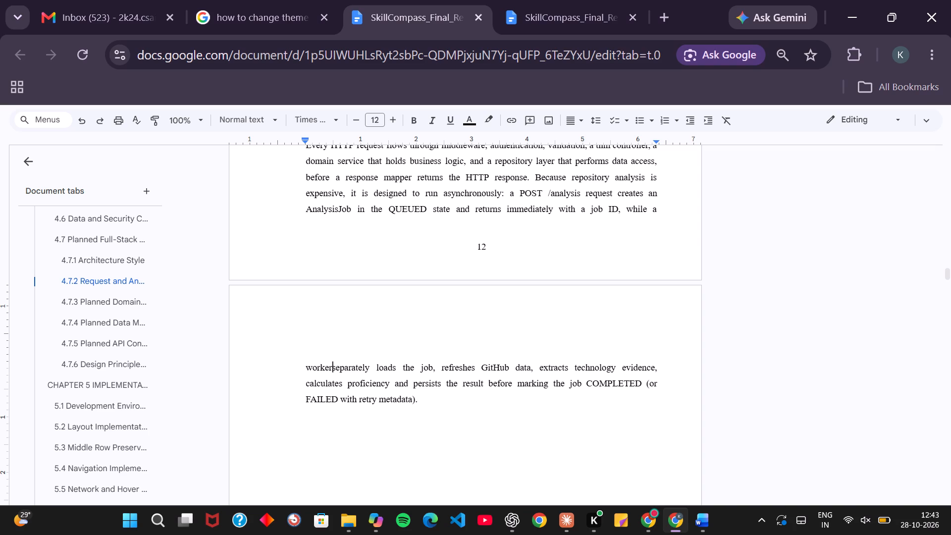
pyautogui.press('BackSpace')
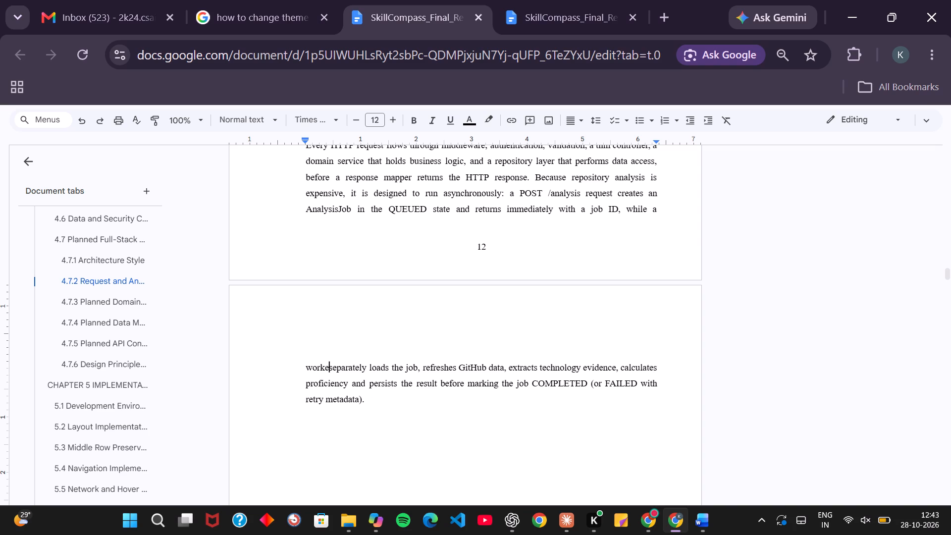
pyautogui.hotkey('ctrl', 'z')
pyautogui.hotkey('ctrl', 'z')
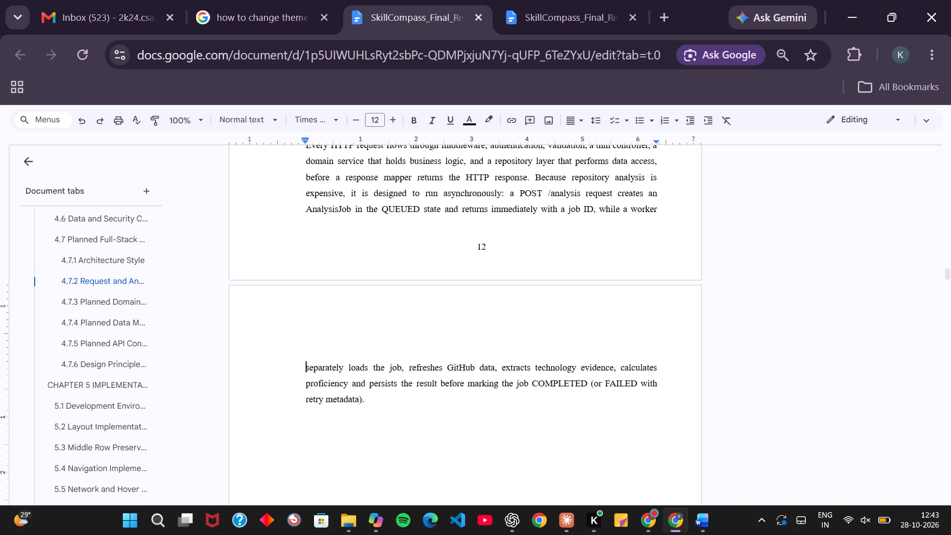
# Delete the empty lines between the 4.7.2 paragraph and the 4.7.3 Planned Domain Modules heading.
pyautogui.scroll(3, 276, 287)
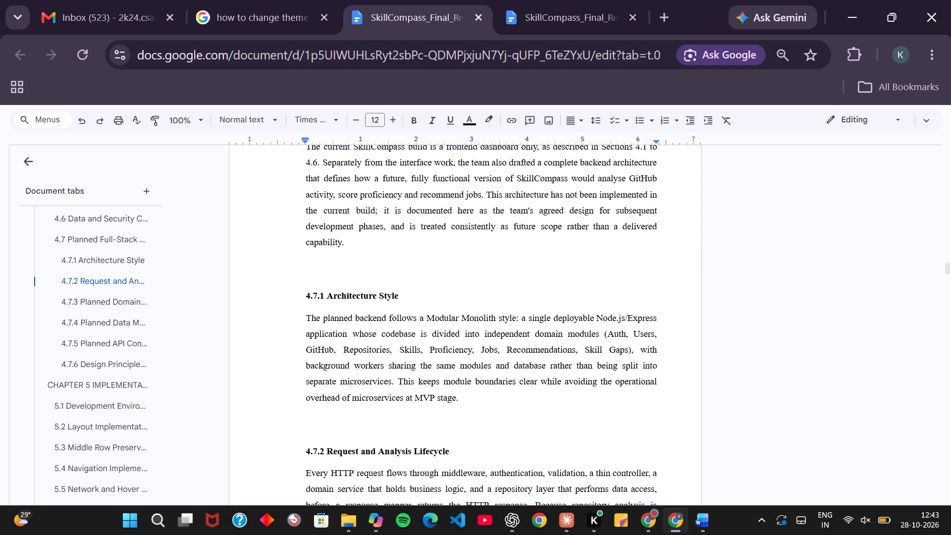
pyautogui.scroll(5, 476, 226)
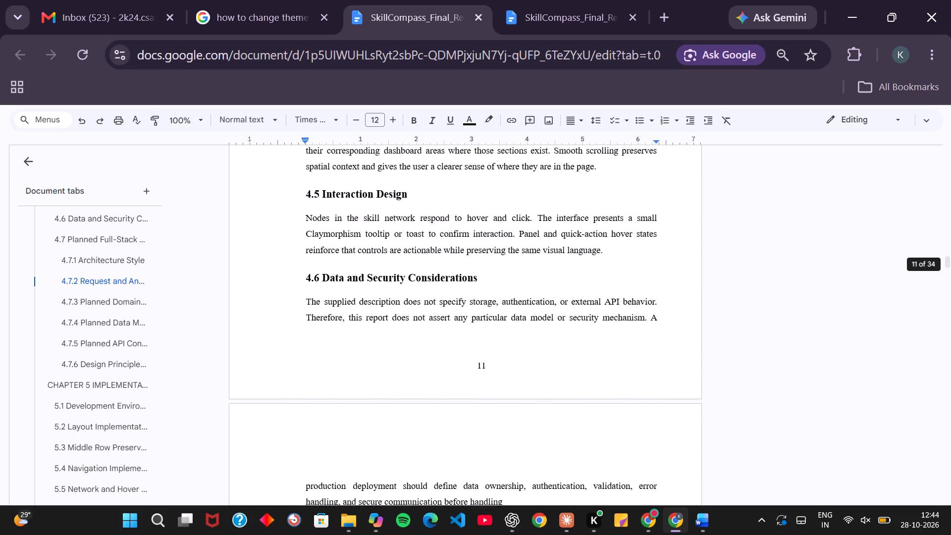
pyautogui.scroll(1, 476, 226)
pyautogui.scroll(-5, 476, 226)
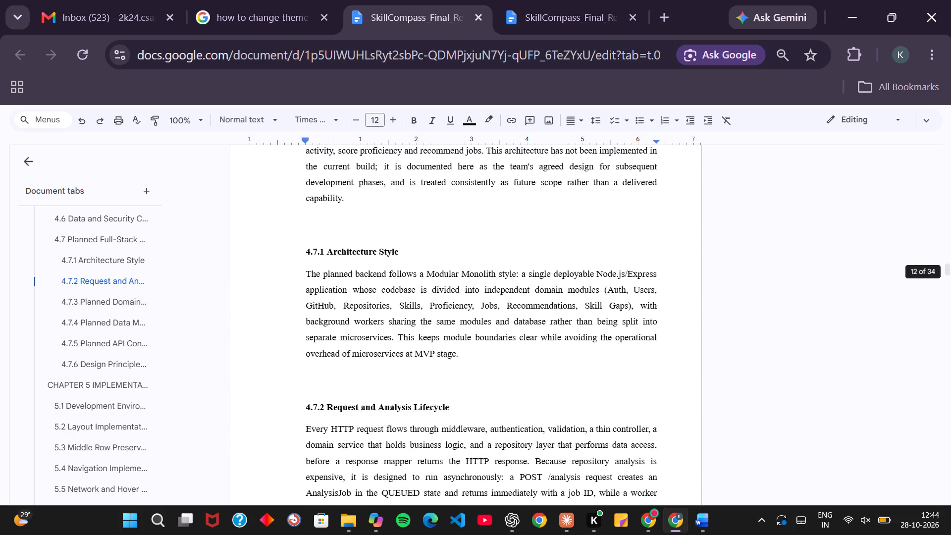
pyautogui.scroll(-7, 476, 226)
pyautogui.scroll(1, 476, 226)
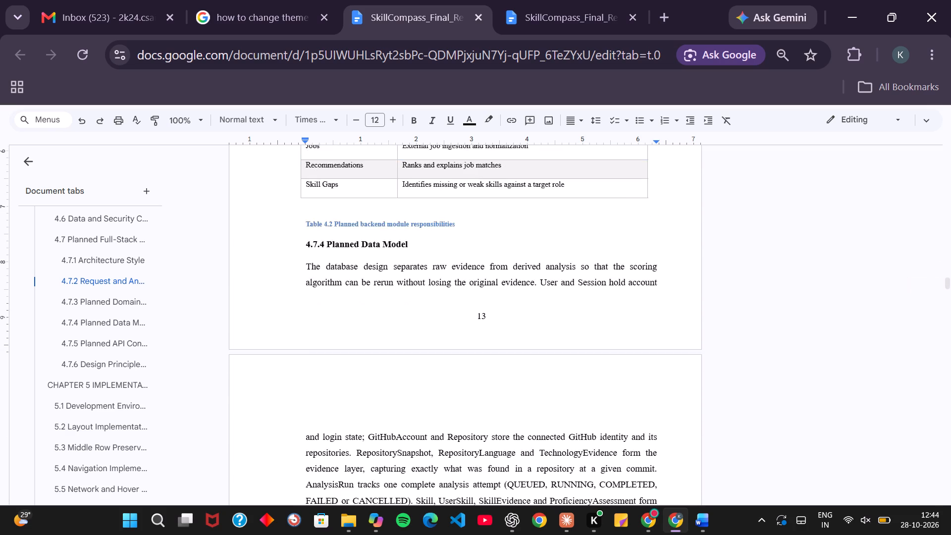
pyautogui.scroll(1, 476, 226)
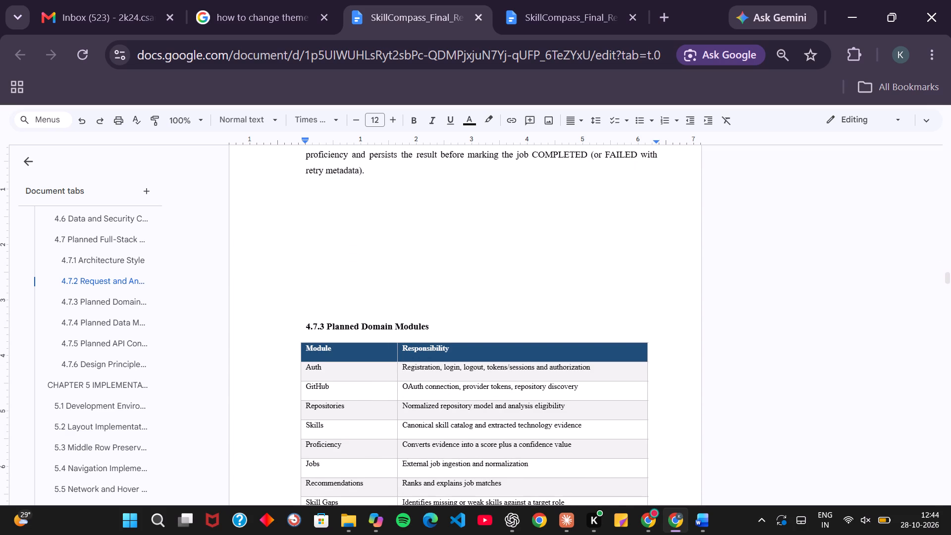
pyautogui.click(305, 219)
pyautogui.press('BackSpace')
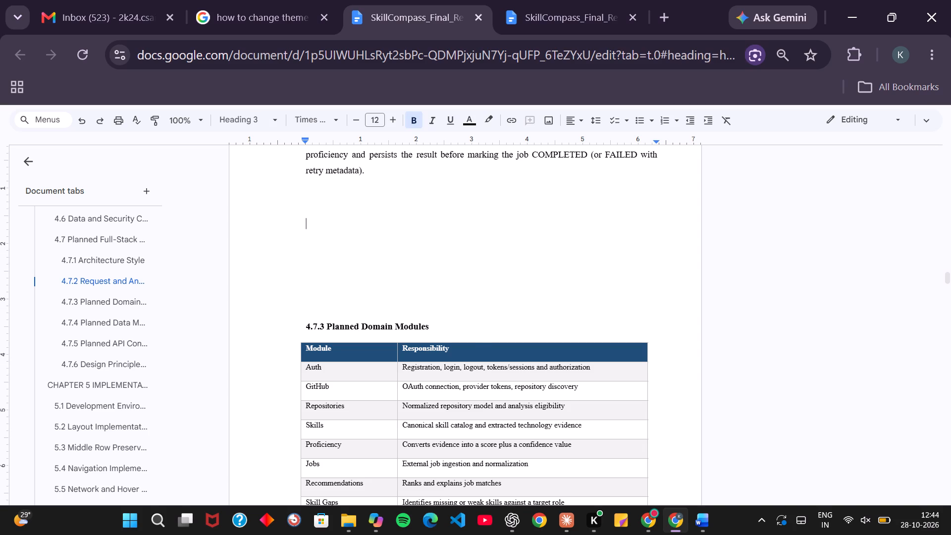
pyautogui.click(274, 296)
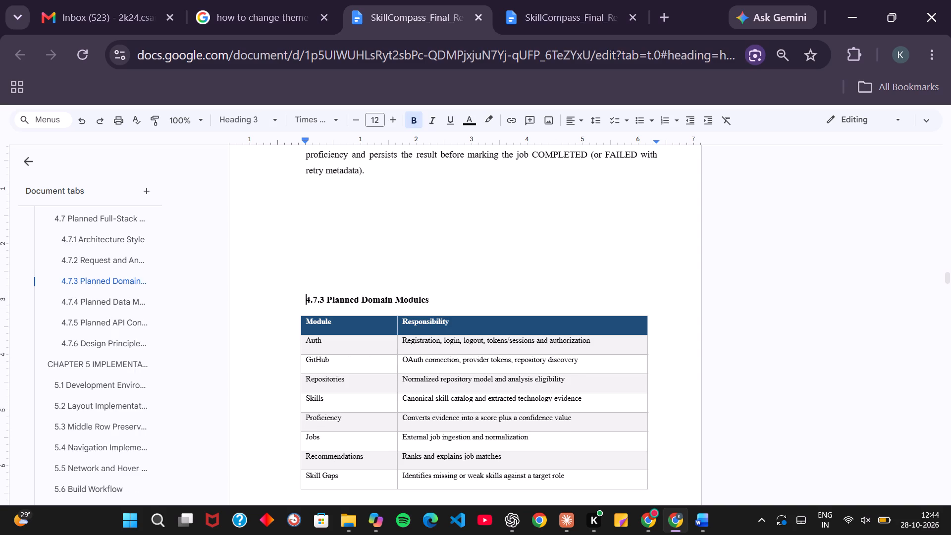
pyautogui.press('BackSpace')
pyautogui.press('BackSpace')
pyautogui.press('BackSpace')
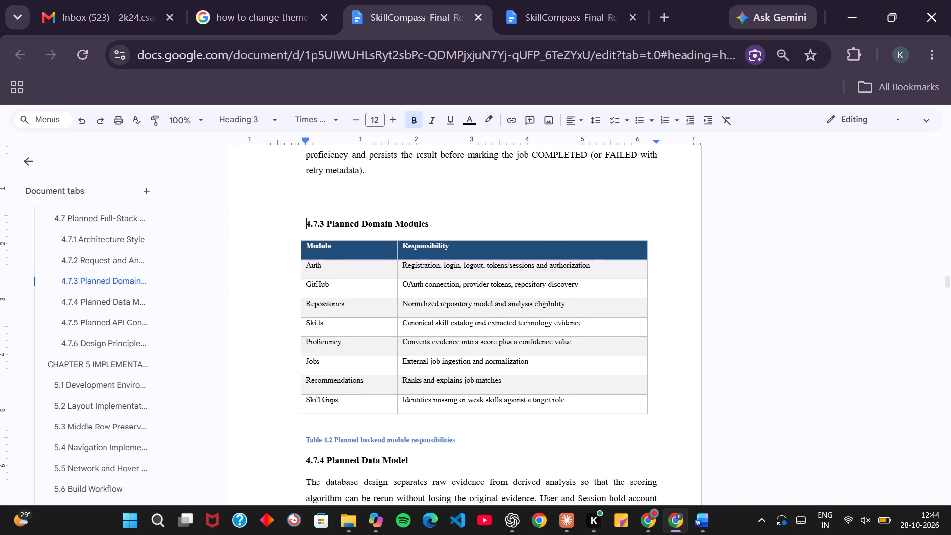
pyautogui.press('BackSpace')
# Check the page layout and spacing of sections 4.7.3 to 4.7.6 on pages 13 and 14.
pyautogui.scroll(2, 274, 296)
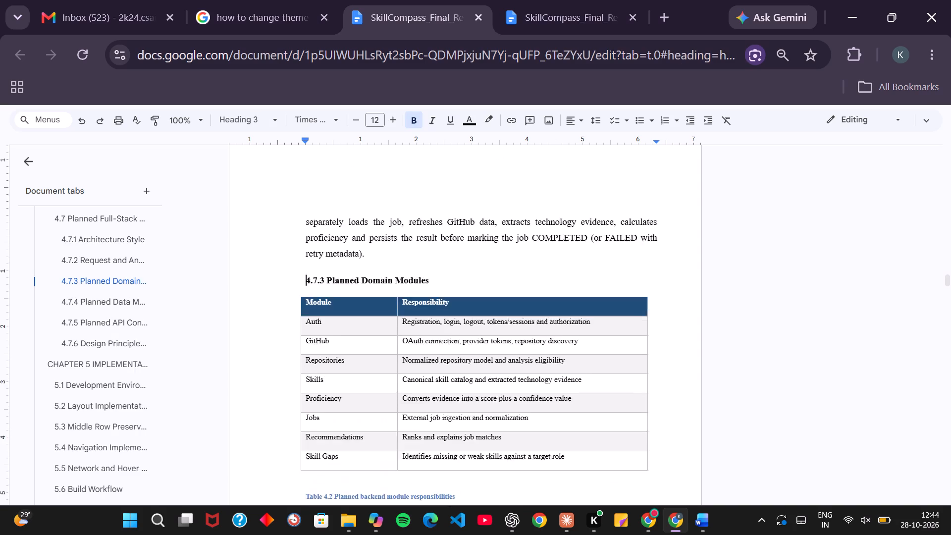
pyautogui.scroll(1, 274, 296)
pyautogui.scroll(-2, 274, 296)
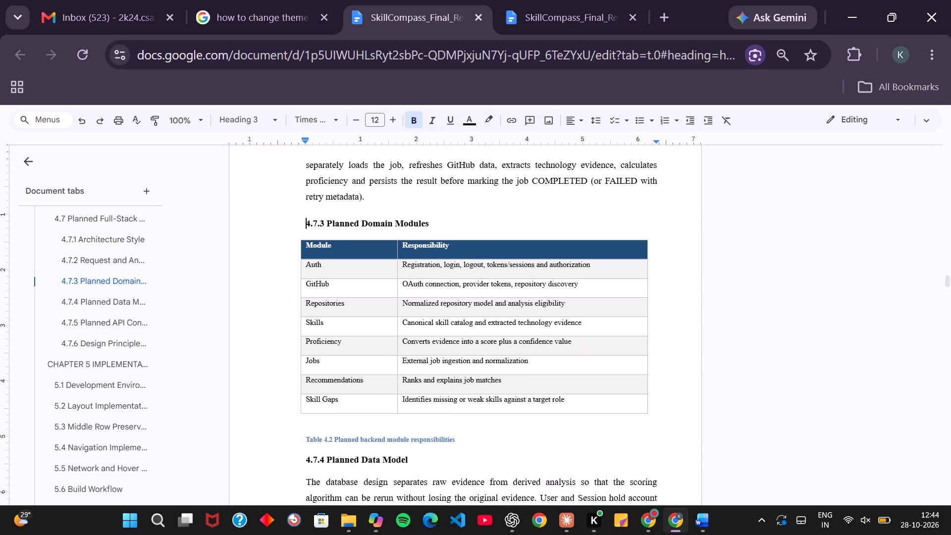
pyautogui.scroll(-5, 274, 296)
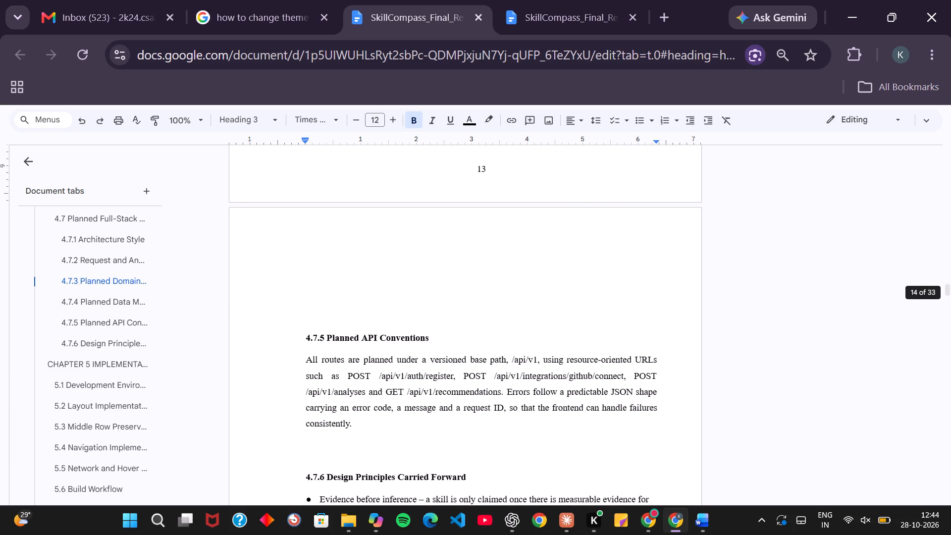
pyautogui.scroll(5, 274, 296)
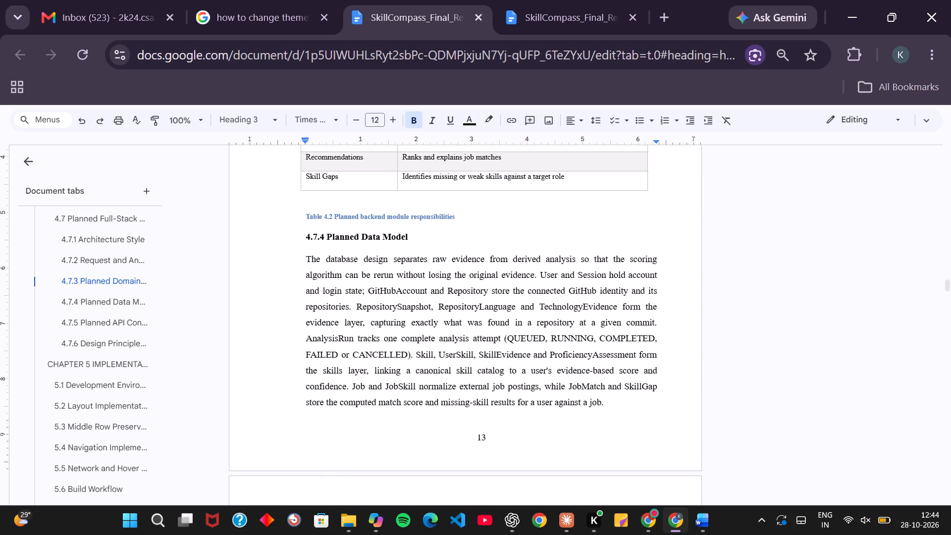
pyautogui.scroll(1, 274, 296)
pyautogui.scroll(-6, 274, 296)
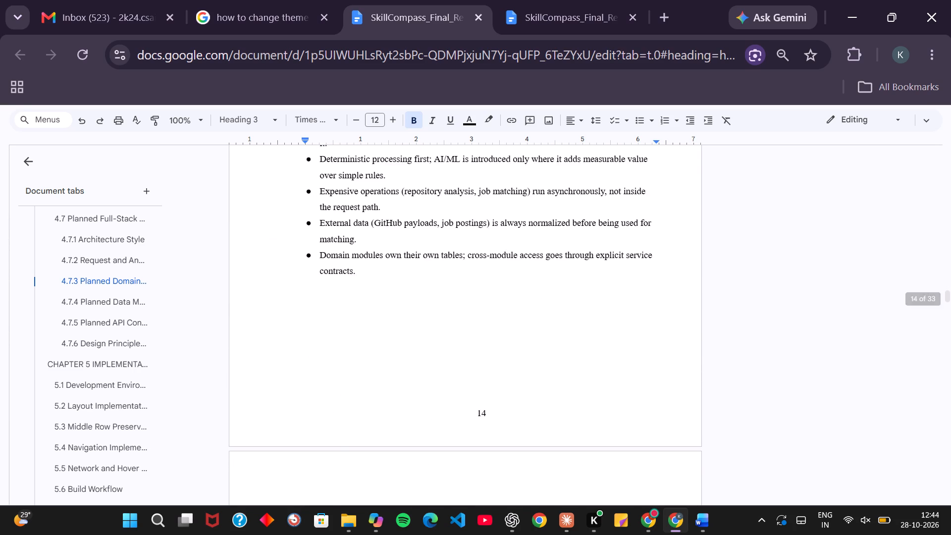
pyautogui.scroll(-4, 274, 296)
pyautogui.scroll(2, 274, 296)
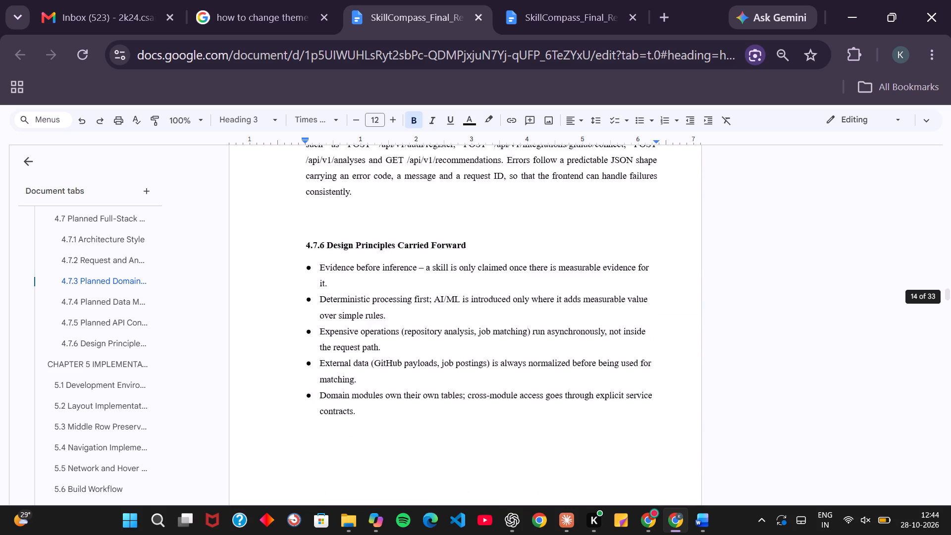
pyautogui.scroll(4, 274, 296)
pyautogui.scroll(-7, 274, 296)
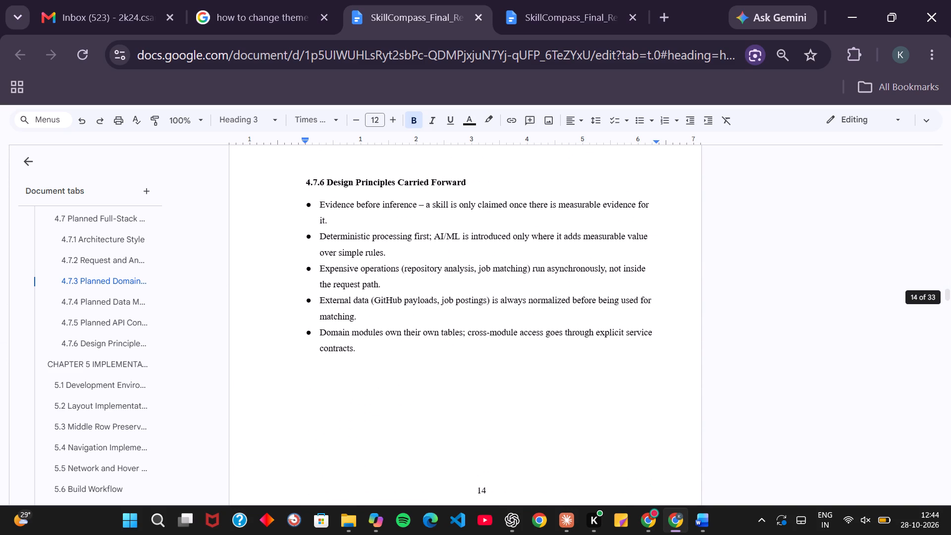
# Review the pagination from Chapter 5 through the appendices to the last pages of the report.
pyautogui.scroll(-10, 274, 296)
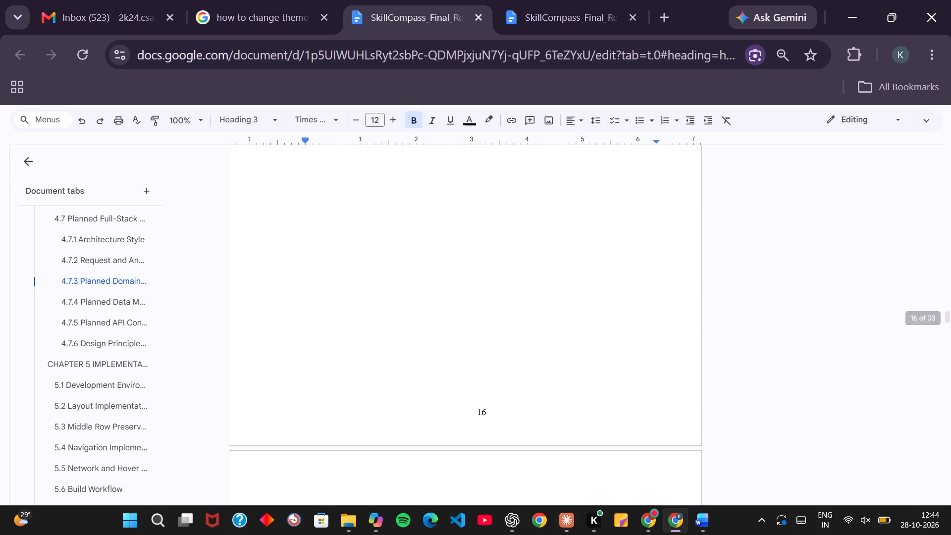
pyautogui.scroll(-10, 274, 296)
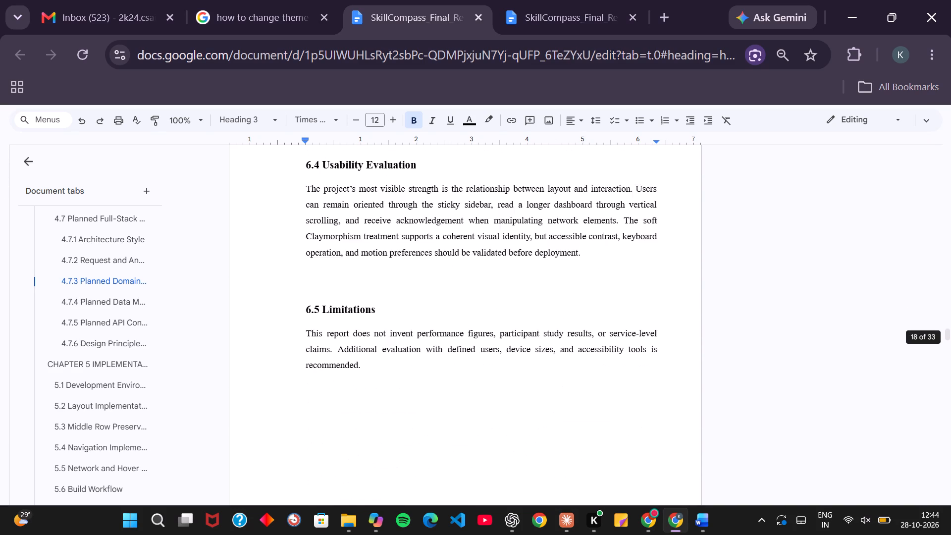
pyautogui.scroll(-9, 274, 296)
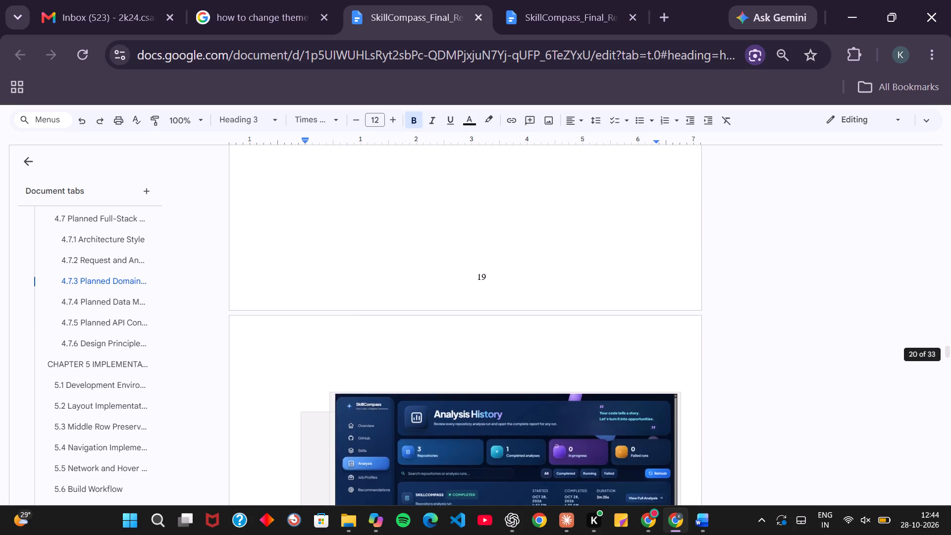
pyautogui.scroll(-10, 274, 296)
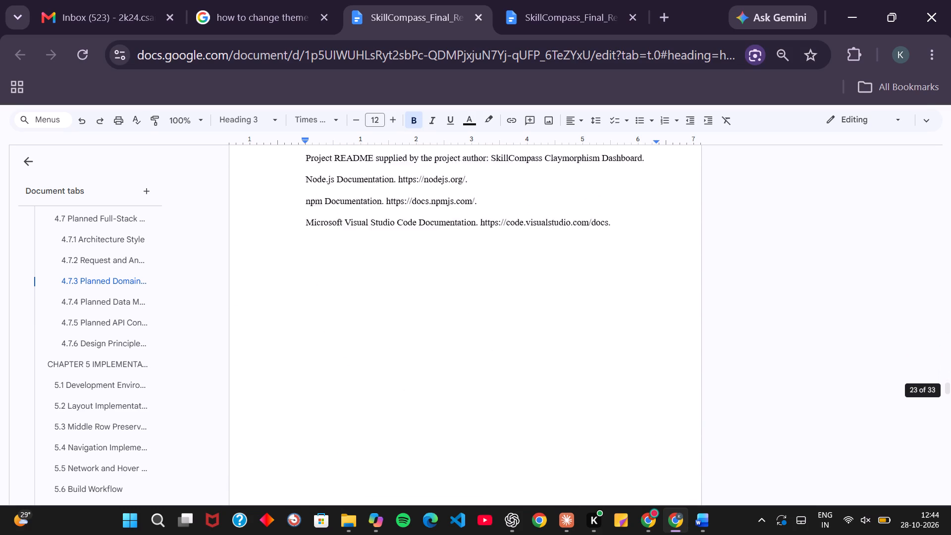
pyautogui.scroll(-20, 274, 296)
pyautogui.scroll(-7, 274, 296)
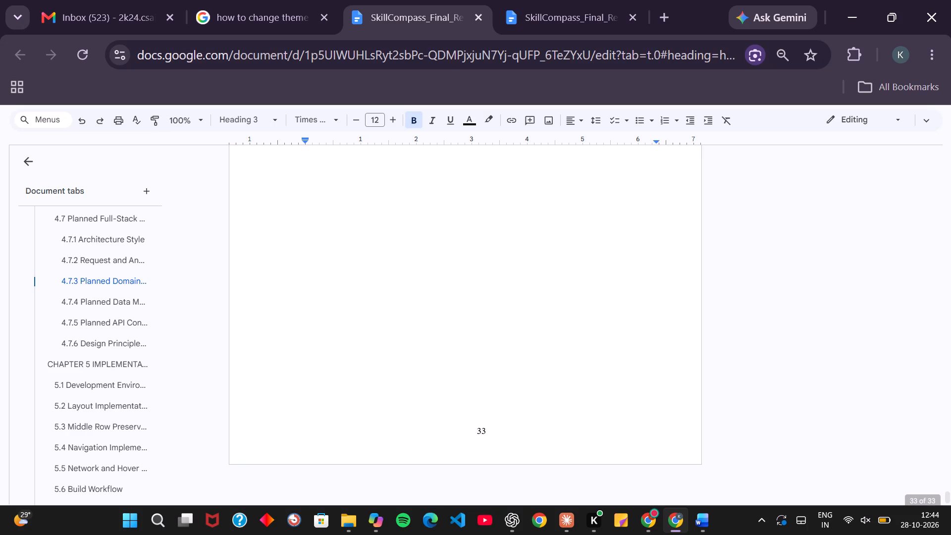
pyautogui.scroll(6, 274, 296)
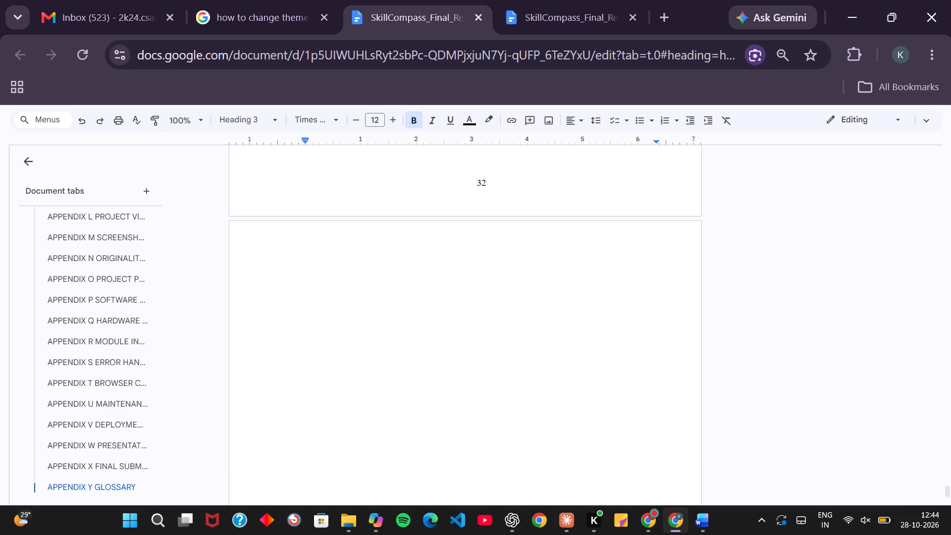
pyautogui.scroll(1, 274, 296)
pyautogui.scroll(-14, 274, 296)
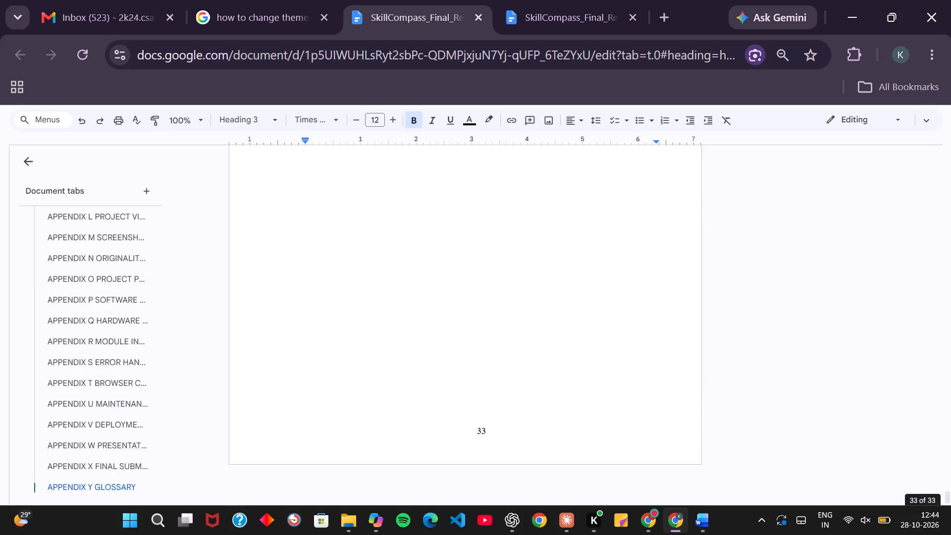
pyautogui.scroll(4, 371, 298)
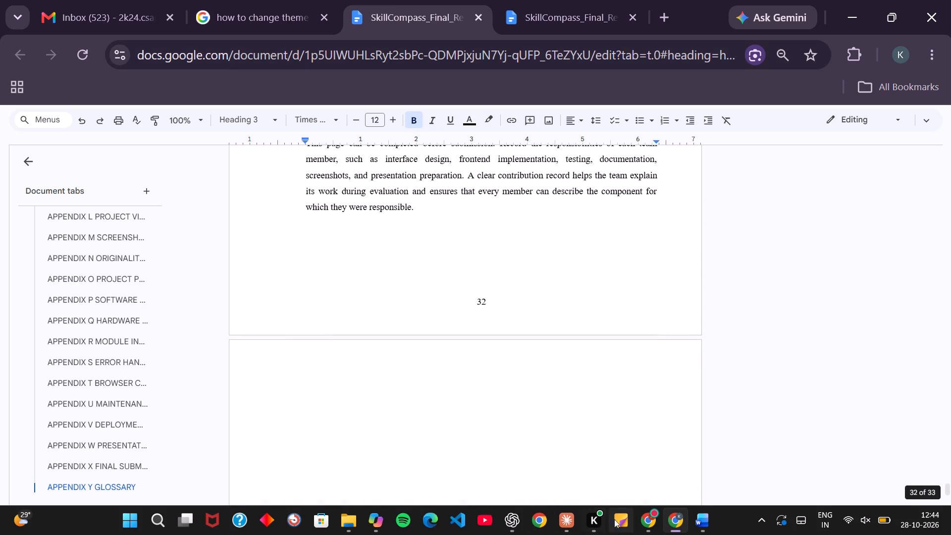
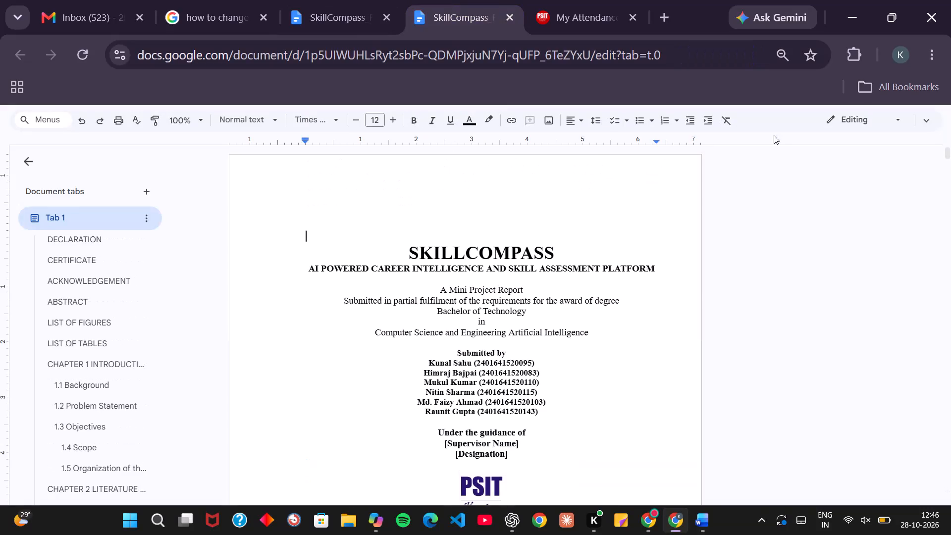
# Check the report's pages through to the blank last page, comparing the two open tabs of the document.
pyautogui.scroll(-19, 565, 359)
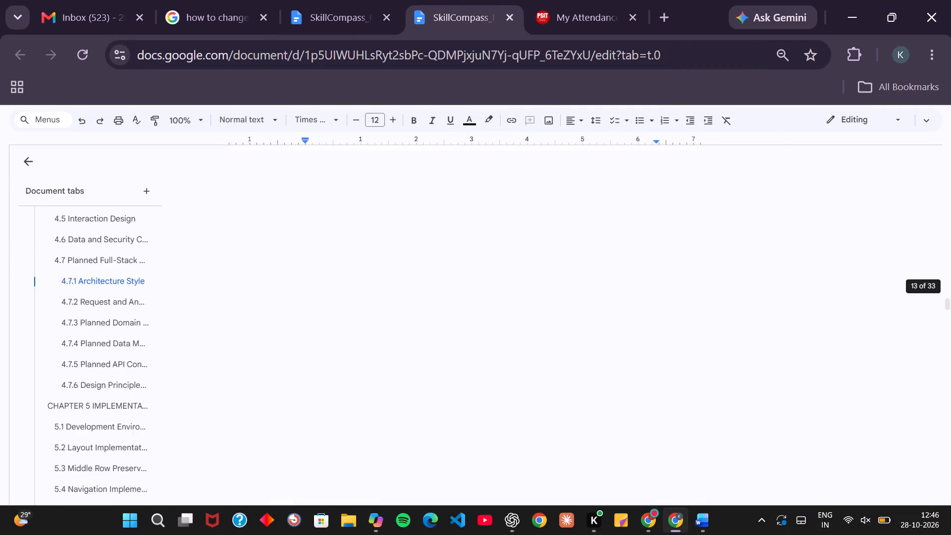
pyautogui.scroll(-20, 565, 359)
pyautogui.scroll(-5, 565, 359)
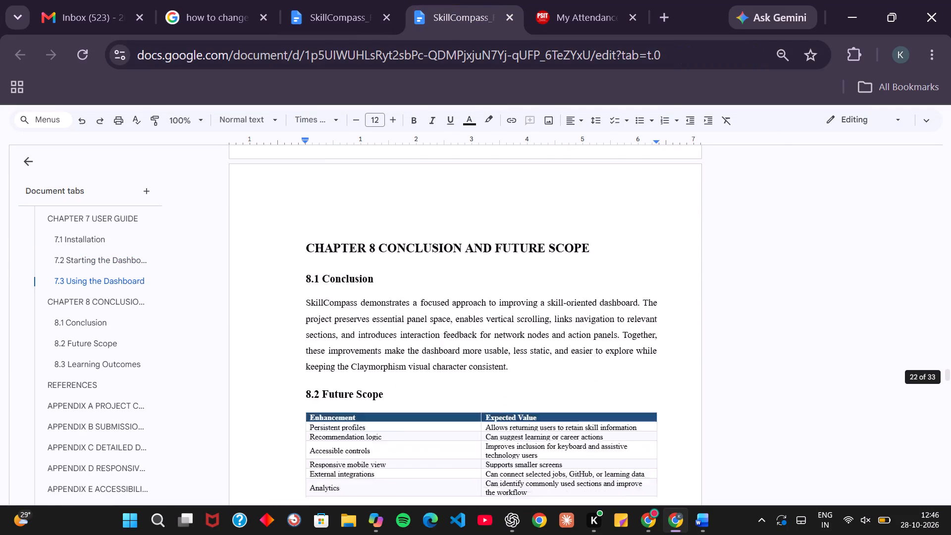
pyautogui.scroll(-7, 565, 359)
pyautogui.click(329, 9)
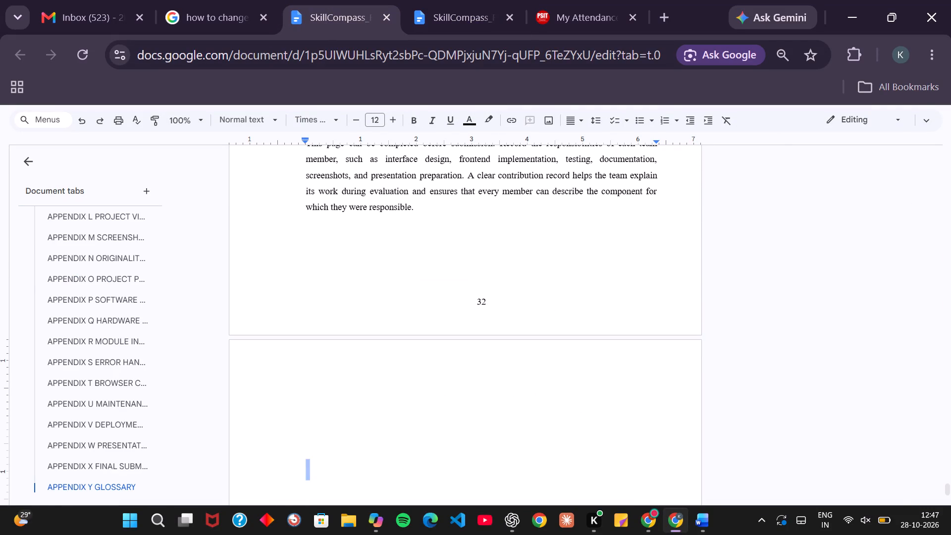
pyautogui.scroll(-3, 427, 353)
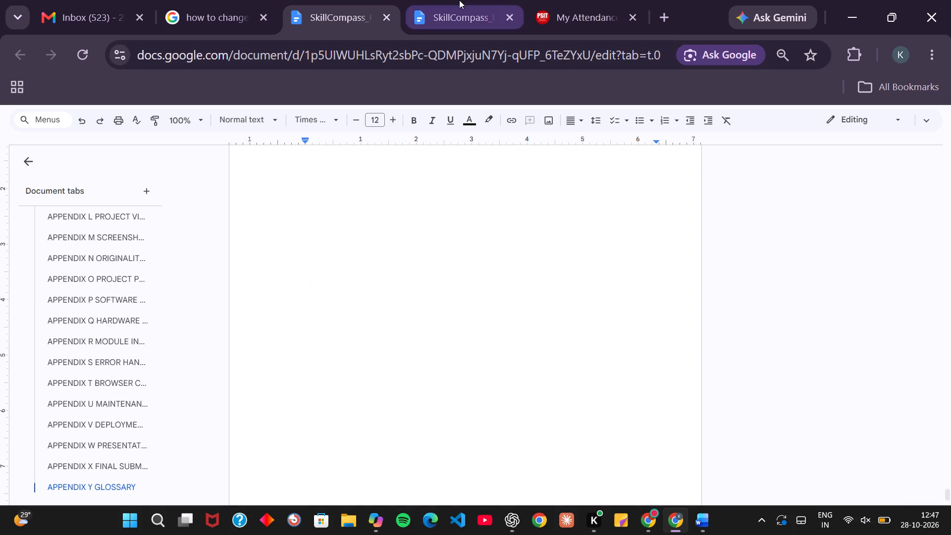
pyautogui.click(459, 0)
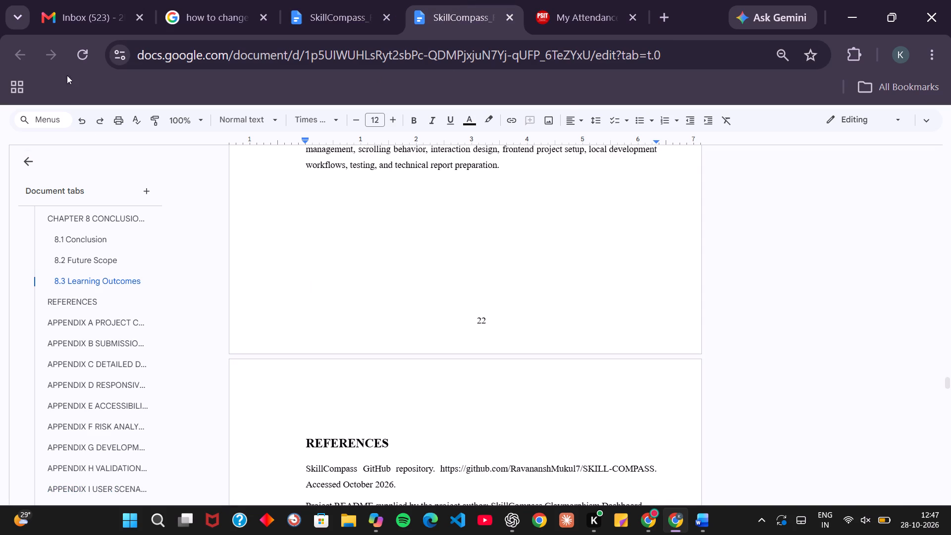
# Reload the SkillCompass report in both of its open tabs.
pyautogui.click(94, 57)
pyautogui.click(323, 16)
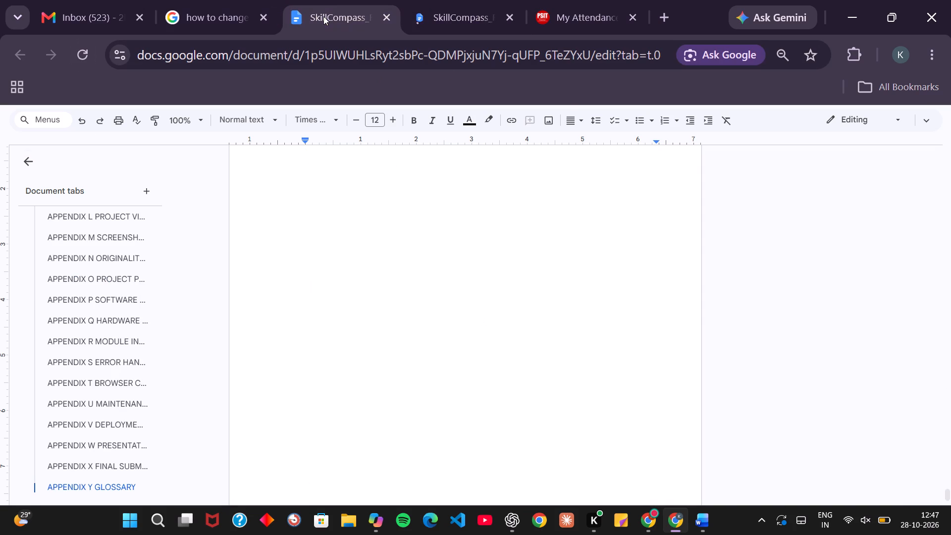
pyautogui.click(88, 42)
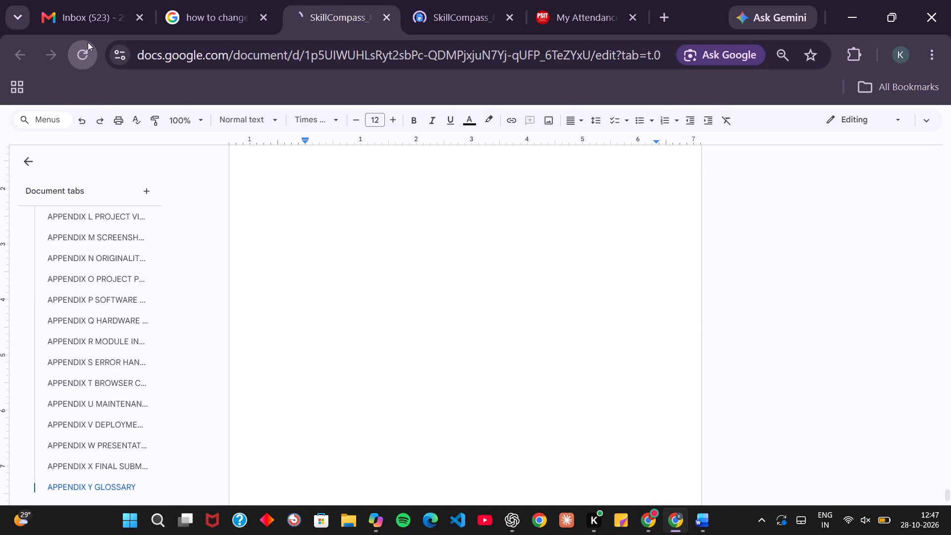
# Check the reloaded report's front matter from the title page to the start of the Table of Contents.
pyautogui.scroll(-7, 347, 265)
pyautogui.scroll(5, 347, 265)
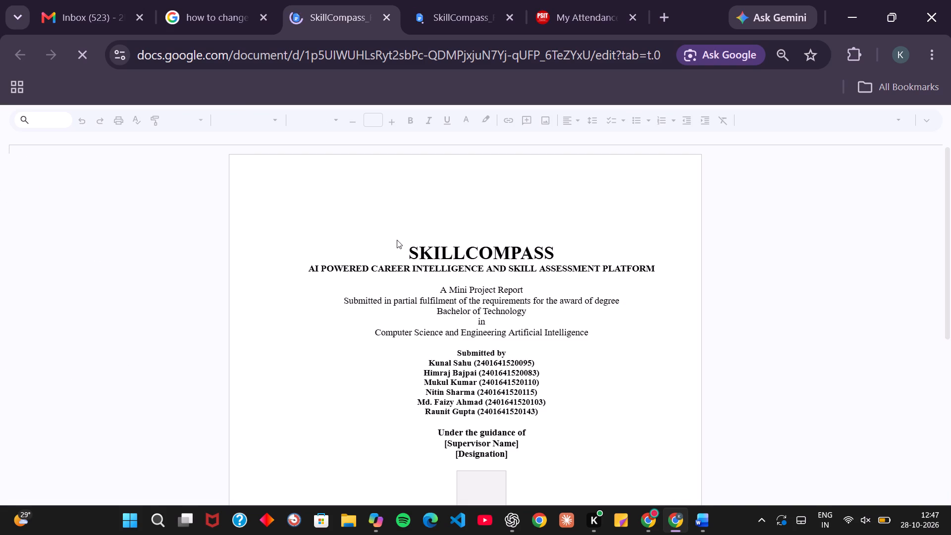
pyautogui.scroll(-11, 360, 321)
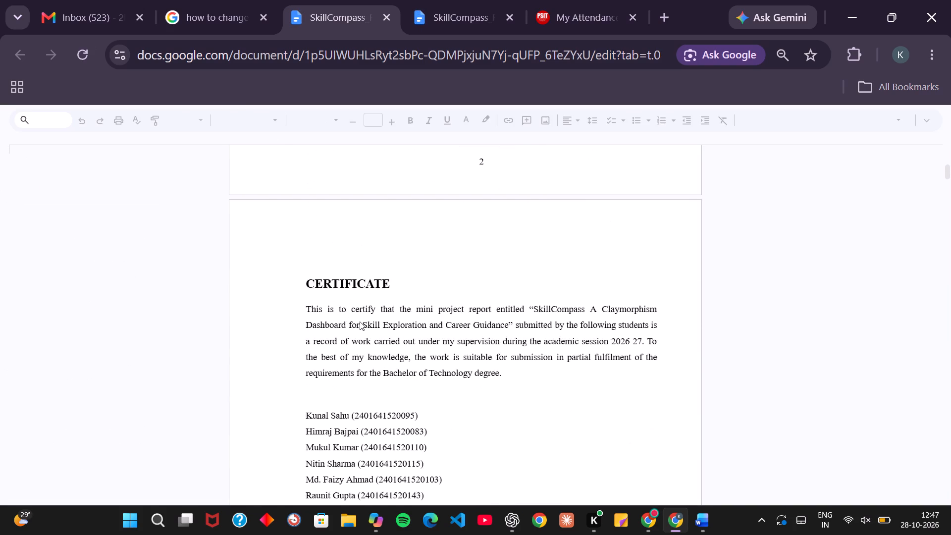
pyautogui.scroll(-9, 360, 321)
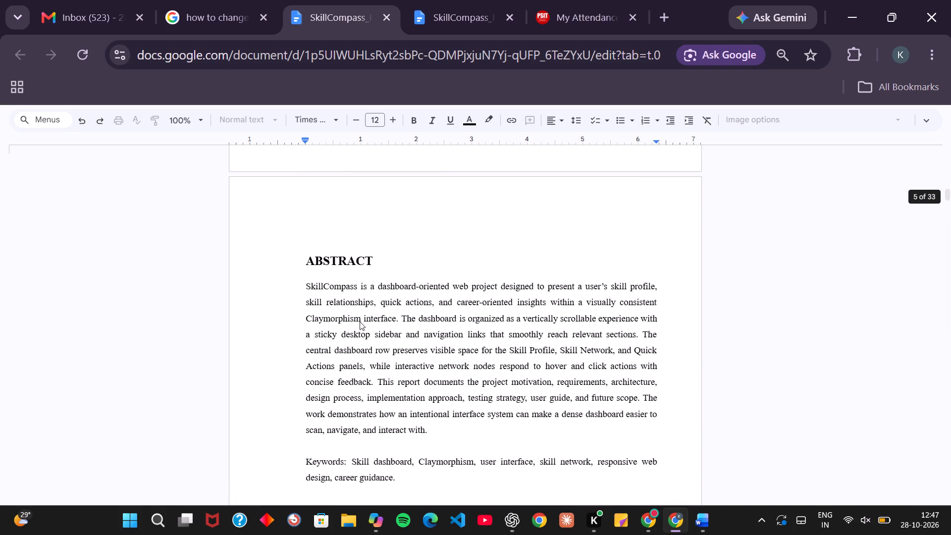
pyautogui.scroll(-2, 360, 321)
# Bookmark the report as "SkillCompass_Final_Report - Google Docs" in the All Bookmarks folder.
pyautogui.click(813, 47)
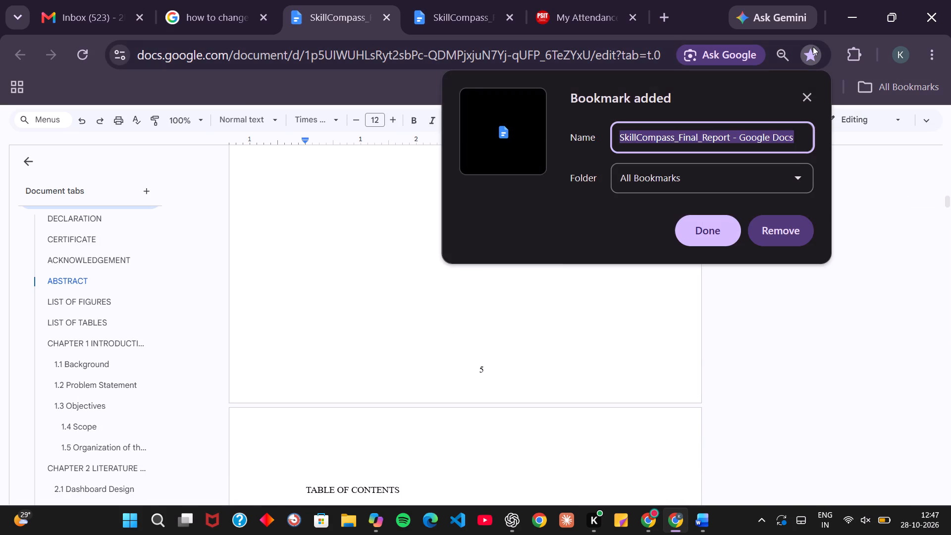
pyautogui.click(719, 233)
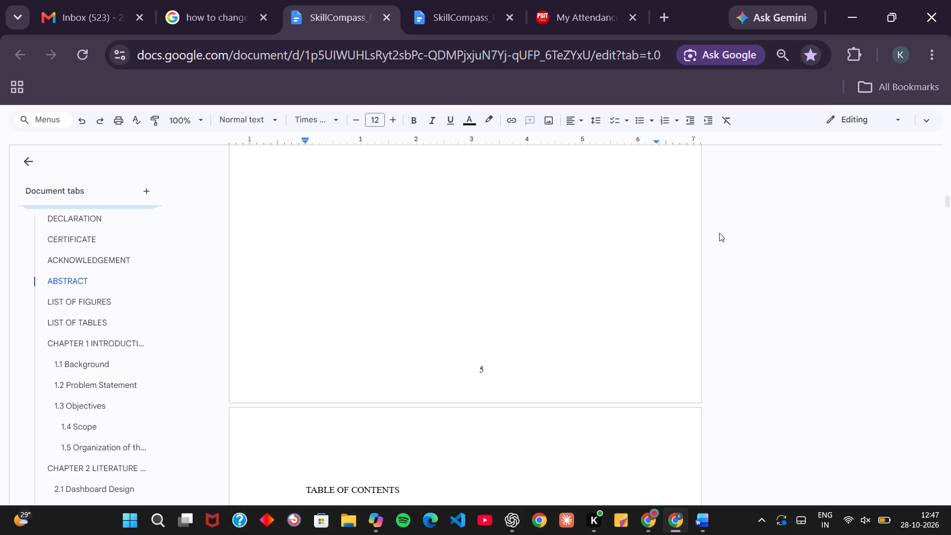
# Review the page layout from Chapter 8 to the report's last page and back up through the appendices.
pyautogui.scroll(-20, 522, 379)
pyautogui.scroll(-19, 522, 379)
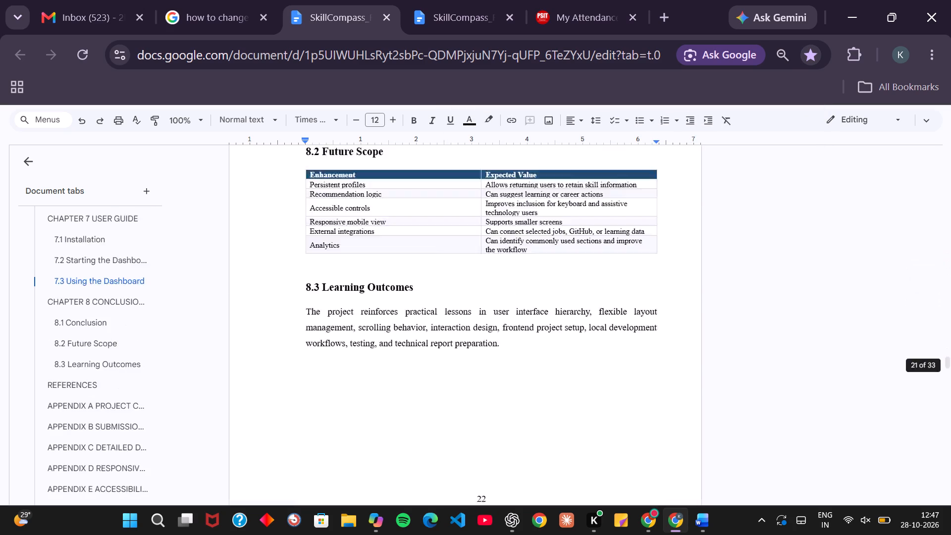
pyautogui.scroll(-20, 522, 379)
pyautogui.scroll(-15, 522, 379)
pyautogui.scroll(2, 522, 379)
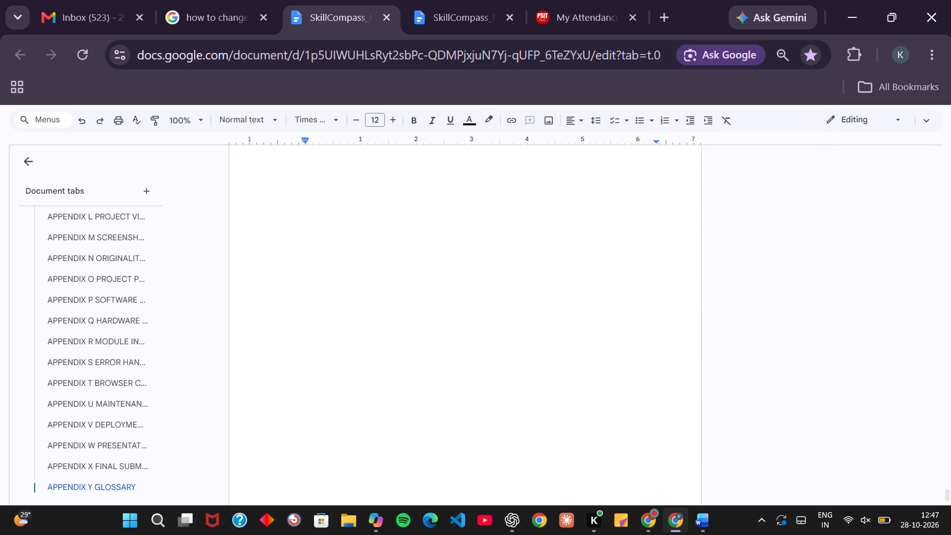
pyautogui.scroll(10, 522, 379)
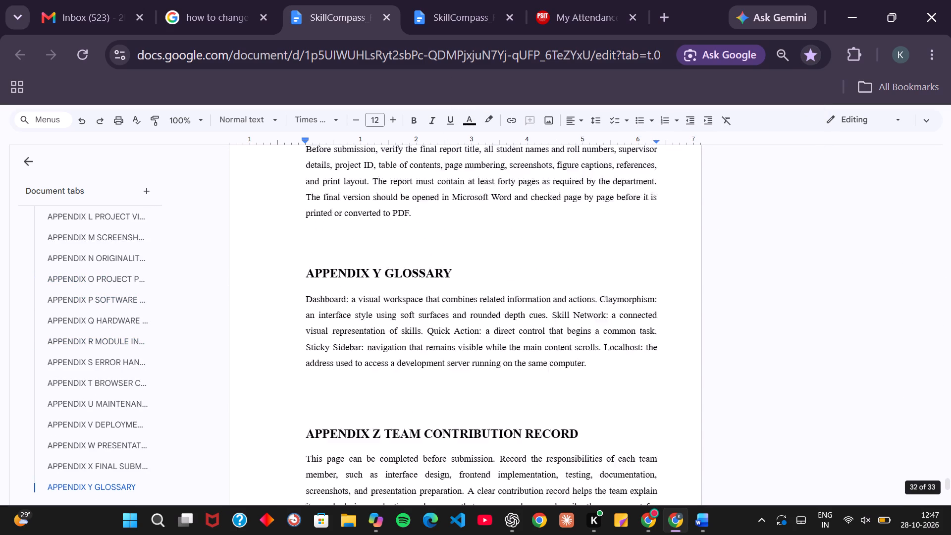
pyautogui.scroll(12, 522, 379)
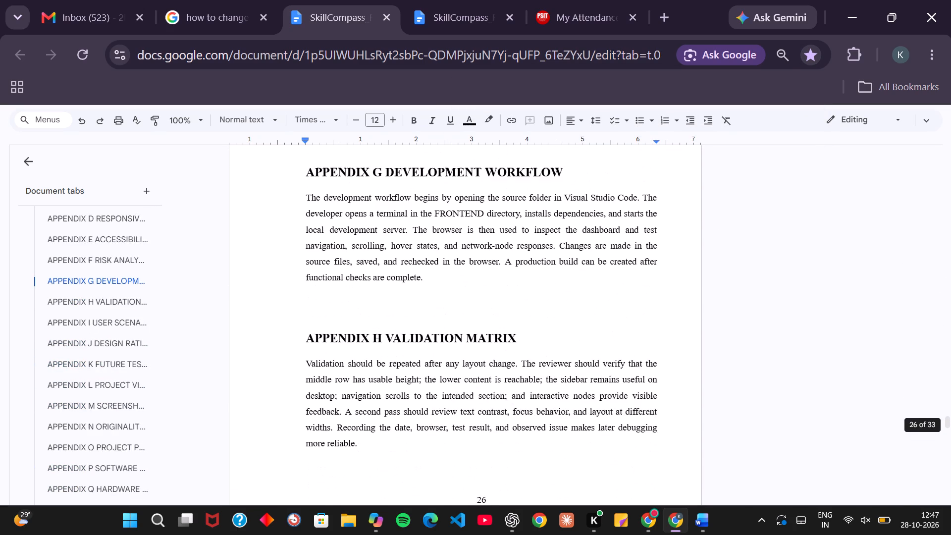